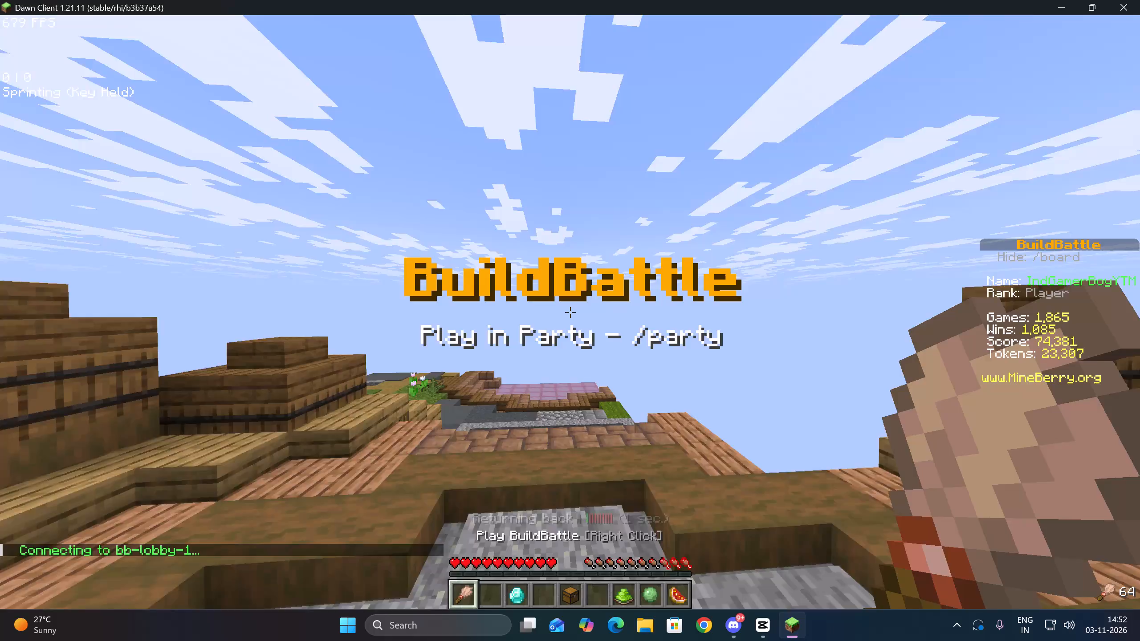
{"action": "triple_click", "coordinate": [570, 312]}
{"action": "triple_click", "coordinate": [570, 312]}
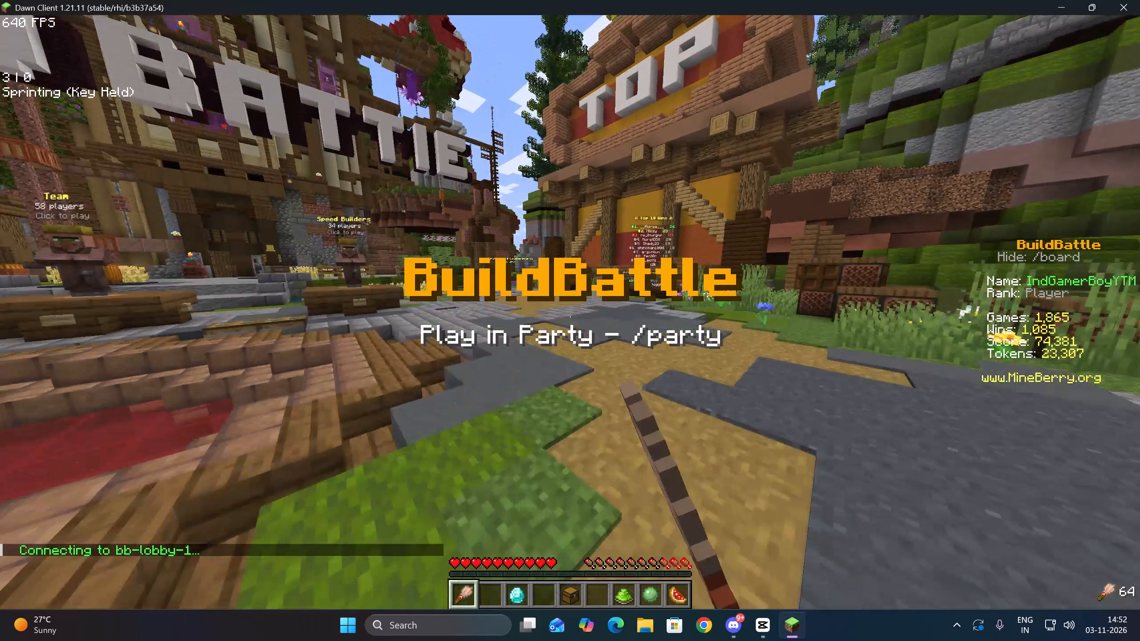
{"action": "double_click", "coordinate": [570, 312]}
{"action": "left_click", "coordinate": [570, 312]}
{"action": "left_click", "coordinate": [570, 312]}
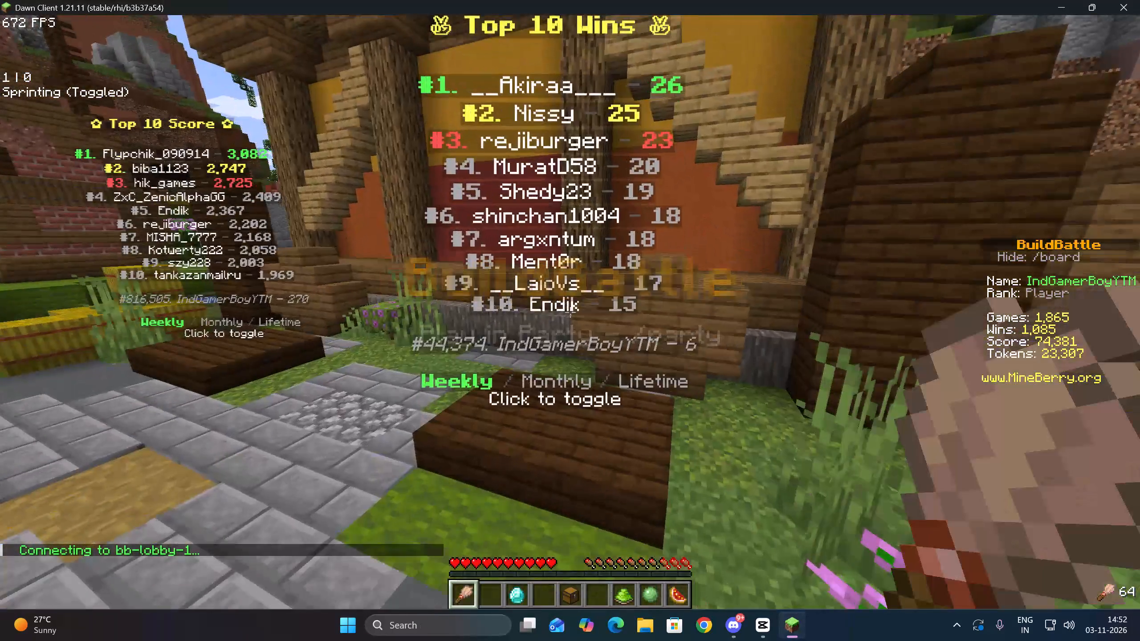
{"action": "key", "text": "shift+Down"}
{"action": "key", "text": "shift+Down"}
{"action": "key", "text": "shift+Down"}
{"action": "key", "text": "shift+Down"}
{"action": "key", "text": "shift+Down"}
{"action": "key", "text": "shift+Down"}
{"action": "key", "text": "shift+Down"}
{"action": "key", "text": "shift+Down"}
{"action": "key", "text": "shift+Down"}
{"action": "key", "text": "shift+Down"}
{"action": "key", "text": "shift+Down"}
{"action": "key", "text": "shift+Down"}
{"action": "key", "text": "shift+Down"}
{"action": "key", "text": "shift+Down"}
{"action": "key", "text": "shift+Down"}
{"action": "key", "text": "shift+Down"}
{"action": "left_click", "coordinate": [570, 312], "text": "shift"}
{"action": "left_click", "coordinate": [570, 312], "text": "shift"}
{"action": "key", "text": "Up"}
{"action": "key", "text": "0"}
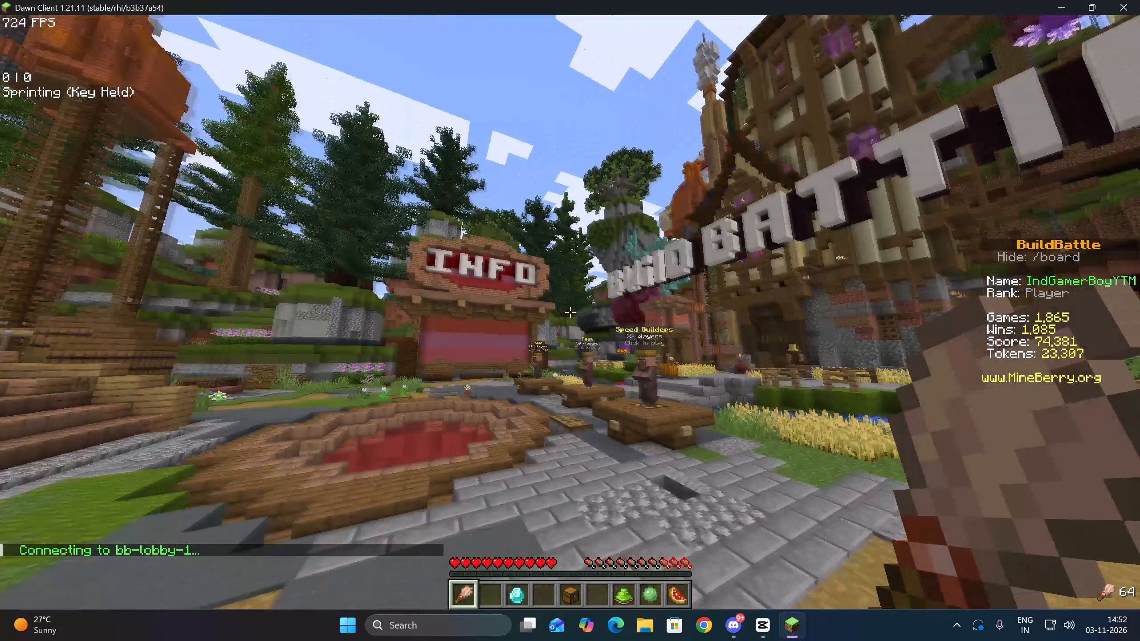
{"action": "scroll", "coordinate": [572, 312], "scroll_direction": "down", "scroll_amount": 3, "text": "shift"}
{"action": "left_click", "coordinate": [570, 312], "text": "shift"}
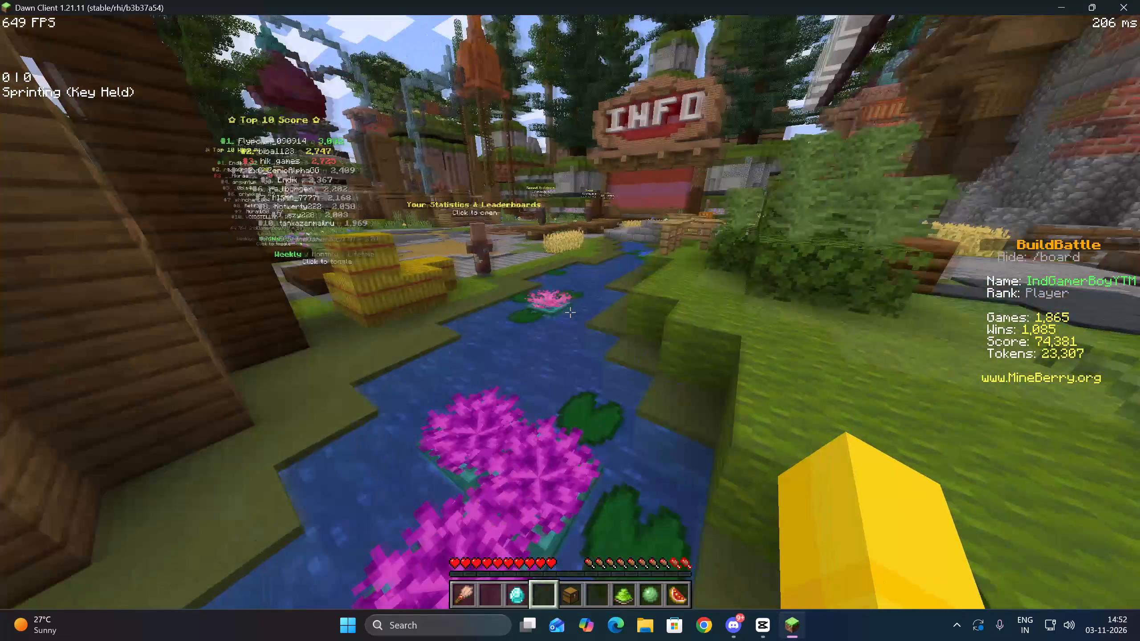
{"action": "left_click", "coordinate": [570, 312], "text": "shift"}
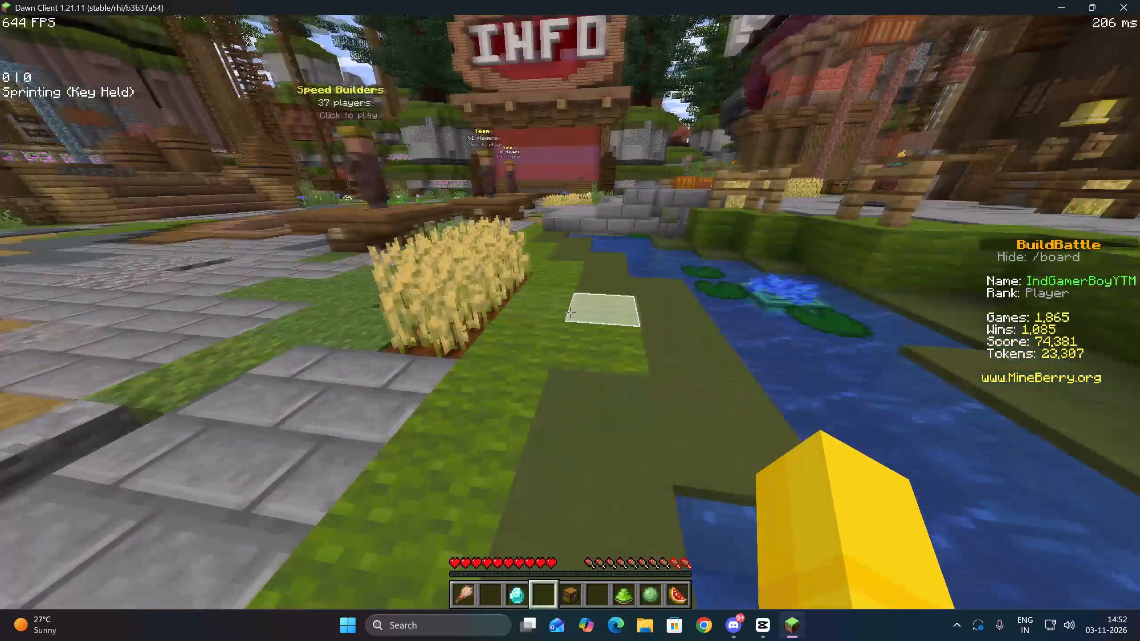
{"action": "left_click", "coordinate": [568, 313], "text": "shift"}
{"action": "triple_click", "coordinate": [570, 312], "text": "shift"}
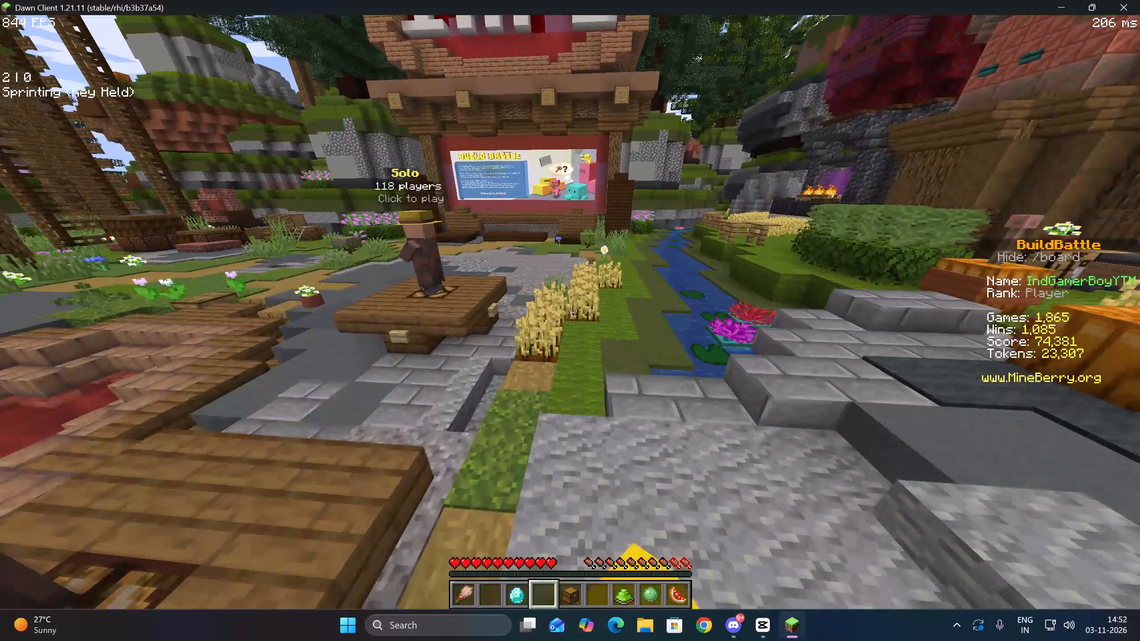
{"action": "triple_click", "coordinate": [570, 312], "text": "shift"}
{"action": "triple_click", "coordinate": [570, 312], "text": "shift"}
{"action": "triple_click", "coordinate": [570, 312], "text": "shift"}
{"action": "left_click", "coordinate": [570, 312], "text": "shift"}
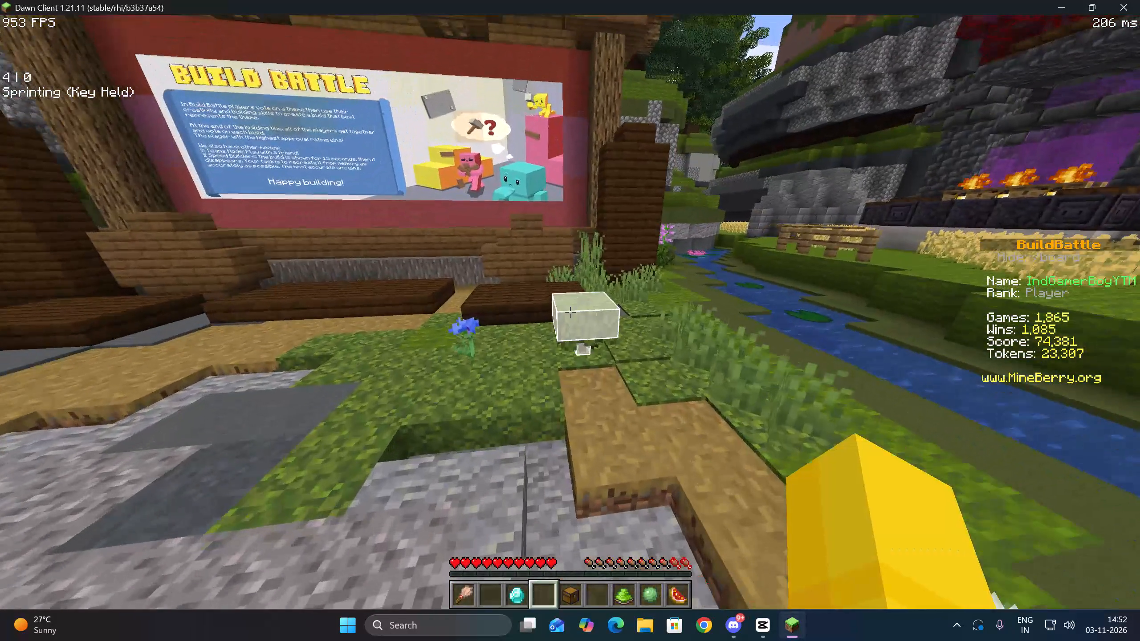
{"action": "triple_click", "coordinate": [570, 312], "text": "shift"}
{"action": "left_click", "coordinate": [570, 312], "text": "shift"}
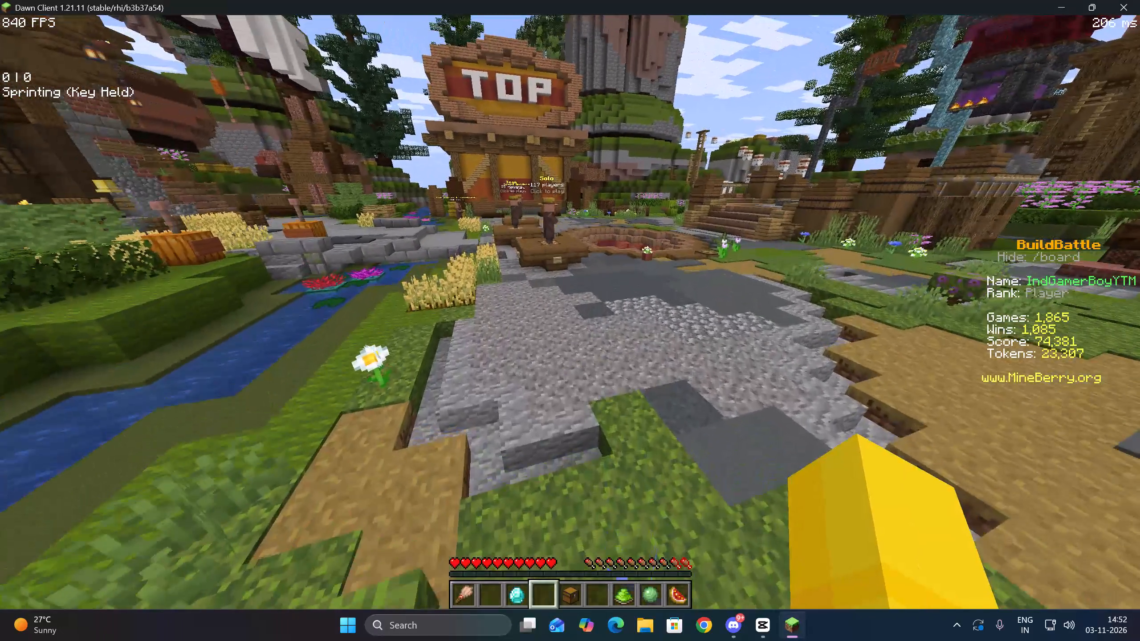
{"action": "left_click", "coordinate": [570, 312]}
Disconnect from the BuildBattle server and switch to the CapCut video project.
{"action": "key", "text": "Escape"}
{"action": "left_click", "coordinate": [570, 312]}
{"action": "left_click", "coordinate": [570, 320]}
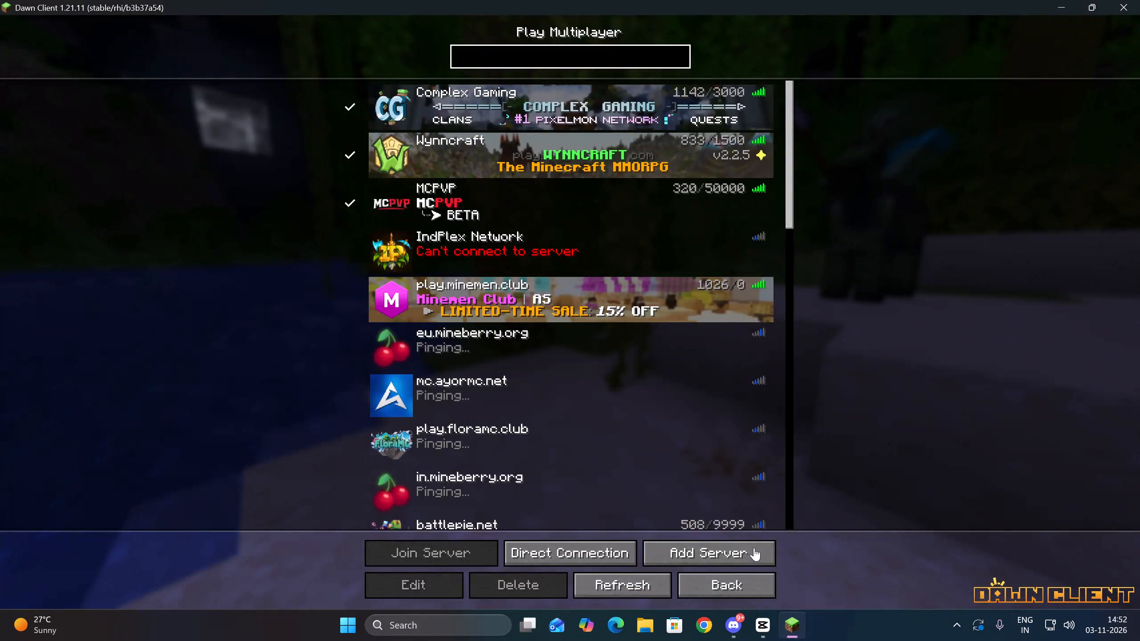
{"action": "left_click", "coordinate": [733, 580]}
{"action": "left_click", "coordinate": [765, 627]}
Split the gameplay clip at about 08:38, during the Hiding title, and cut about 1.5 s of footage after the split.
{"action": "key", "text": "Up"}
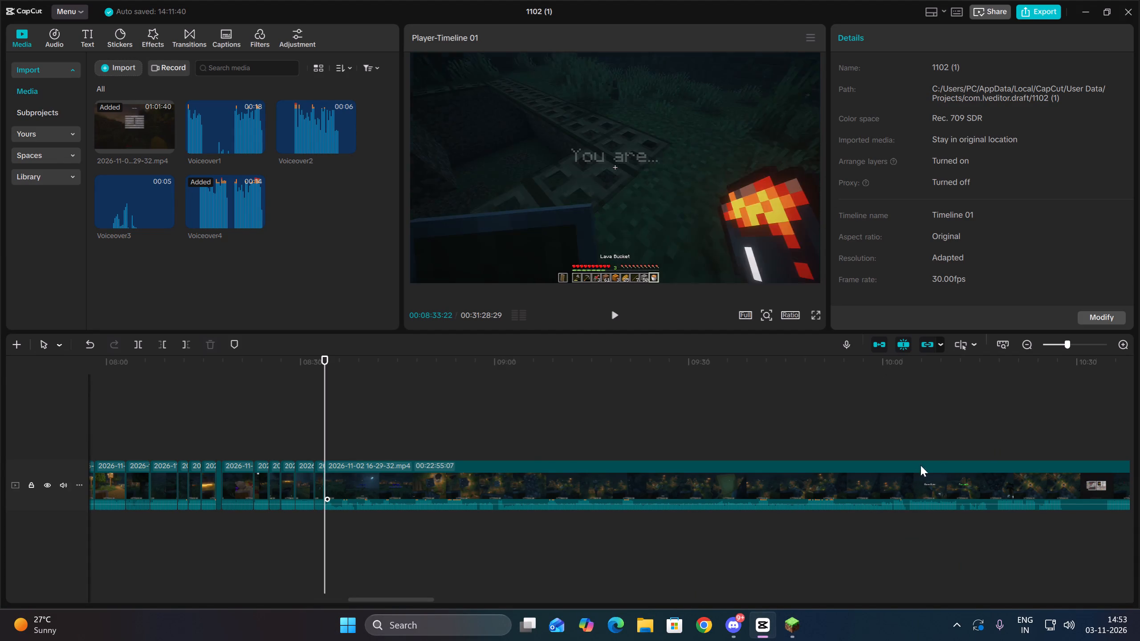
{"action": "key", "text": "space"}
{"action": "left_click", "coordinate": [1122, 341]}
{"action": "left_click", "coordinate": [1122, 341]}
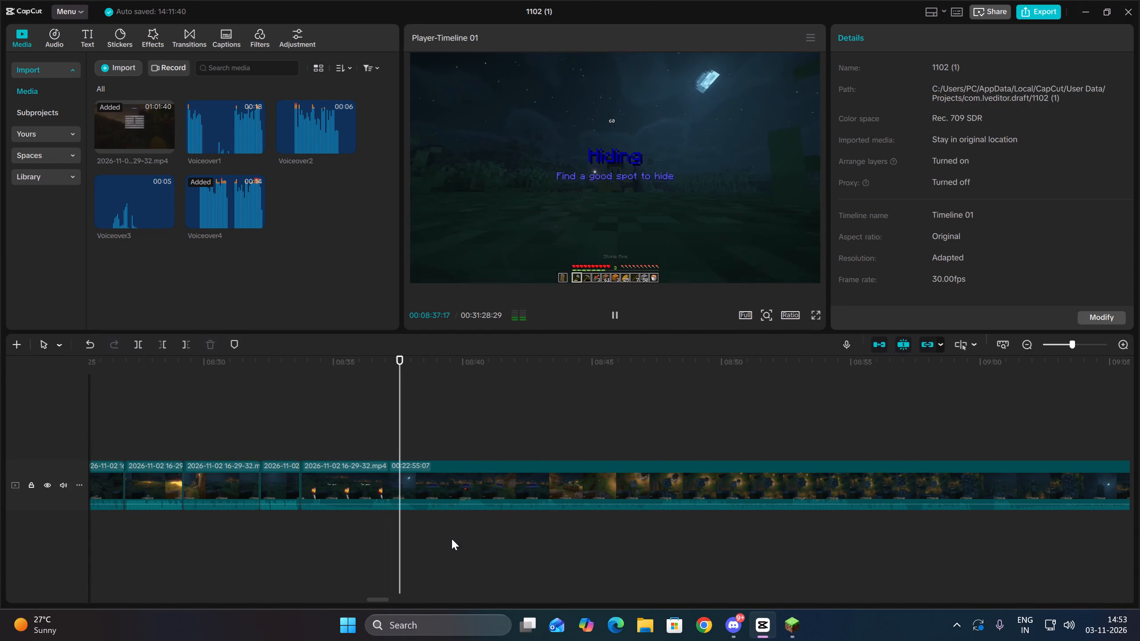
{"action": "key", "text": "space"}
{"action": "left_click_drag", "start_coordinate": [441, 539], "coordinate": [432, 423]}
{"action": "left_click", "coordinate": [138, 342]}
{"action": "key", "text": "space"}
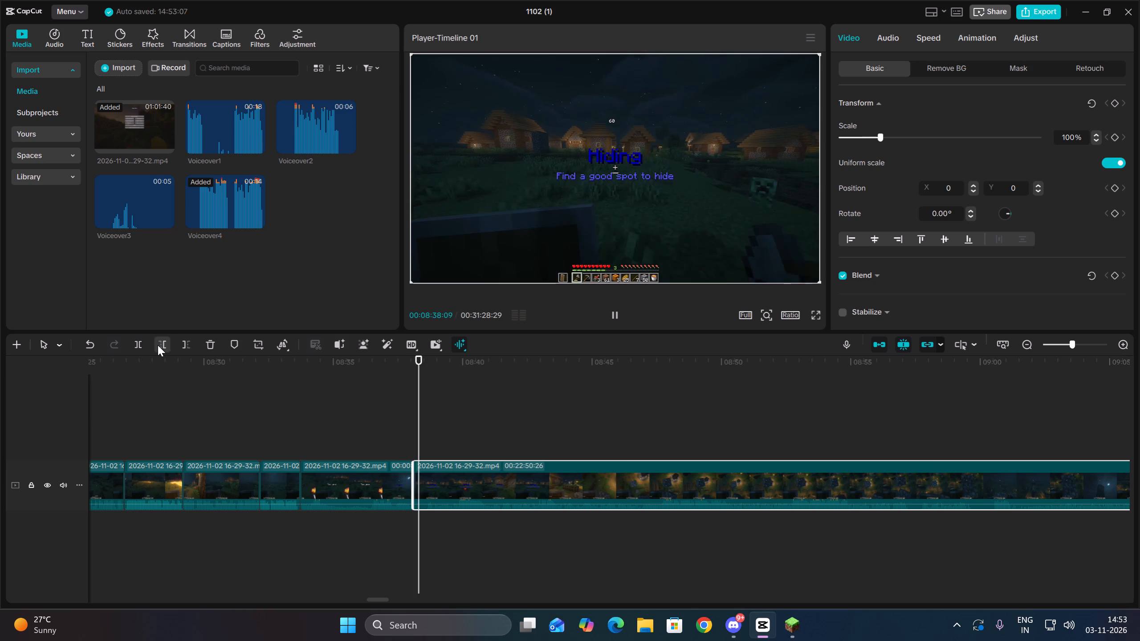
{"action": "key", "text": "space"}
{"action": "left_click", "coordinate": [158, 345]}
{"action": "key", "text": "space"}
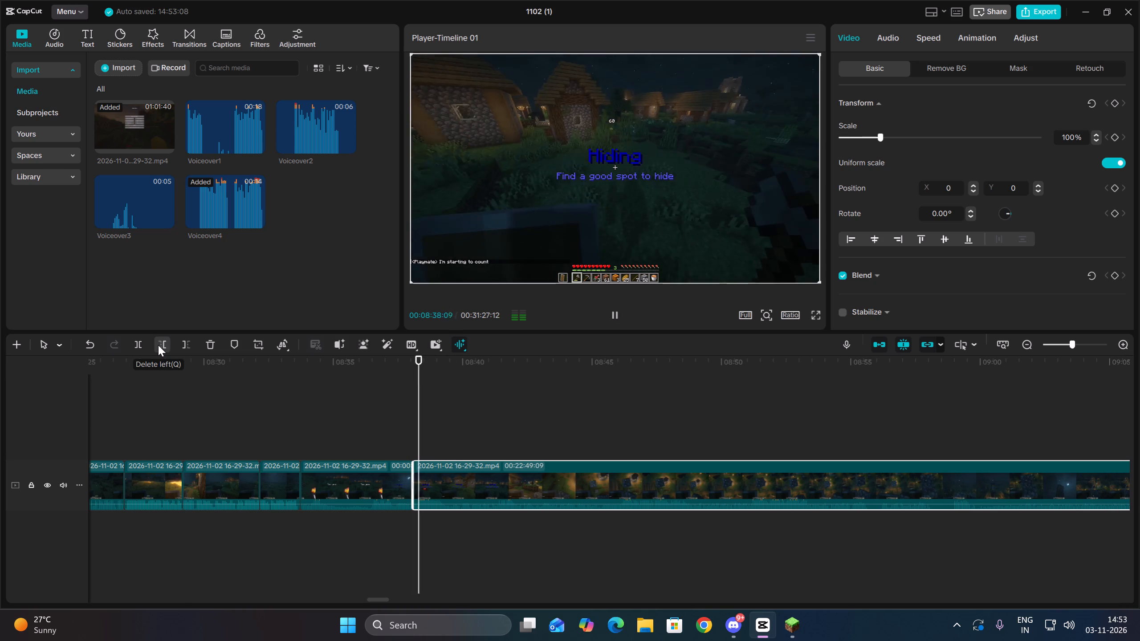
Split the gameplay clip at about 08:39 and cut about 2 s of footage after the split.
{"action": "key", "text": "Up"}
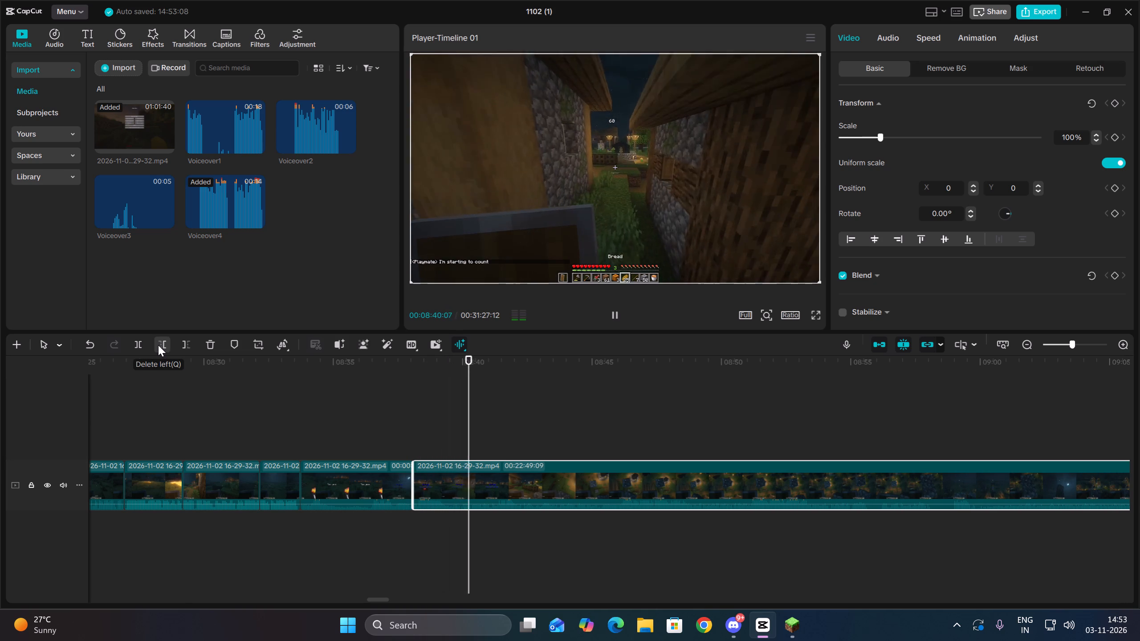
{"action": "key", "text": "space"}
{"action": "key", "text": "space"}
{"action": "left_click", "coordinate": [134, 344]}
{"action": "key", "text": "space"}
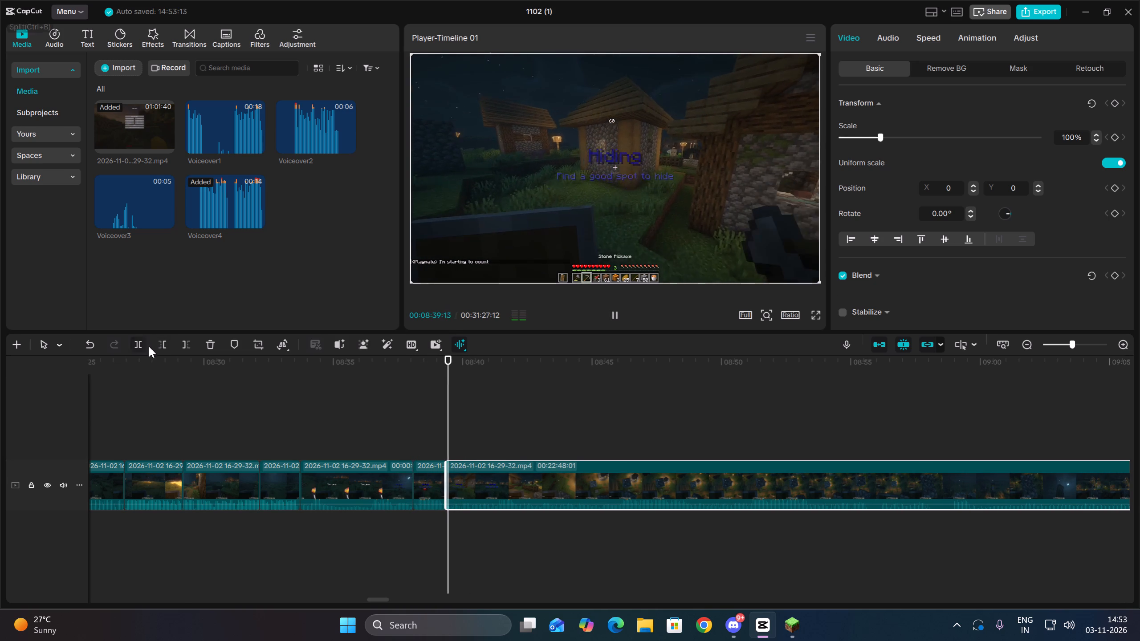
{"action": "left_click", "coordinate": [165, 348]}
{"action": "key", "text": "space"}
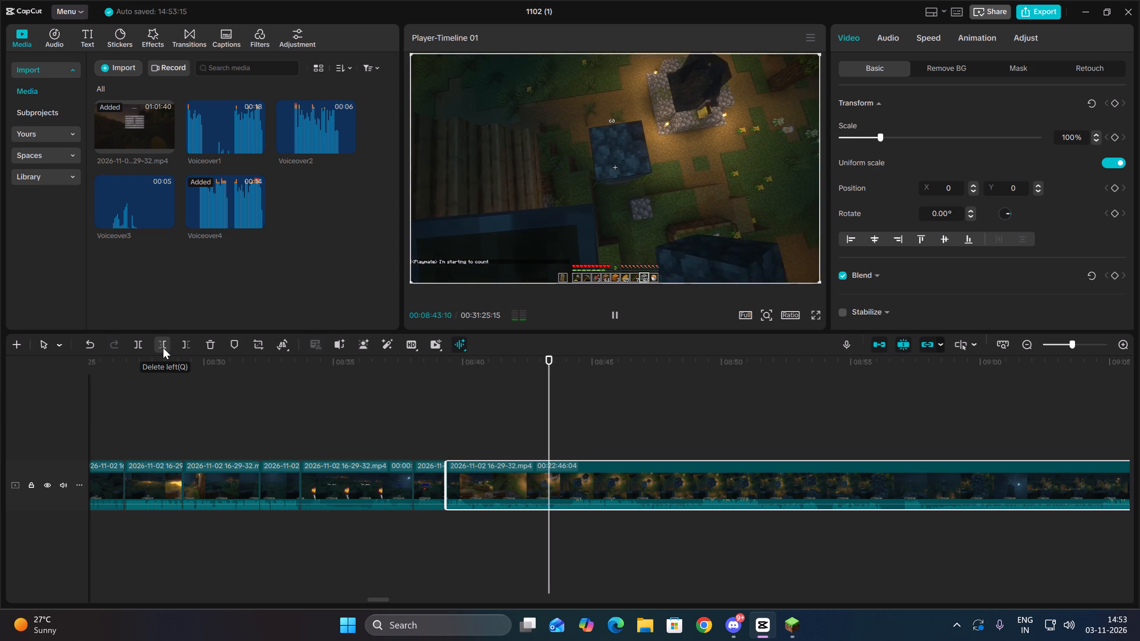
Trim about 1 s more from the start of the clip that begins at about 08:39.
{"action": "key", "text": "space"}
{"action": "key", "text": "Up"}
{"action": "key", "text": "space"}
{"action": "left_click", "coordinate": [163, 348]}
{"action": "key", "text": "space"}
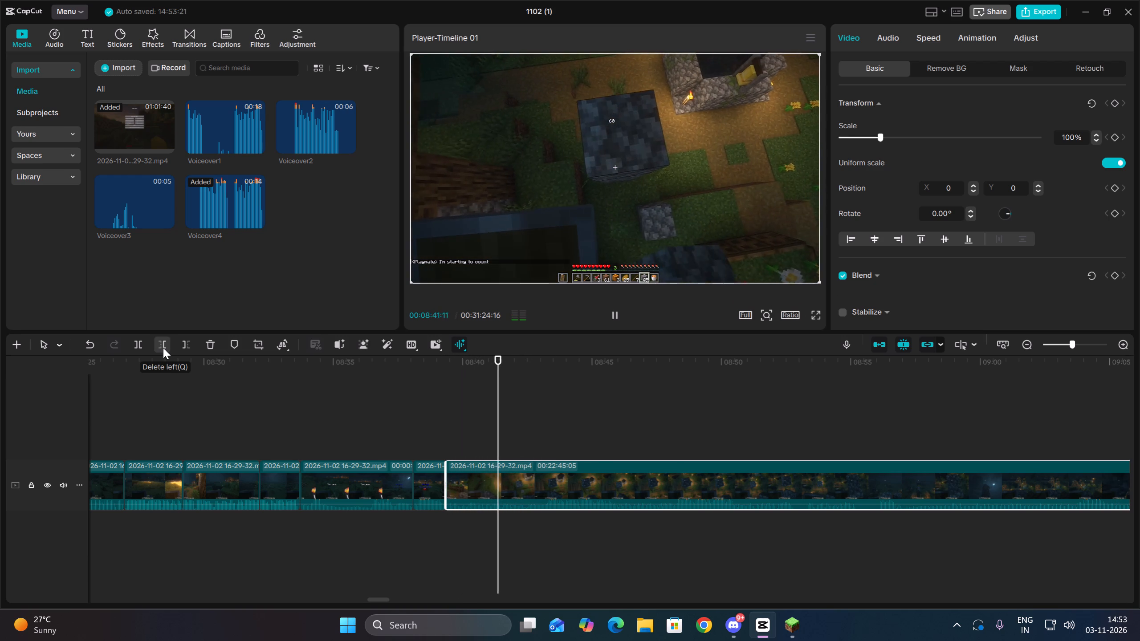
Split the tower-building footage at about 08:46 and cut about 1.4 s after the split.
{"action": "key", "text": "space"}
{"action": "left_click", "coordinate": [137, 346]}
{"action": "key", "text": "space"}
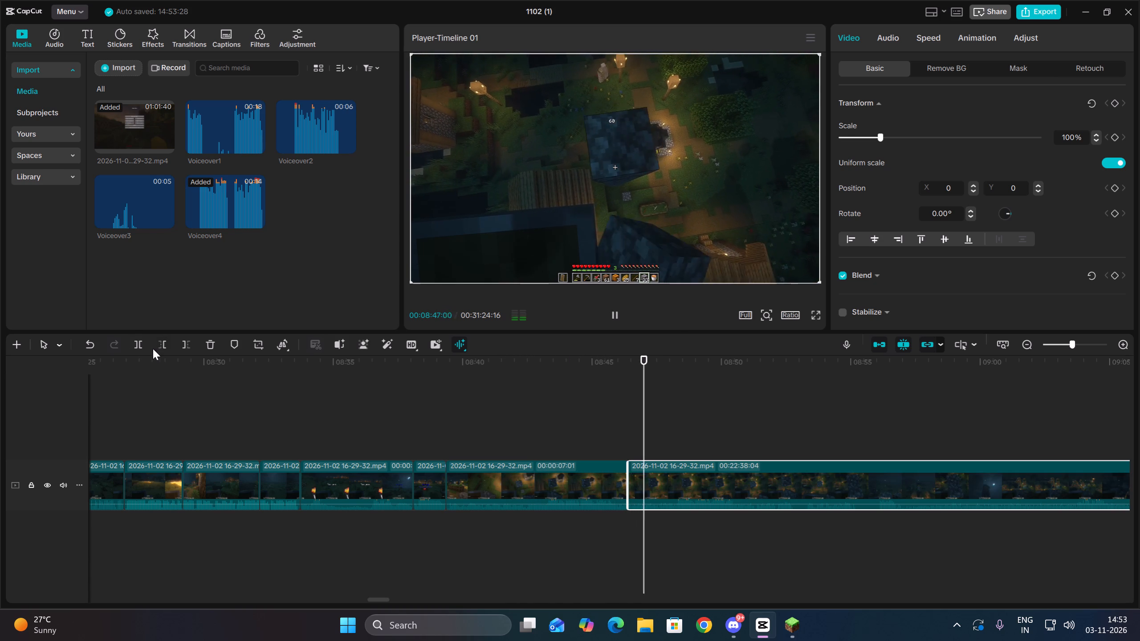
{"action": "left_click", "coordinate": [158, 349]}
{"action": "key", "text": "space"}
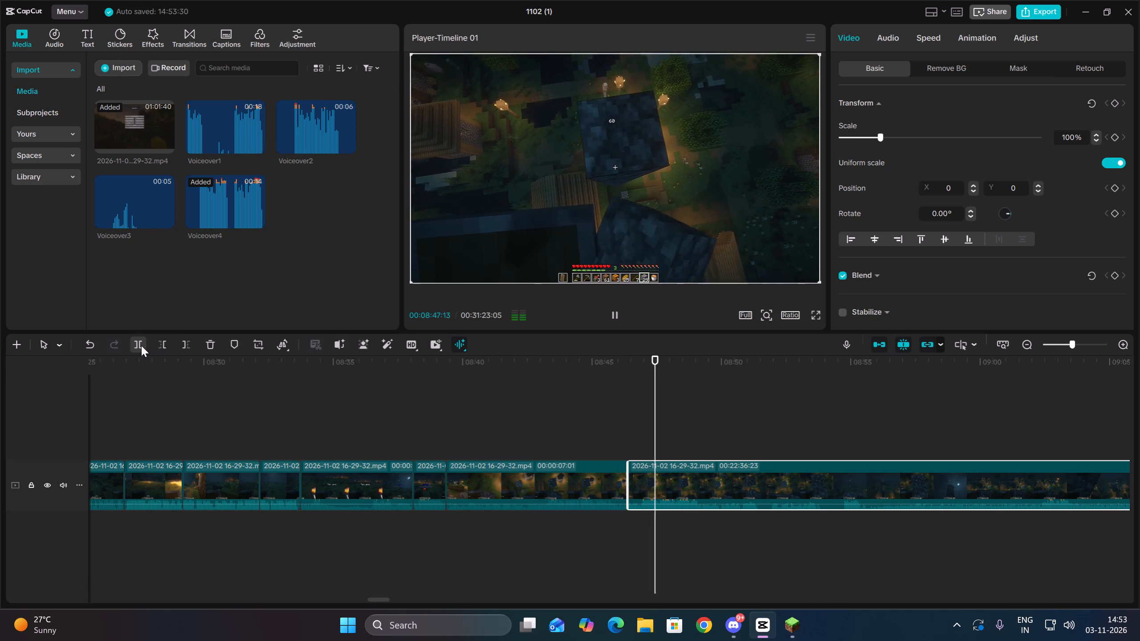
Split the tower-building footage at about 08:49 and cut about 2.4 s after the split.
{"action": "left_click", "coordinate": [141, 345]}
{"action": "key", "text": "space"}
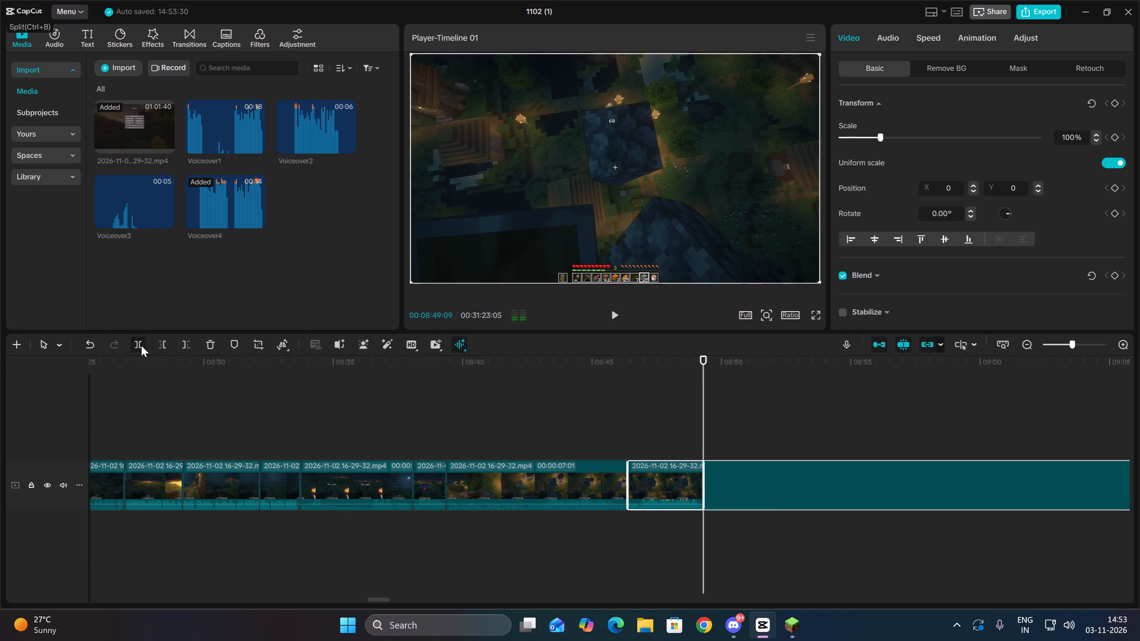
{"action": "key", "text": "space"}
{"action": "left_click", "coordinate": [161, 342]}
{"action": "key", "text": "space"}
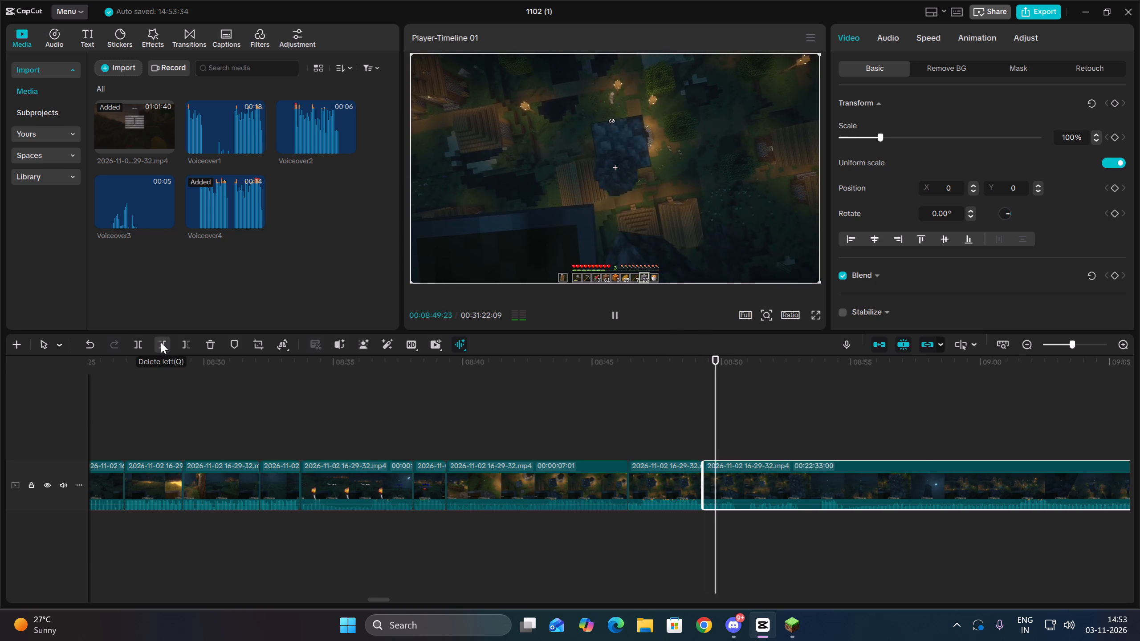
{"action": "left_click", "coordinate": [161, 342]}
{"action": "key", "text": "space"}
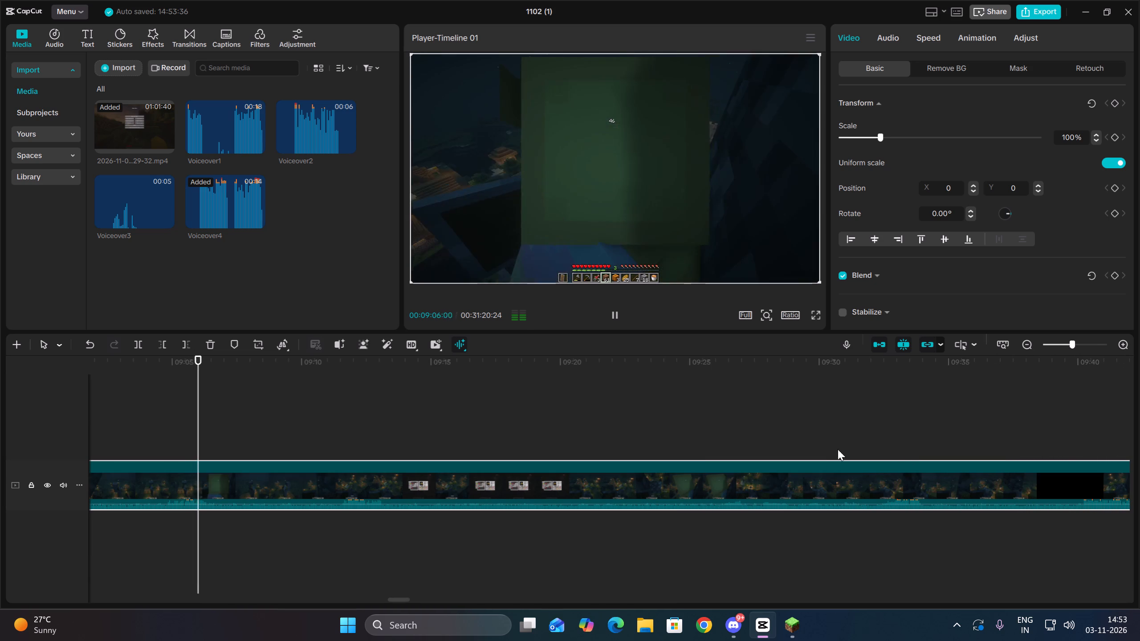
Split the gameplay clip at about 09:07 and cut the footage from there up to about 09:11.
{"action": "key", "text": "space"}
{"action": "left_click_drag", "start_coordinate": [321, 542], "coordinate": [290, 463]}
{"action": "left_click", "coordinate": [132, 338]}
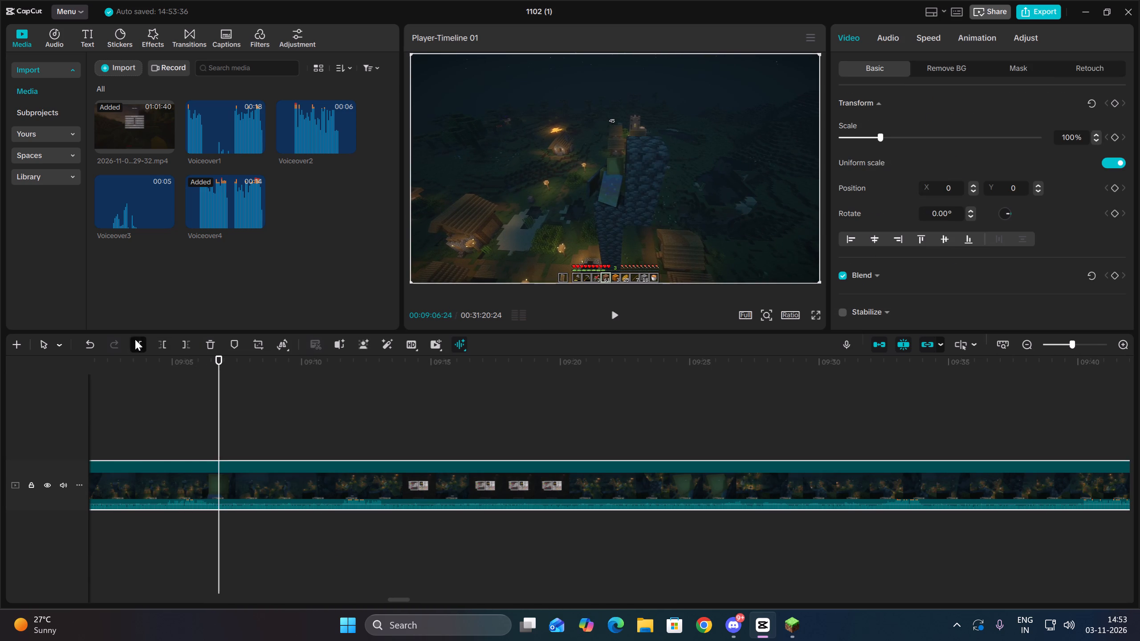
{"action": "key", "text": "space"}
{"action": "left_click", "coordinate": [338, 526]}
{"action": "key", "text": "space"}
{"action": "key", "text": "space"}
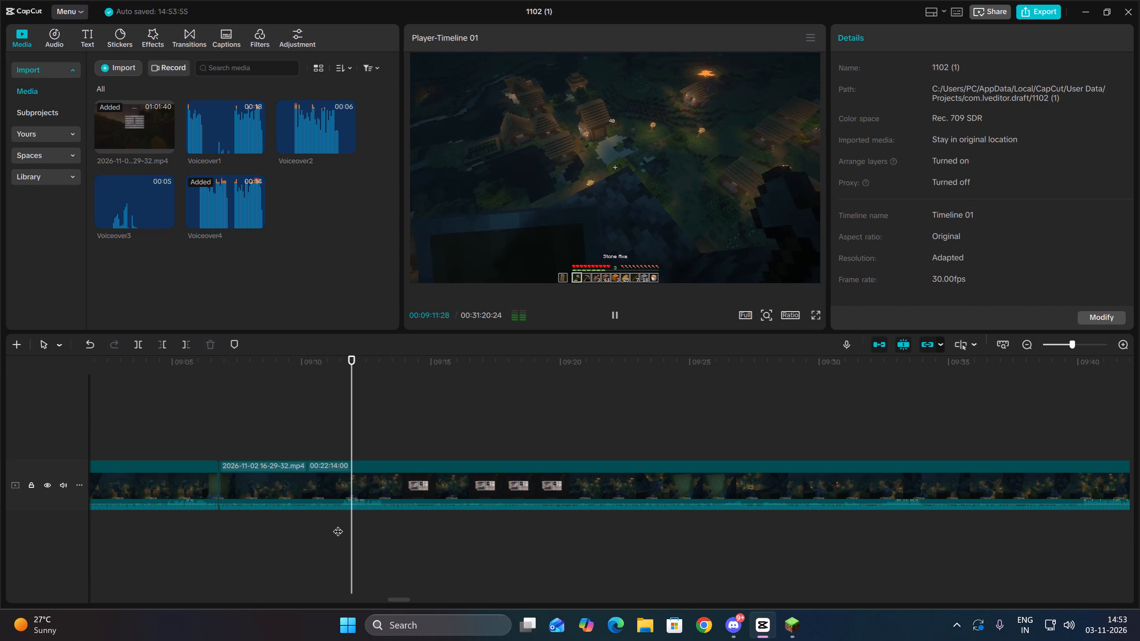
{"action": "left_click", "coordinate": [338, 524]}
{"action": "left_click_drag", "start_coordinate": [338, 524], "coordinate": [329, 525]}
{"action": "left_click_drag", "start_coordinate": [372, 538], "coordinate": [369, 457]}
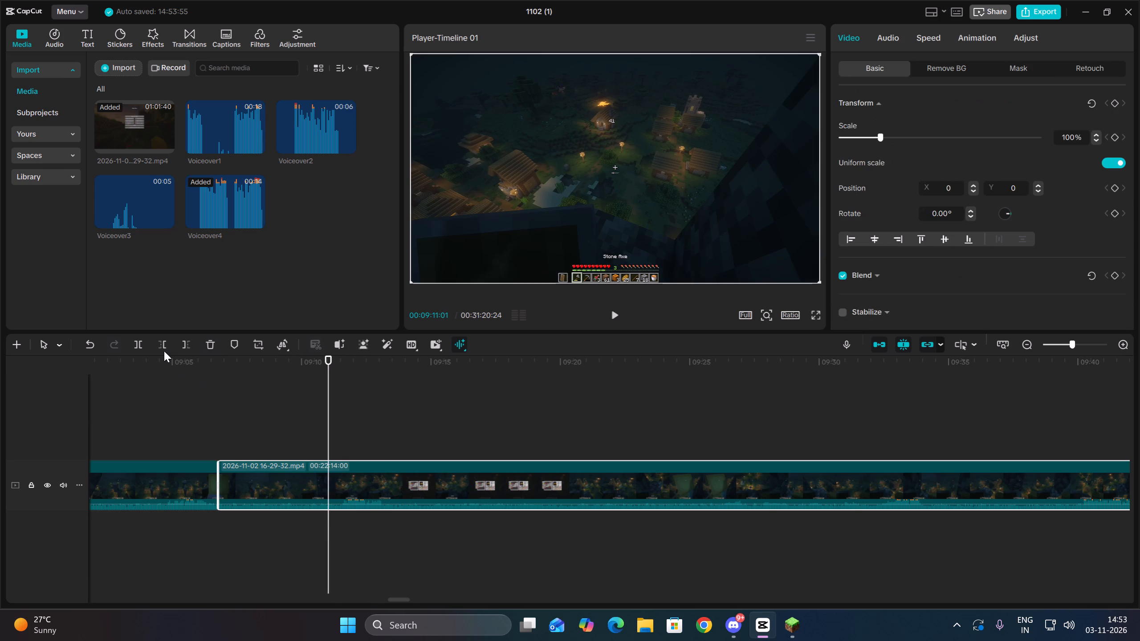
{"action": "left_click", "coordinate": [164, 350]}
{"action": "key", "text": "space"}
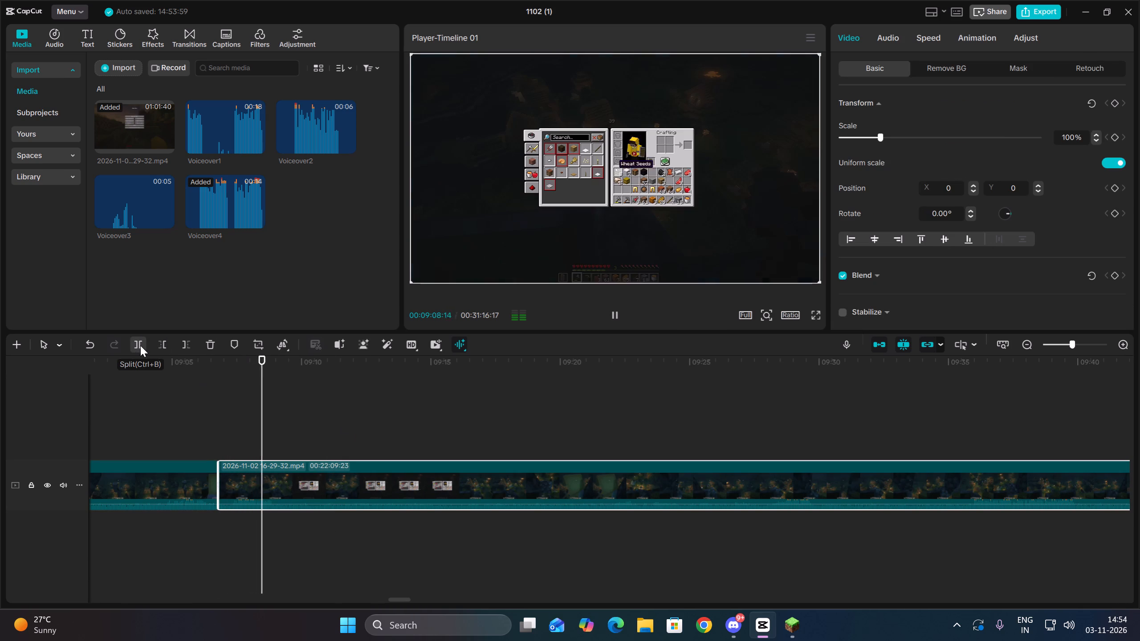
Split the gameplay clip at about 09:09 and preview the footage ahead to about 09:27.
{"action": "key", "text": "space"}
{"action": "left_click", "coordinate": [140, 345]}
{"action": "key", "text": "space"}
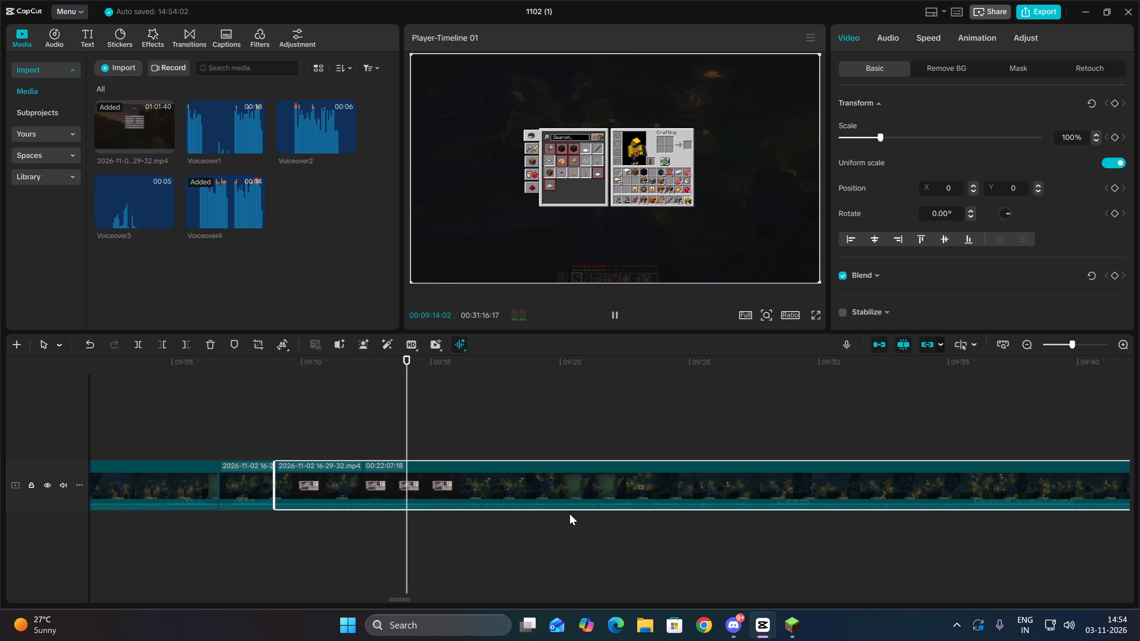
{"action": "left_click", "coordinate": [466, 515]}
{"action": "key", "text": "space"}
{"action": "key", "text": "space"}
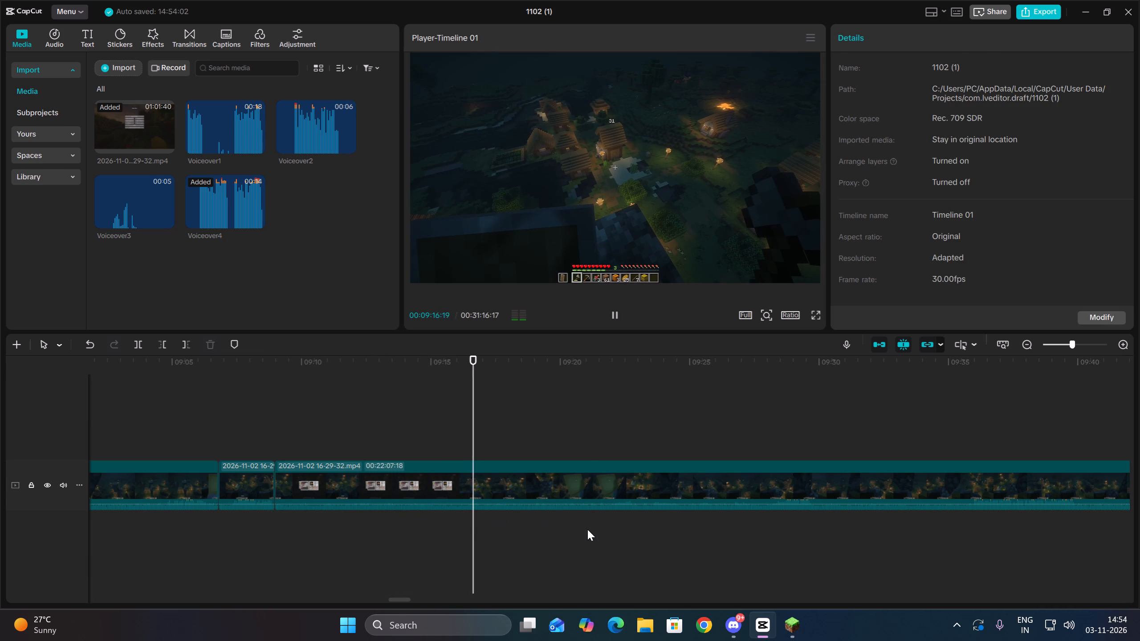
{"action": "left_click", "coordinate": [590, 527]}
{"action": "key", "text": "space"}
{"action": "left_click", "coordinate": [677, 537]}
{"action": "key", "text": "space"}
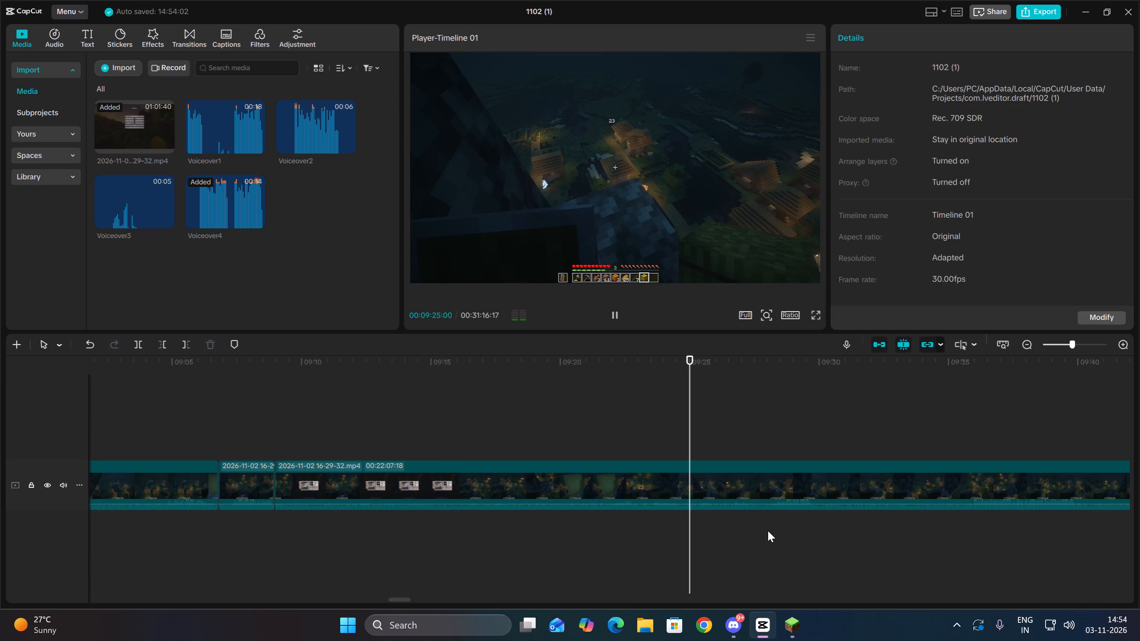
Set the volume of the gameplay clip starting at about 09:09 to 4.1 dB.
{"action": "left_click_drag", "start_coordinate": [773, 505], "coordinate": [780, 463]}
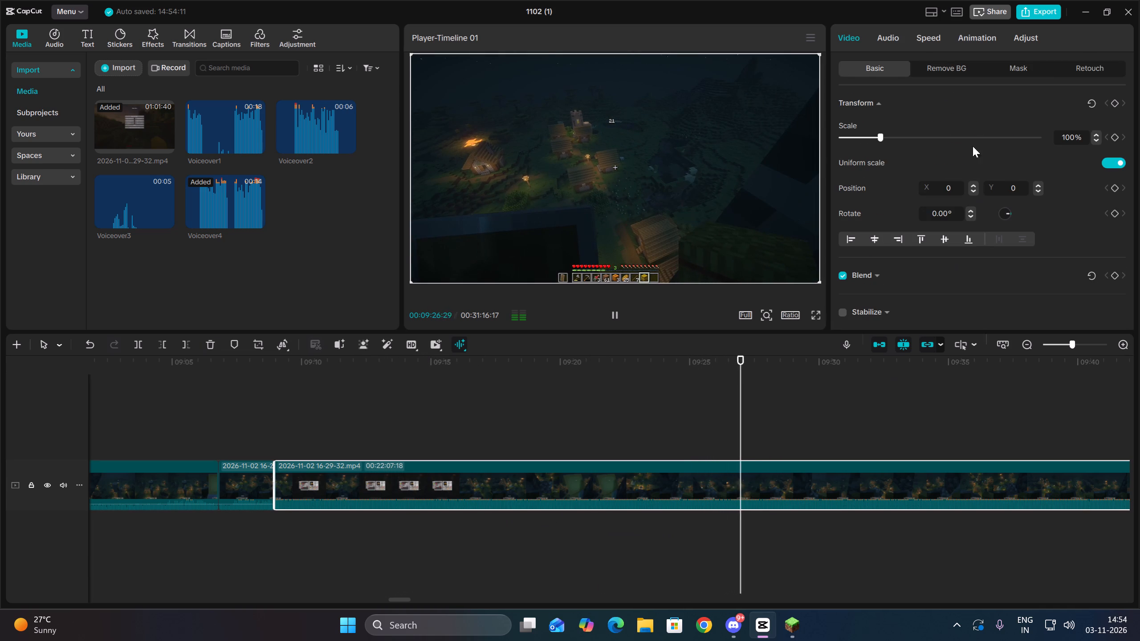
{"action": "left_click", "coordinate": [870, 32]}
{"action": "left_click_drag", "start_coordinate": [1006, 135], "coordinate": [999, 136]}
{"action": "left_click", "coordinate": [999, 136]}
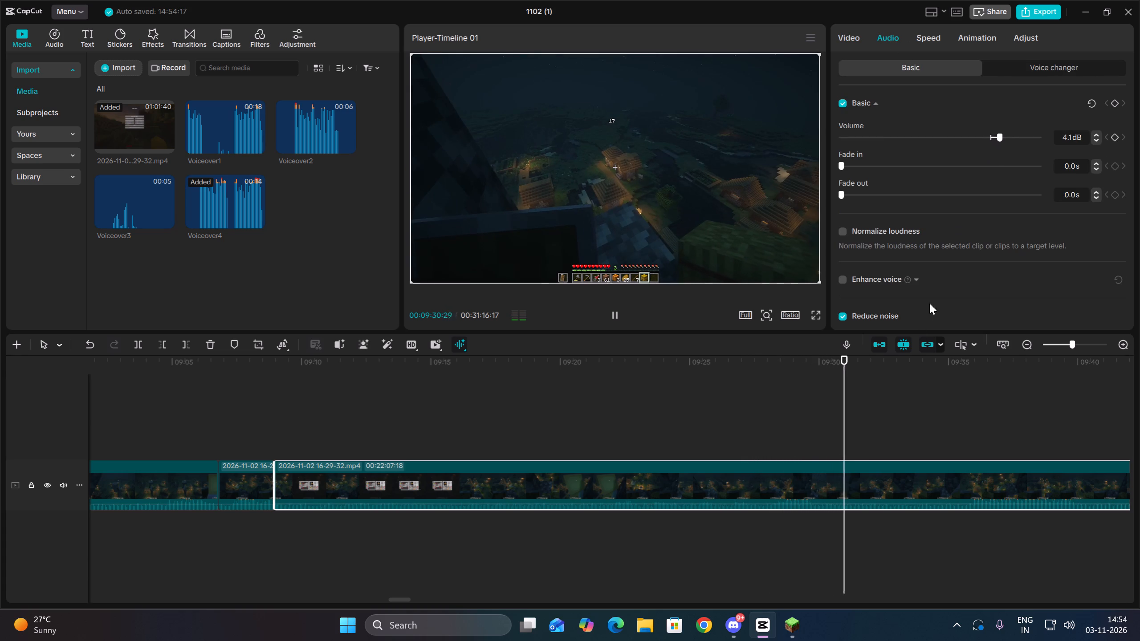
Cut about 19 s from the start of the clip at 09:09, up to about 09:28.
{"action": "left_click", "coordinate": [765, 518]}
{"action": "left_click_drag", "start_coordinate": [804, 528], "coordinate": [800, 478]}
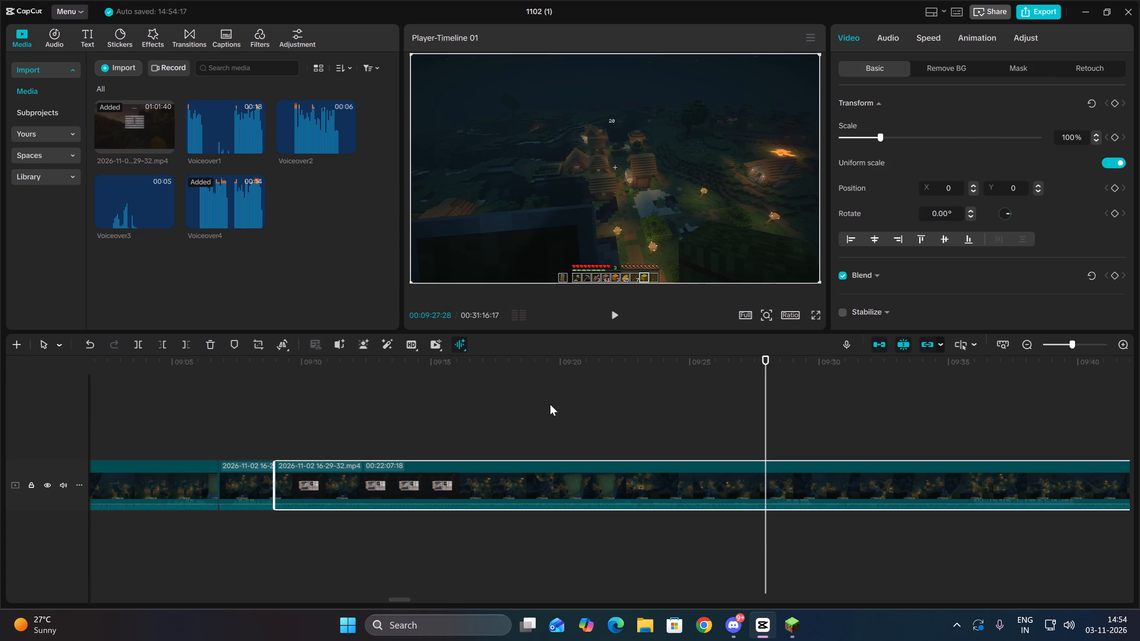
{"action": "double_click", "coordinate": [171, 343]}
{"action": "left_click", "coordinate": [161, 343]}
{"action": "key", "text": "space"}
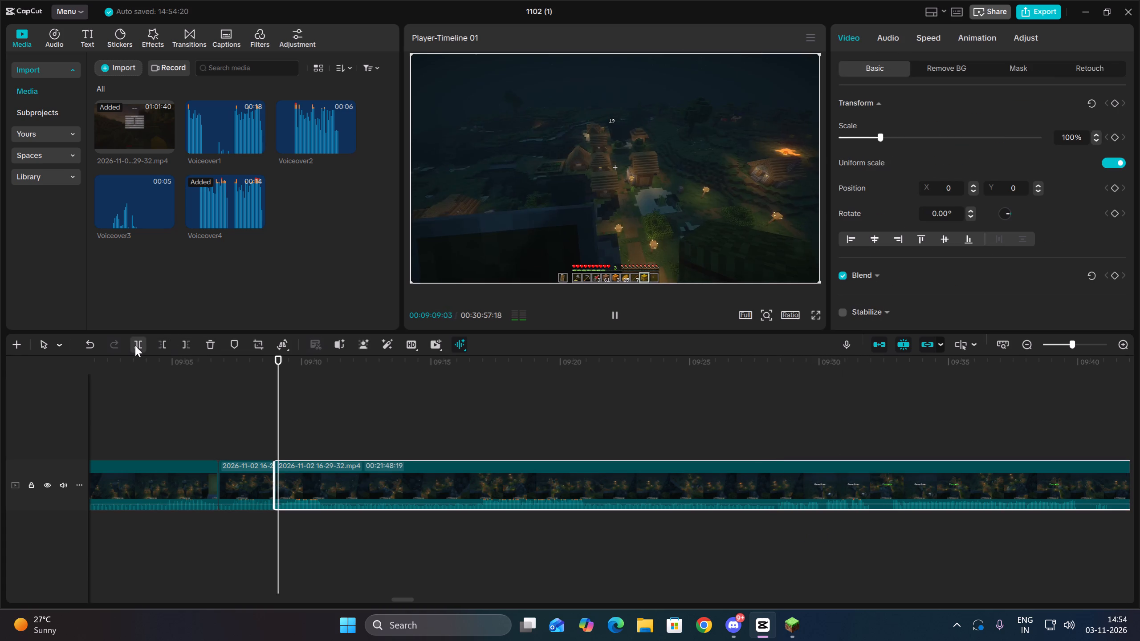
Split the gameplay clip at about 09:11 and cut about 6 s of footage after the split.
{"action": "left_click", "coordinate": [135, 345]}
{"action": "key", "text": "space"}
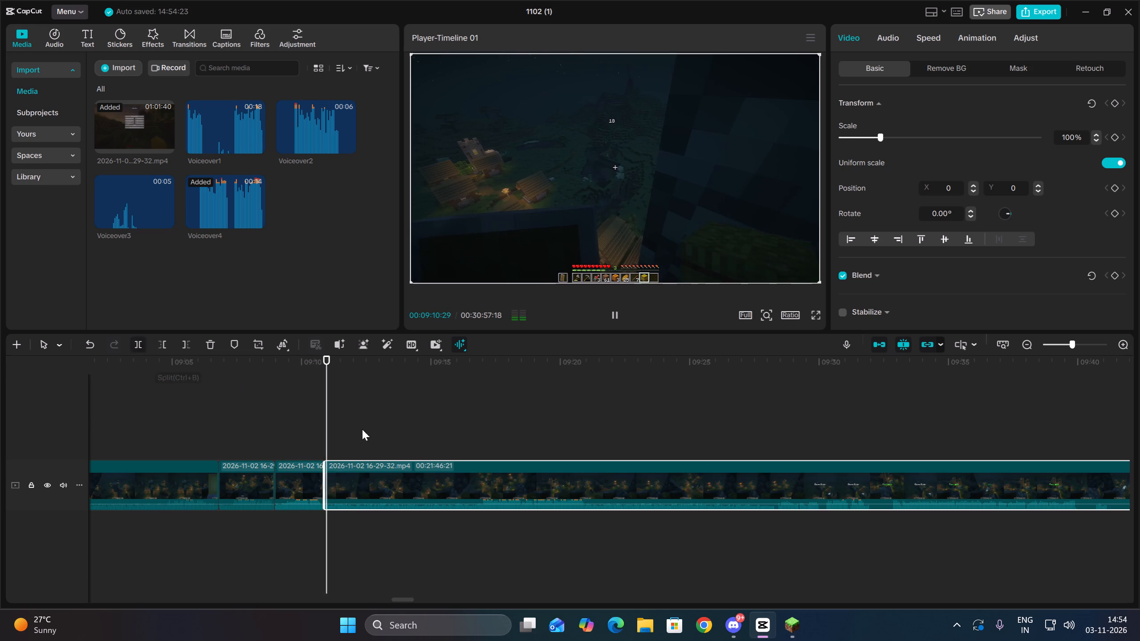
{"action": "left_click", "coordinate": [476, 518]}
{"action": "left_click_drag", "start_coordinate": [507, 530], "coordinate": [507, 460]}
{"action": "left_click", "coordinate": [169, 345]}
{"action": "key", "text": "space"}
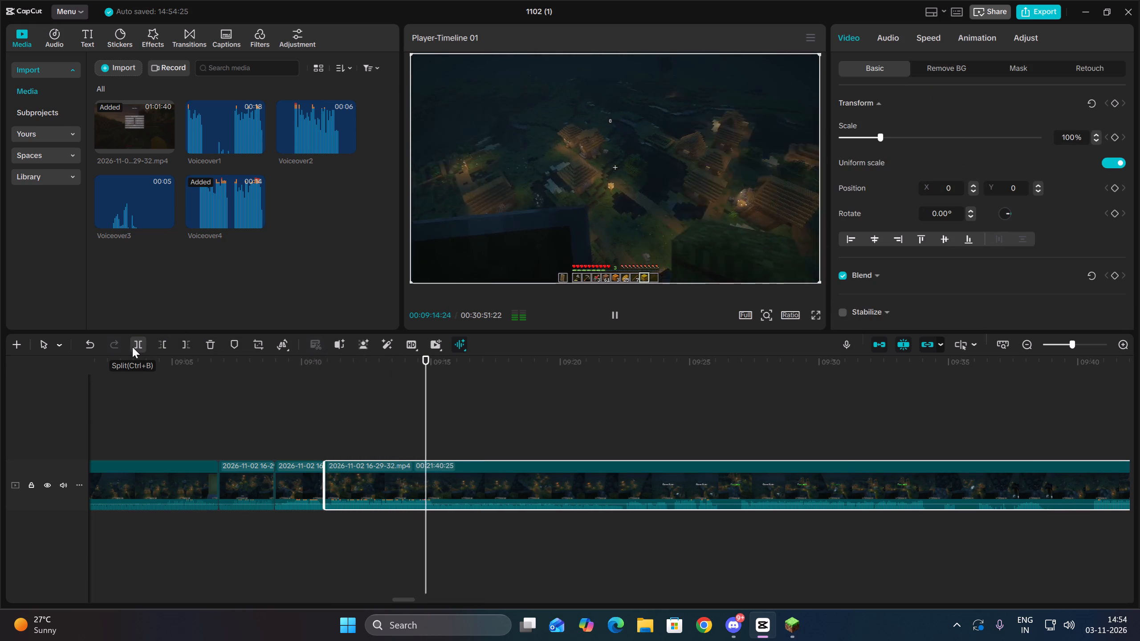
Split the gameplay clip at about 09:14:28 and cut about 7 s of footage after the split, up to 09:22:14.
{"action": "key", "text": "space"}
{"action": "left_click", "coordinate": [132, 347]}
{"action": "key", "text": "space"}
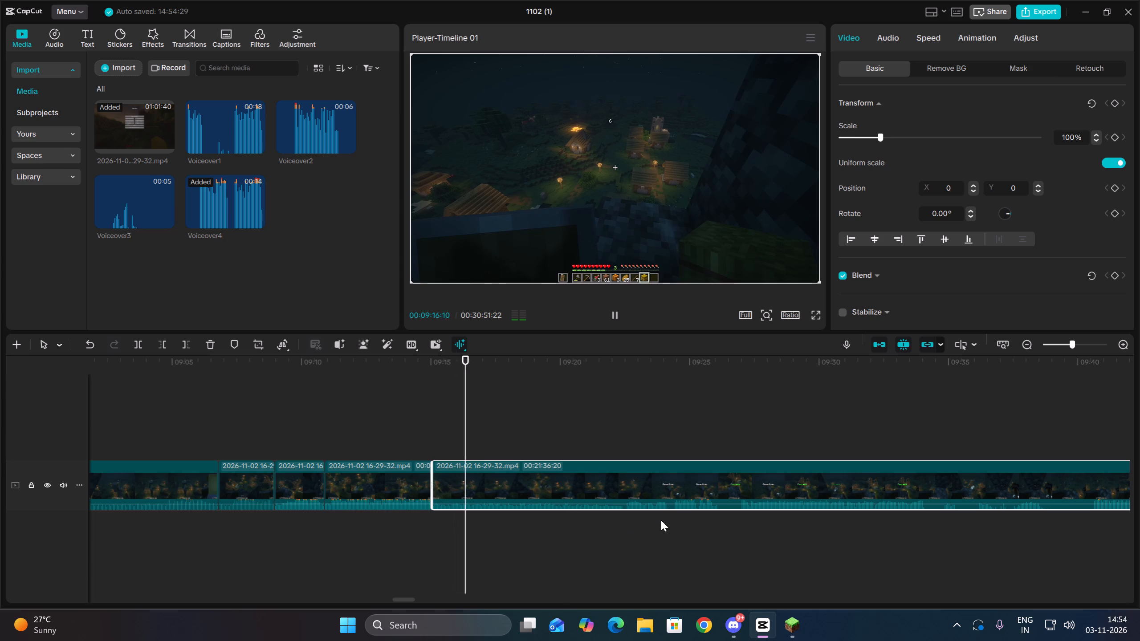
{"action": "left_click", "coordinate": [627, 515]}
{"action": "key", "text": "space"}
{"action": "key", "text": "space"}
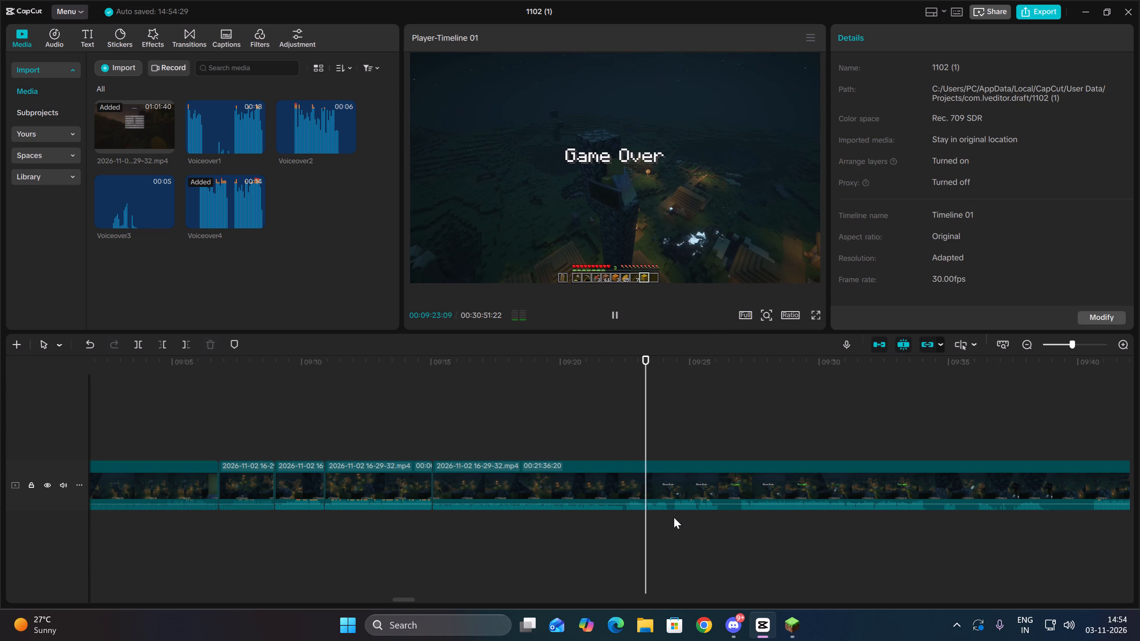
{"action": "left_click", "coordinate": [625, 516]}
{"action": "left_click_drag", "start_coordinate": [639, 529], "coordinate": [647, 460]}
{"action": "left_click", "coordinate": [163, 347]}
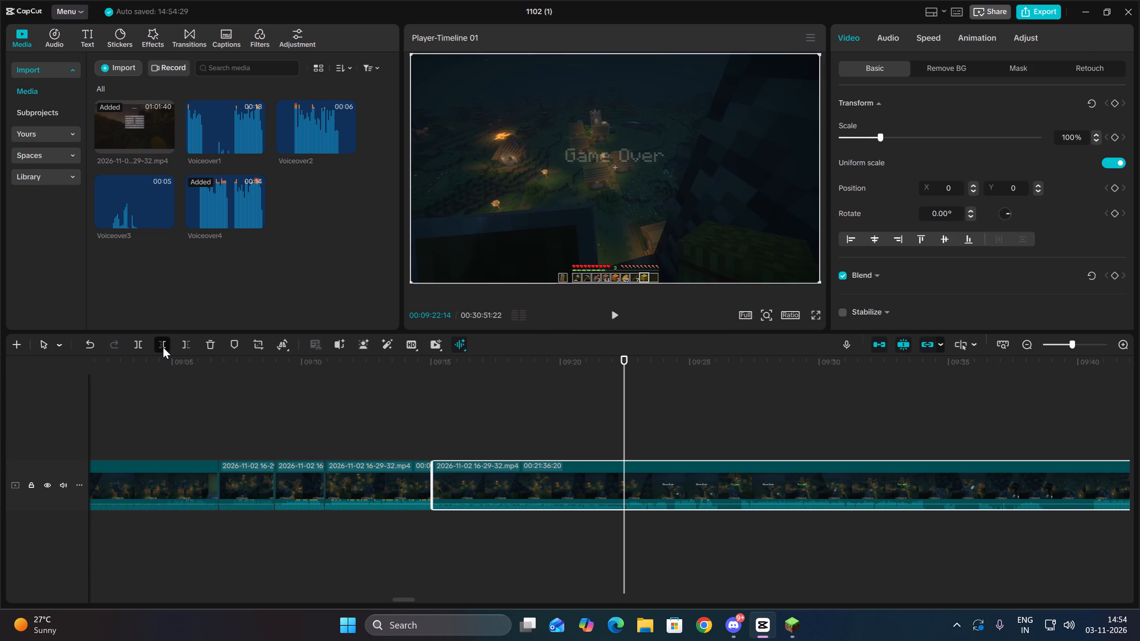
{"action": "key", "text": "space"}
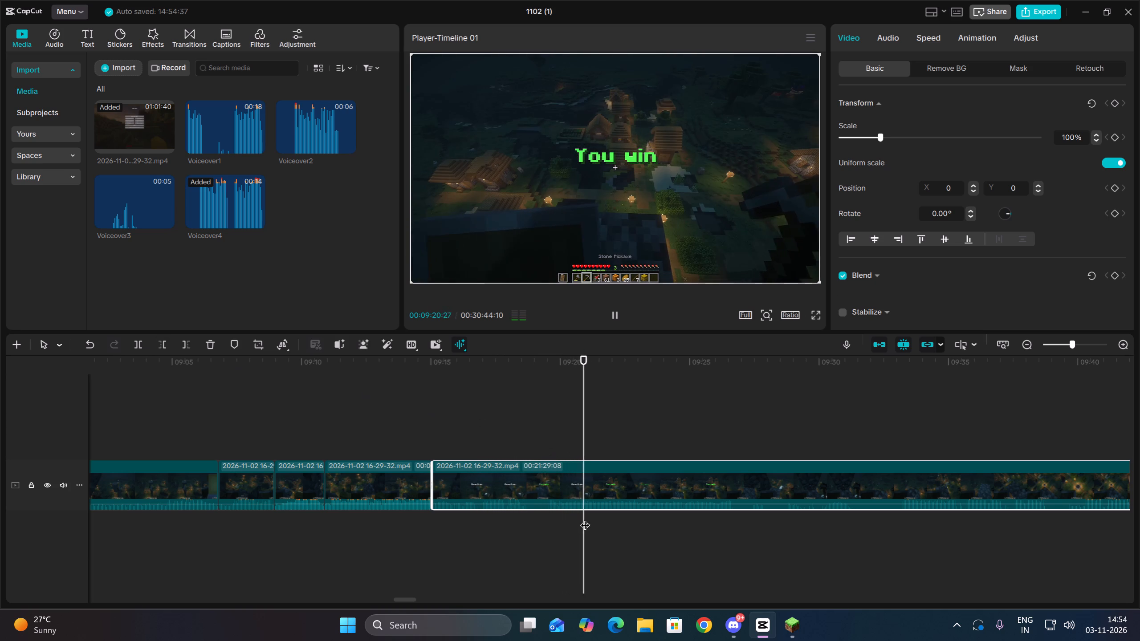
Split the gameplay clip at 09:18:26, during the "You win" title, and cut about 0.4 s after the split.
{"action": "double_click", "coordinate": [529, 517]}
{"action": "left_click_drag", "start_coordinate": [564, 527], "coordinate": [572, 482]}
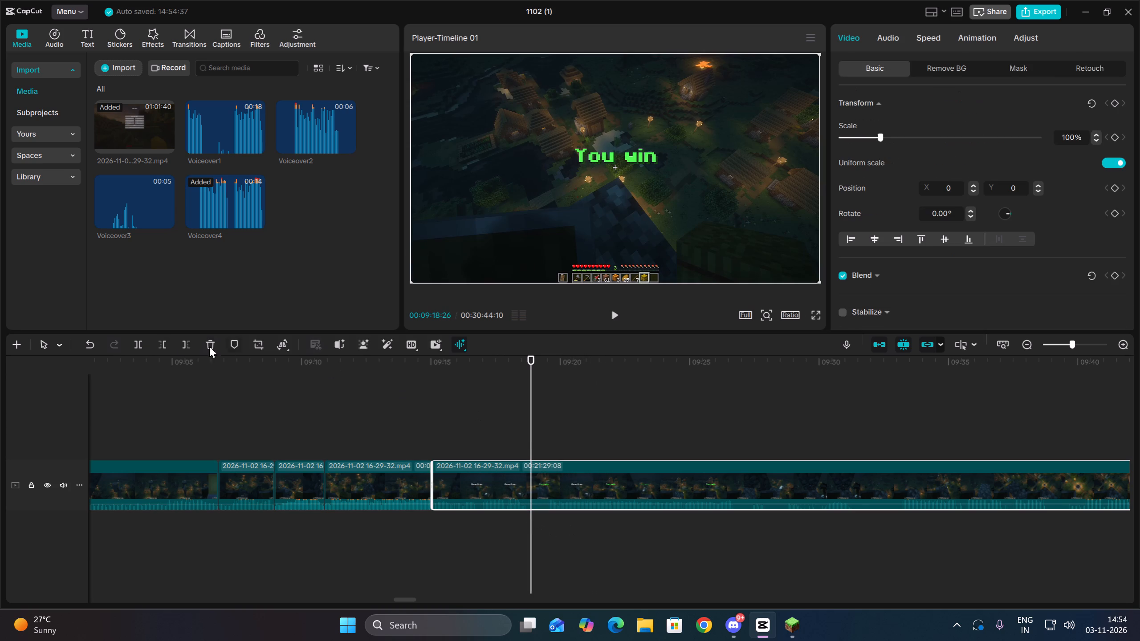
{"action": "left_click", "coordinate": [139, 343]}
{"action": "key", "text": "space"}
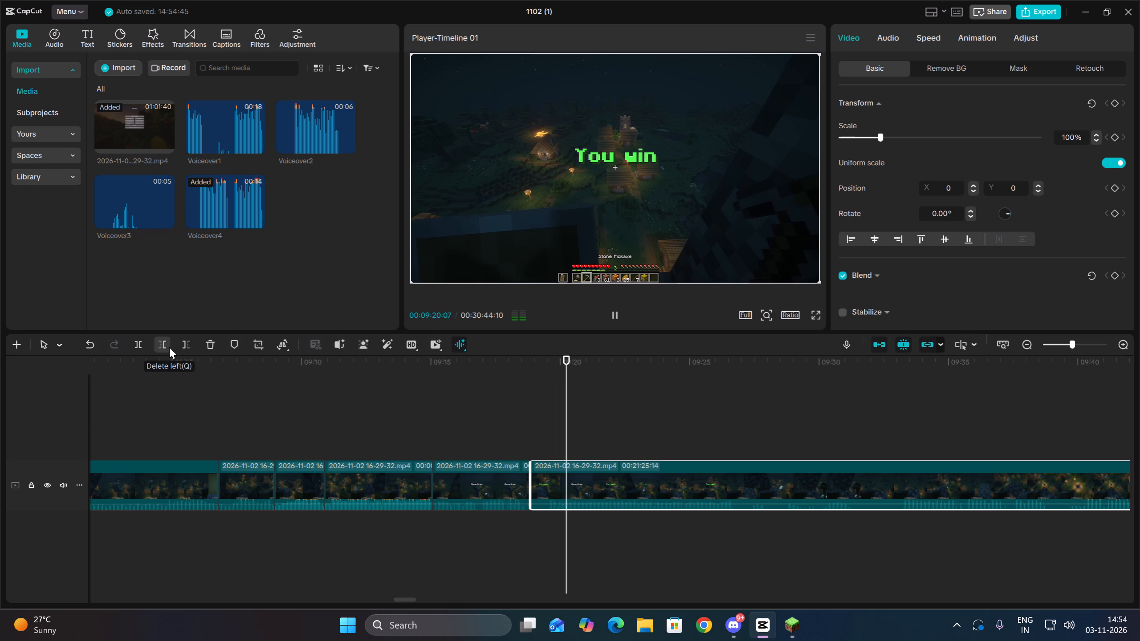
{"action": "key", "text": "Up"}
{"action": "key", "text": "space"}
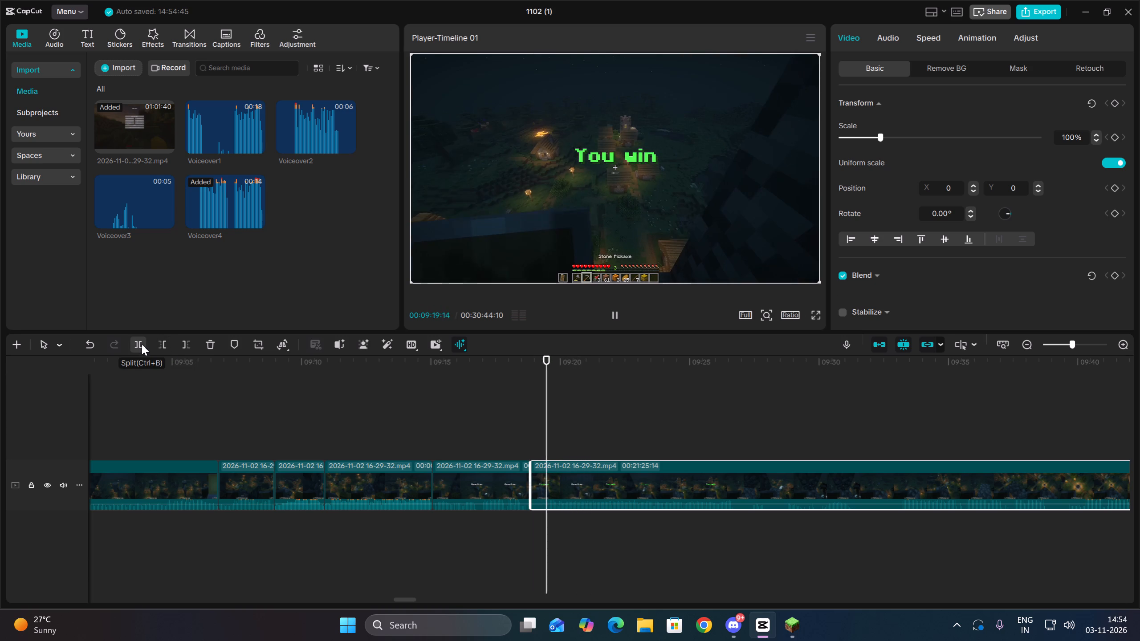
{"action": "key", "text": "space"}
{"action": "key", "text": "Up"}
{"action": "key", "text": "space"}
{"action": "key", "text": "space"}
{"action": "left_click", "coordinate": [169, 349]}
{"action": "key", "text": "space"}
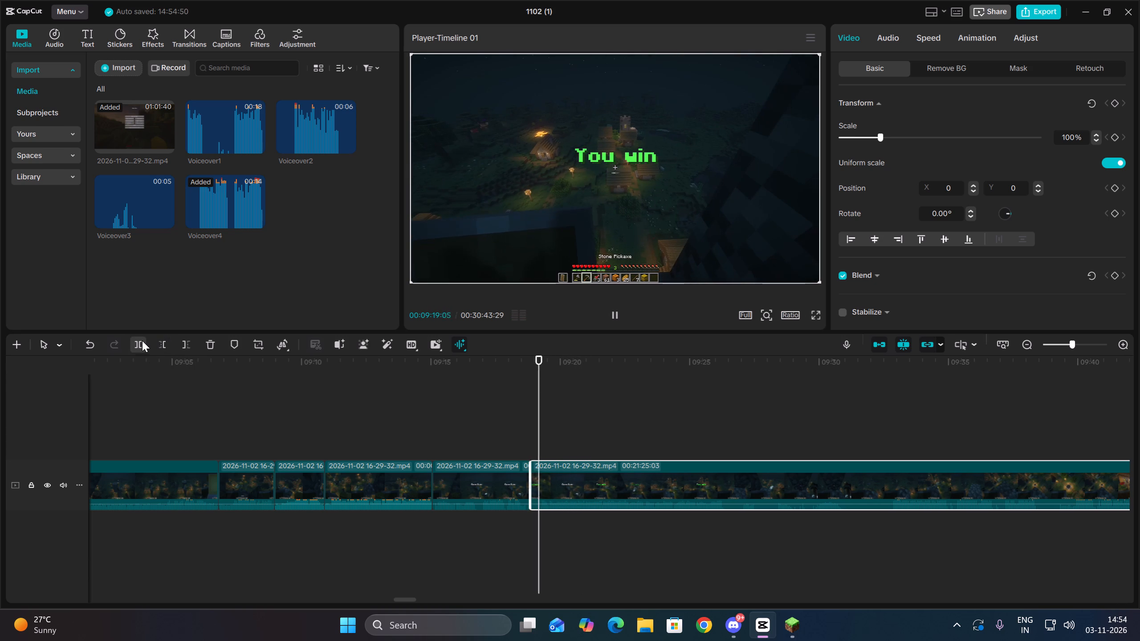
Split the gameplay clip at 09:20:22 and cut about 7 s of footage after the split, up to 09:28:04.
{"action": "left_click", "coordinate": [142, 341]}
{"action": "key", "text": "space"}
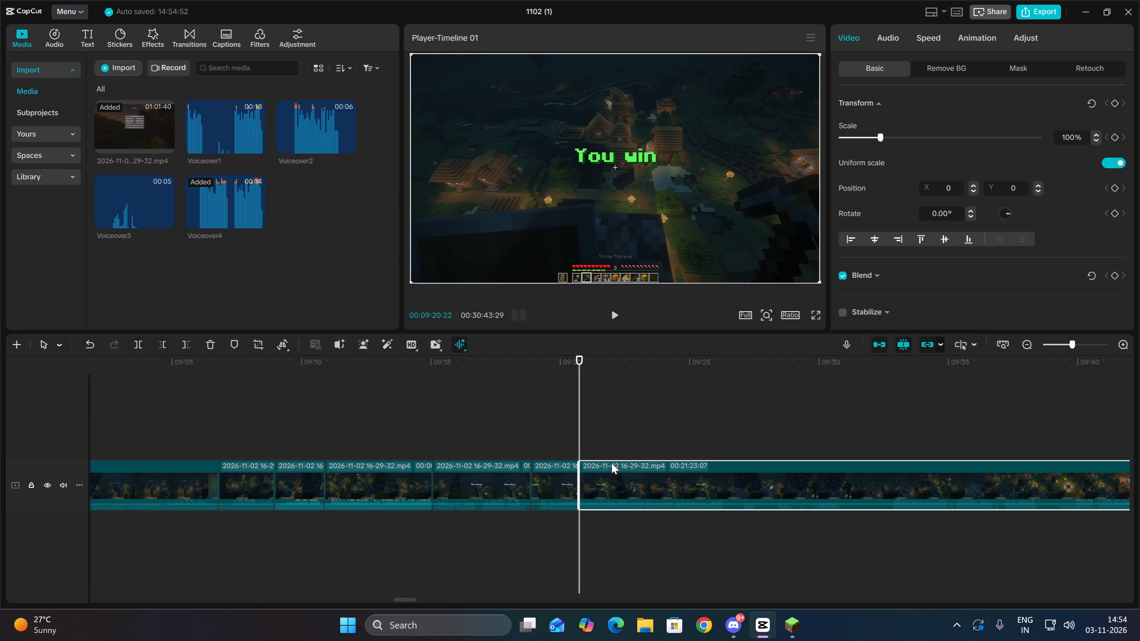
{"action": "key", "text": "space"}
{"action": "left_click", "coordinate": [729, 516]}
{"action": "key", "text": "space"}
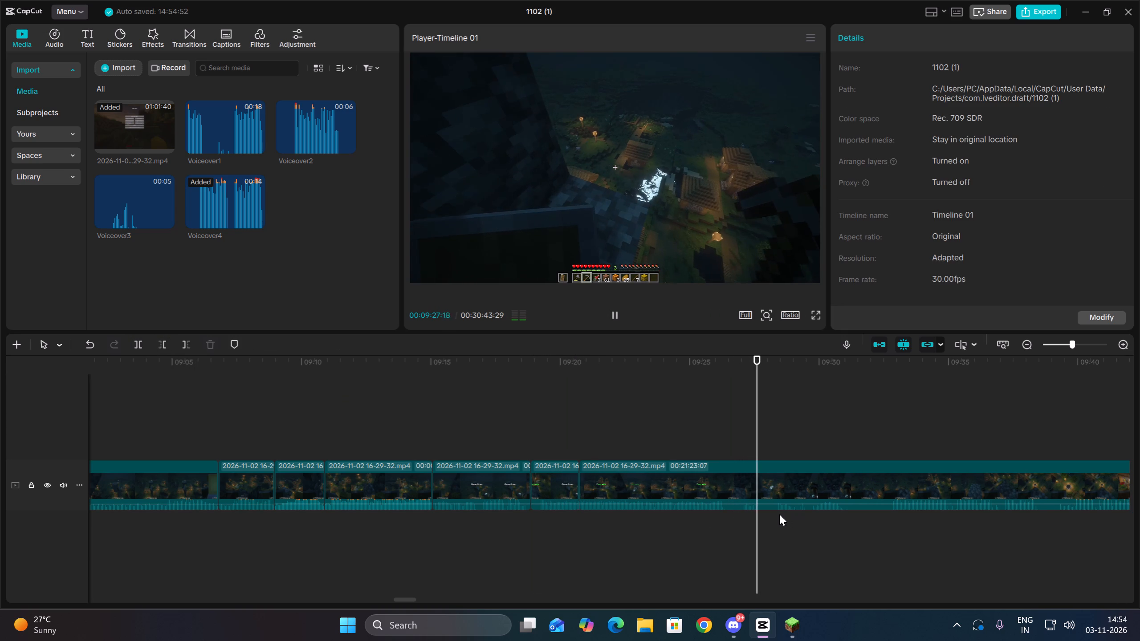
{"action": "left_click", "coordinate": [778, 514]}
{"action": "key", "text": "space"}
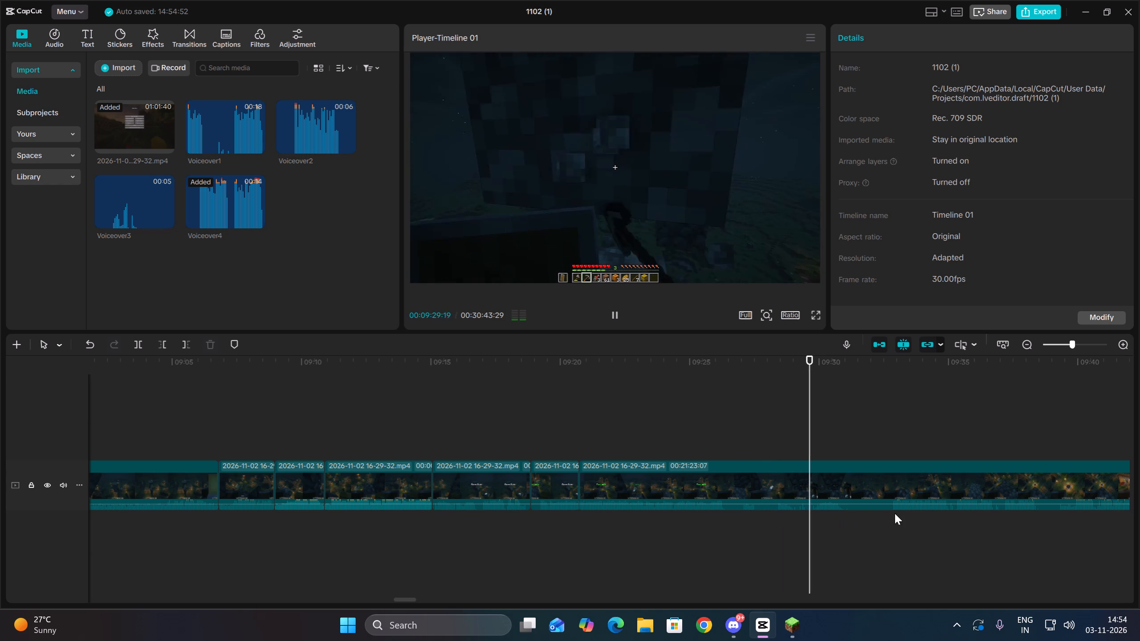
{"action": "left_click", "coordinate": [891, 517]}
{"action": "key", "text": "space"}
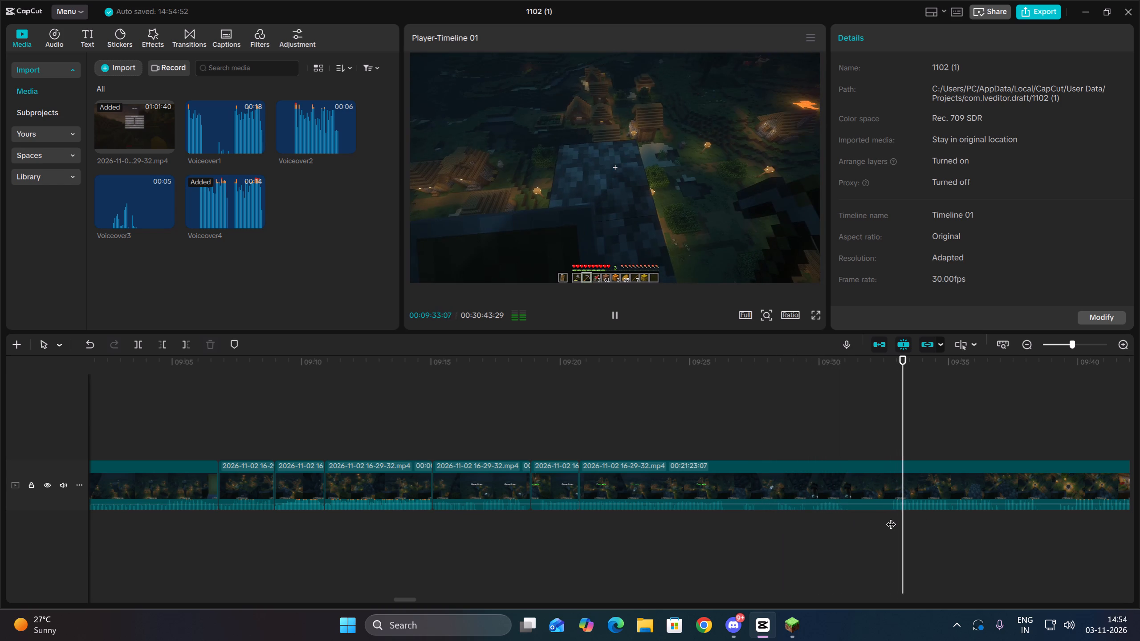
{"action": "double_click", "coordinate": [891, 517]}
{"action": "left_click_drag", "start_coordinate": [919, 530], "coordinate": [920, 484]}
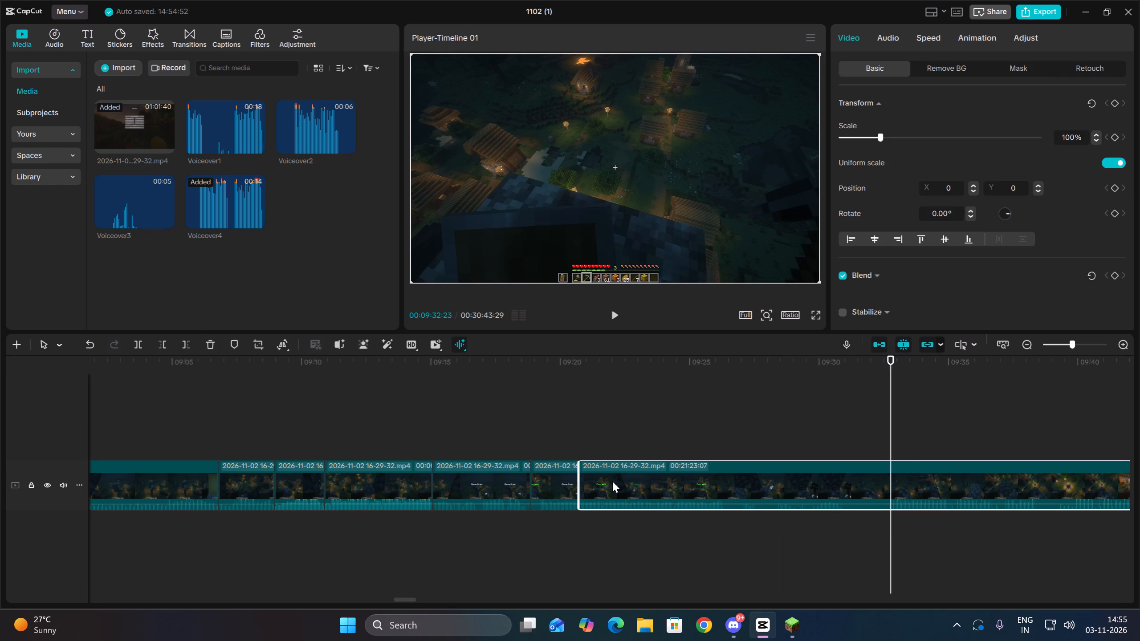
{"action": "left_click", "coordinate": [771, 516]}
{"action": "left_click_drag", "start_coordinate": [807, 525], "coordinate": [809, 473]}
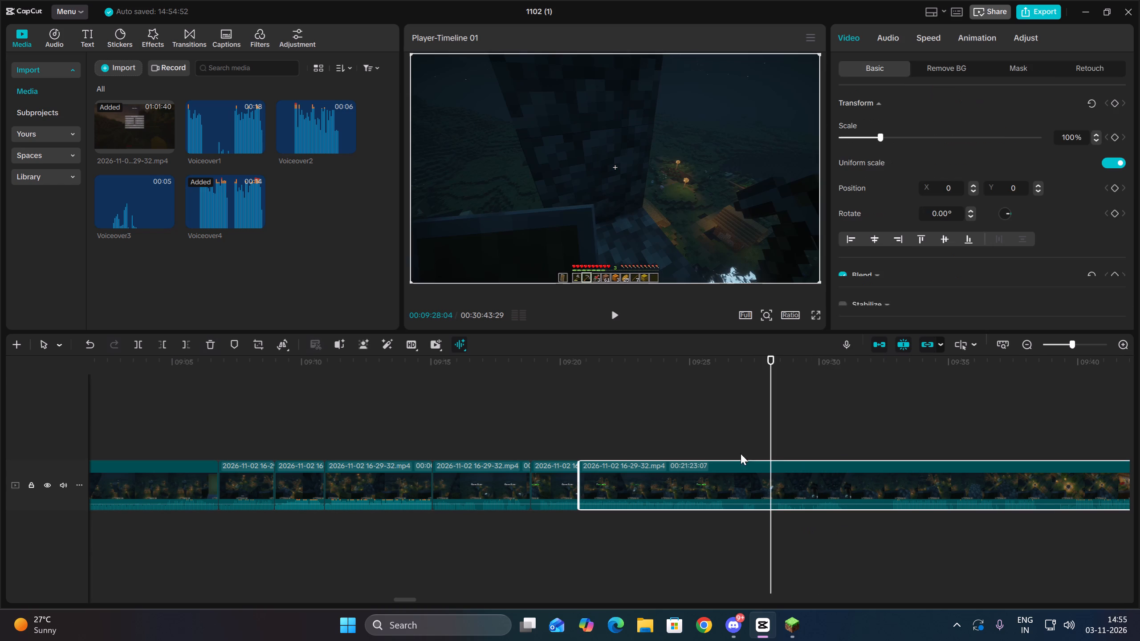
{"action": "left_click", "coordinate": [167, 345]}
{"action": "key", "text": "space"}
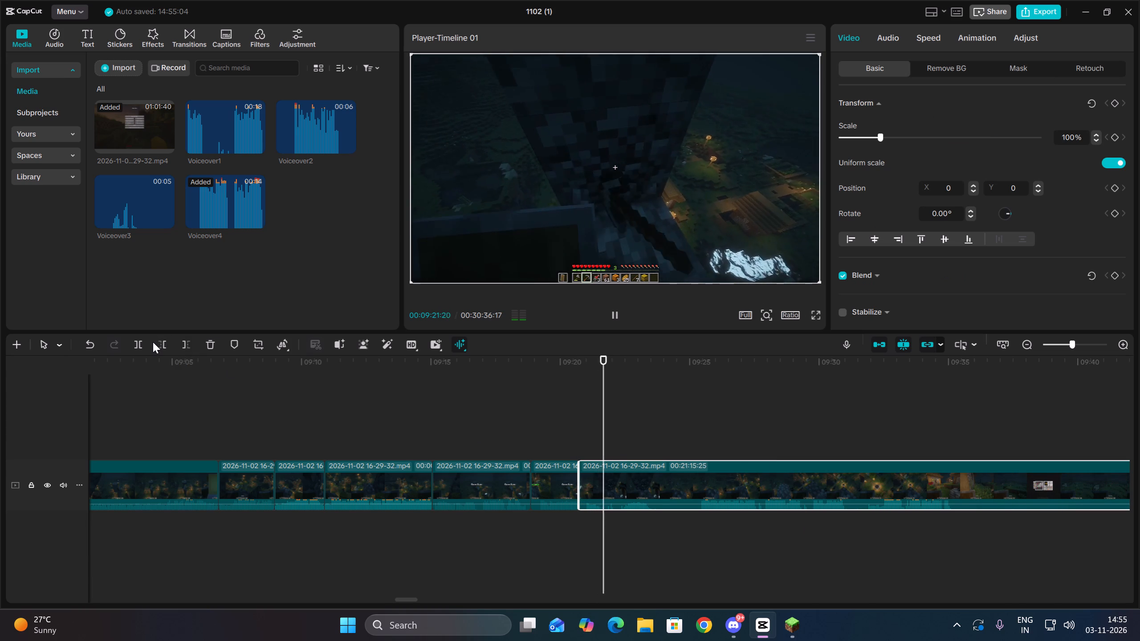
Split the gameplay clip at 09:23:17 and cut about 2 s of footage after the split.
{"action": "key", "text": "space"}
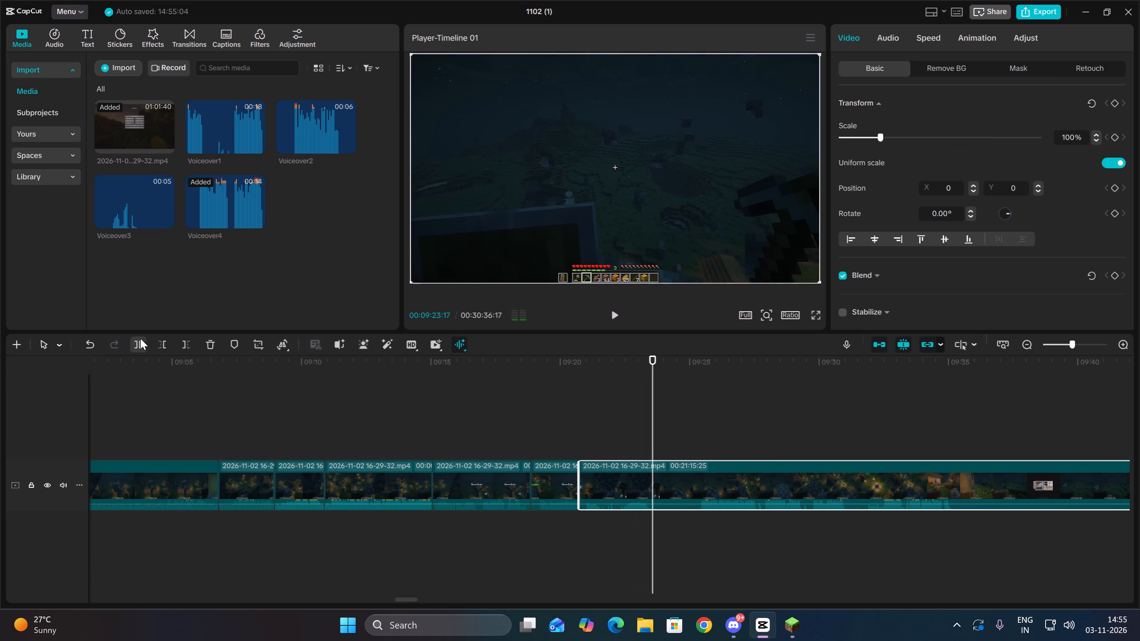
{"action": "left_click", "coordinate": [140, 338]}
{"action": "key", "text": "space"}
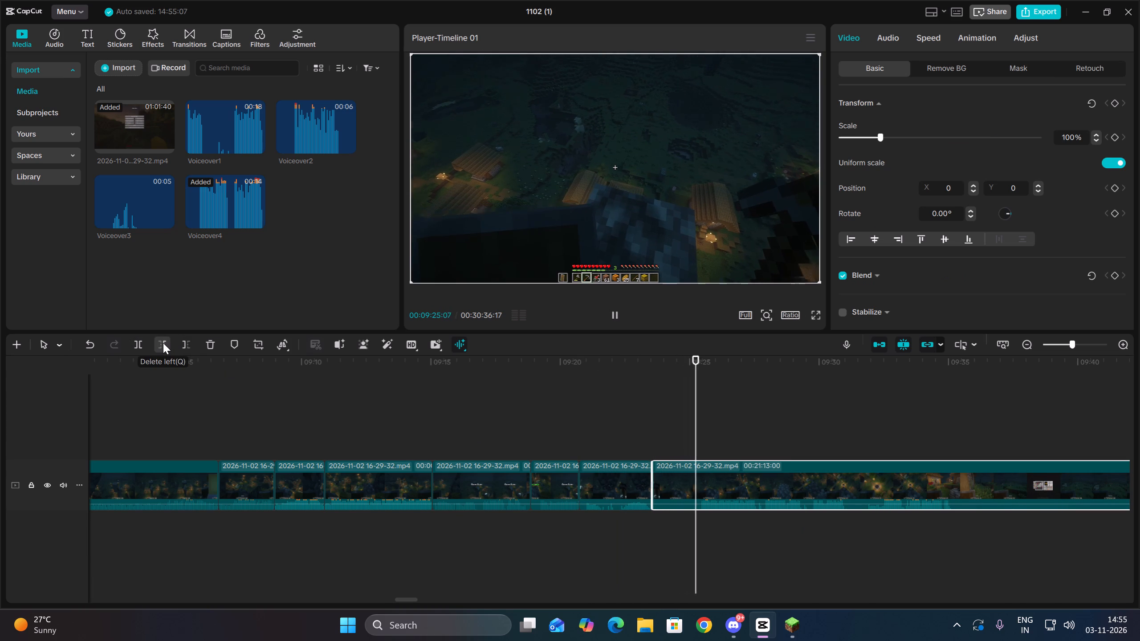
{"action": "left_click", "coordinate": [163, 343]}
{"action": "key", "text": "space"}
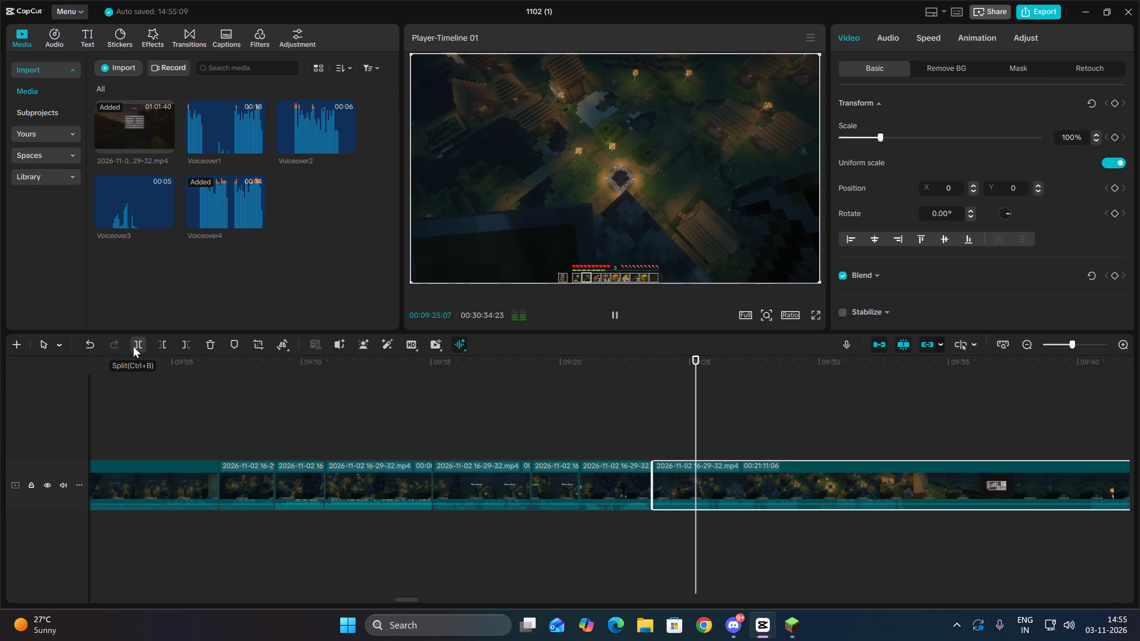
Split the gameplay clip at about 09:25:21 and cut about 0.4 s of footage after the split.
{"action": "key", "text": "space"}
{"action": "left_click", "coordinate": [133, 346]}
{"action": "key", "text": "space"}
{"action": "key", "text": "space"}
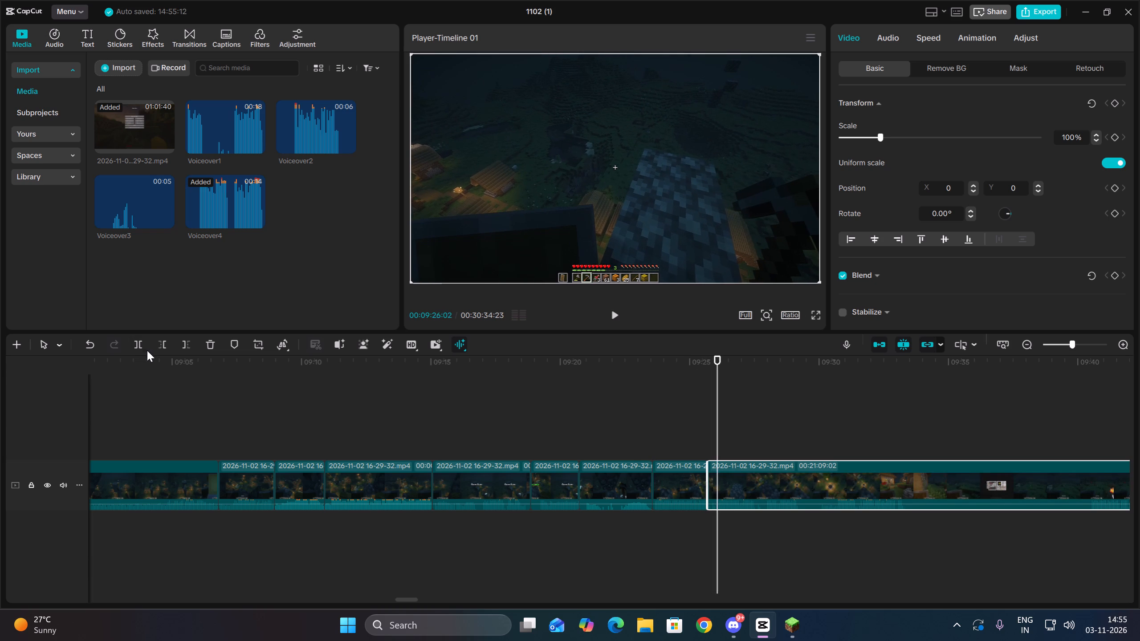
{"action": "left_click", "coordinate": [147, 350]}
{"action": "left_click", "coordinate": [157, 345]}
{"action": "key", "text": "space"}
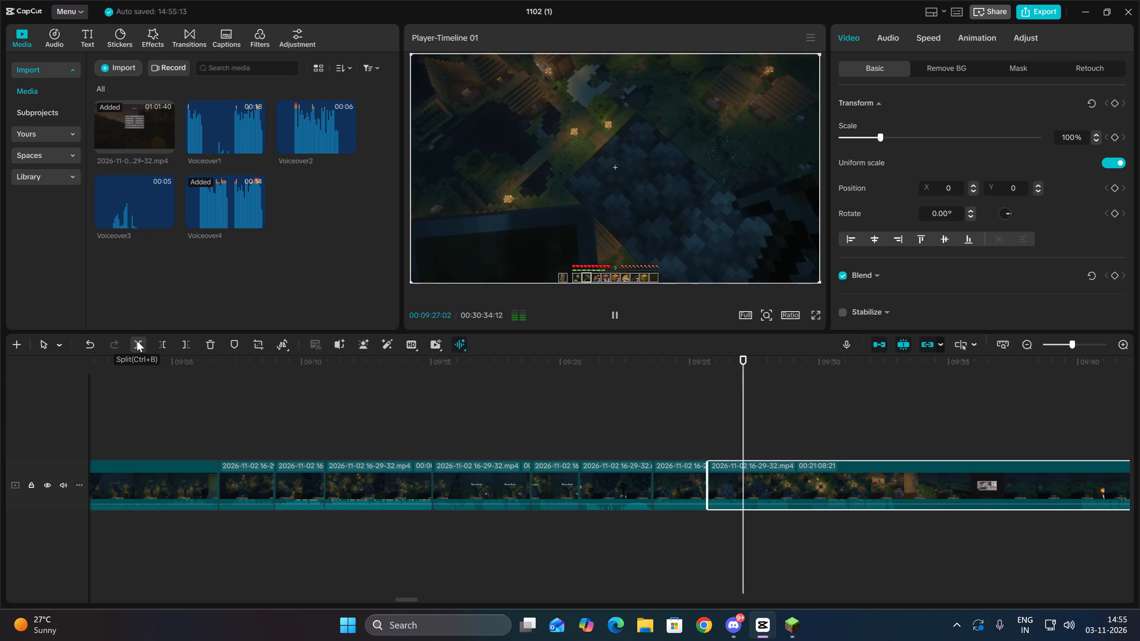
Split the gameplay clip at about 09:27:08 and cut about 0.3 s of footage after the split.
{"action": "key", "text": "space"}
{"action": "left_click", "coordinate": [137, 341]}
{"action": "key", "text": "space"}
{"action": "key", "text": "space"}
{"action": "left_click", "coordinate": [155, 345]}
{"action": "key", "text": "space"}
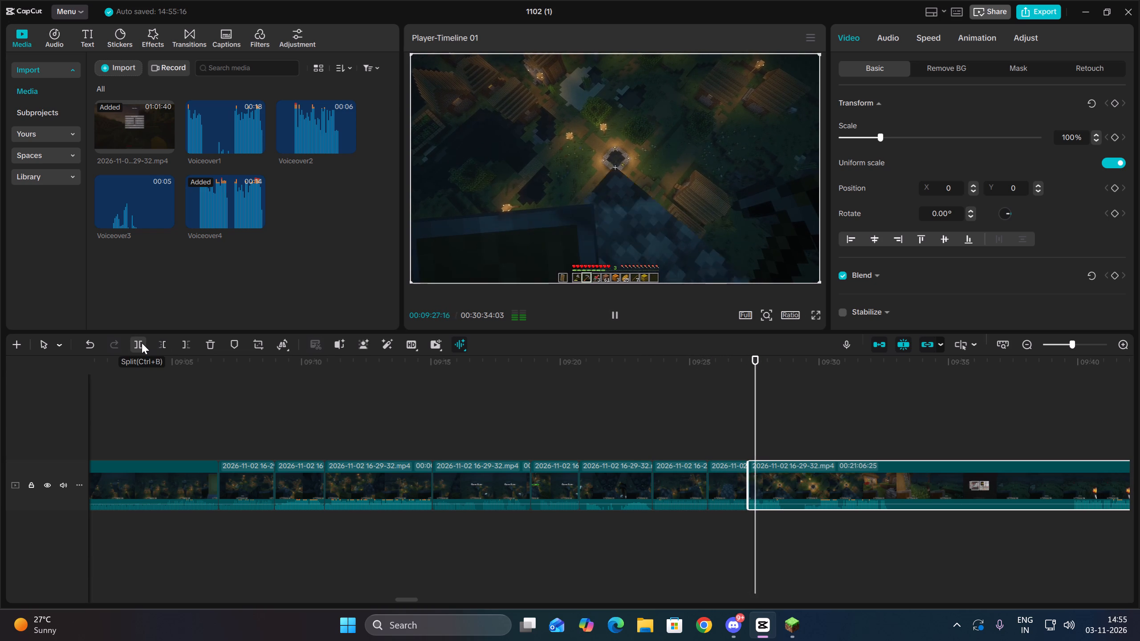
Split the gameplay clip at about 09:28:16, during the fall toward the village well.
{"action": "key", "text": "space"}
{"action": "left_click", "coordinate": [142, 343]}
{"action": "key", "text": "space"}
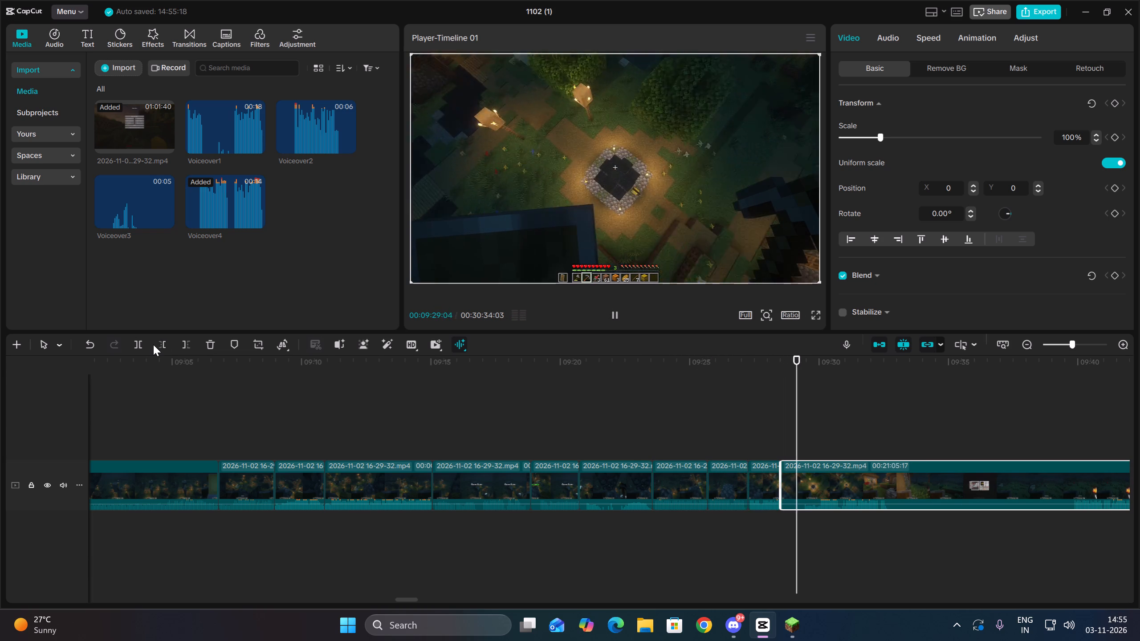
Split the gameplay clip at about 09:29:15 and cut about 0.6 s of footage after the split.
{"action": "key", "text": "space"}
{"action": "left_click", "coordinate": [136, 343]}
{"action": "key", "text": "space"}
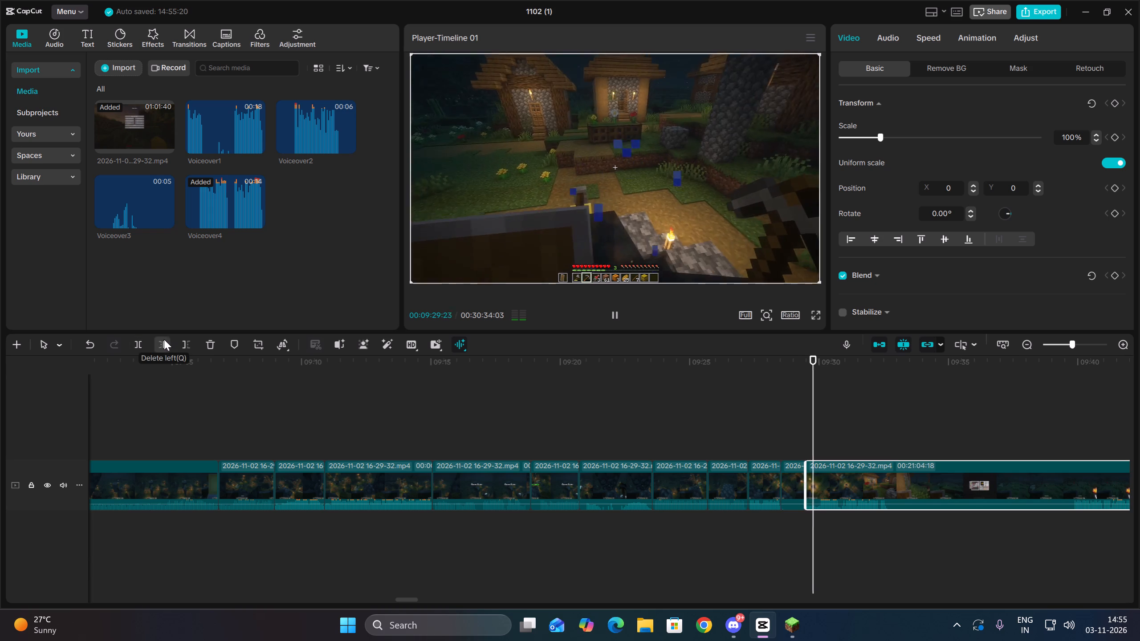
{"action": "left_click", "coordinate": [164, 339]}
{"action": "key", "text": "space"}
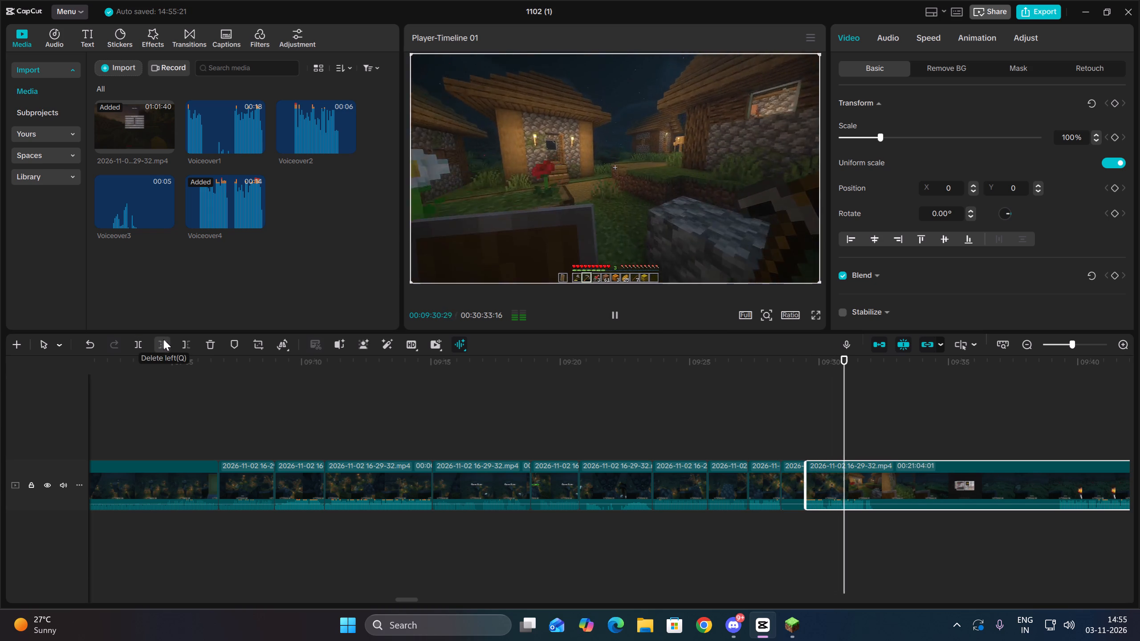
Split the gameplay clip at 09:32:03 and cut about 7 s after the split, up to the lava bucket footage at 09:39:09.
{"action": "key", "text": "space"}
{"action": "left_click", "coordinate": [143, 345]}
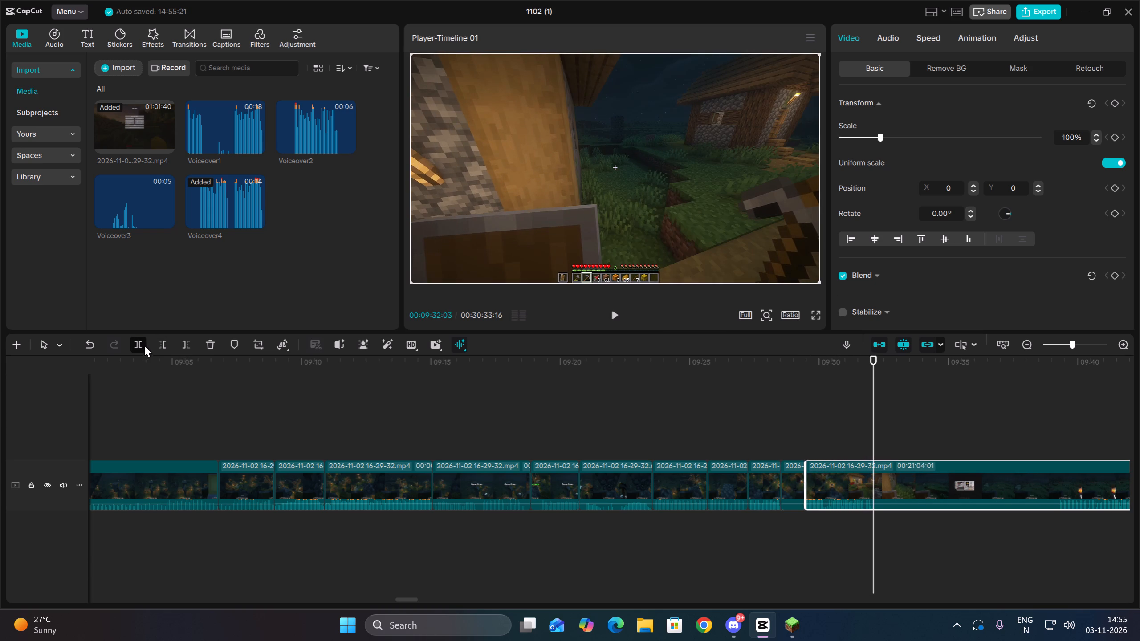
{"action": "key", "text": "space"}
{"action": "left_click", "coordinate": [1056, 516]}
{"action": "key", "text": "space"}
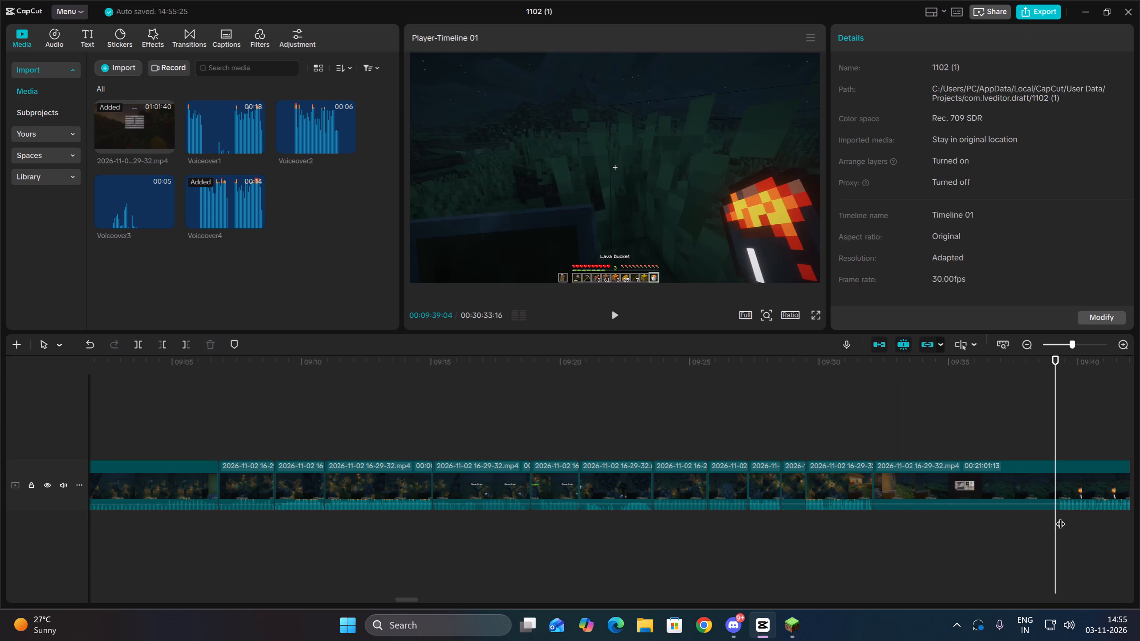
{"action": "key", "text": "space"}
{"action": "double_click", "coordinate": [1060, 517]}
{"action": "left_click_drag", "start_coordinate": [1040, 536], "coordinate": [1022, 507]}
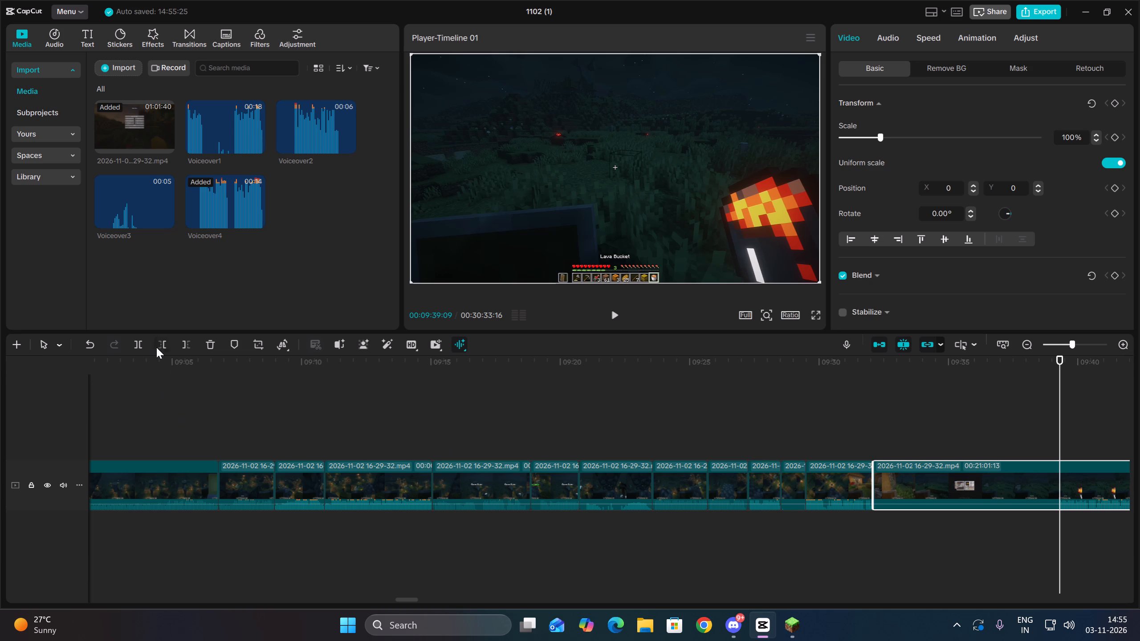
{"action": "left_click", "coordinate": [154, 345]}
{"action": "left_click", "coordinate": [158, 345]}
Trim about 0.8 s in two cuts from the start of the short village clip beginning at about 09:29:15.
{"action": "key", "text": "Up"}
{"action": "key", "text": "space"}
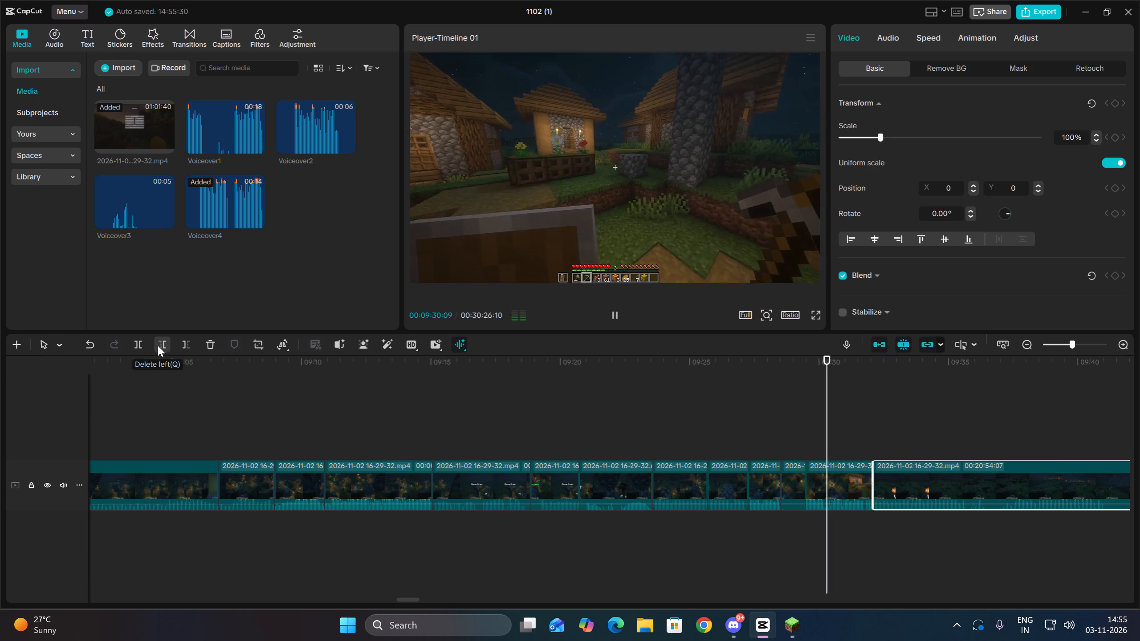
{"action": "key", "text": "Up"}
{"action": "key", "text": "space"}
{"action": "key", "text": "space"}
{"action": "left_click_drag", "start_coordinate": [839, 532], "coordinate": [832, 447]}
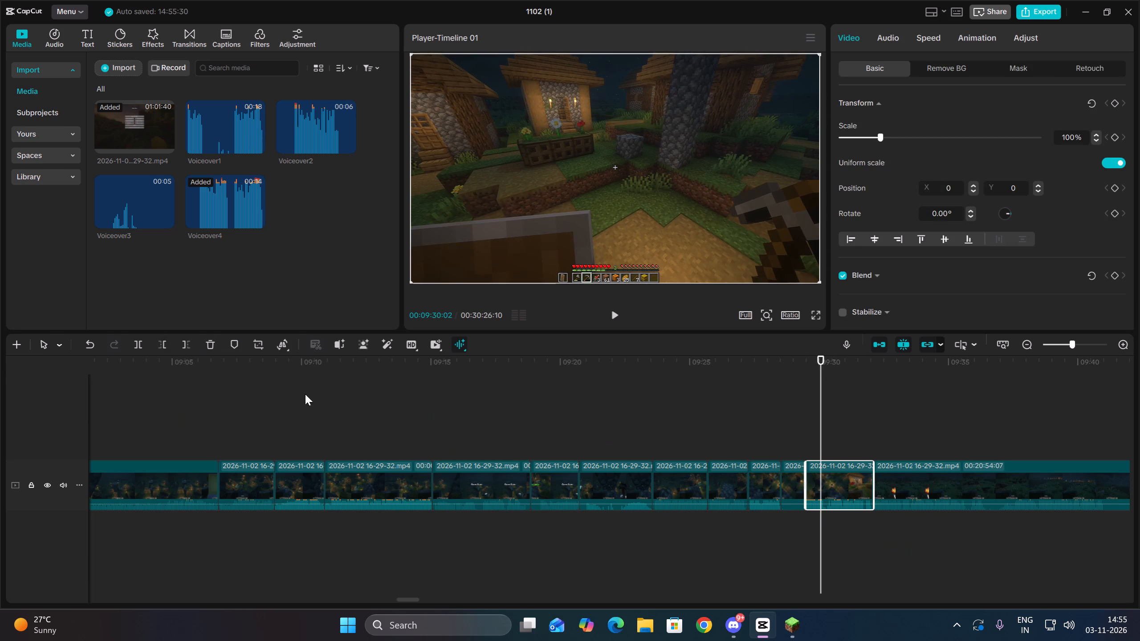
{"action": "left_click", "coordinate": [167, 350]}
{"action": "key", "text": "space"}
{"action": "key", "text": "Up"}
{"action": "key", "text": "space"}
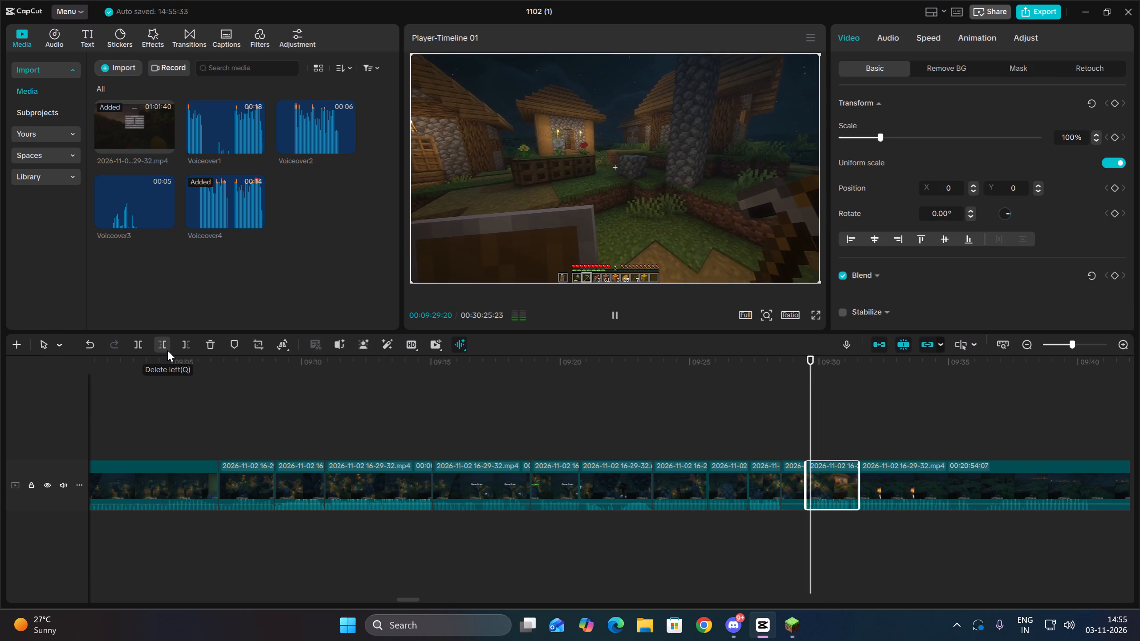
{"action": "key", "text": "space"}
{"action": "left_click", "coordinate": [167, 350]}
{"action": "key", "text": "space"}
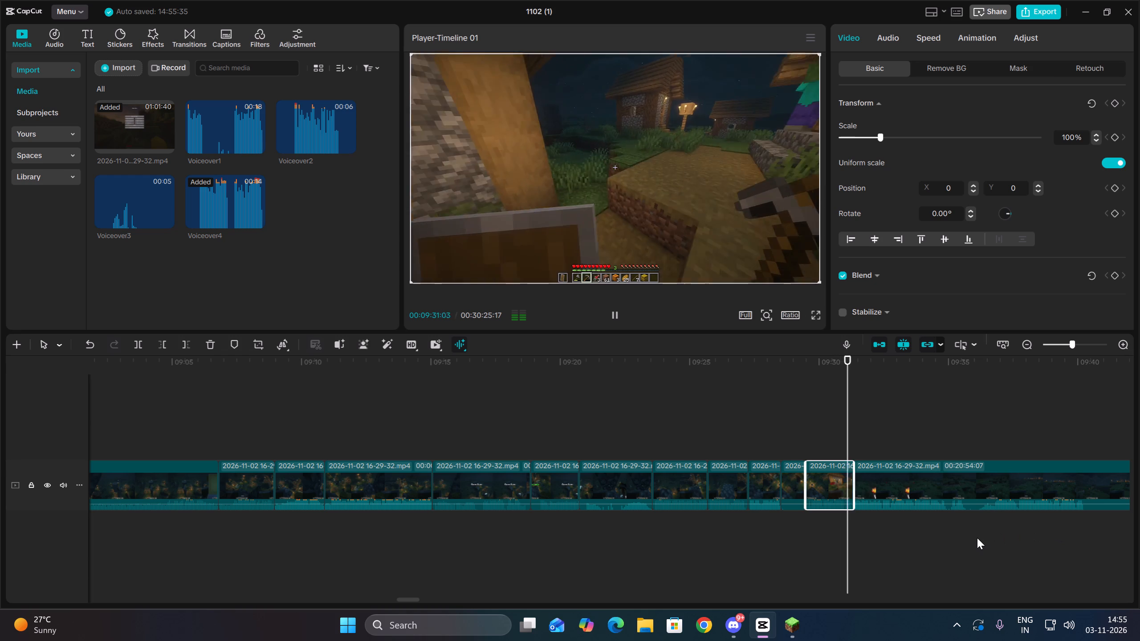
Split the gameplay clip at about 09:34:27 and cut about 0.2 s of footage after the split.
{"action": "left_click_drag", "start_coordinate": [978, 538], "coordinate": [978, 480]}
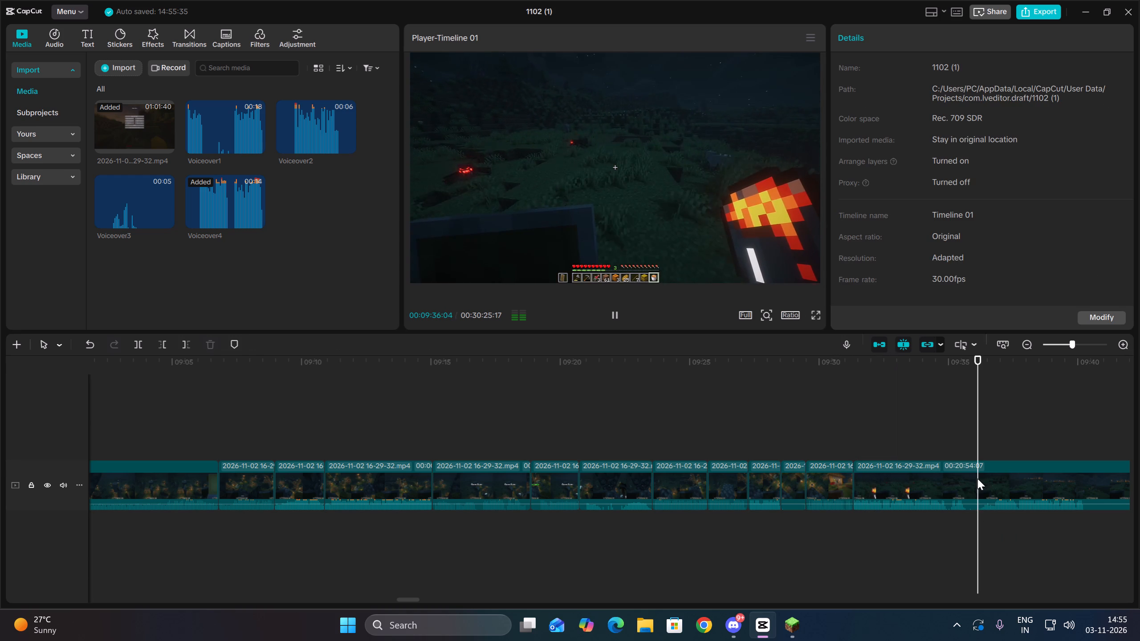
{"action": "key", "text": "Up"}
{"action": "left_click", "coordinate": [929, 519]}
{"action": "key", "text": "space"}
{"action": "key", "text": "space"}
{"action": "left_click_drag", "start_coordinate": [976, 532], "coordinate": [978, 446]}
{"action": "left_click", "coordinate": [139, 342]}
{"action": "key", "text": "space"}
{"action": "key", "text": "Up"}
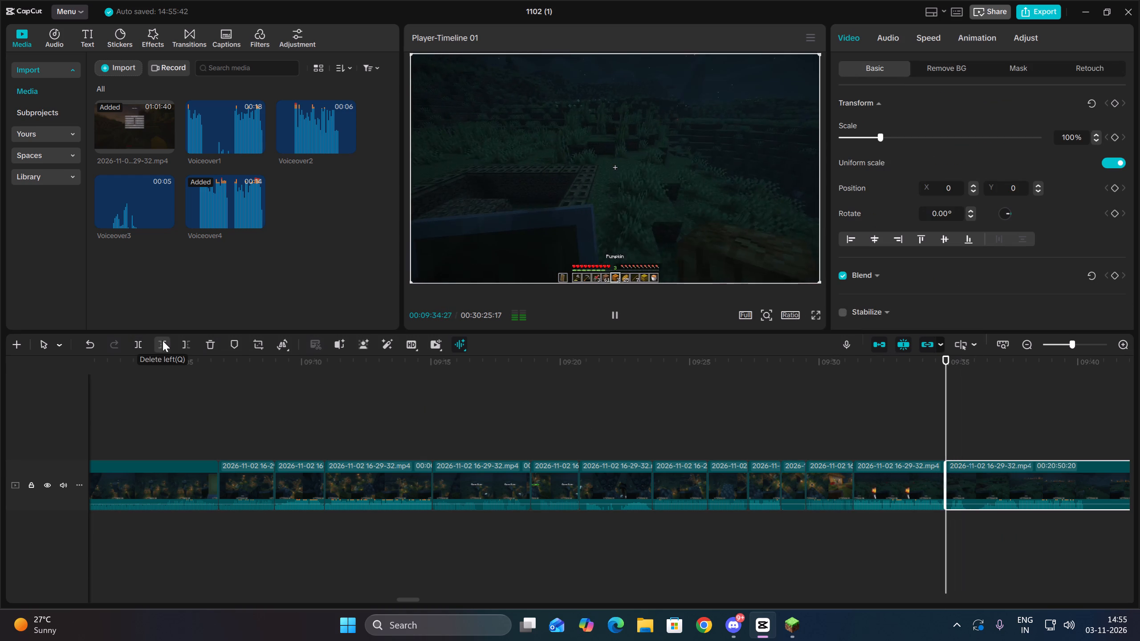
{"action": "key", "text": "space"}
{"action": "left_click", "coordinate": [163, 341]}
{"action": "key", "text": "space"}
Split the gameplay clip at 09:35:14 and cut about 0.6 s of footage after the split.
{"action": "key", "text": "space"}
{"action": "key", "text": "space"}
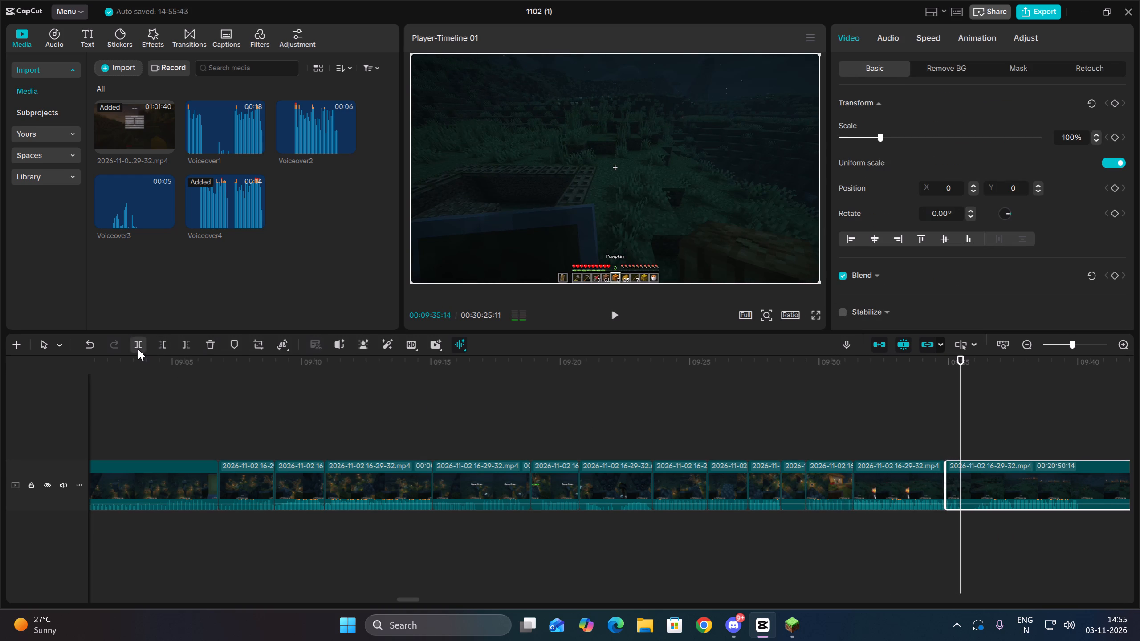
{"action": "left_click", "coordinate": [138, 349]}
{"action": "key", "text": "space"}
{"action": "left_click", "coordinate": [167, 348]}
{"action": "key", "text": "space"}
{"action": "key", "text": "Up"}
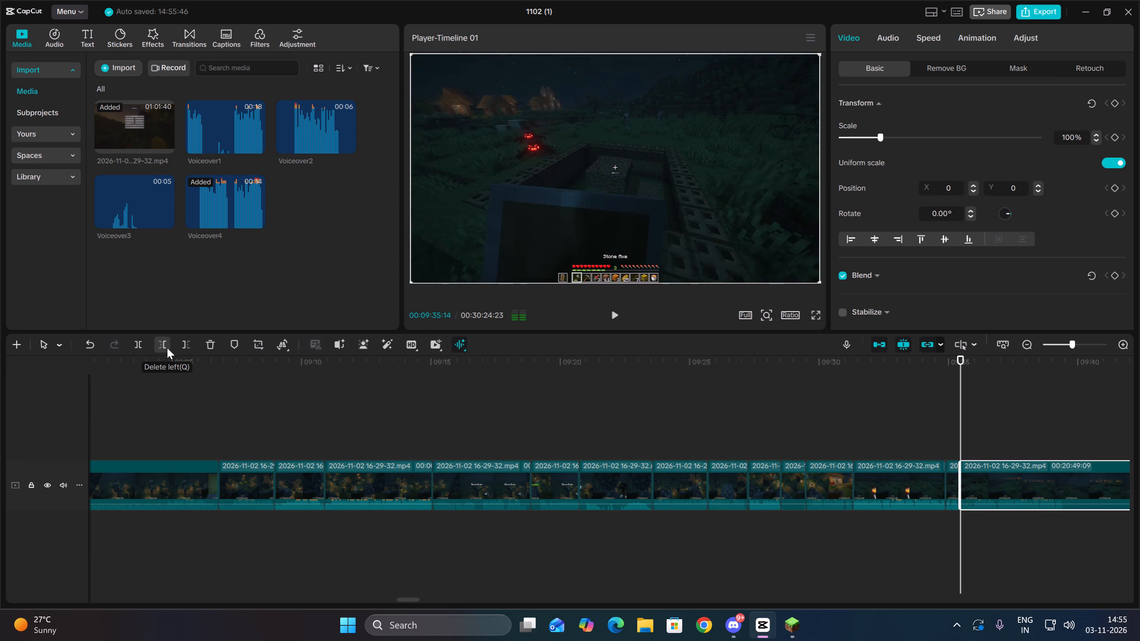
Trim about 0.5 s more from the start of the gameplay clip beginning at 09:35:14.
{"action": "key", "text": "space"}
{"action": "left_click", "coordinate": [167, 348]}
{"action": "key", "text": "space"}
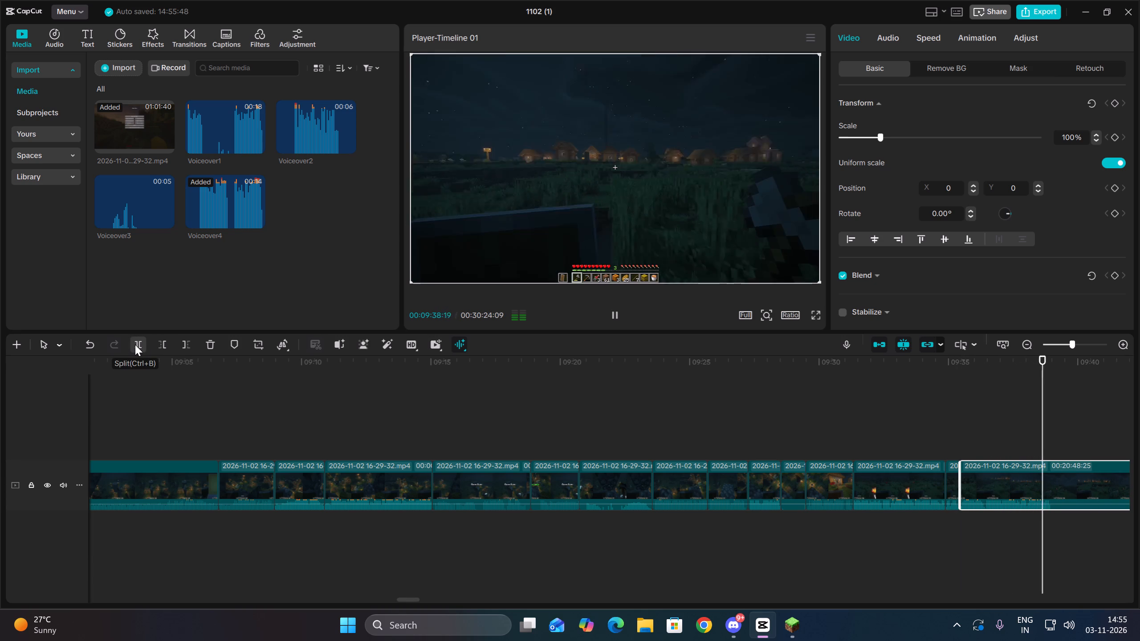
Split the gameplay clip at about 09:38:26.
{"action": "key", "text": "space"}
{"action": "left_click", "coordinate": [135, 345]}
{"action": "key", "text": "space"}
Look through the footage after the split, from the night village scene across the long paused Game Menu stretch, for where gameplay resumes.
{"action": "left_click_drag", "start_coordinate": [1079, 532], "coordinate": [1126, 544]}
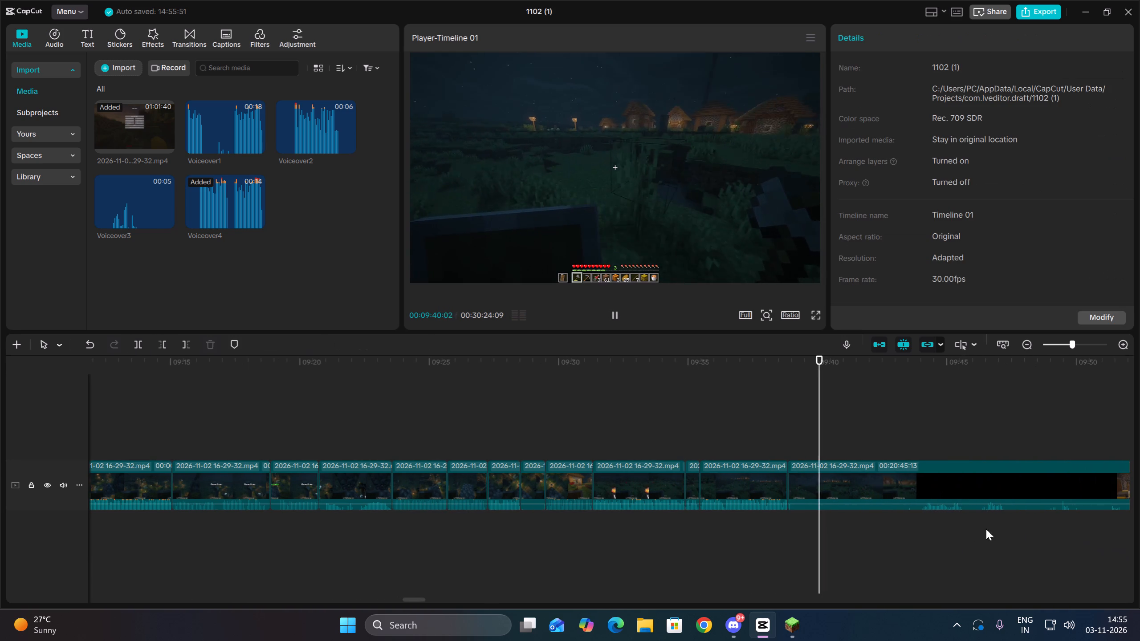
{"action": "left_click", "coordinate": [920, 522]}
{"action": "key", "text": "space"}
{"action": "key", "text": "space"}
{"action": "left_click", "coordinate": [986, 520]}
{"action": "key", "text": "space"}
{"action": "key", "text": "space"}
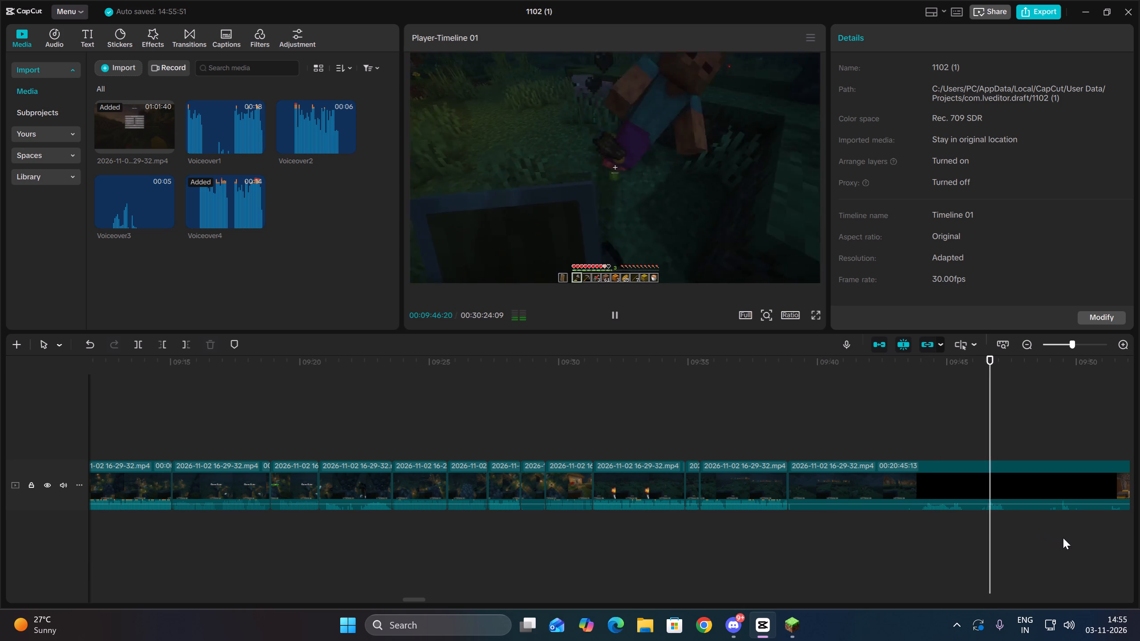
{"action": "left_click_drag", "start_coordinate": [1071, 540], "coordinate": [1135, 556]}
{"action": "left_click", "coordinate": [873, 515]}
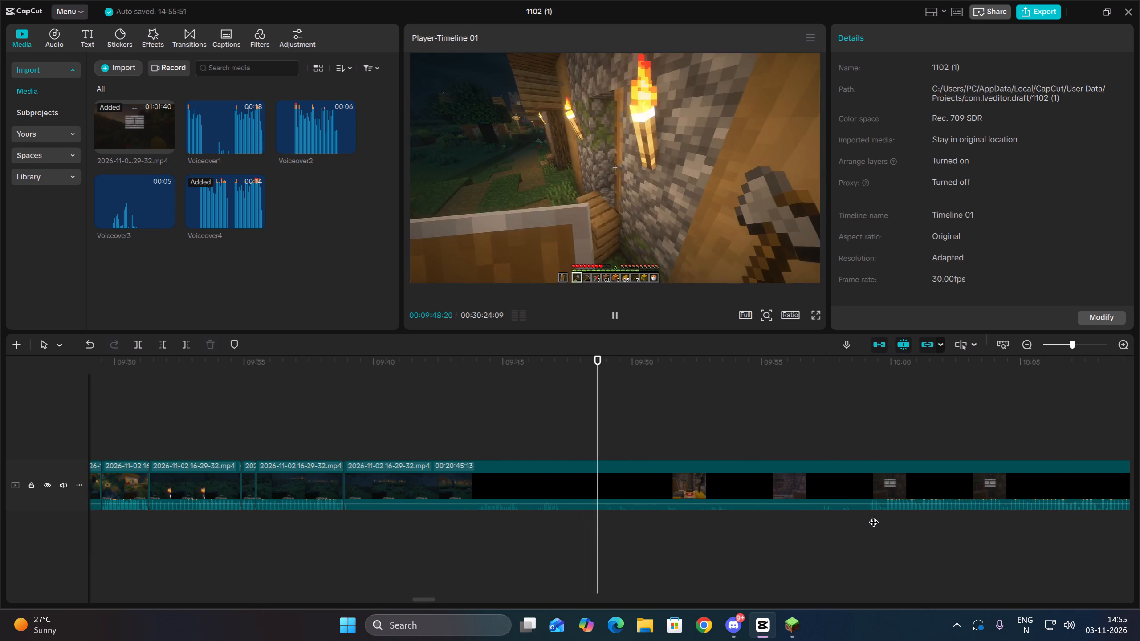
{"action": "left_click_drag", "start_coordinate": [873, 515], "coordinate": [868, 515]}
{"action": "key", "text": "space"}
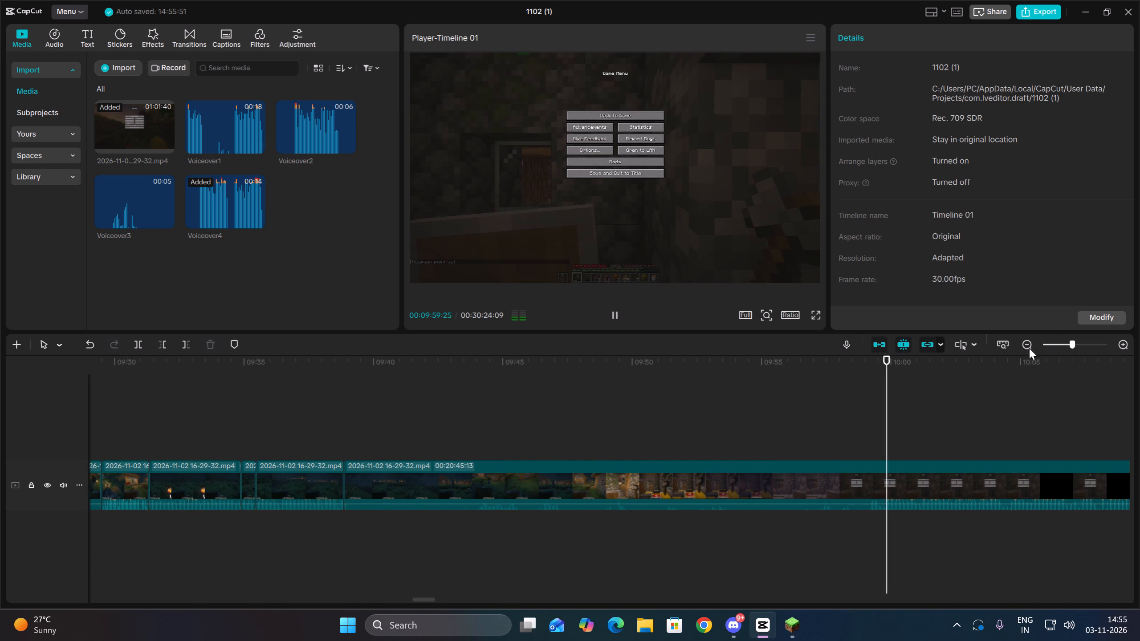
{"action": "left_click", "coordinate": [1018, 348]}
{"action": "double_click", "coordinate": [1022, 349]}
{"action": "left_click_drag", "start_coordinate": [1044, 524], "coordinate": [1139, 533]}
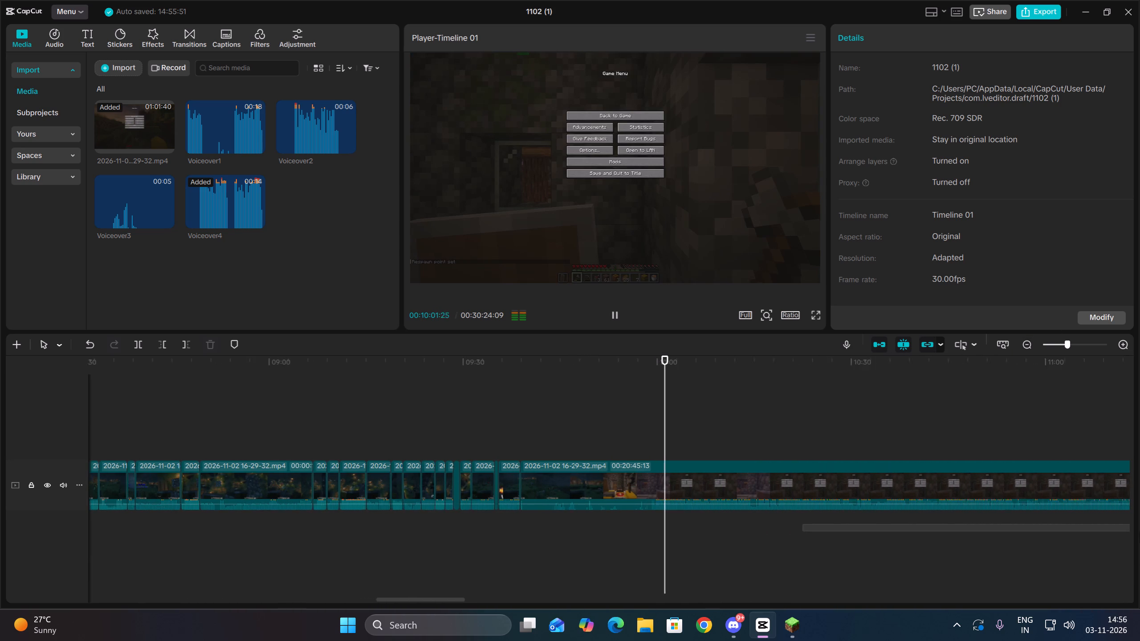
{"action": "left_click_drag", "start_coordinate": [1139, 533], "coordinate": [890, 518]}
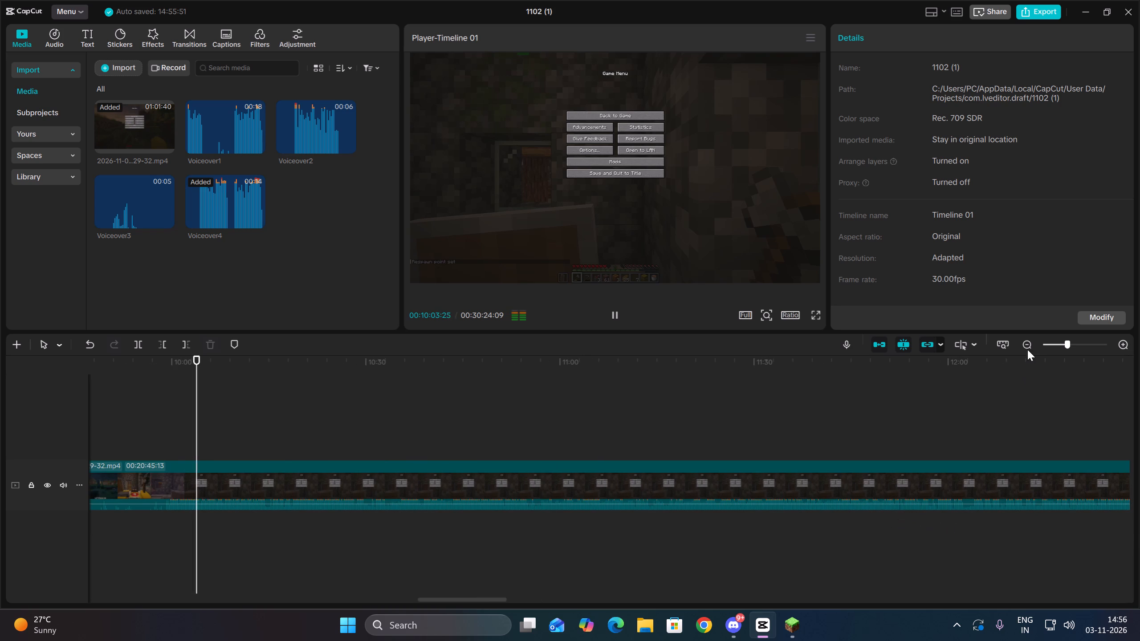
{"action": "triple_click", "coordinate": [1034, 340]}
{"action": "left_click", "coordinate": [1034, 340]}
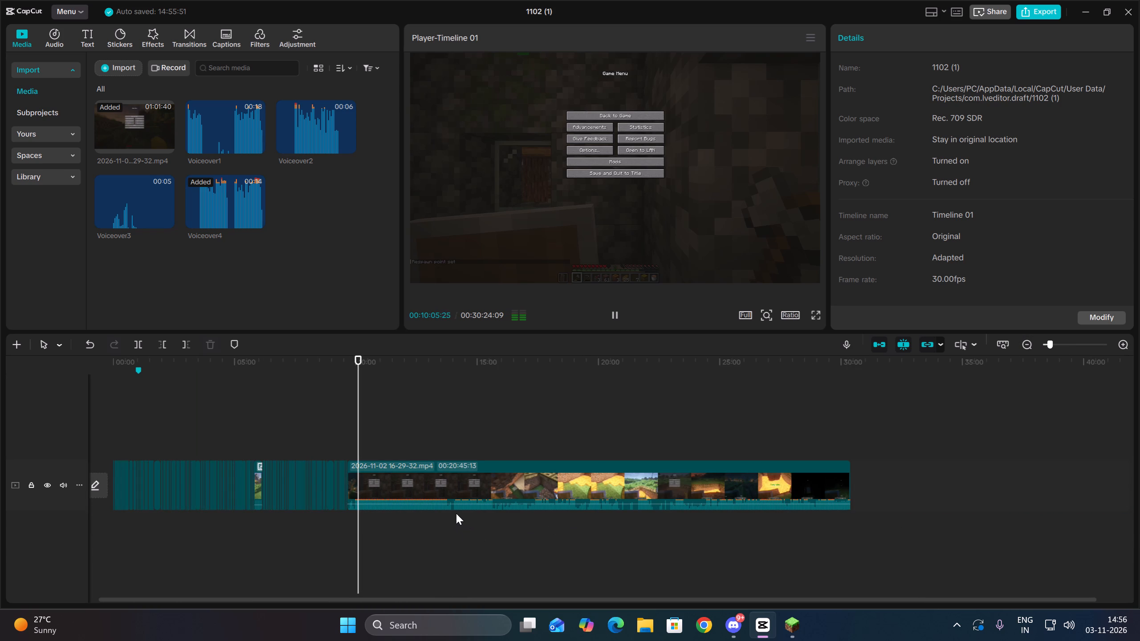
{"action": "left_click", "coordinate": [453, 511]}
{"action": "key", "text": "space"}
{"action": "key", "text": "space"}
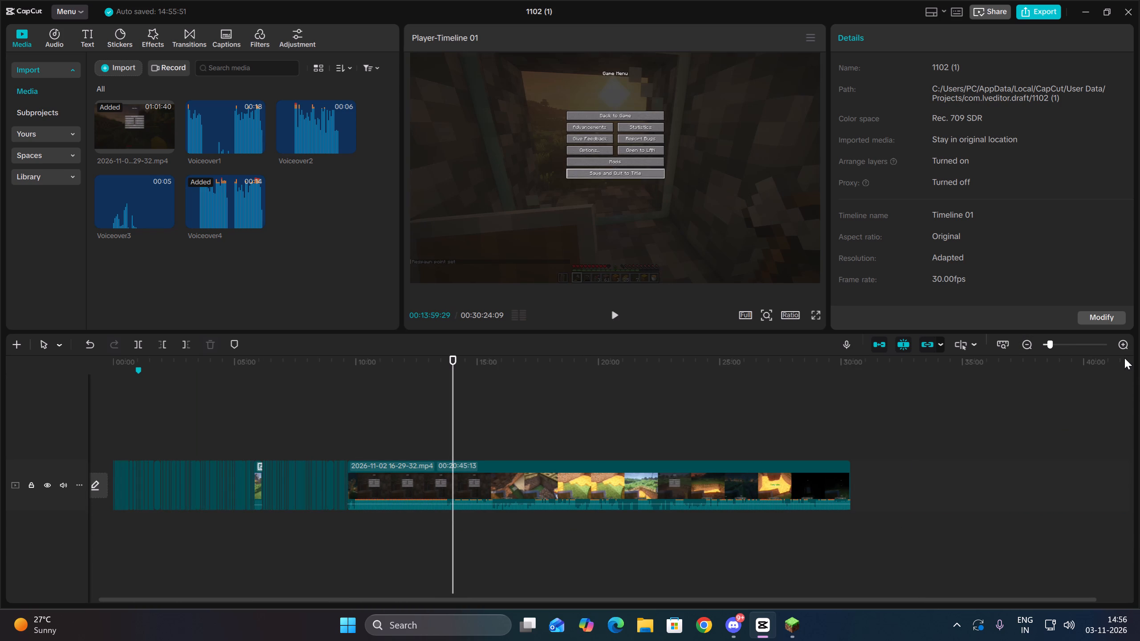
{"action": "triple_click", "coordinate": [1125, 350]}
{"action": "left_click", "coordinate": [1127, 350]}
{"action": "key", "text": "space"}
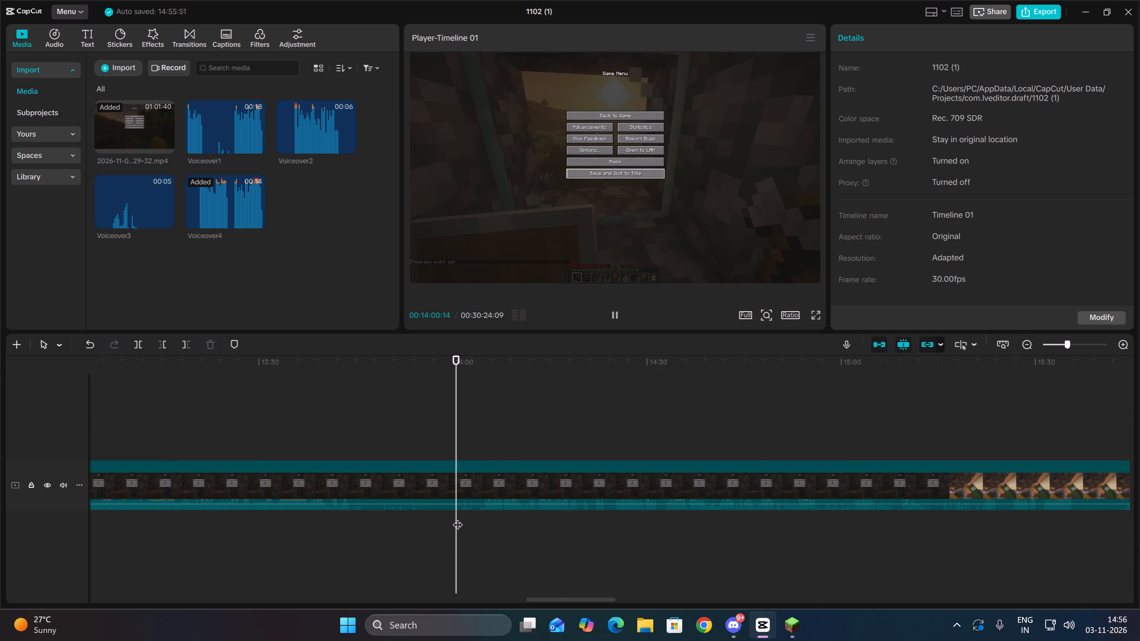
{"action": "left_click_drag", "start_coordinate": [457, 518], "coordinate": [477, 520]}
{"action": "key", "text": "space"}
{"action": "left_click_drag", "start_coordinate": [474, 520], "coordinate": [213, 515]}
{"action": "key", "text": "space"}
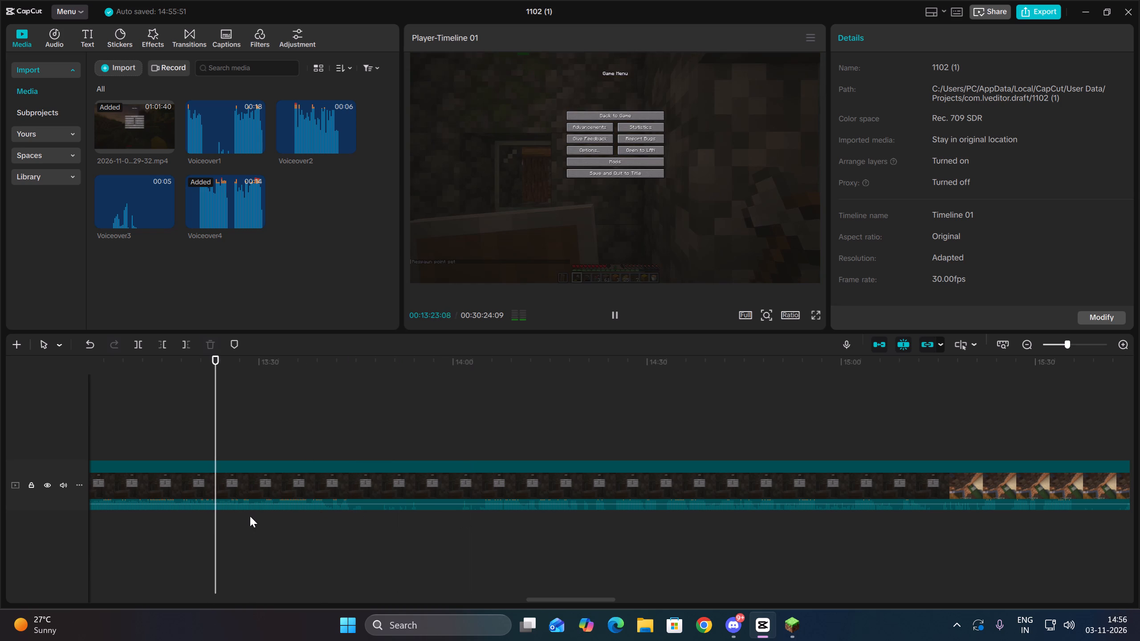
{"action": "double_click", "coordinate": [148, 508]}
{"action": "left_click", "coordinate": [148, 523]}
{"action": "left_click_drag", "start_coordinate": [147, 523], "coordinate": [119, 517]}
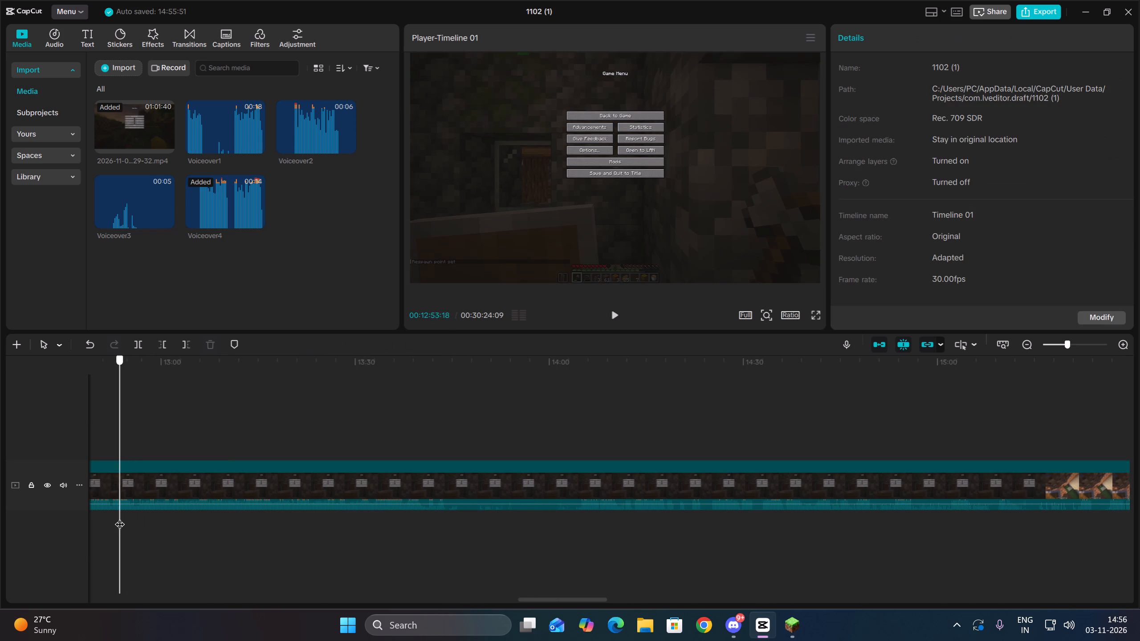
{"action": "left_click_drag", "start_coordinate": [119, 517], "coordinate": [297, 535]}
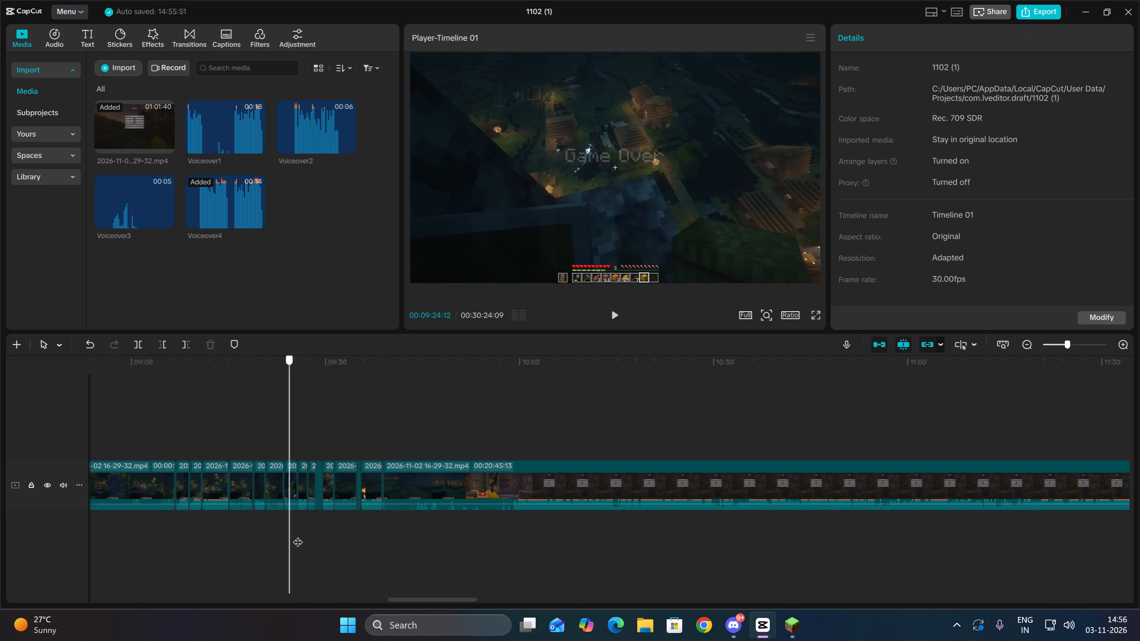
{"action": "left_click_drag", "start_coordinate": [297, 535], "coordinate": [1002, 519]}
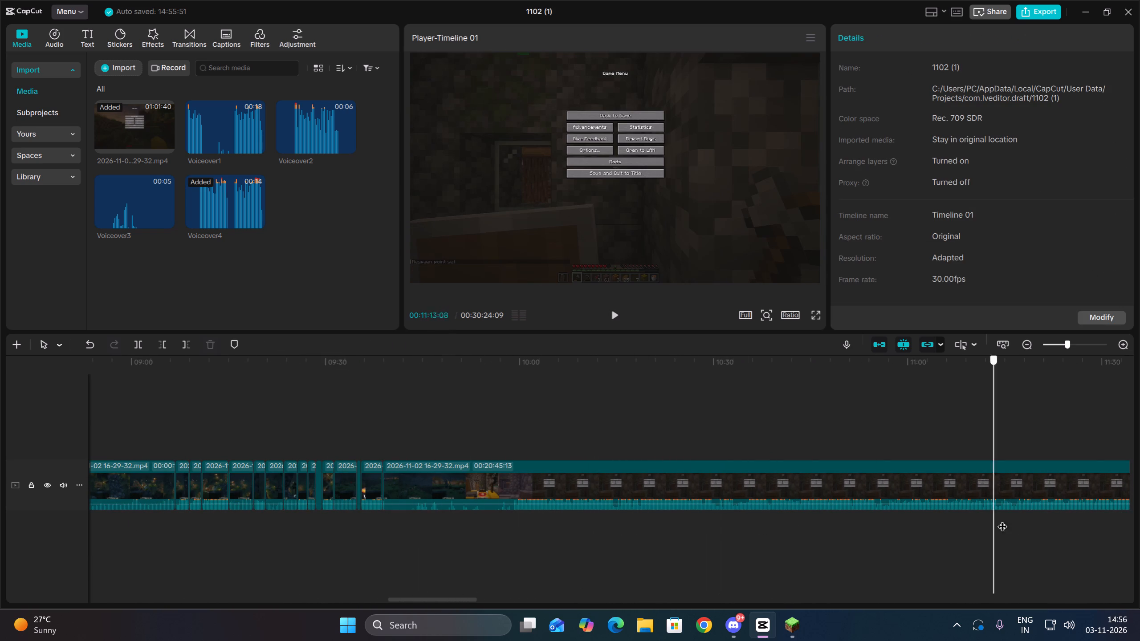
{"action": "left_click_drag", "start_coordinate": [1002, 519], "coordinate": [1104, 531]}
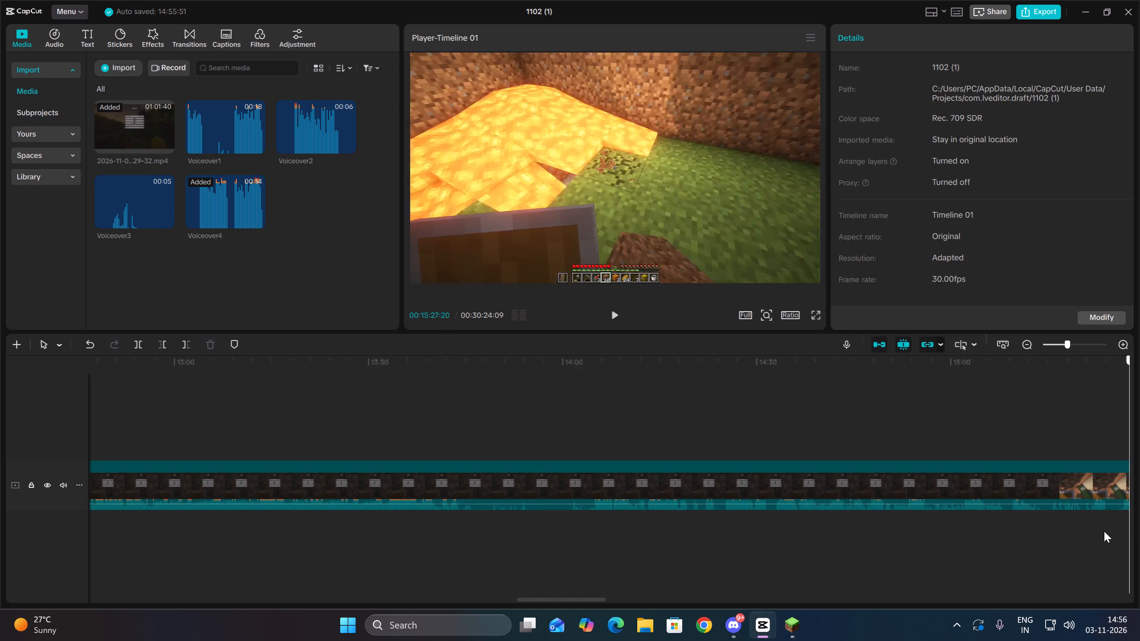
{"action": "left_click_drag", "start_coordinate": [1104, 531], "coordinate": [342, 533]}
Cut about 4 min 20 s from the start of the clip after the split, up to the Game Menu footage at about 13:59.
{"action": "triple_click", "coordinate": [1022, 344]}
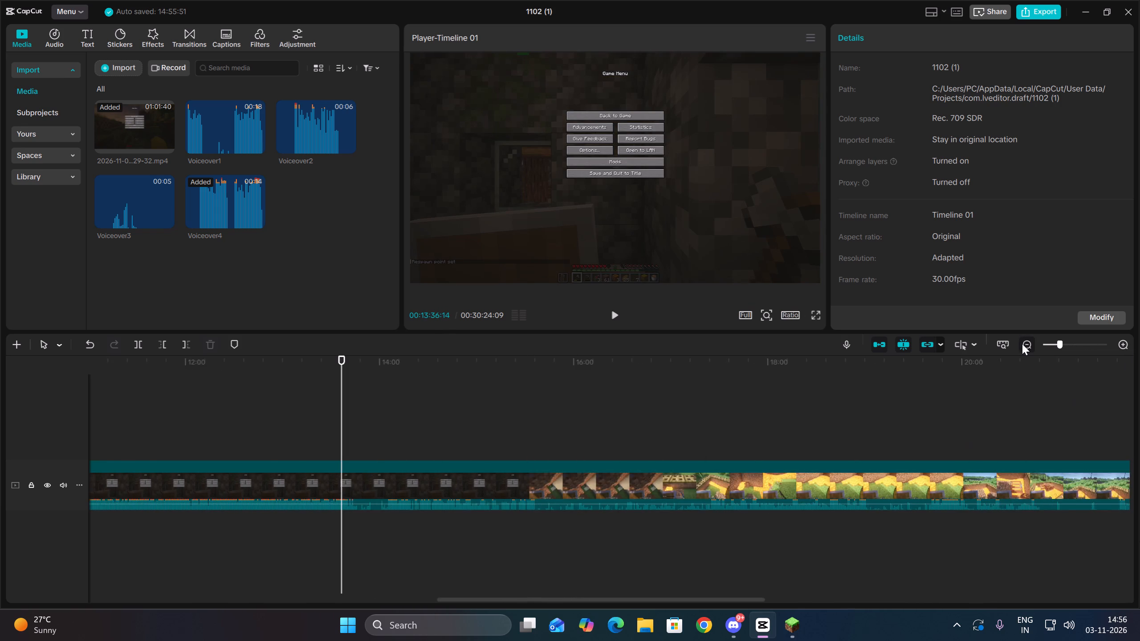
{"action": "key", "text": "space"}
{"action": "left_click", "coordinate": [360, 516]}
{"action": "key", "text": "space"}
{"action": "key", "text": "space"}
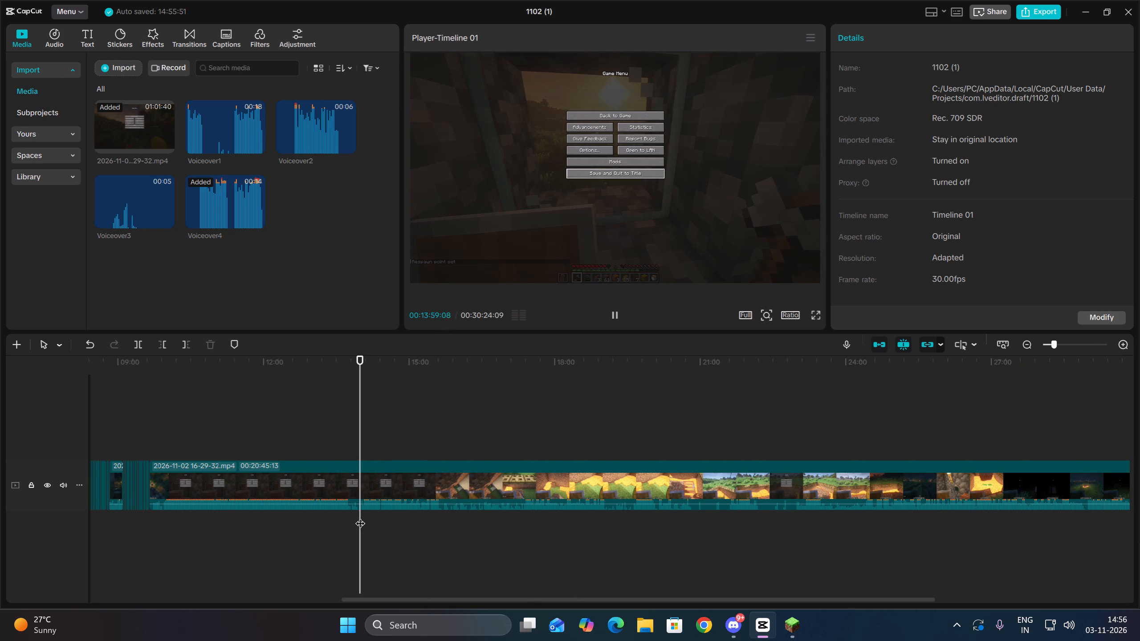
{"action": "left_click_drag", "start_coordinate": [386, 522], "coordinate": [397, 450]}
{"action": "left_click", "coordinate": [163, 338]}
{"action": "key", "text": "space"}
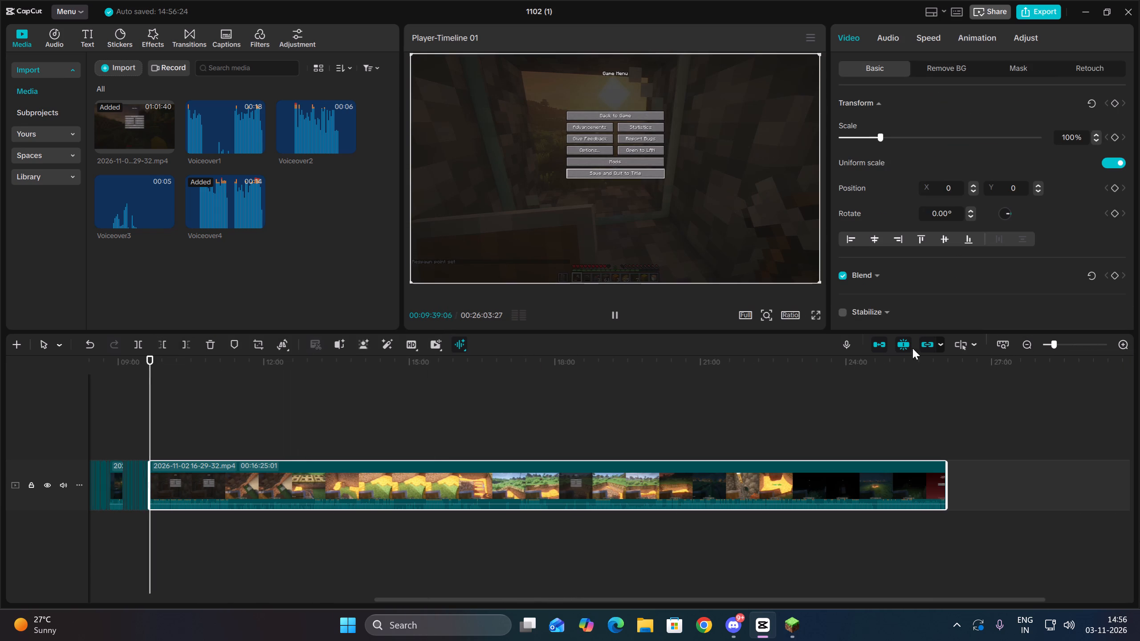
Trim about 5.4 s more from the start of the same clip, removing the remaining Game Menu footage before gameplay resumes.
{"action": "triple_click", "coordinate": [1127, 341]}
{"action": "left_click", "coordinate": [1127, 341]}
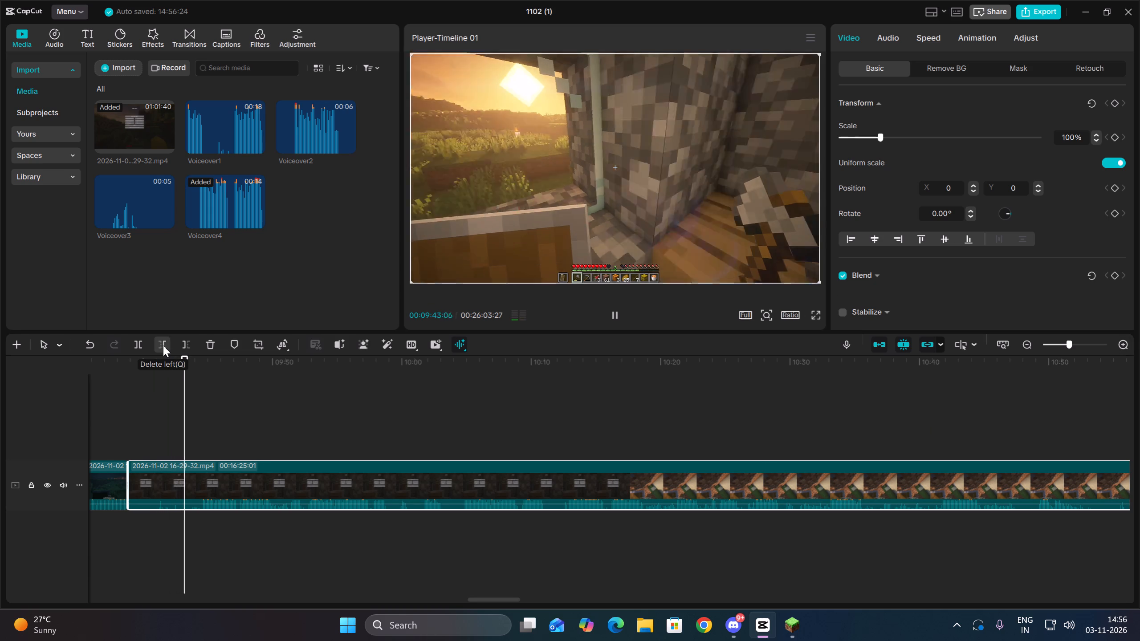
{"action": "left_click", "coordinate": [163, 345]}
{"action": "key", "text": "space"}
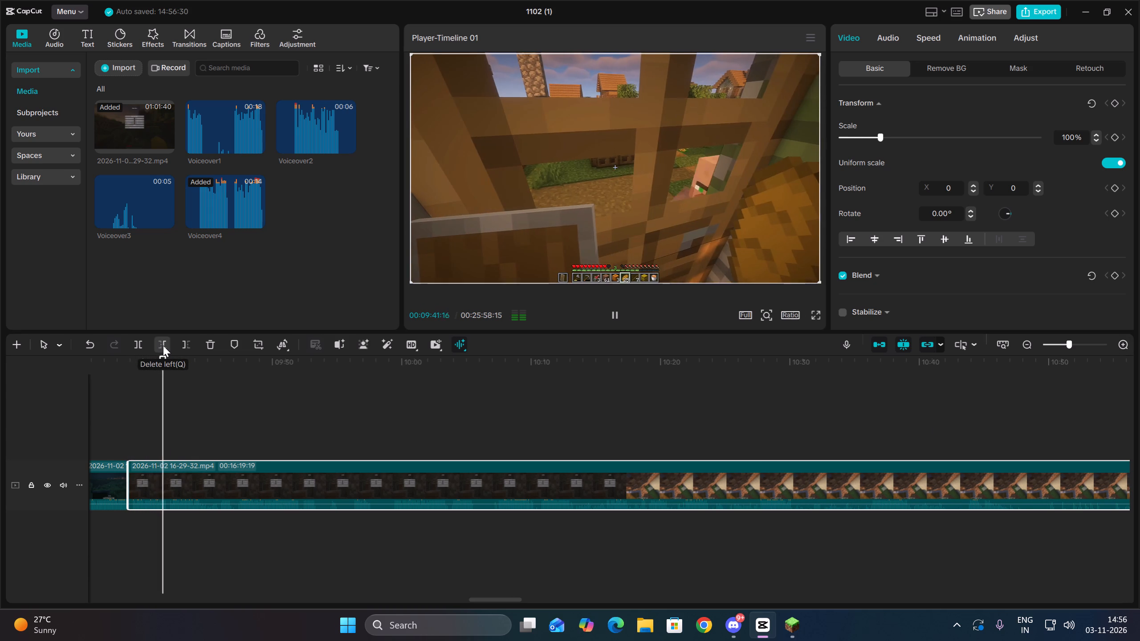
Split the gameplay clip at 09:44:15 and cut about 1.3 s of footage after the split.
{"action": "key", "text": "space"}
{"action": "left_click", "coordinate": [138, 349]}
{"action": "key", "text": "space"}
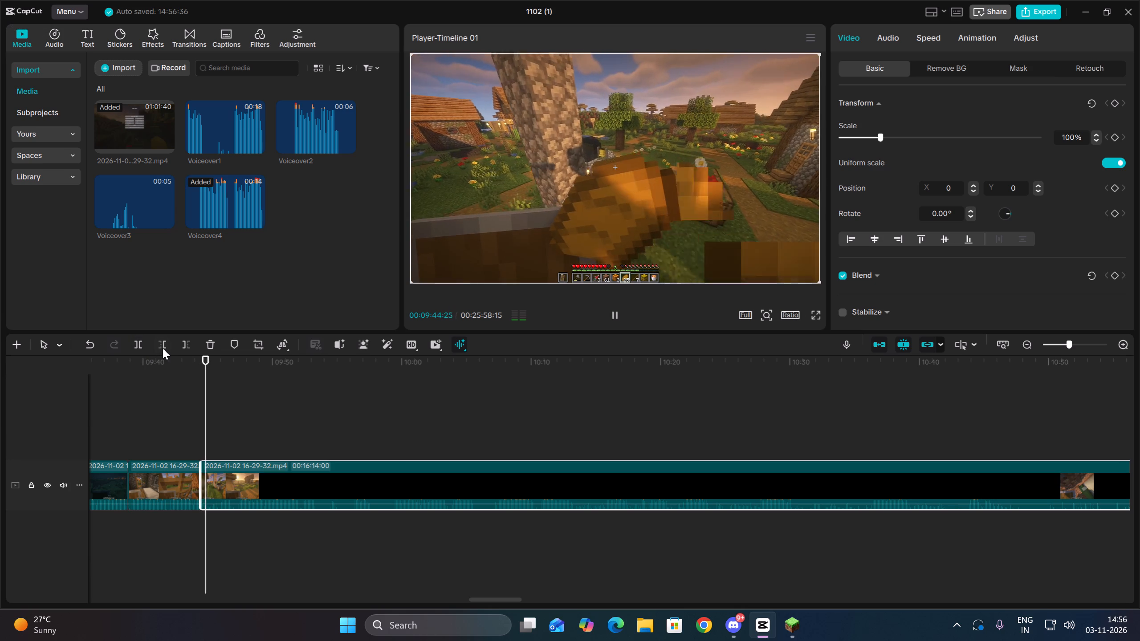
{"action": "left_click", "coordinate": [166, 347]}
{"action": "key", "text": "space"}
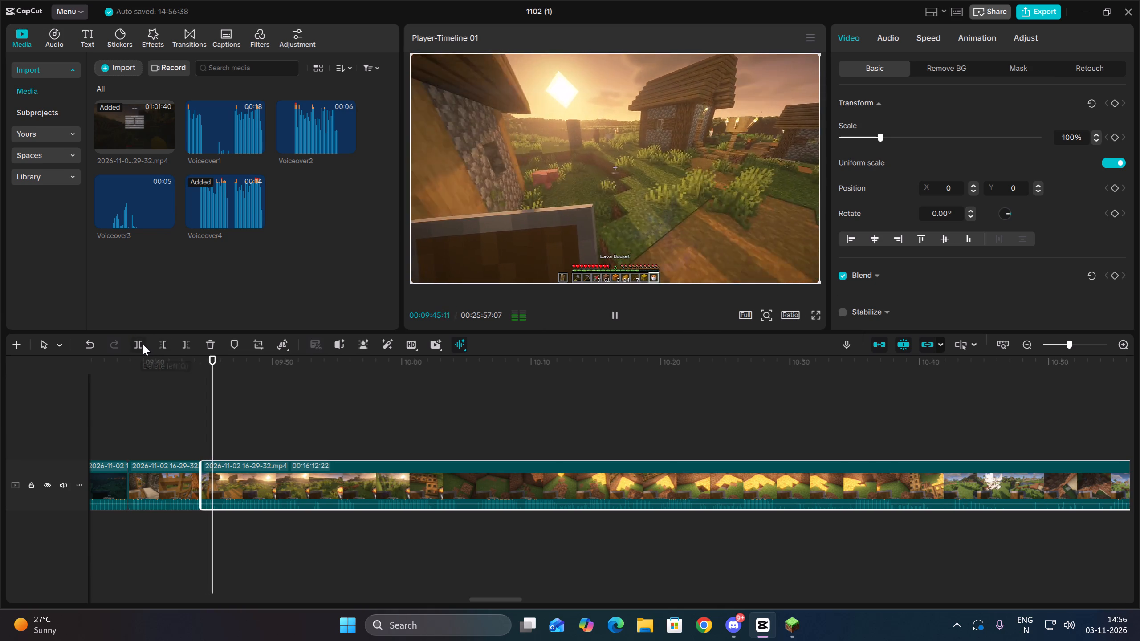
Trim about 1.4 s more from the start of the clip beginning at 09:44:15.
{"action": "double_click", "coordinate": [223, 421]}
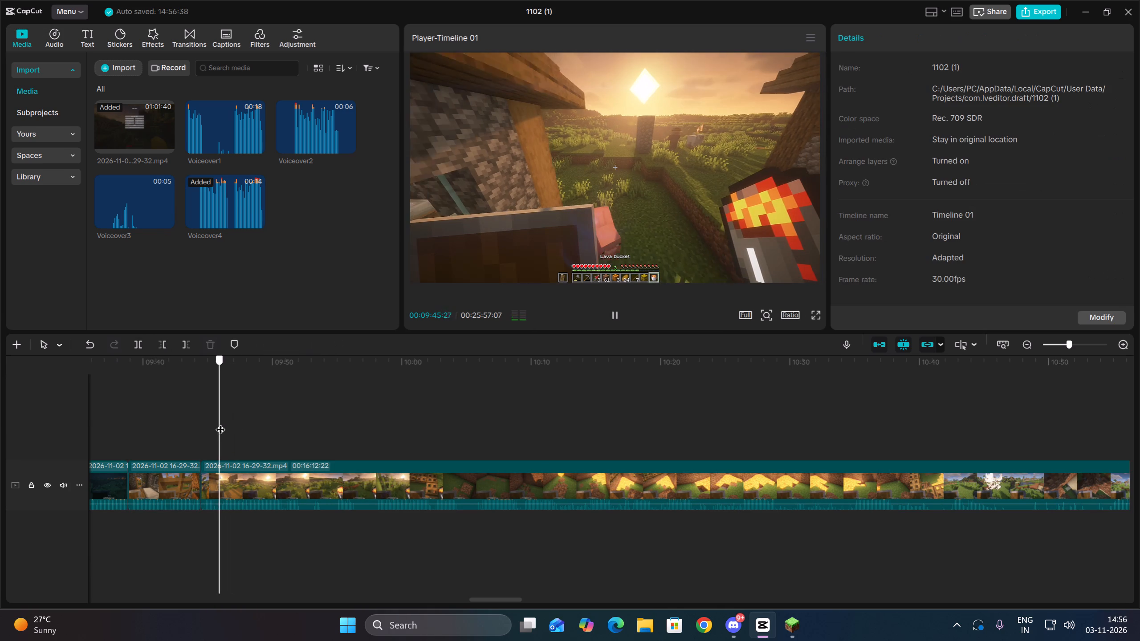
{"action": "left_click_drag", "start_coordinate": [254, 418], "coordinate": [271, 479]}
{"action": "left_click", "coordinate": [166, 349]}
{"action": "key", "text": "space"}
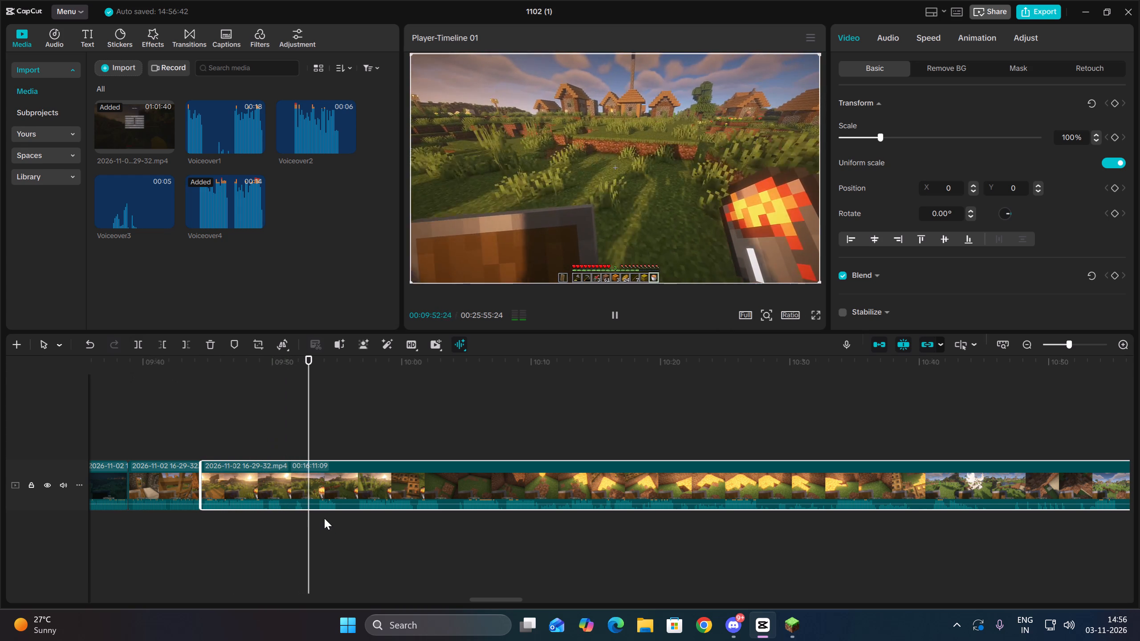
Split the gameplay clip at 09:56:18 in the tall-grass footage and delete the 12 s piece before the split, starting at 09:44:15.
{"action": "left_click", "coordinate": [357, 519]}
{"action": "key", "text": "space"}
{"action": "left_click", "coordinate": [357, 519]}
{"action": "left_click", "coordinate": [357, 519]}
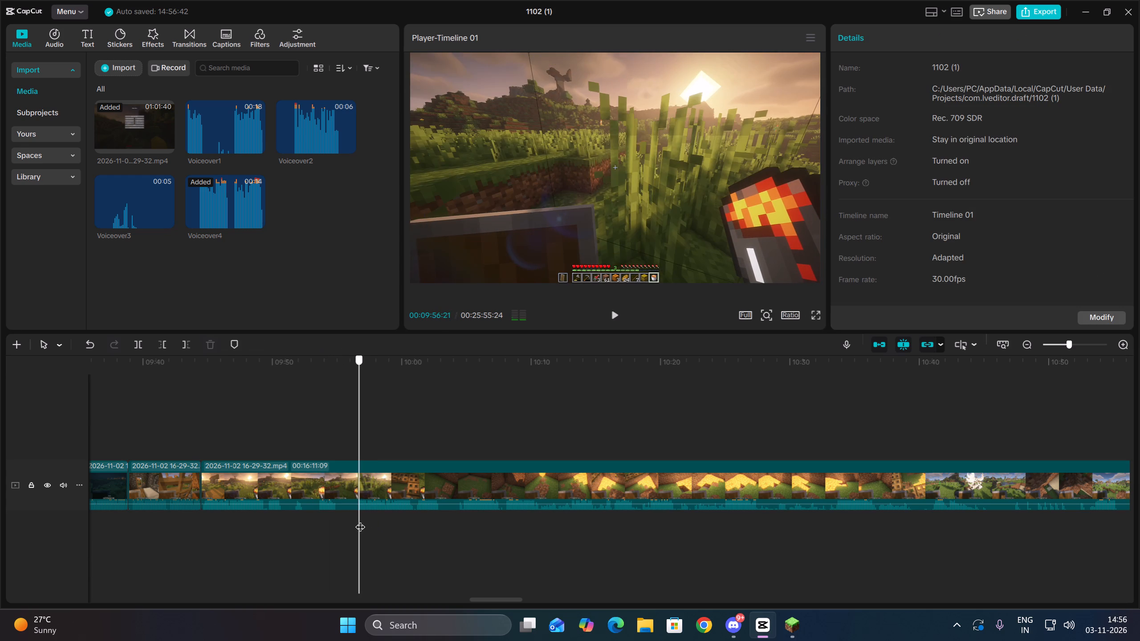
{"action": "left_click_drag", "start_coordinate": [387, 530], "coordinate": [390, 448]}
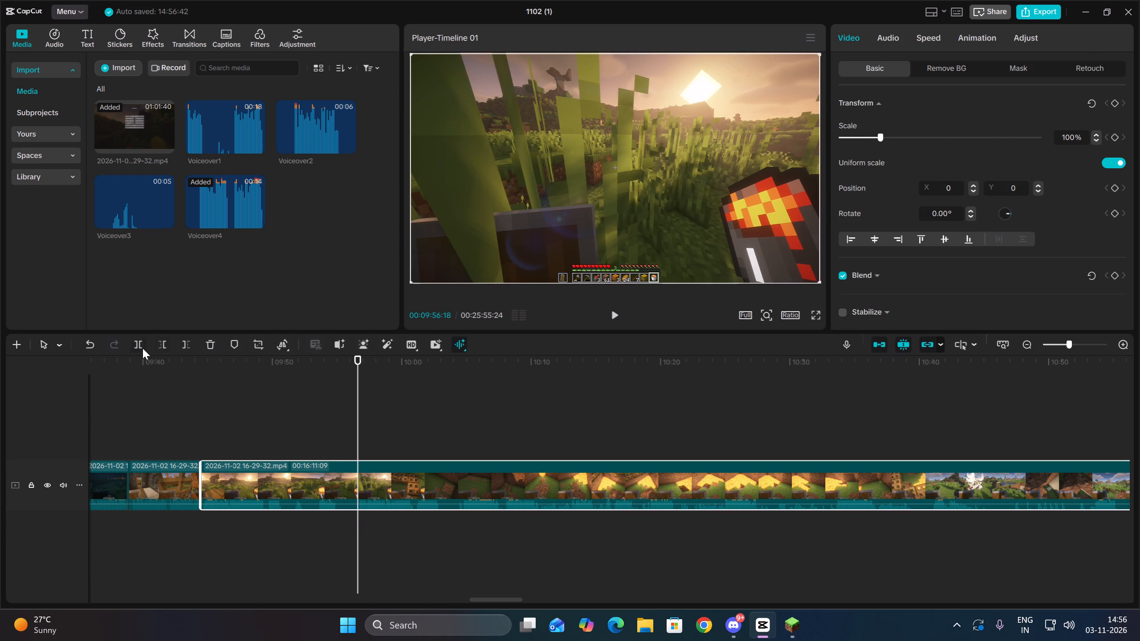
{"action": "left_click", "coordinate": [141, 347]}
{"action": "key", "text": "Up"}
{"action": "key", "text": "space"}
{"action": "left_click_drag", "start_coordinate": [263, 408], "coordinate": [291, 521]}
{"action": "key", "text": "Delete"}
{"action": "key", "text": "Up"}
Split the gameplay clip at 09:50:23 in the dirt pit footage and cut about 1.9 s after the split.
{"action": "left_click", "coordinate": [298, 480]}
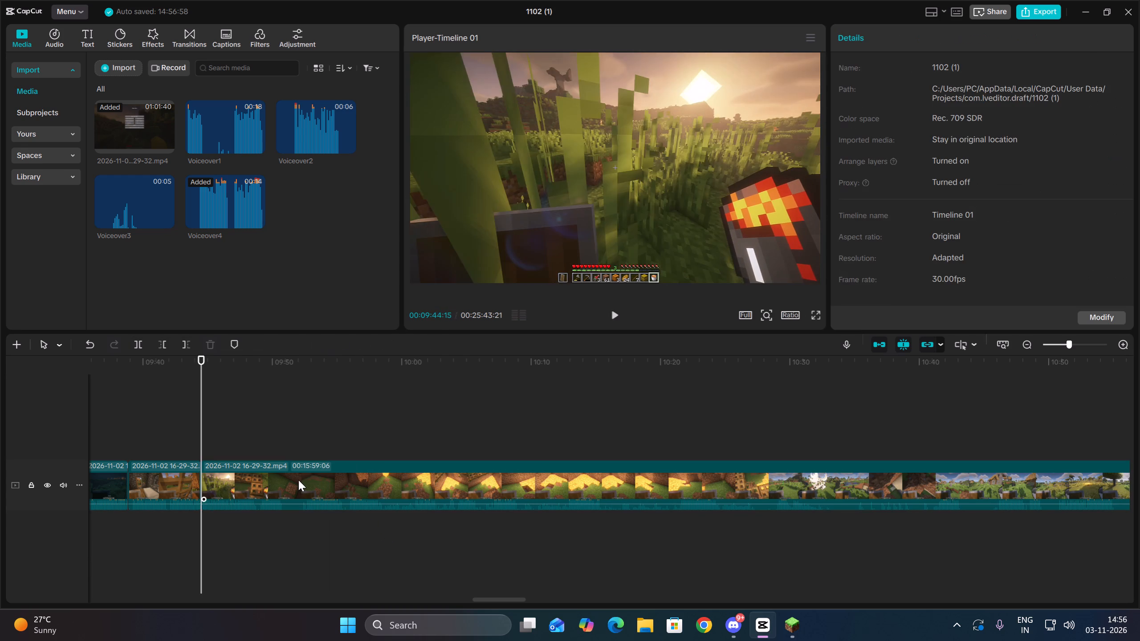
{"action": "key", "text": "space"}
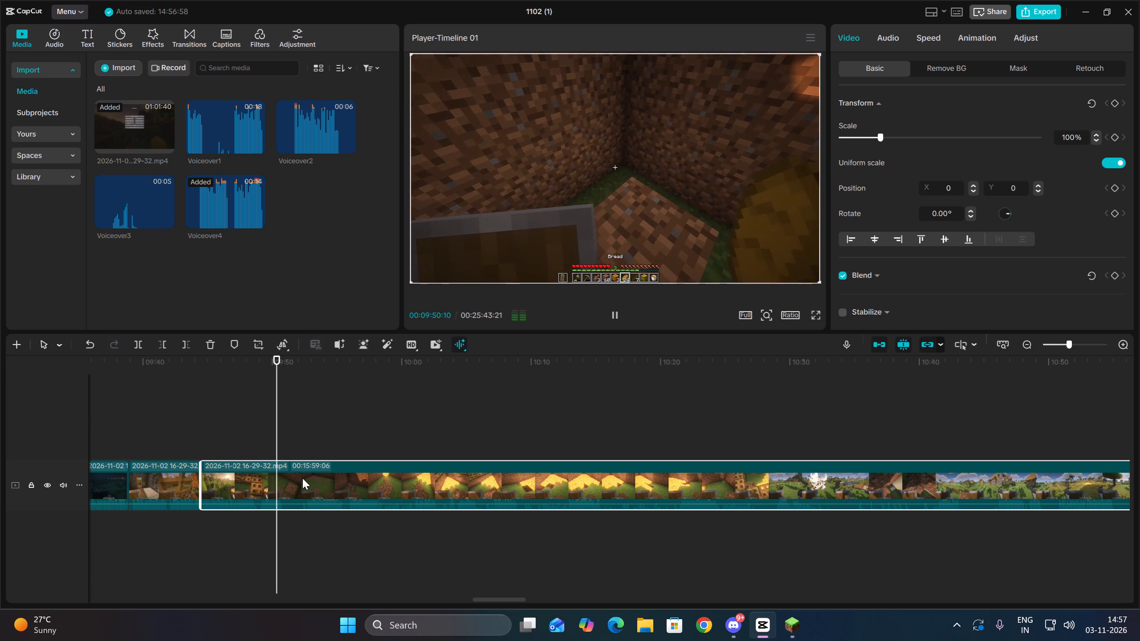
{"action": "key", "text": "space"}
{"action": "left_click", "coordinate": [147, 343]}
{"action": "left_click", "coordinate": [137, 343]}
{"action": "key", "text": "space"}
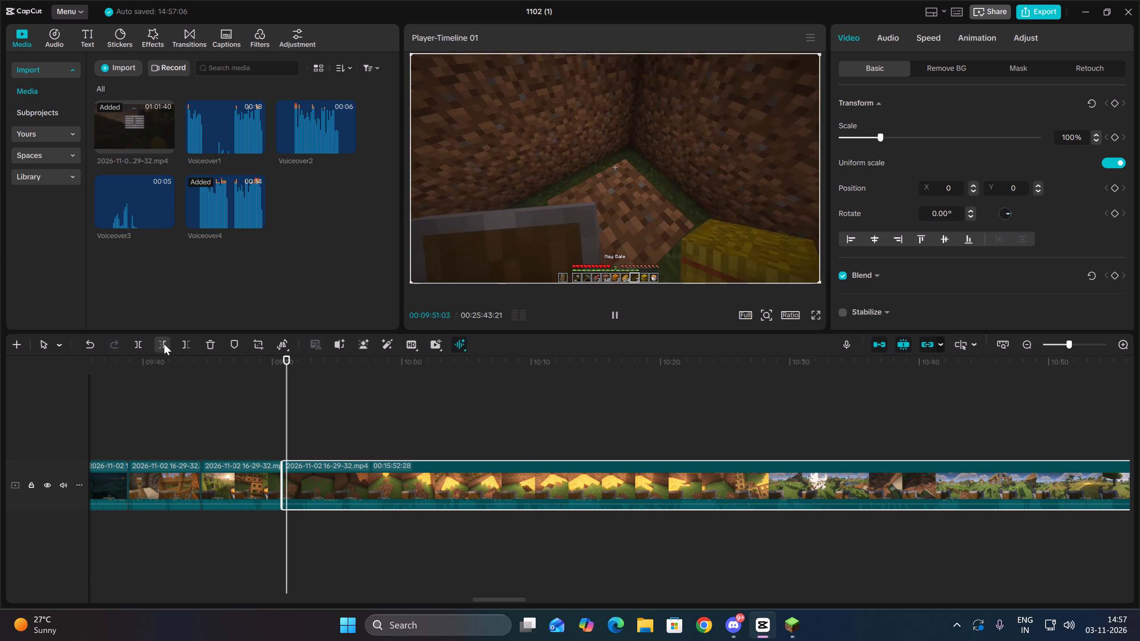
{"action": "left_click", "coordinate": [164, 344]}
{"action": "key", "text": "space"}
{"action": "left_click", "coordinate": [164, 344]}
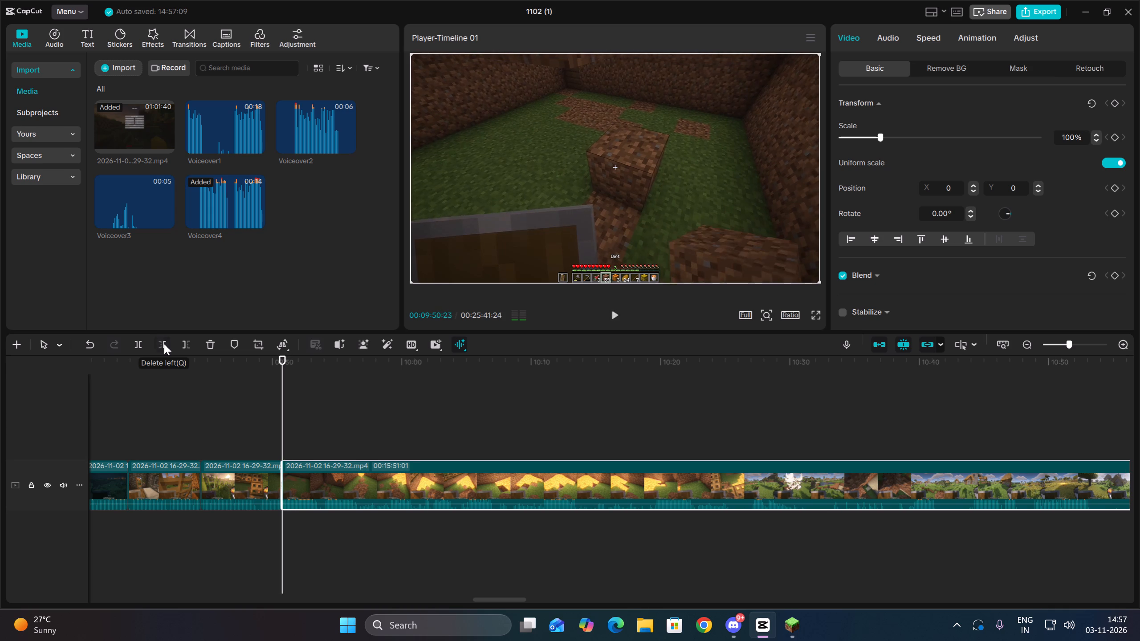
Split the gameplay clip at 09:53:12 in the lava bucket footage and cut about 0.6 s after the split.
{"action": "key", "text": "space"}
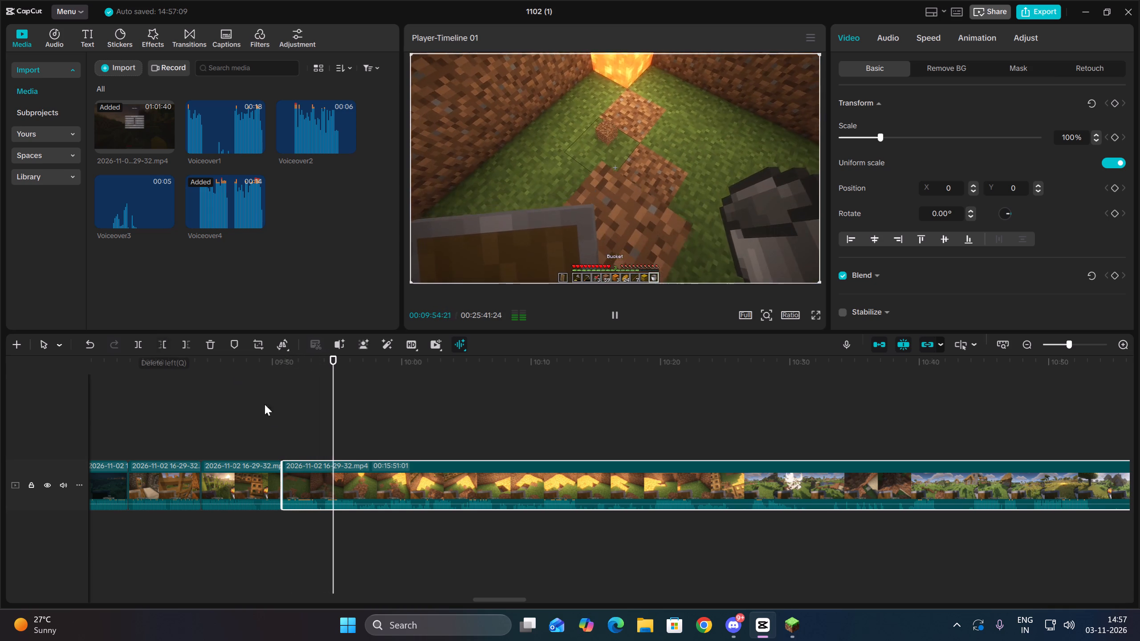
{"action": "left_click", "coordinate": [317, 517]}
{"action": "left_click_drag", "start_coordinate": [344, 531], "coordinate": [348, 521]}
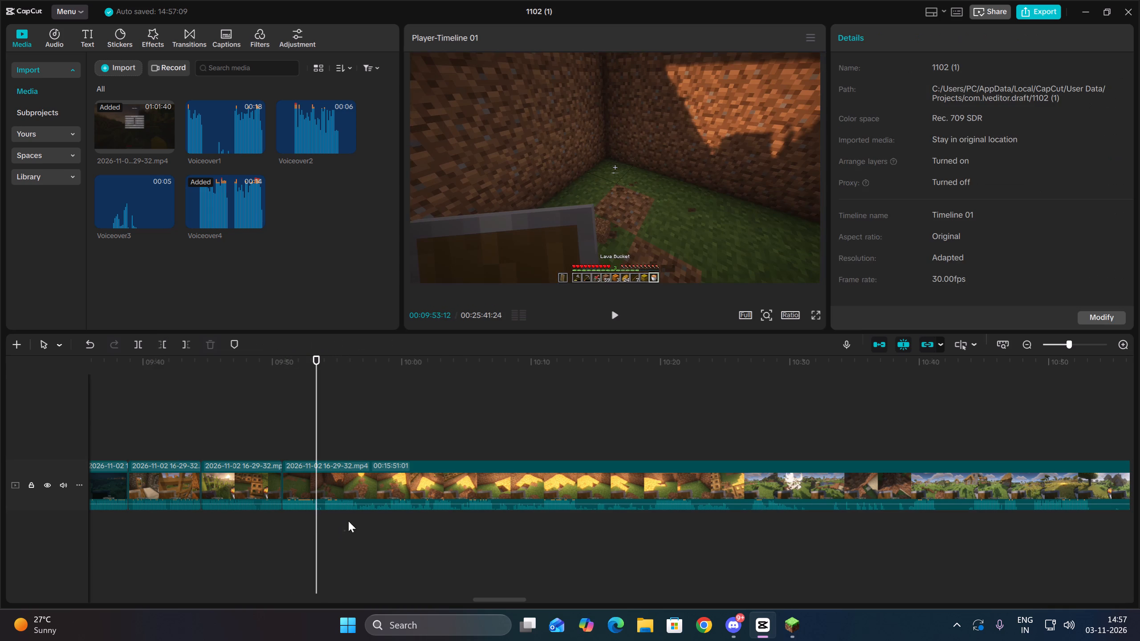
{"action": "left_click_drag", "start_coordinate": [348, 521], "coordinate": [368, 477]}
{"action": "left_click", "coordinate": [140, 341]}
{"action": "key", "text": "space"}
{"action": "left_click", "coordinate": [166, 345]}
{"action": "key", "text": "space"}
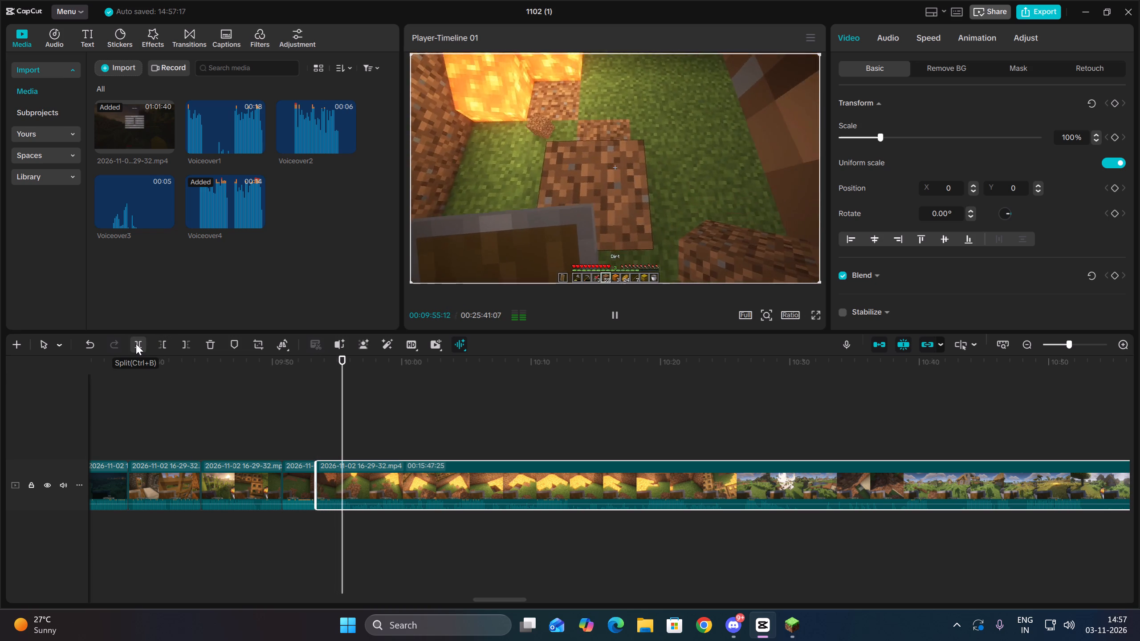
Split the gameplay clip at about 09:56:04.
{"action": "left_click", "coordinate": [136, 344]}
{"action": "key", "text": "space"}
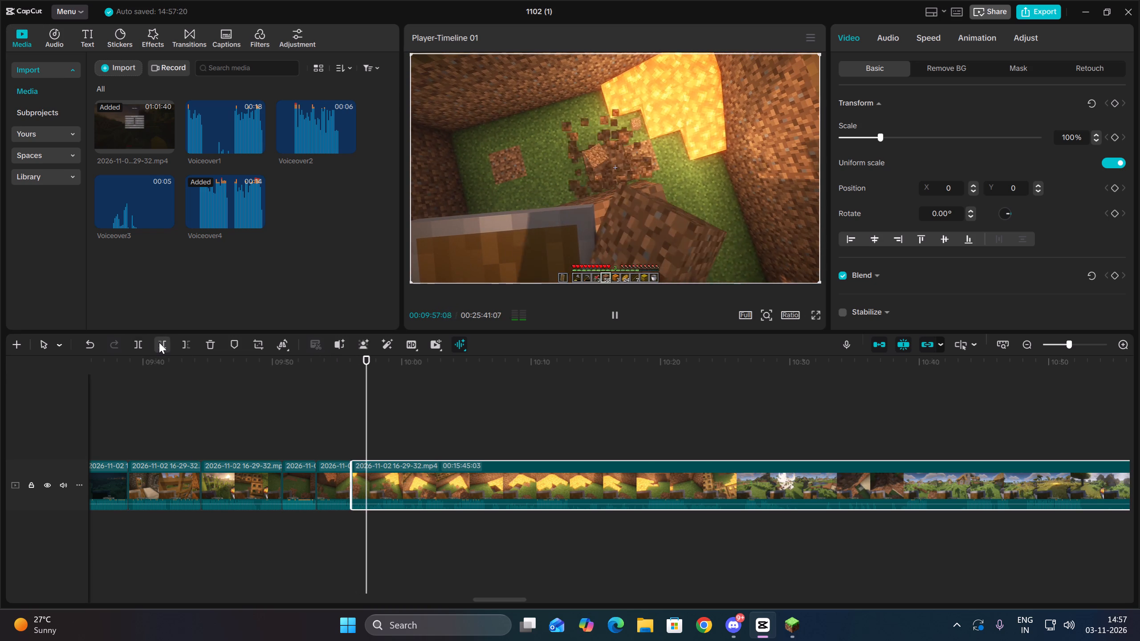
Cut about 2.2 s from the start of the lava pit clip, from 09:56:04 up to 09:58:10.
{"action": "left_click", "coordinate": [388, 446]}
{"action": "left_click_drag", "start_coordinate": [388, 446], "coordinate": [380, 444]}
{"action": "left_click_drag", "start_coordinate": [410, 434], "coordinate": [427, 503]}
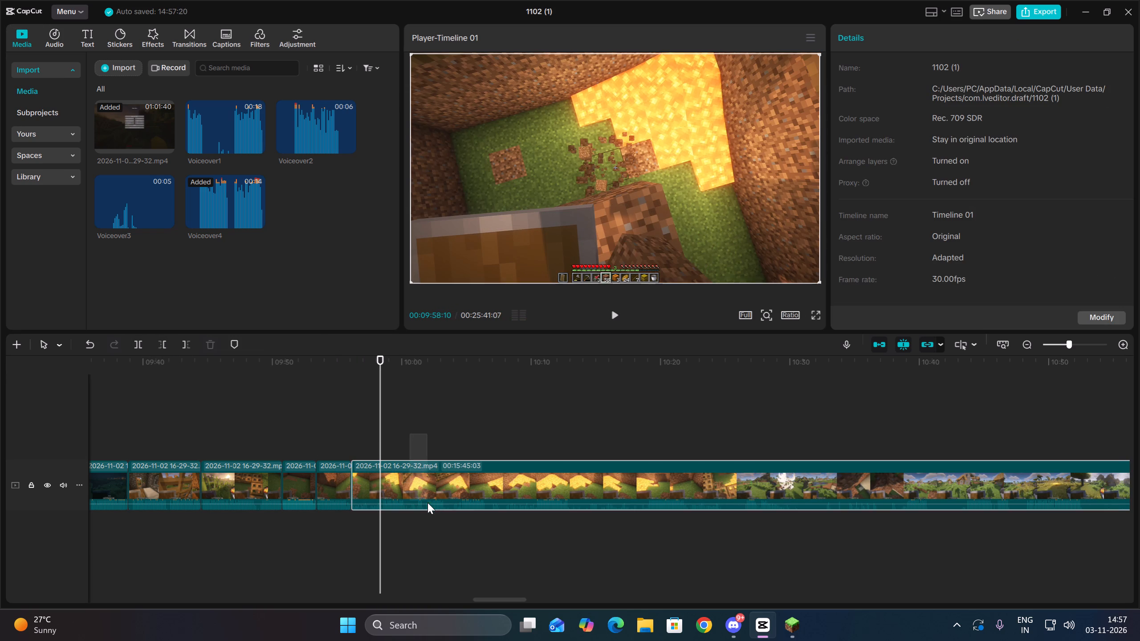
{"action": "left_click_drag", "start_coordinate": [427, 503], "coordinate": [425, 503]}
{"action": "left_click", "coordinate": [164, 343]}
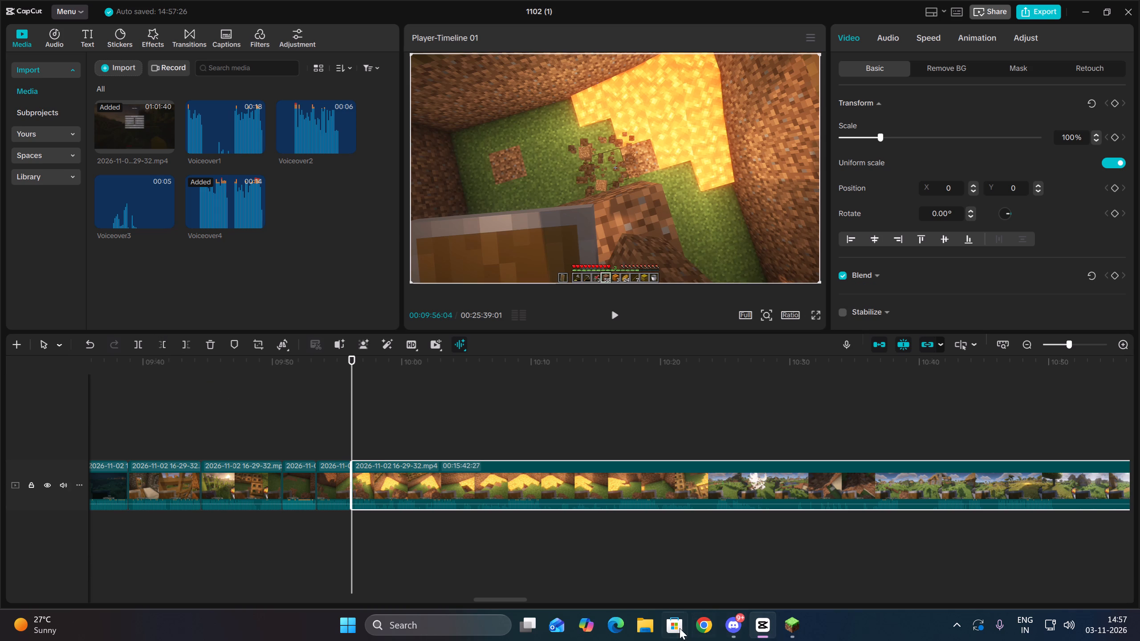
Switch to Chrome and open the YouTube home page.
{"action": "left_click", "coordinate": [700, 625]}
{"action": "left_click", "coordinate": [526, 305]}
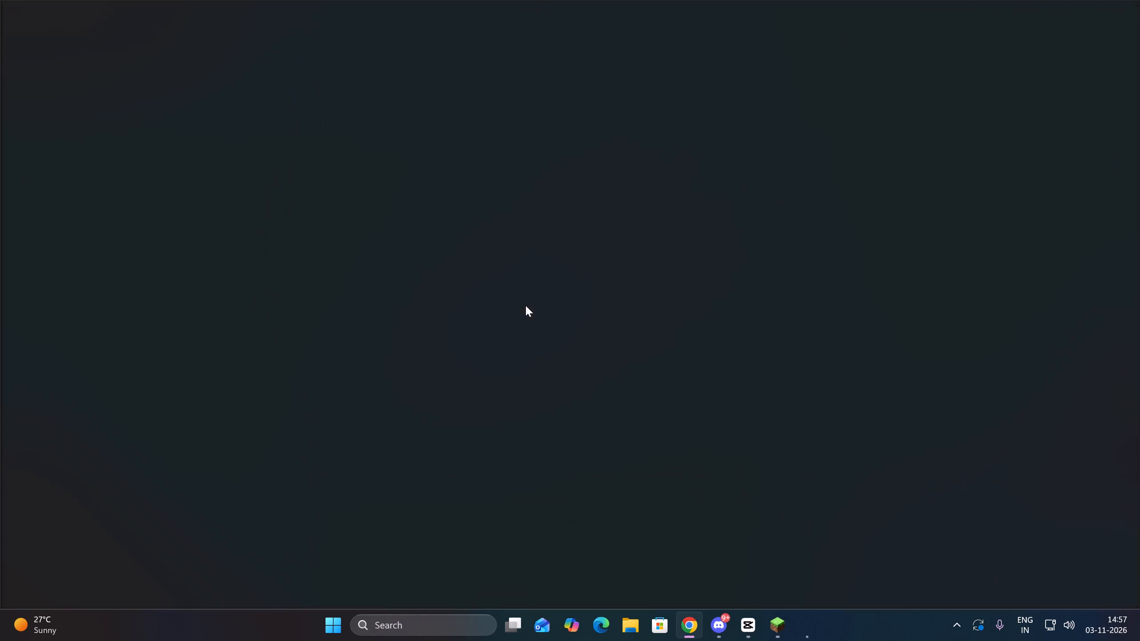
{"action": "left_click", "coordinate": [456, 369]}
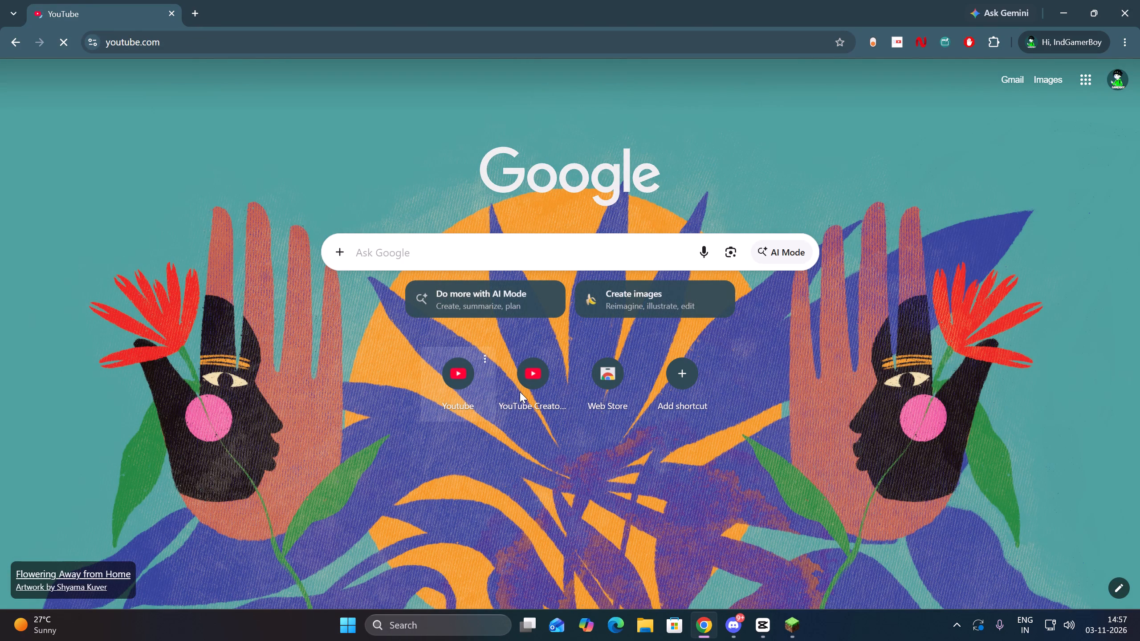
{"action": "middle_click", "coordinate": [520, 392]}
{"action": "scroll", "coordinate": [520, 392], "scroll_direction": "down", "scroll_amount": 1}
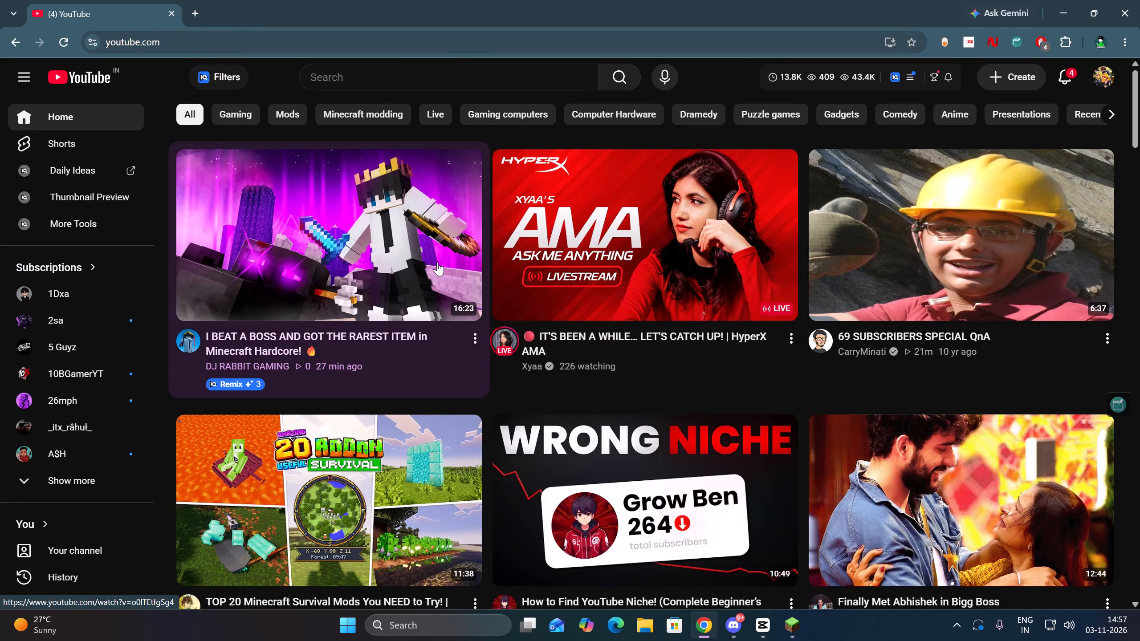
Open the DJ RABBIT GAMING channel in a new browser tab and switch to it.
{"action": "right_click", "coordinate": [433, 263]}
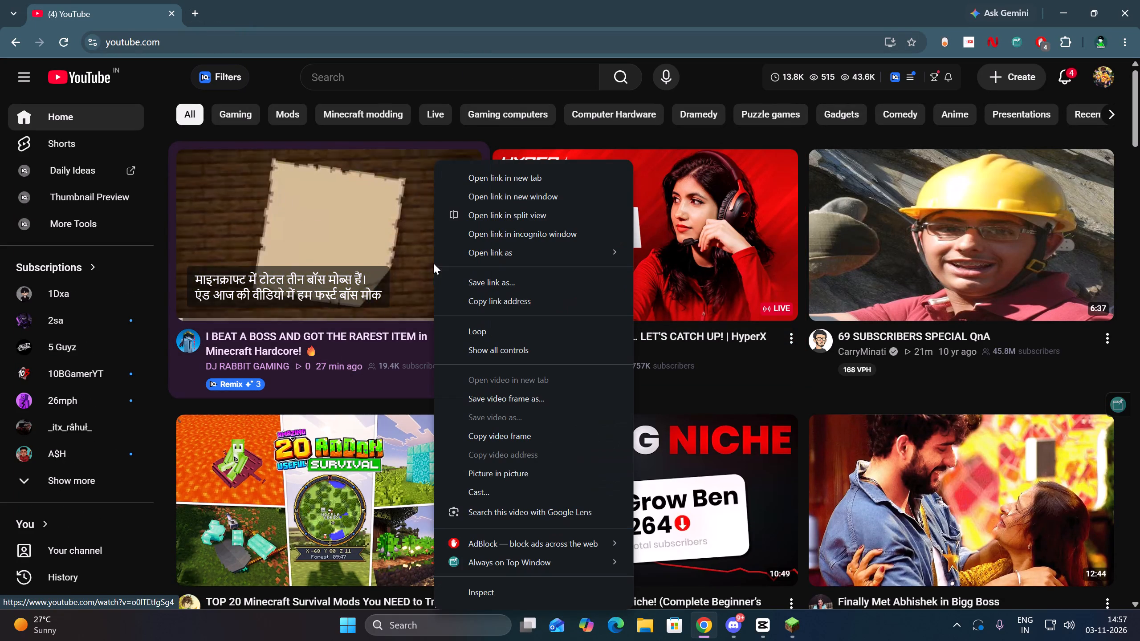
{"action": "left_click", "coordinate": [400, 128]}
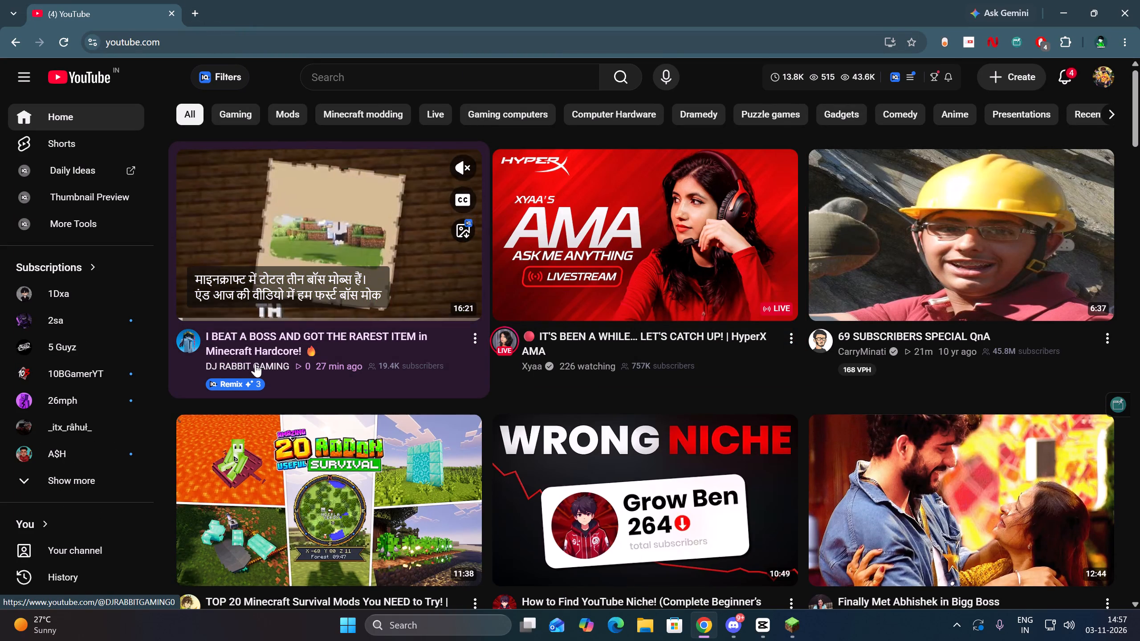
{"action": "middle_click", "coordinate": [255, 364]}
{"action": "left_click", "coordinate": [270, 0]}
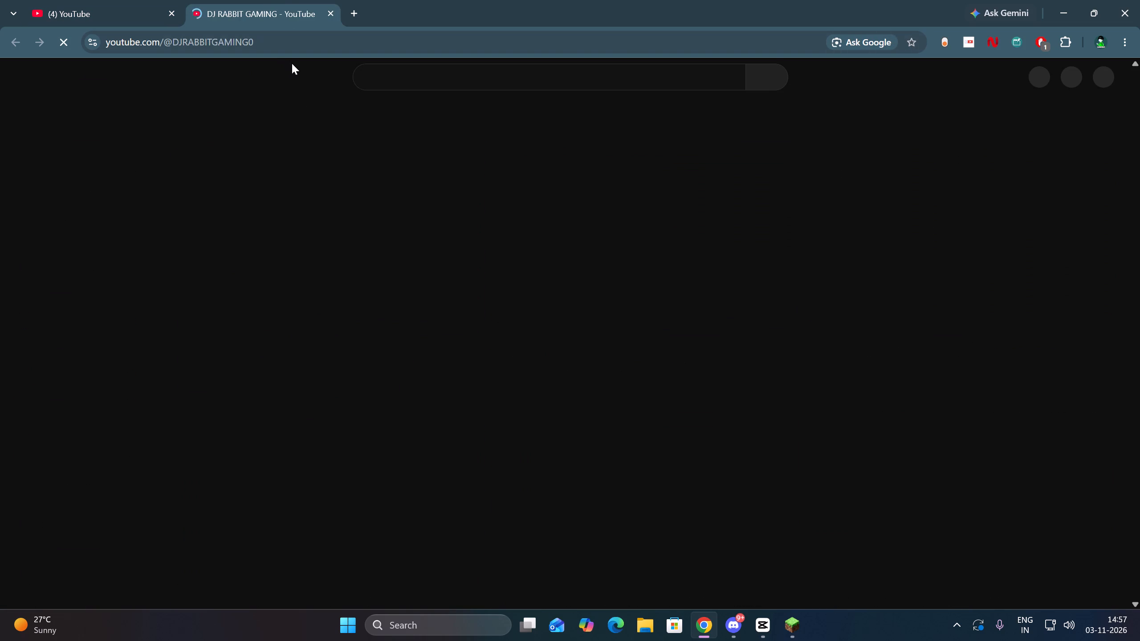
Examine the DJ RABBIT GAMING channel's Shorts sorted by Popular, checking their titles and view counts.
{"action": "scroll", "coordinate": [323, 297], "scroll_direction": "down", "scroll_amount": 1}
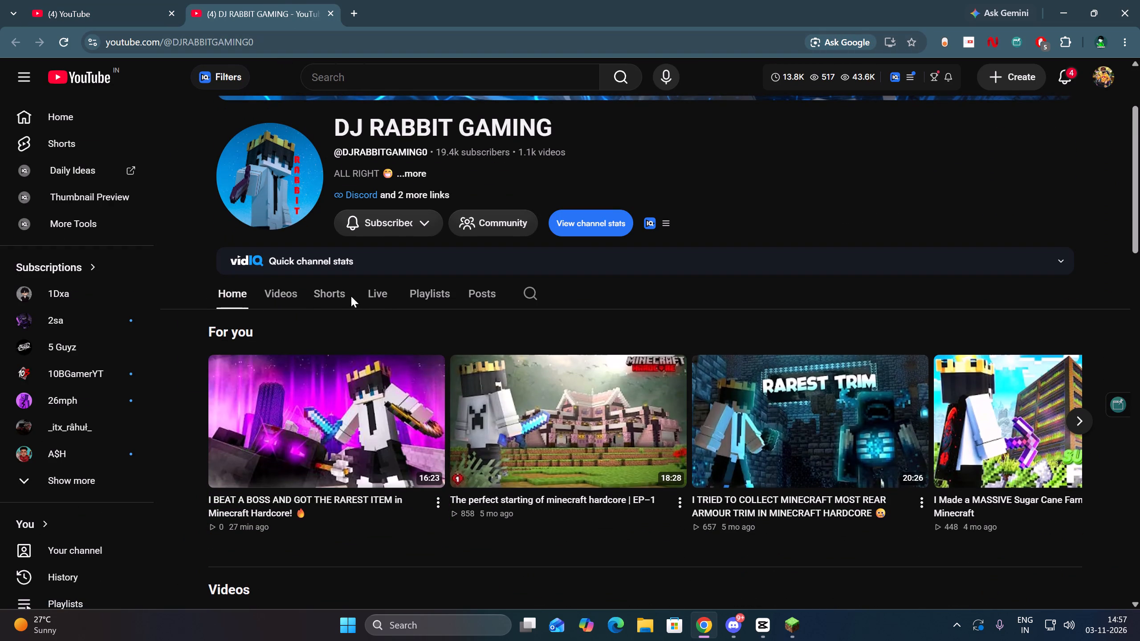
{"action": "left_click", "coordinate": [339, 290]}
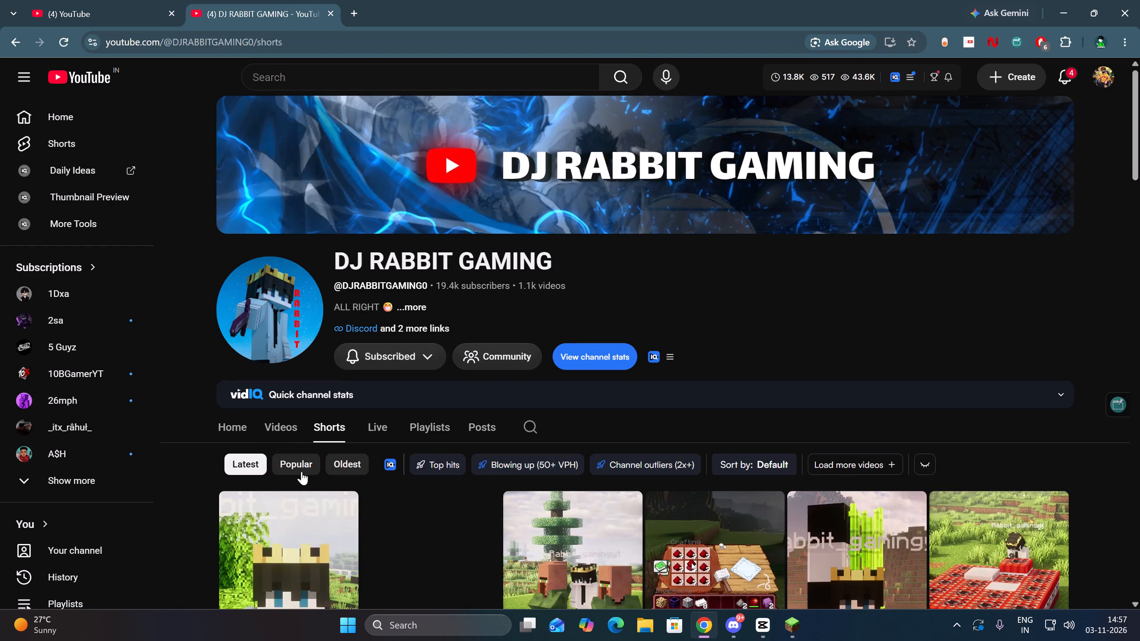
{"action": "left_click", "coordinate": [301, 471]}
{"action": "scroll", "coordinate": [334, 427], "scroll_direction": "down", "scroll_amount": 3}
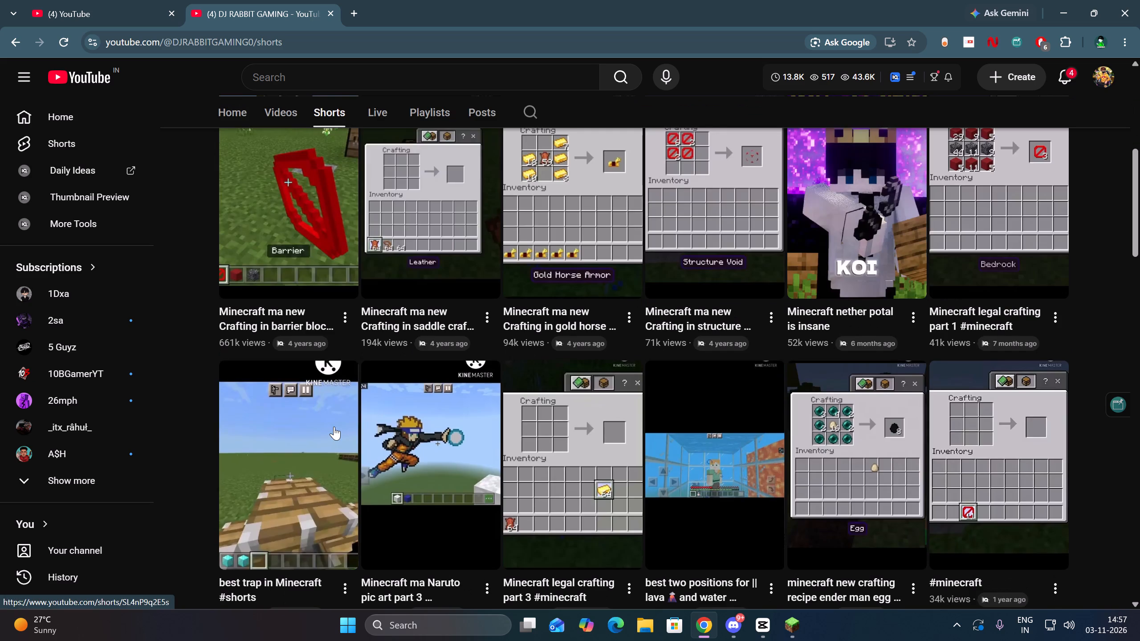
{"action": "scroll", "coordinate": [334, 426], "scroll_direction": "up", "scroll_amount": 2}
{"action": "scroll", "coordinate": [301, 446], "scroll_direction": "down", "scroll_amount": 1}
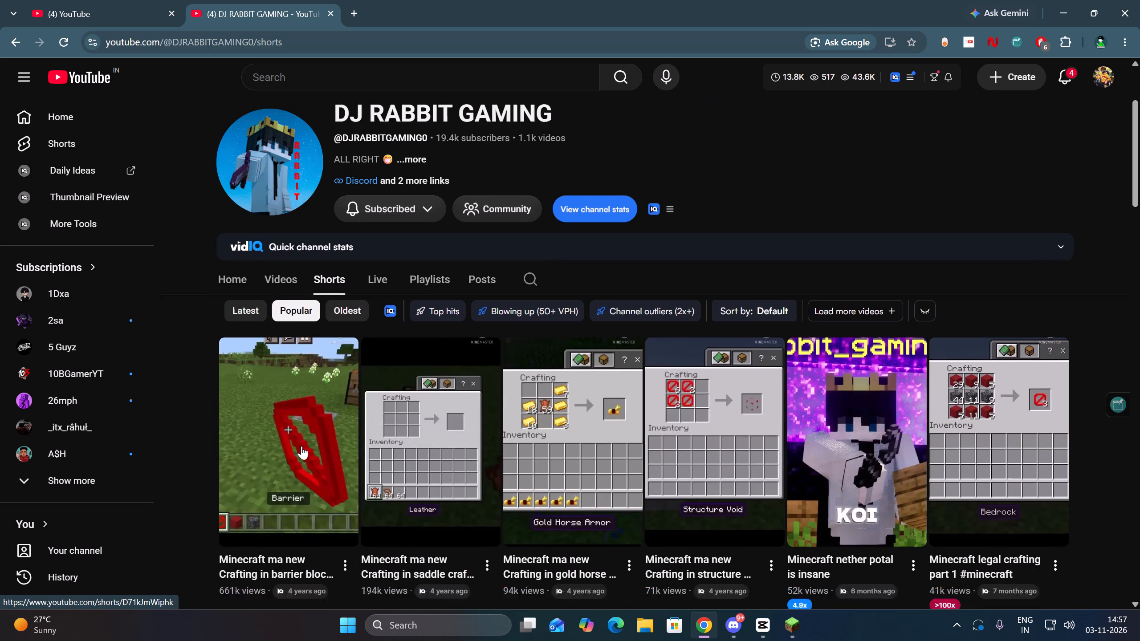
{"action": "scroll", "coordinate": [301, 446], "scroll_direction": "down", "scroll_amount": 1}
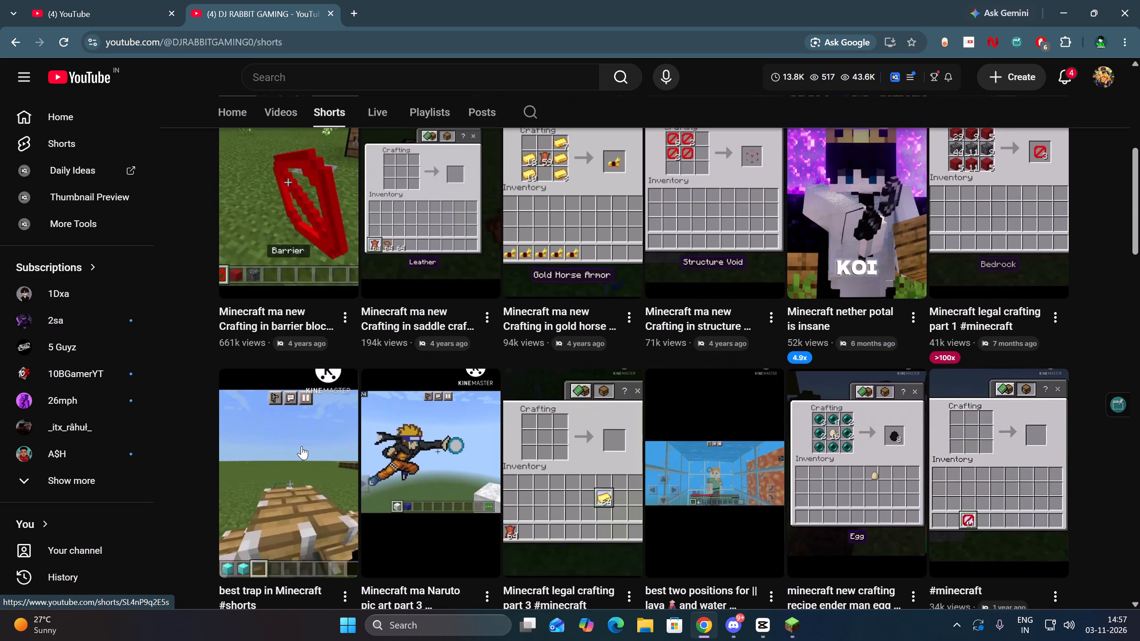
{"action": "scroll", "coordinate": [301, 446], "scroll_direction": "down", "scroll_amount": 1}
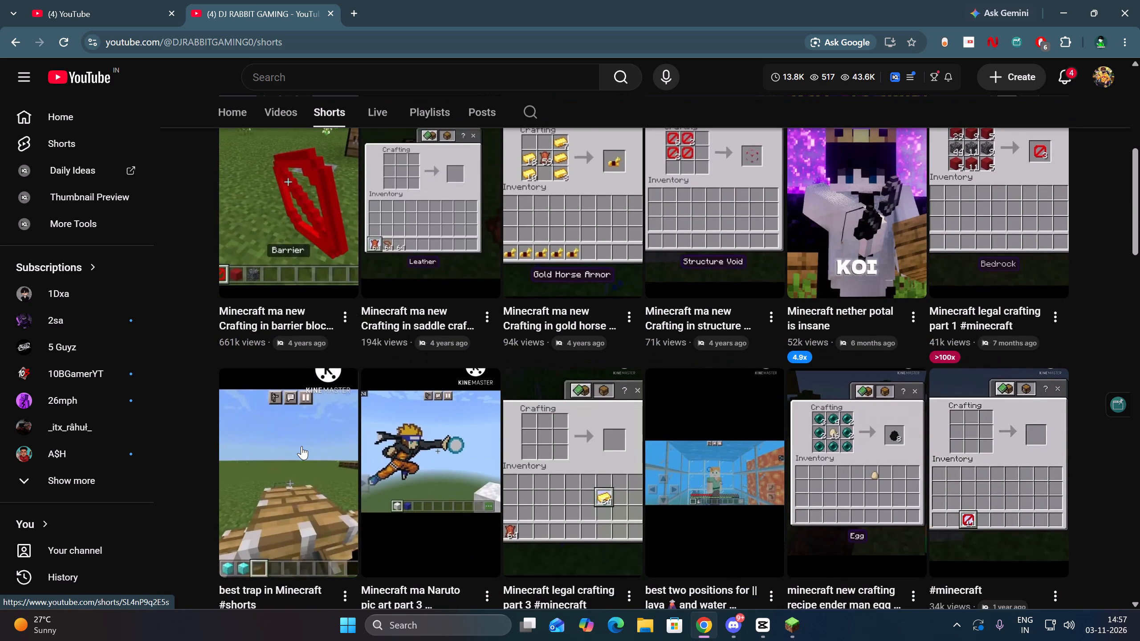
{"action": "scroll", "coordinate": [1027, 419], "scroll_direction": "down", "scroll_amount": 2}
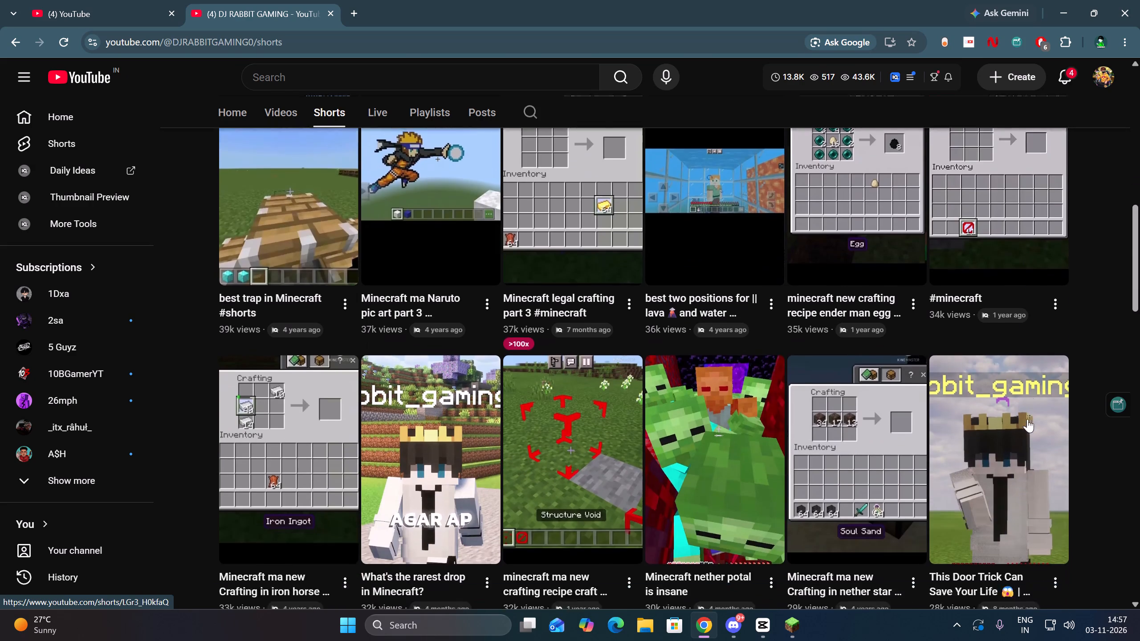
{"action": "scroll", "coordinate": [1027, 419], "scroll_direction": "down", "scroll_amount": 1}
{"action": "scroll", "coordinate": [415, 296], "scroll_direction": "up", "scroll_amount": 5}
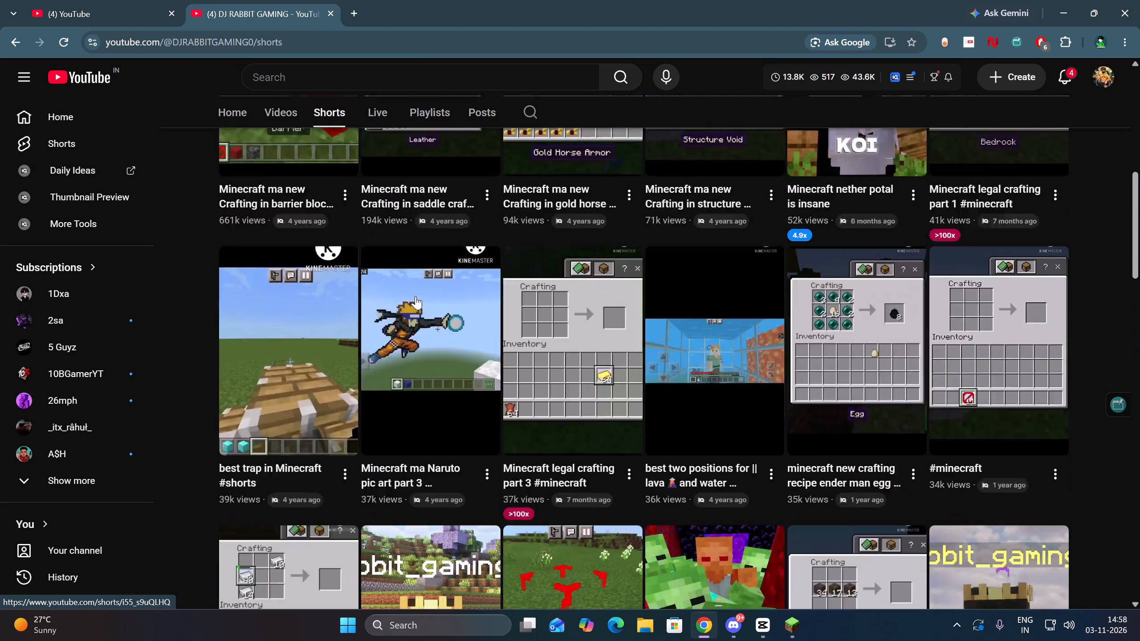
Sort the channel's Shorts by Latest, watch "Minecraft's HEAVIEST Block!" with its comments closed, and return to the Shorts list.
{"action": "left_click", "coordinate": [244, 198]}
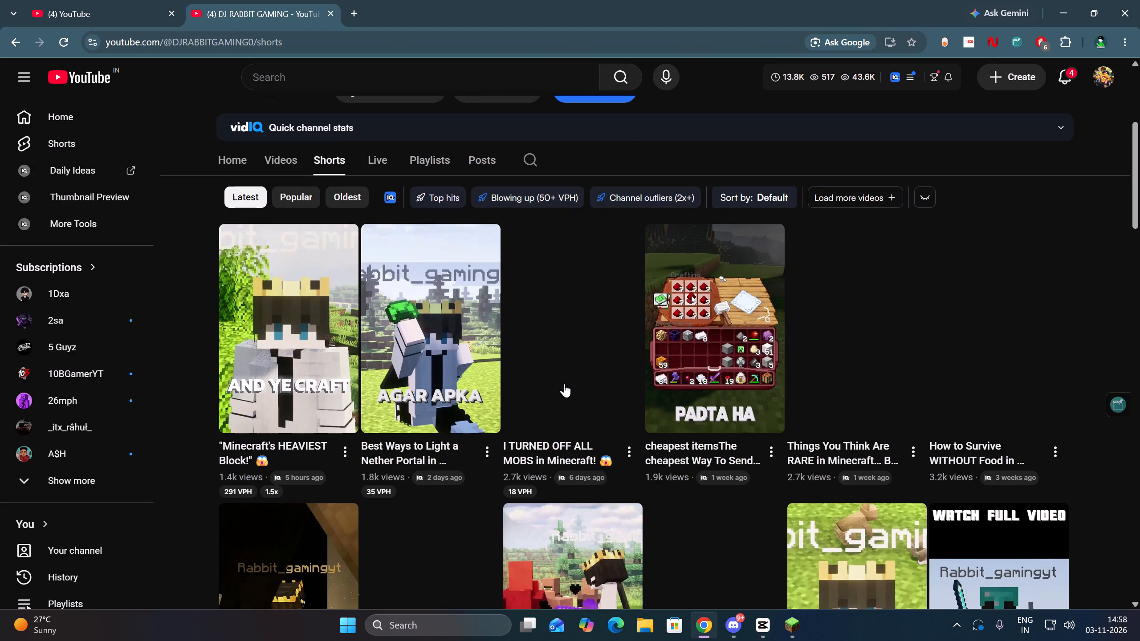
{"action": "scroll", "coordinate": [810, 394], "scroll_direction": "down", "scroll_amount": 1}
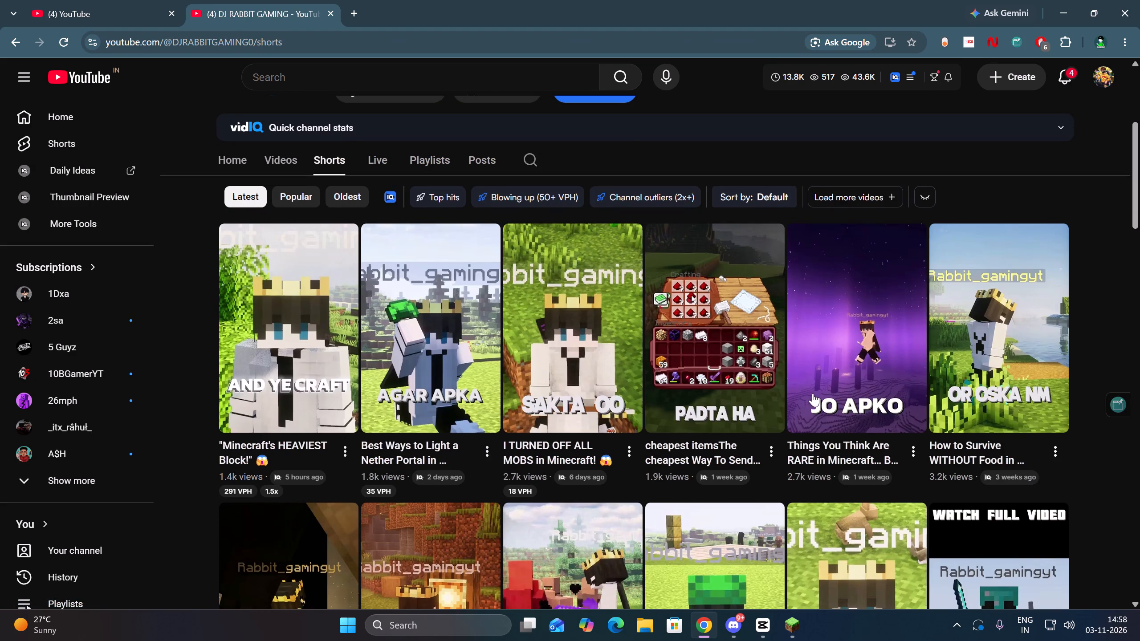
{"action": "scroll", "coordinate": [813, 393], "scroll_direction": "down", "scroll_amount": 1}
{"action": "scroll", "coordinate": [815, 393], "scroll_direction": "up", "scroll_amount": 4}
{"action": "left_click", "coordinate": [289, 518]}
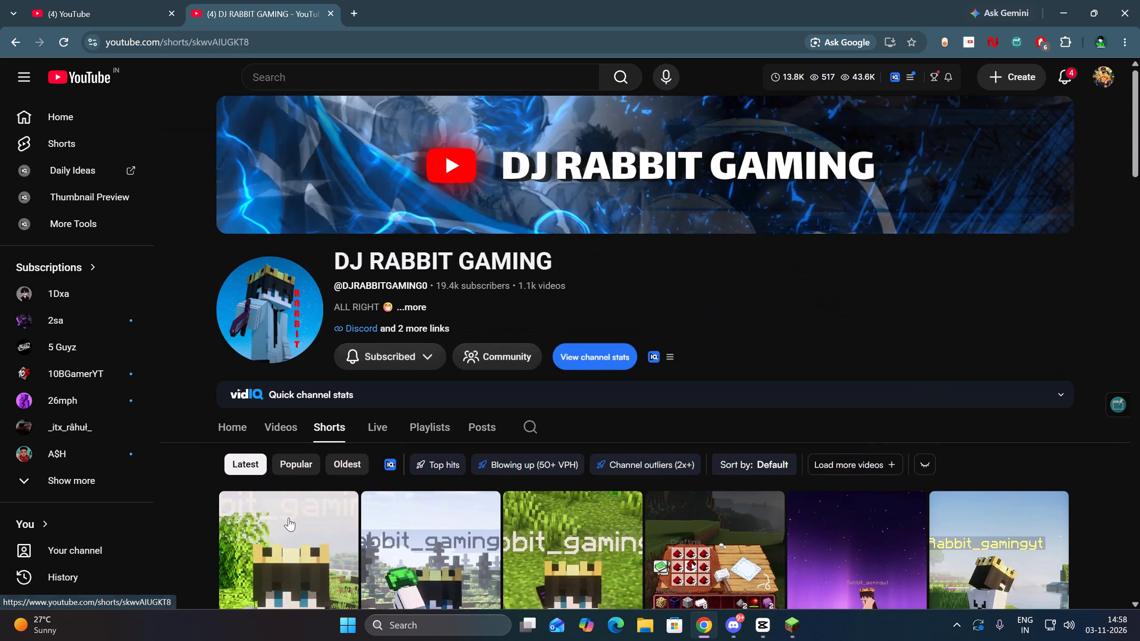
{"action": "left_click", "coordinate": [781, 402]}
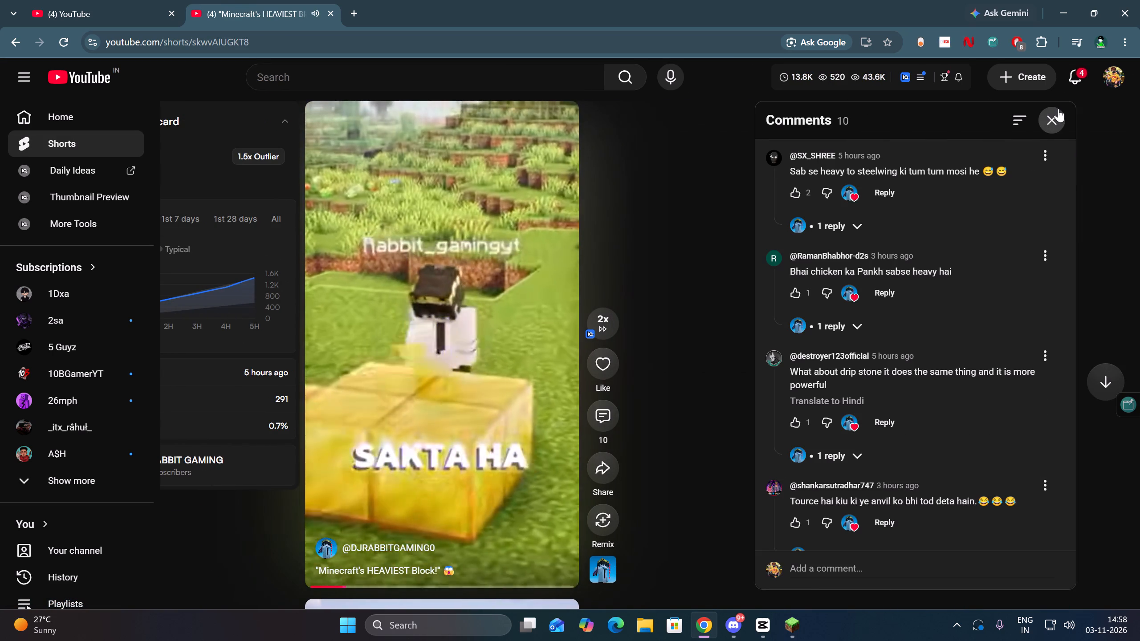
{"action": "left_click", "coordinate": [1058, 109]}
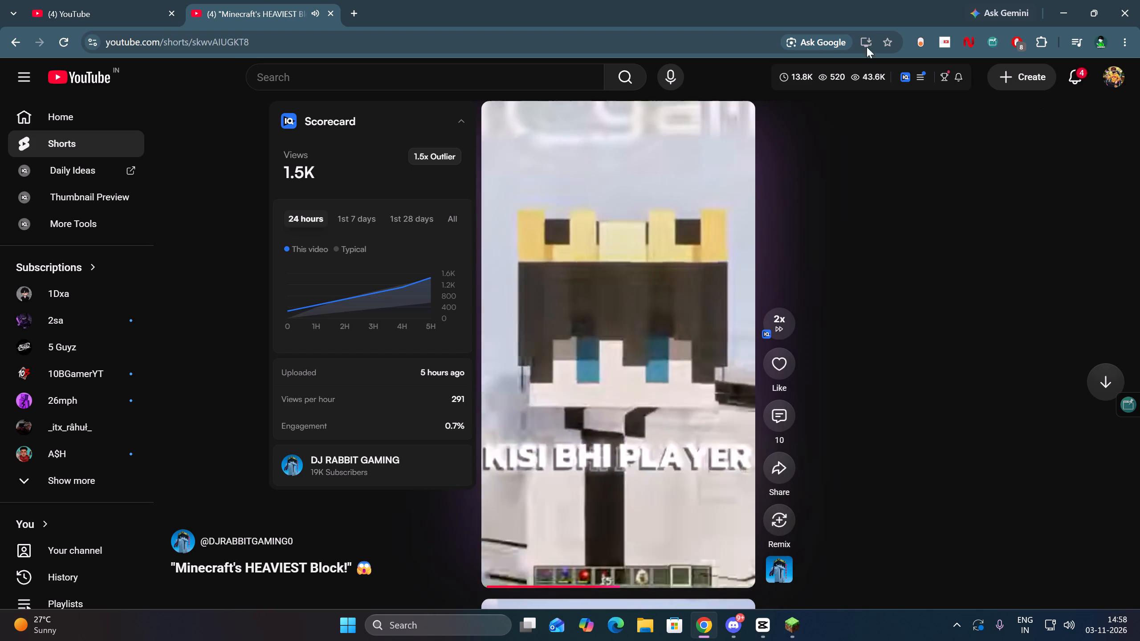
{"action": "left_click", "coordinate": [8, 48]}
Look through the older entries in the channel's Latest Shorts list.
{"action": "scroll", "coordinate": [577, 425], "scroll_direction": "down", "scroll_amount": 5}
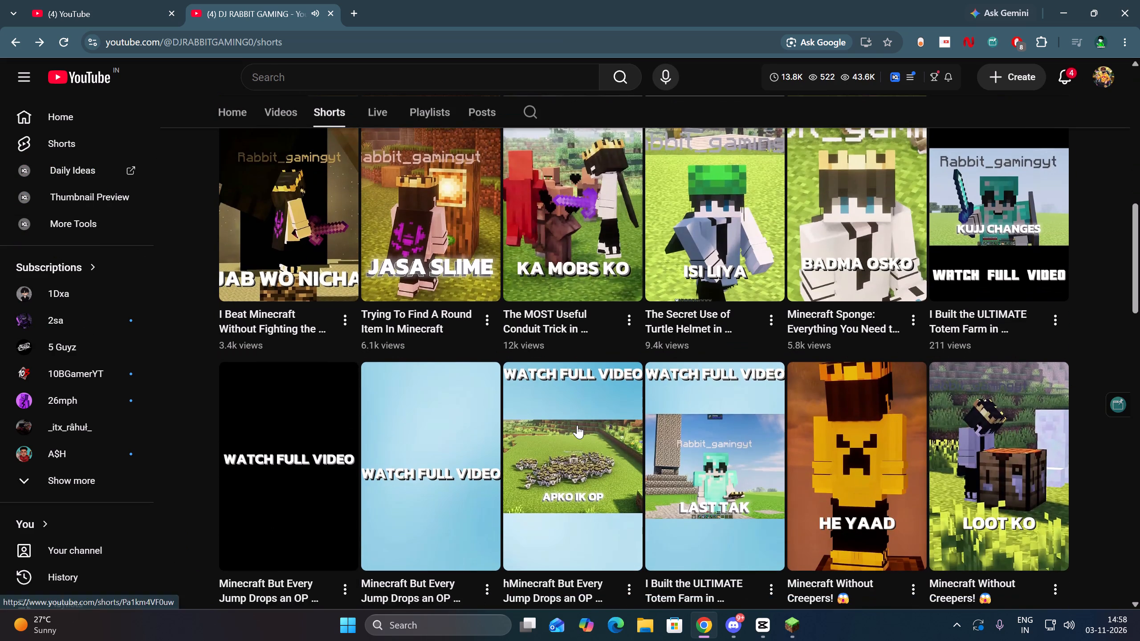
{"action": "scroll", "coordinate": [577, 425], "scroll_direction": "down", "scroll_amount": 6}
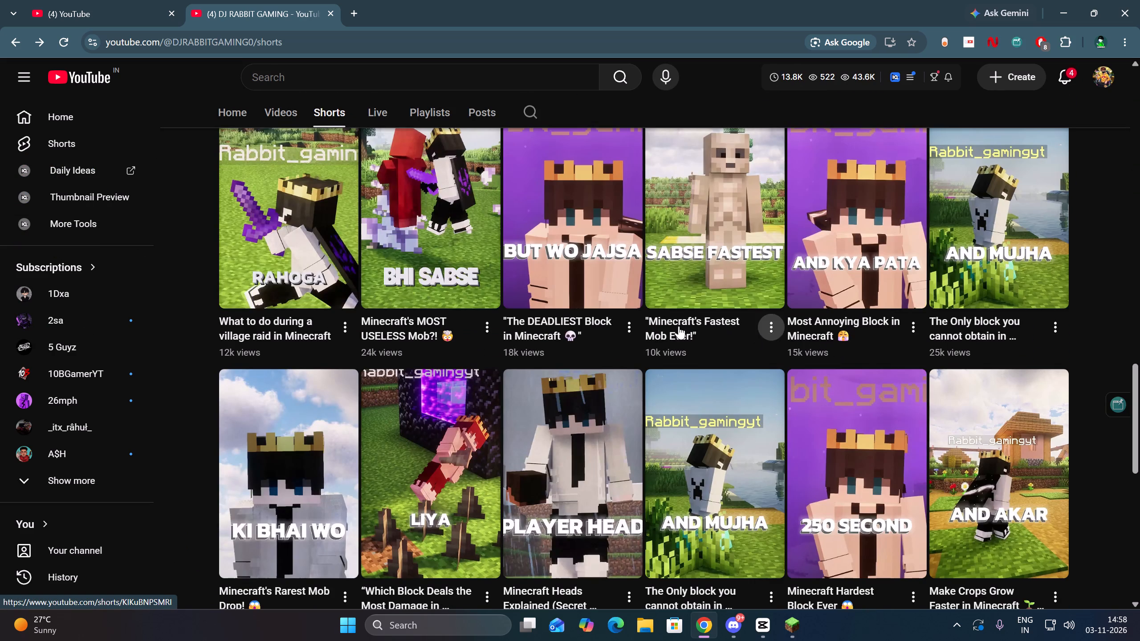
{"action": "scroll", "coordinate": [348, 307], "scroll_direction": "down", "scroll_amount": 1}
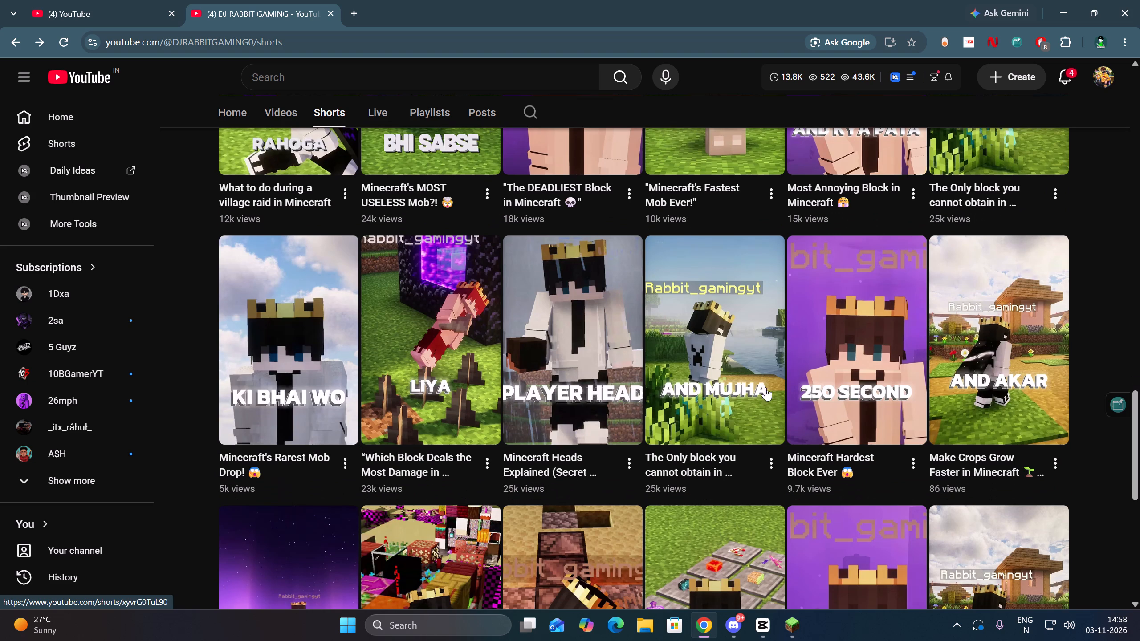
{"action": "scroll", "coordinate": [887, 427], "scroll_direction": "up", "scroll_amount": 3}
{"action": "scroll", "coordinate": [498, 438], "scroll_direction": "down", "scroll_amount": 1}
{"action": "scroll", "coordinate": [462, 427], "scroll_direction": "up", "scroll_amount": 6}
{"action": "scroll", "coordinate": [279, 199], "scroll_direction": "up", "scroll_amount": 5}
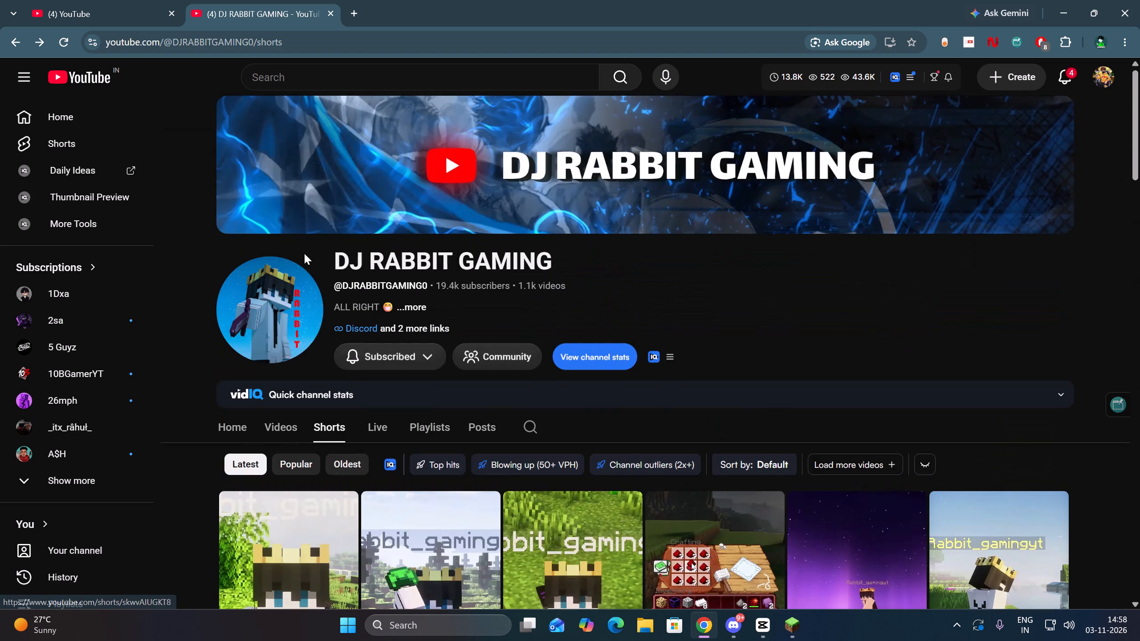
Examine the channel's long-form Videos sorted by Latest, comparing thumbnails, titles and view counts.
{"action": "left_click", "coordinate": [281, 433]}
{"action": "scroll", "coordinate": [585, 510], "scroll_direction": "down", "scroll_amount": 4}
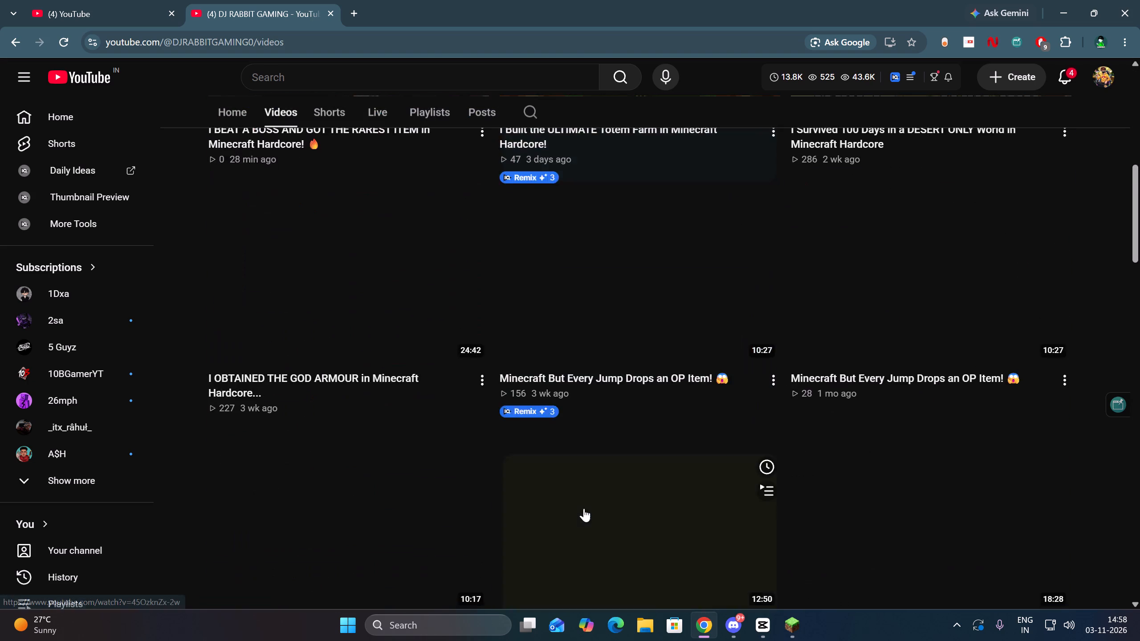
{"action": "scroll", "coordinate": [583, 507], "scroll_direction": "up", "scroll_amount": 2}
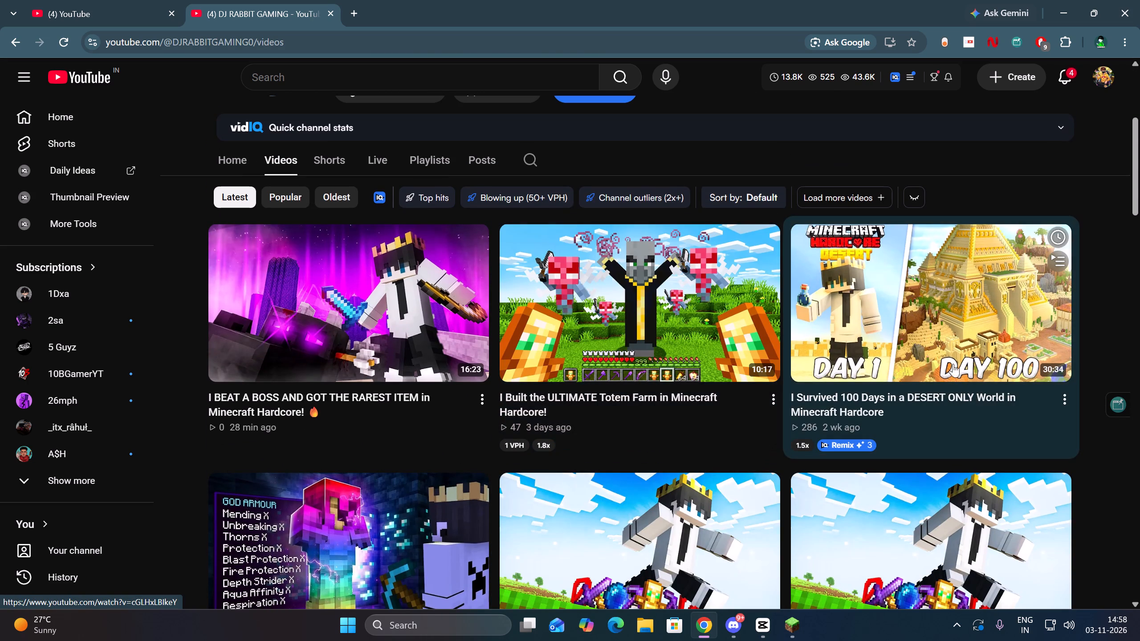
{"action": "scroll", "coordinate": [941, 353], "scroll_direction": "down", "scroll_amount": 5}
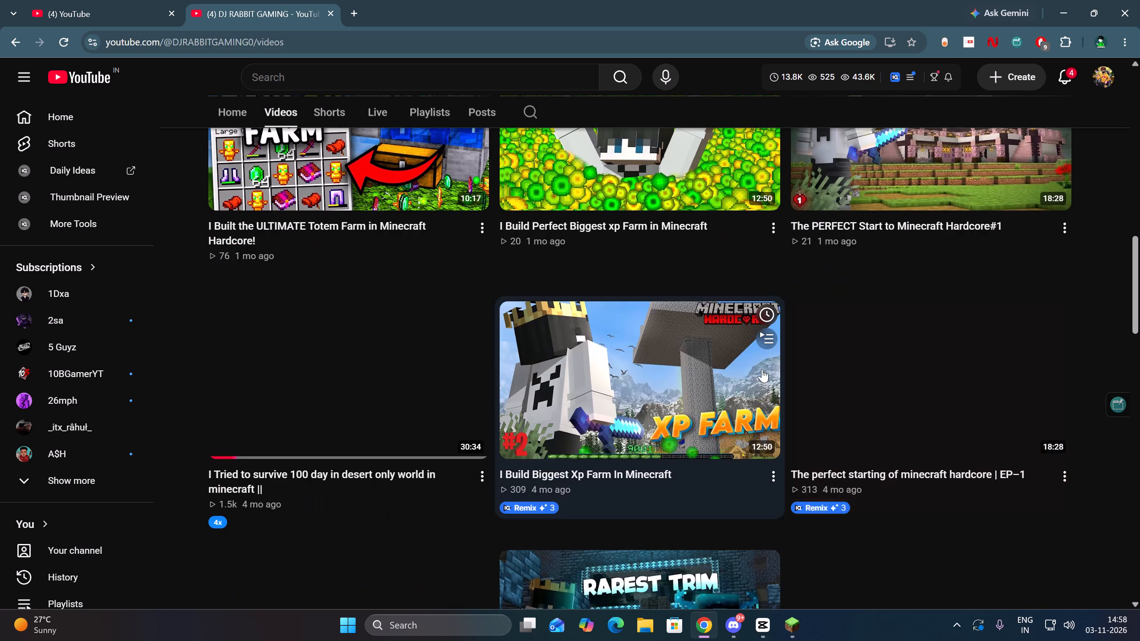
{"action": "scroll", "coordinate": [794, 374], "scroll_direction": "up", "scroll_amount": 4}
{"action": "scroll", "coordinate": [955, 241], "scroll_direction": "up", "scroll_amount": 1}
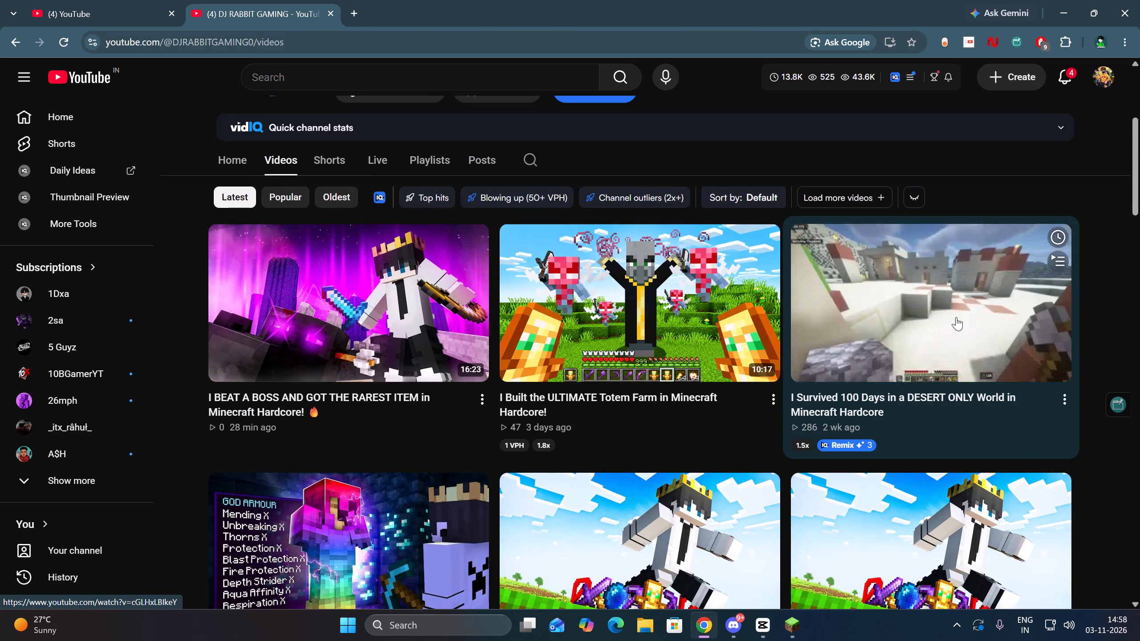
{"action": "scroll", "coordinate": [956, 317], "scroll_direction": "down", "scroll_amount": 7}
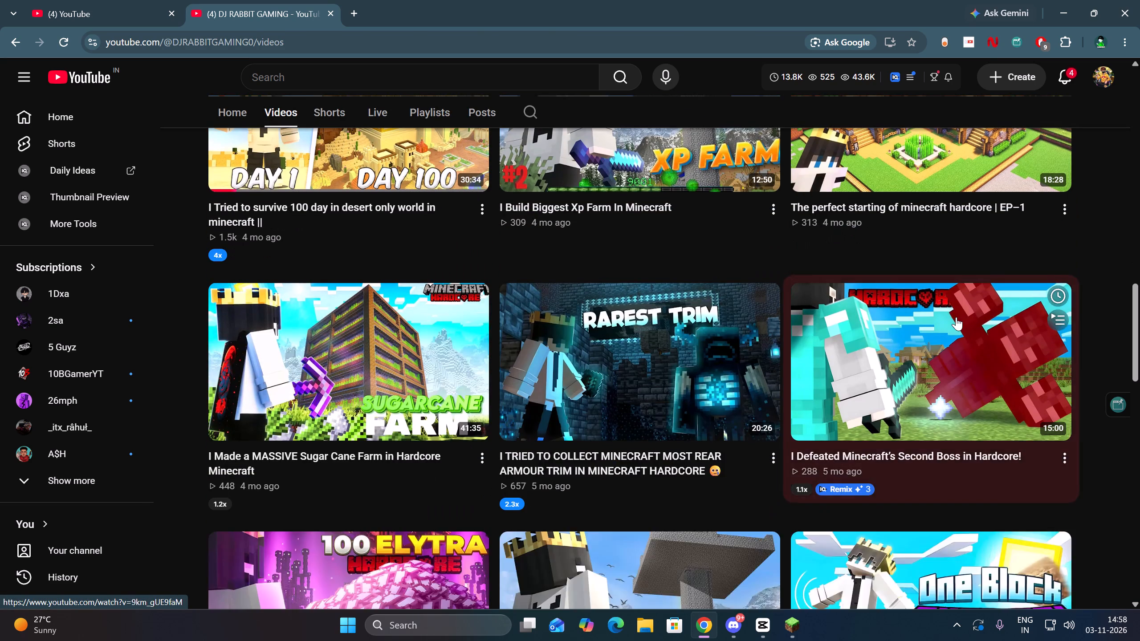
{"action": "scroll", "coordinate": [956, 317], "scroll_direction": "up", "scroll_amount": 8}
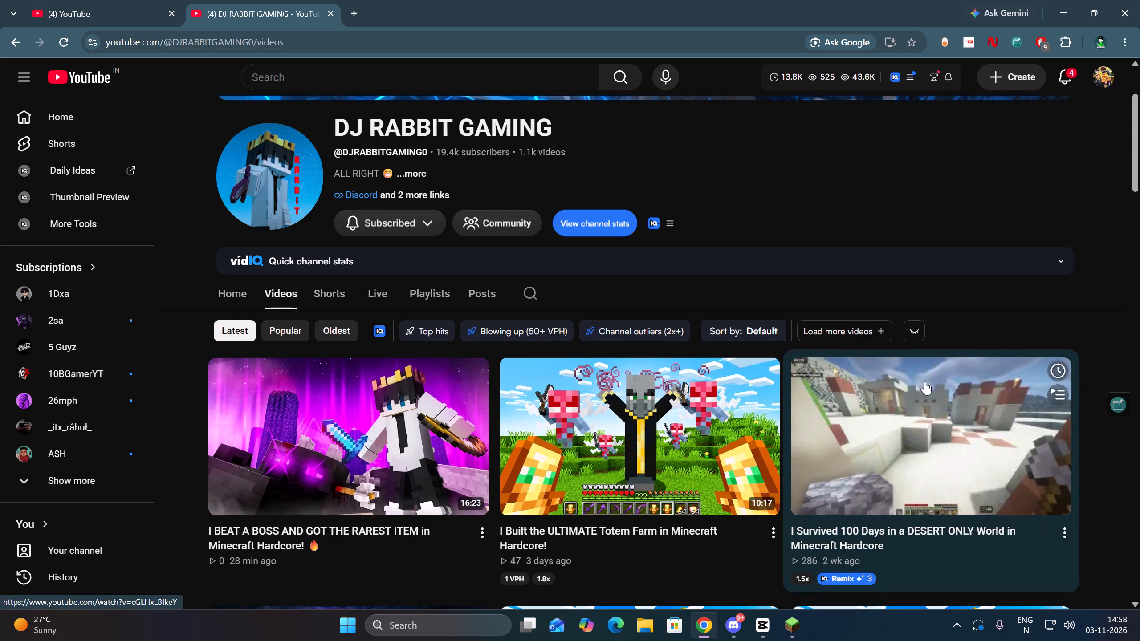
{"action": "scroll", "coordinate": [925, 381], "scroll_direction": "down", "scroll_amount": 10}
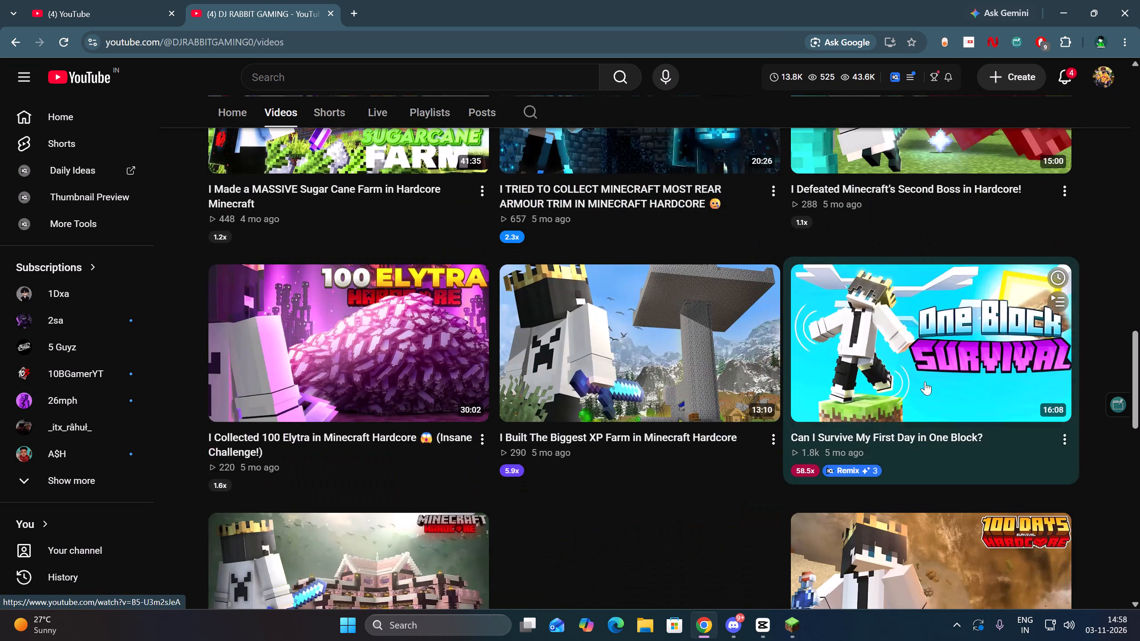
{"action": "scroll", "coordinate": [925, 381], "scroll_direction": "down", "scroll_amount": 5}
{"action": "scroll", "coordinate": [925, 381], "scroll_direction": "up", "scroll_amount": 4}
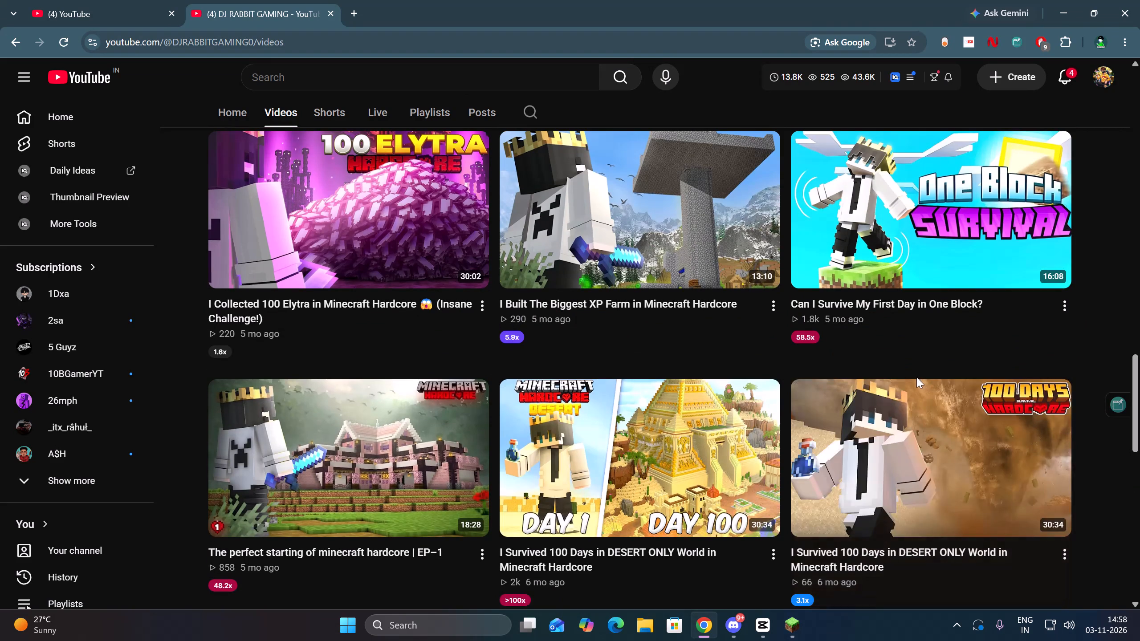
{"action": "scroll", "coordinate": [592, 564], "scroll_direction": "down", "scroll_amount": 1}
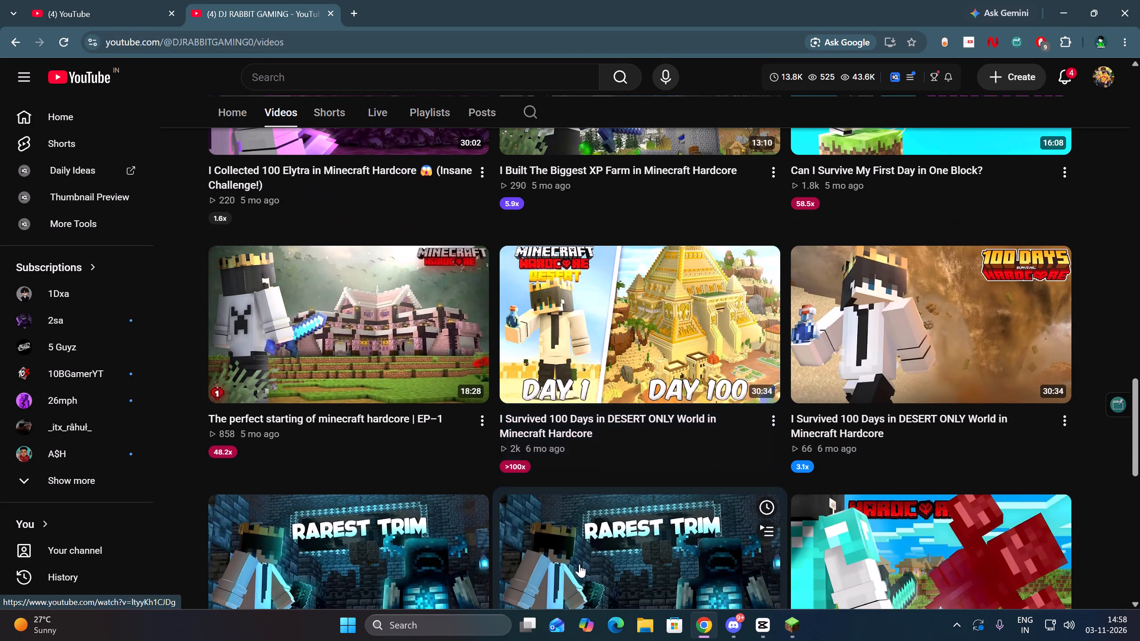
{"action": "scroll", "coordinate": [571, 434], "scroll_direction": "up", "scroll_amount": 4}
{"action": "scroll", "coordinate": [766, 432], "scroll_direction": "up", "scroll_amount": 5}
{"action": "scroll", "coordinate": [878, 434], "scroll_direction": "up", "scroll_amount": 2}
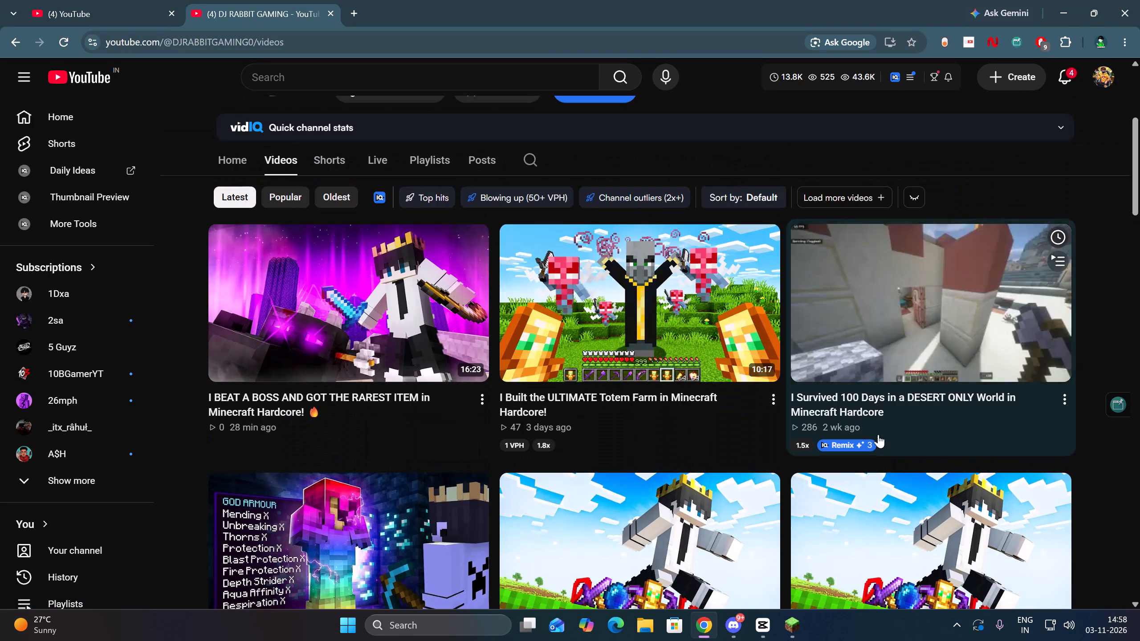
Look through the older long-form videos on the DJ RABBIT GAMING channel, comparing thumbnails, titles, view counts and outlier scores.
{"action": "scroll", "coordinate": [949, 432], "scroll_direction": "down", "scroll_amount": 19}
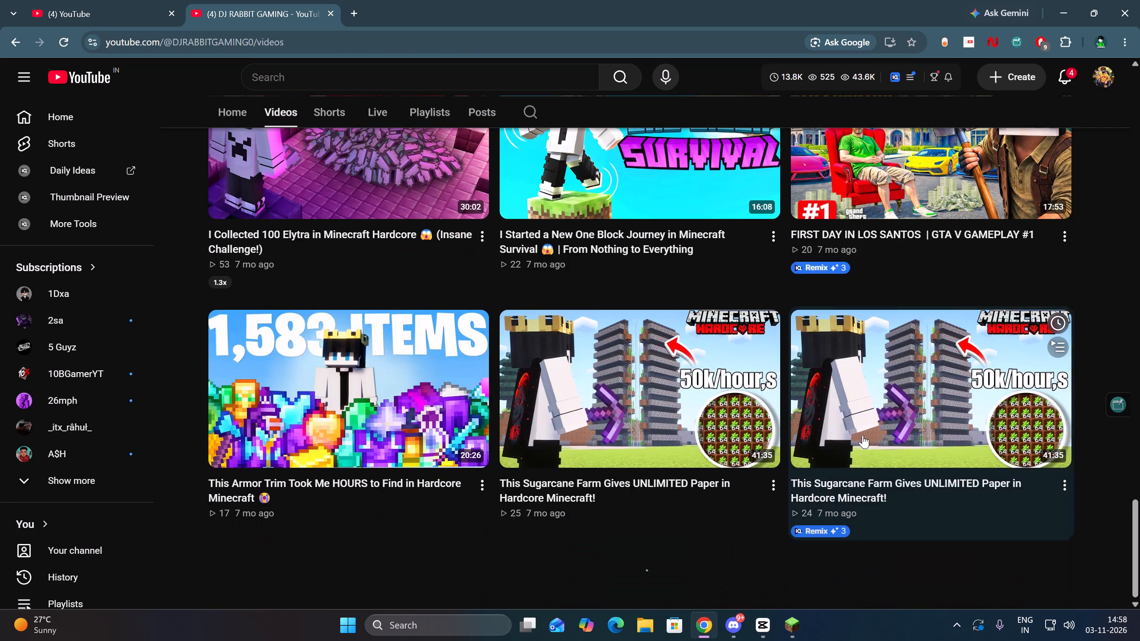
{"action": "scroll", "coordinate": [840, 433], "scroll_direction": "down", "scroll_amount": 8}
{"action": "scroll", "coordinate": [840, 433], "scroll_direction": "up", "scroll_amount": 4}
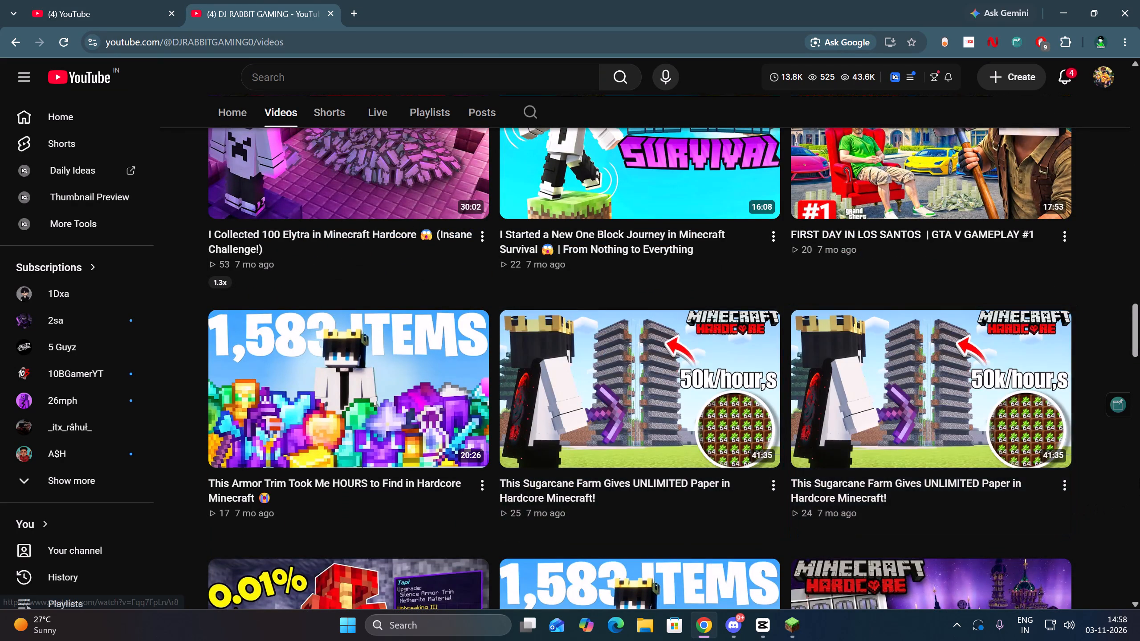
{"action": "scroll", "coordinate": [1139, 478], "scroll_direction": "up", "scroll_amount": 2}
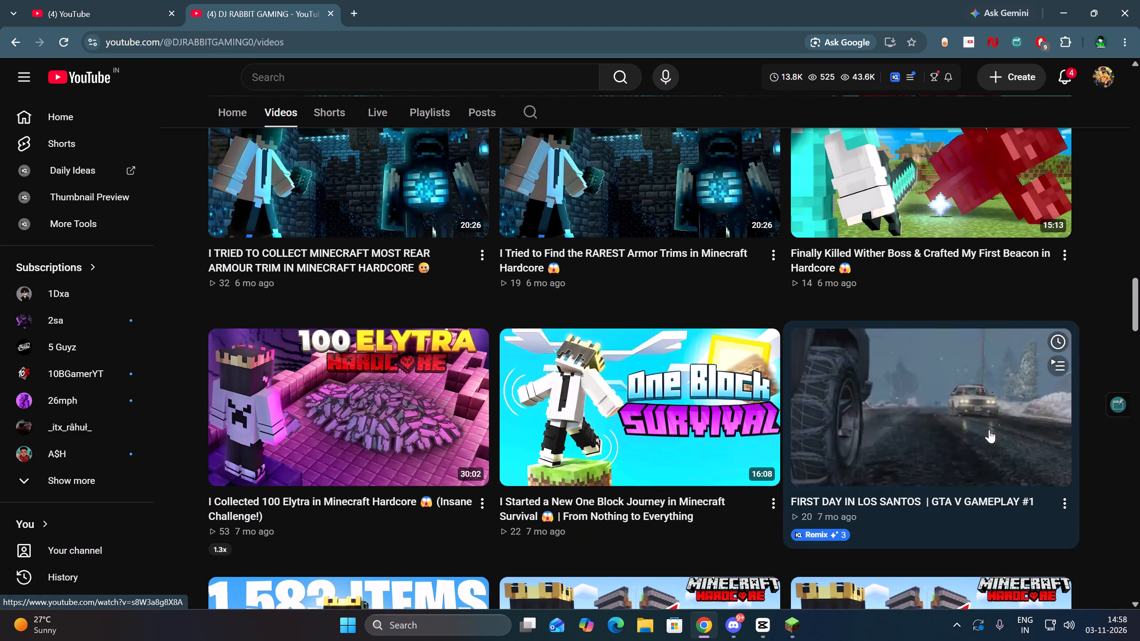
{"action": "scroll", "coordinate": [1139, 458], "scroll_direction": "down", "scroll_amount": 3}
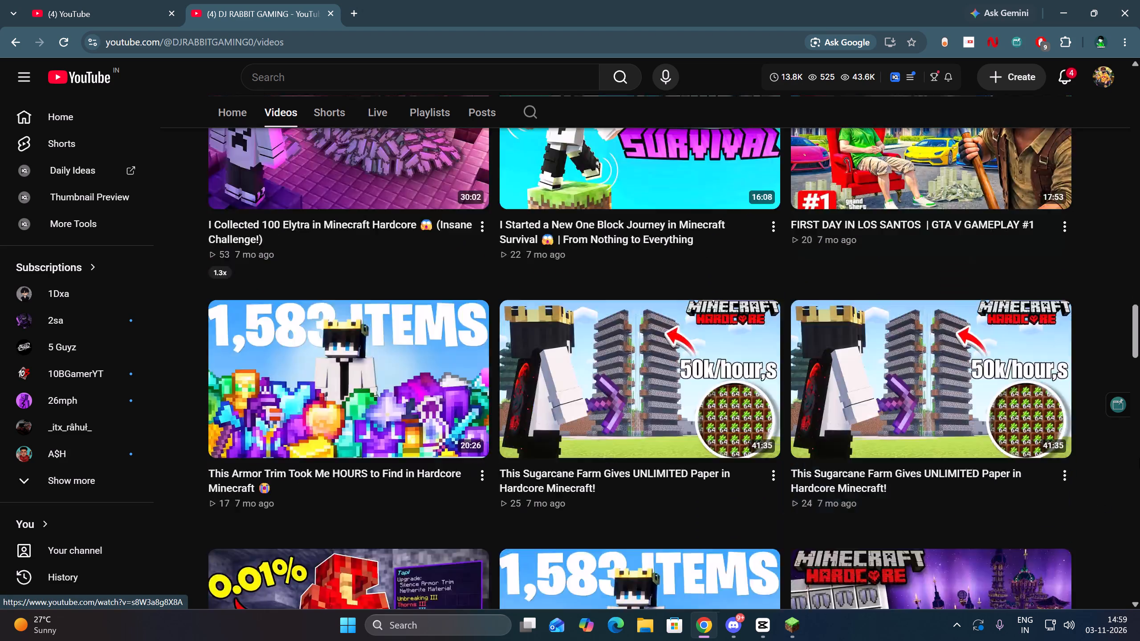
{"action": "scroll", "coordinate": [1139, 458], "scroll_direction": "down", "scroll_amount": 3}
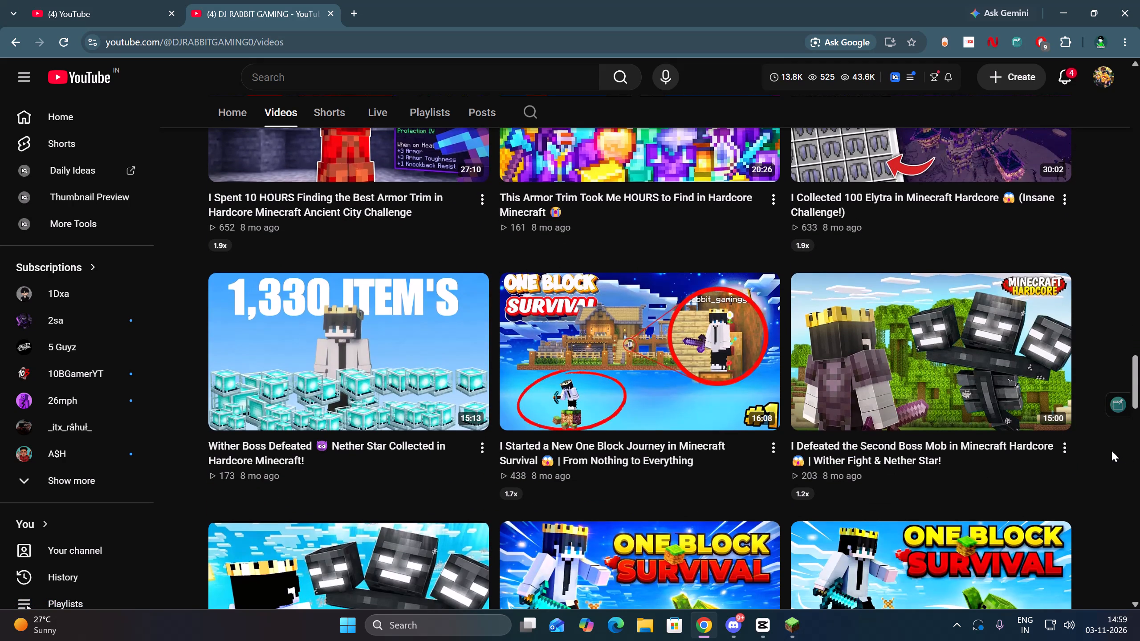
{"action": "scroll", "coordinate": [1111, 450], "scroll_direction": "up", "scroll_amount": 7}
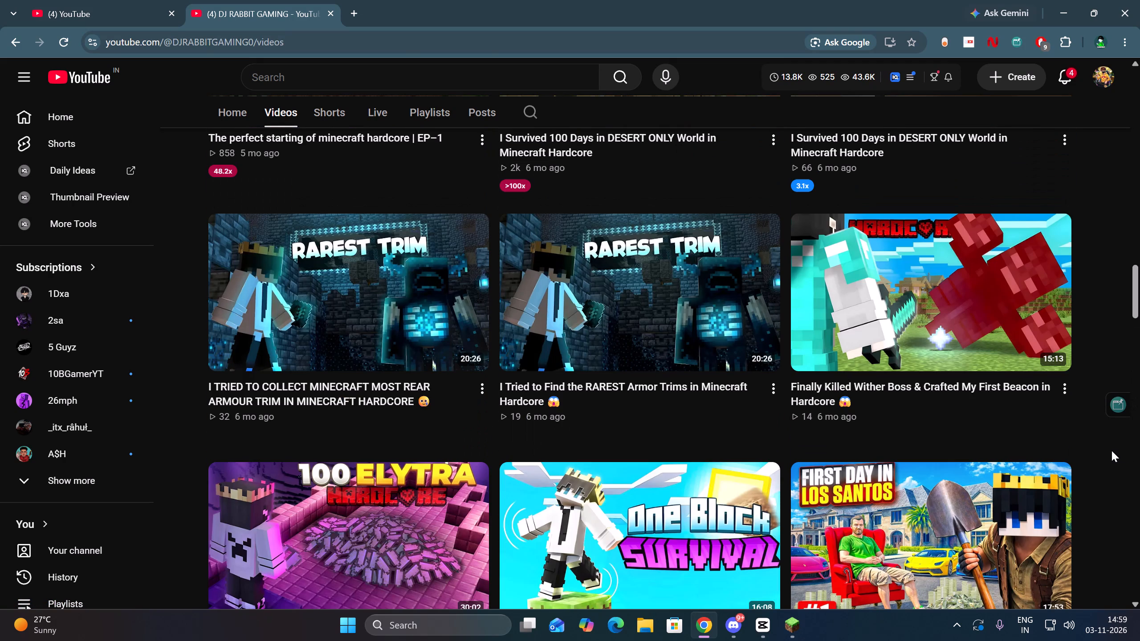
{"action": "scroll", "coordinate": [1111, 450], "scroll_direction": "up", "scroll_amount": 4}
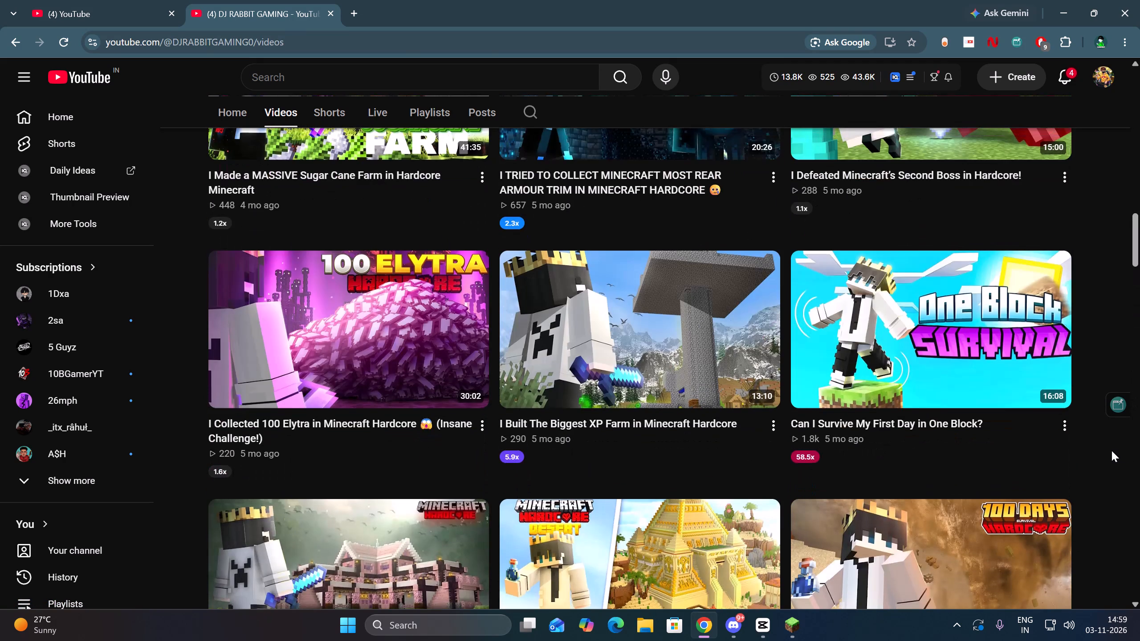
{"action": "scroll", "coordinate": [1111, 450], "scroll_direction": "up", "scroll_amount": 5}
{"action": "scroll", "coordinate": [1111, 450], "scroll_direction": "down", "scroll_amount": 2}
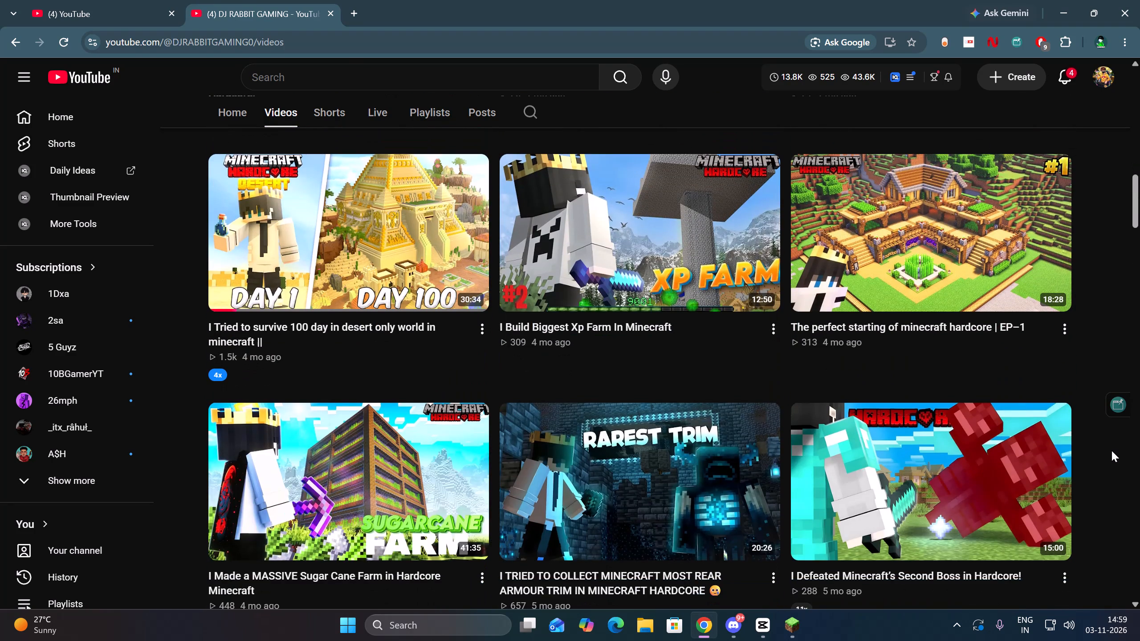
{"action": "scroll", "coordinate": [1111, 450], "scroll_direction": "down", "scroll_amount": 1}
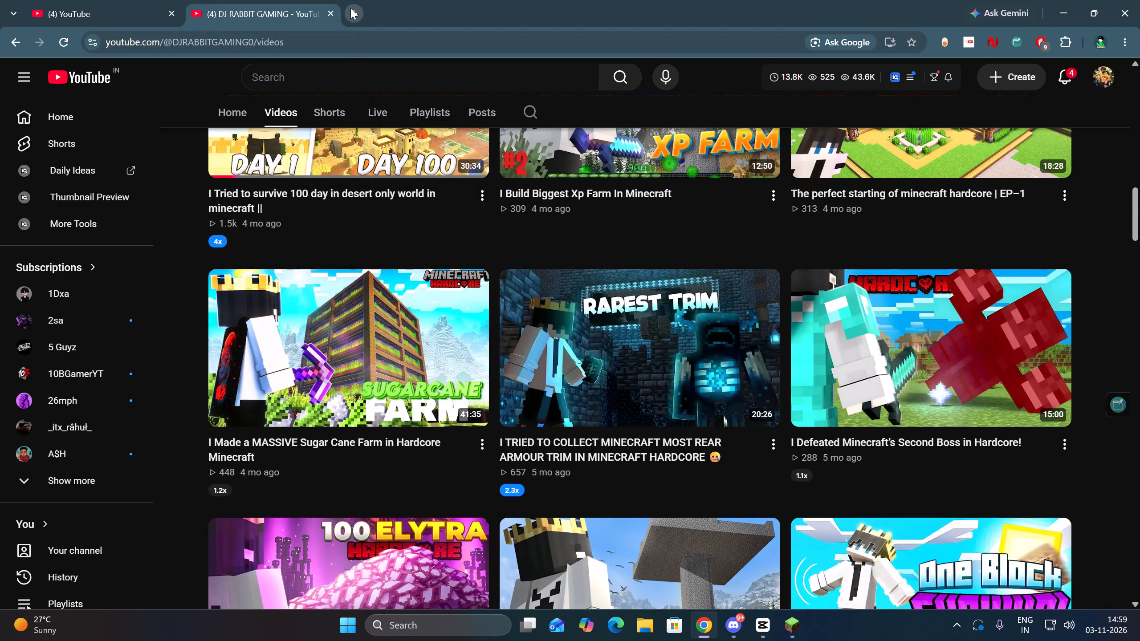
{"action": "scroll", "coordinate": [350, 252], "scroll_direction": "up", "scroll_amount": 1}
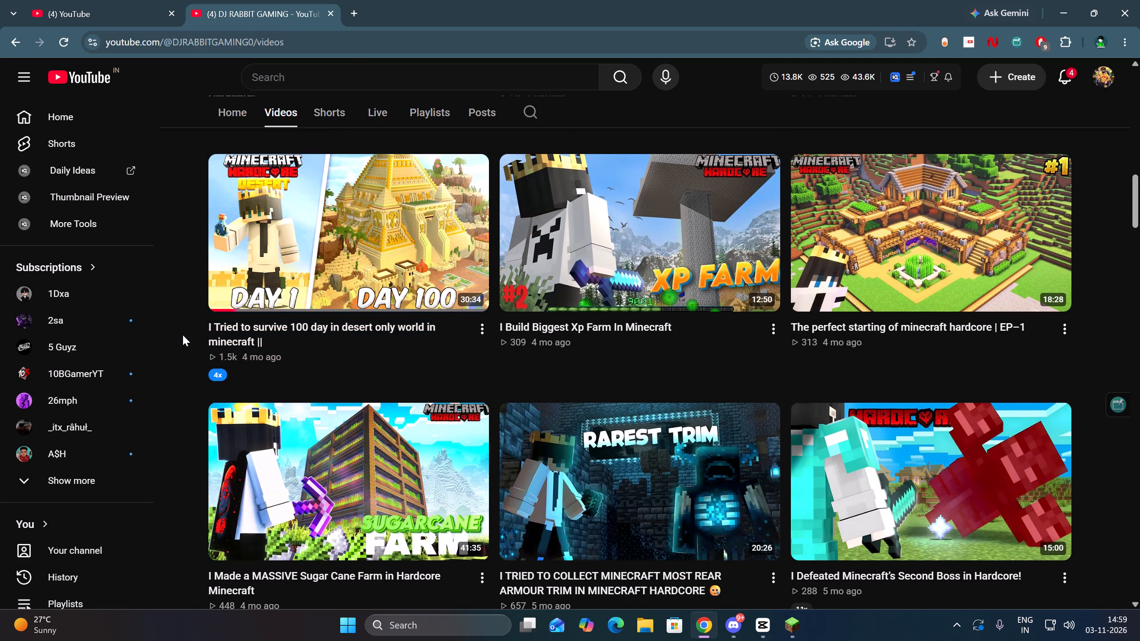
{"action": "scroll", "coordinate": [220, 339], "scroll_direction": "up", "scroll_amount": 1}
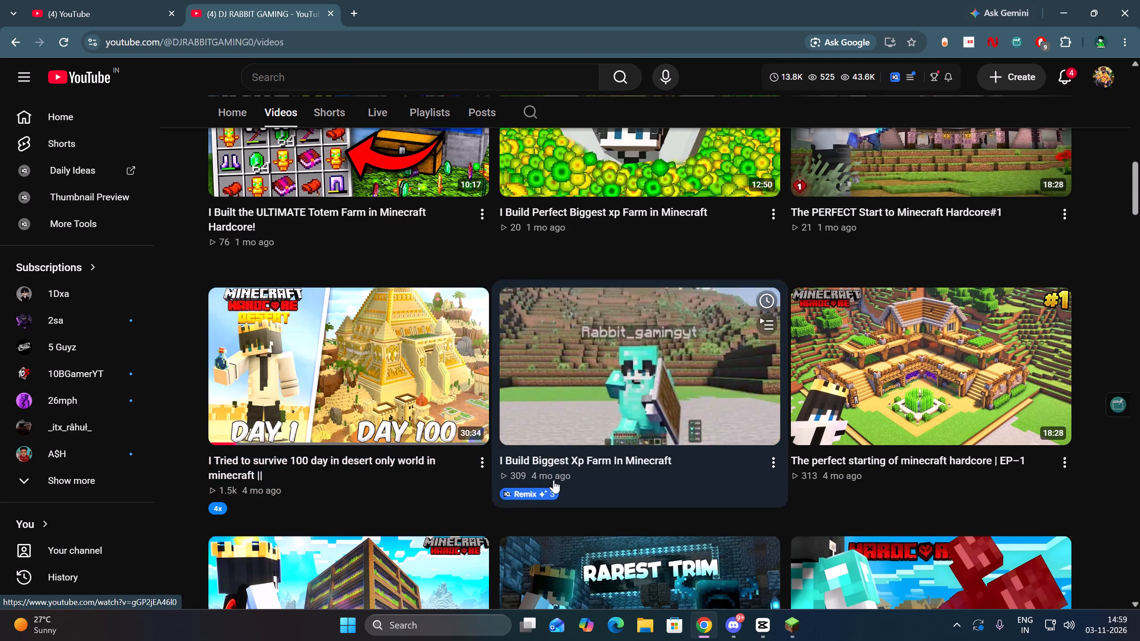
Browse the recommended videos, posts and Shorts on the YouTube home feed in the other browser tab.
{"action": "left_click", "coordinate": [138, 0]}
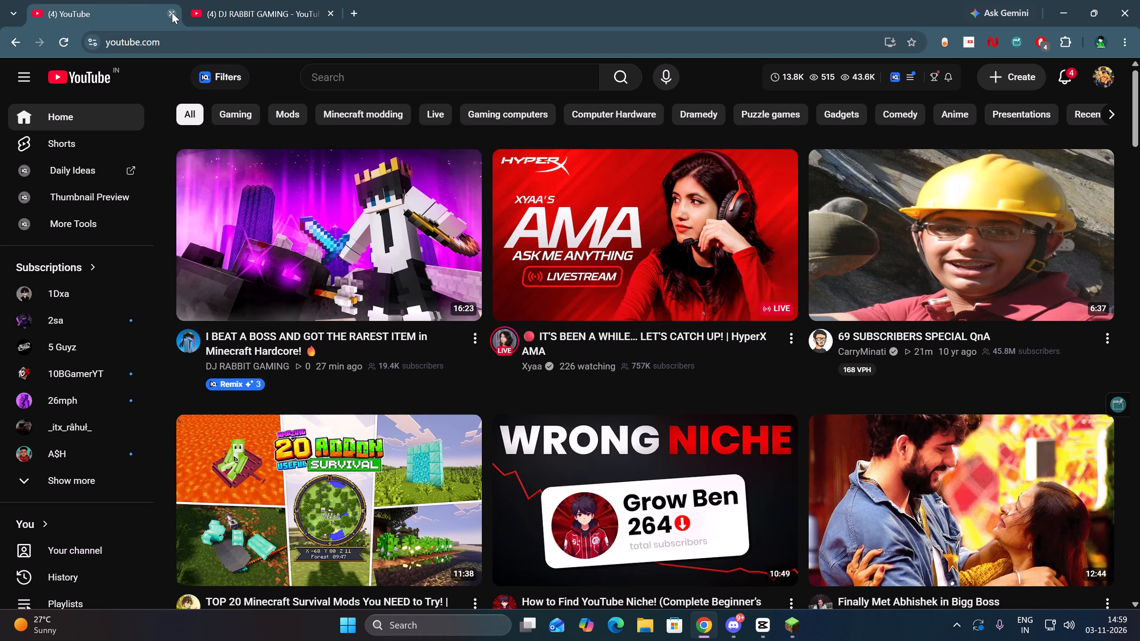
{"action": "scroll", "coordinate": [892, 483], "scroll_direction": "down", "scroll_amount": 4}
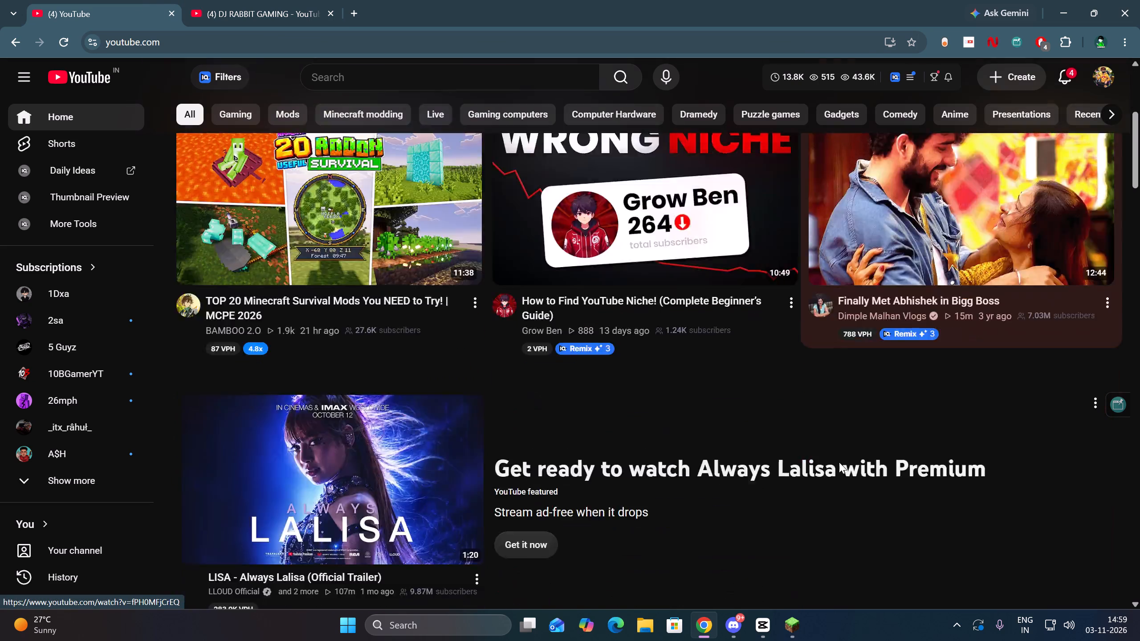
{"action": "scroll", "coordinate": [839, 462], "scroll_direction": "down", "scroll_amount": 2}
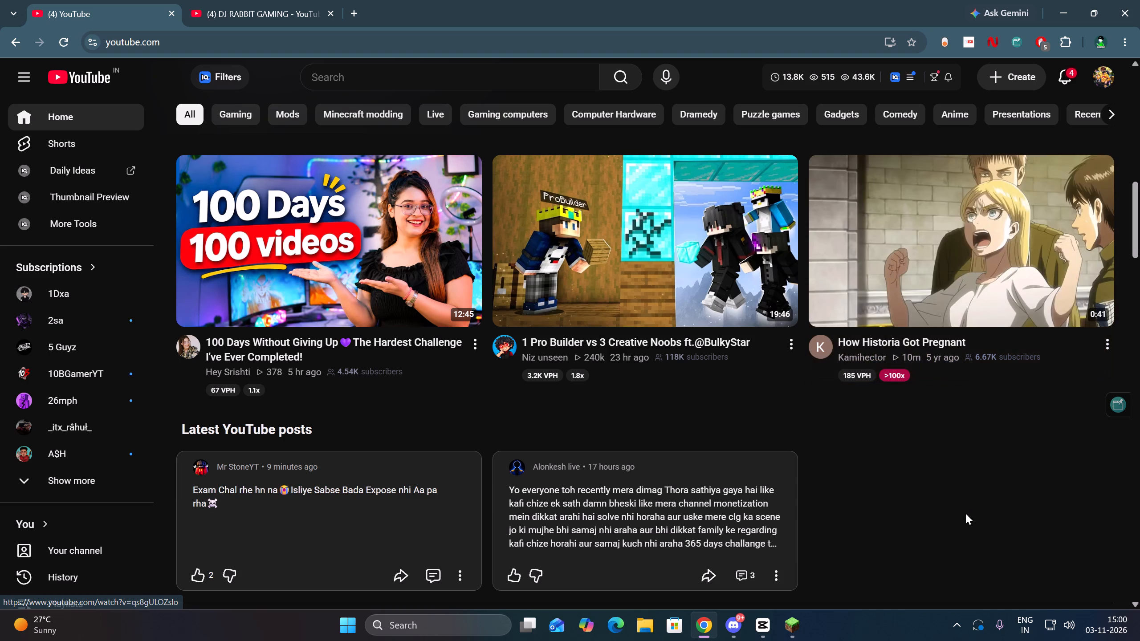
{"action": "scroll", "coordinate": [855, 422], "scroll_direction": "down", "scroll_amount": 4}
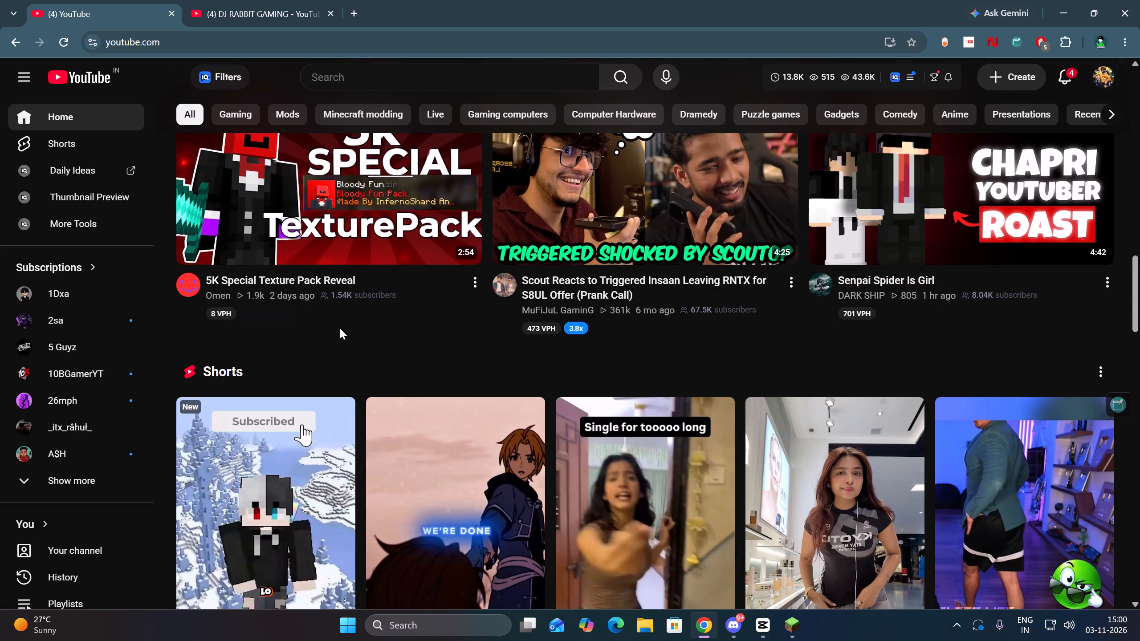
{"action": "scroll", "coordinate": [338, 327], "scroll_direction": "down", "scroll_amount": 3}
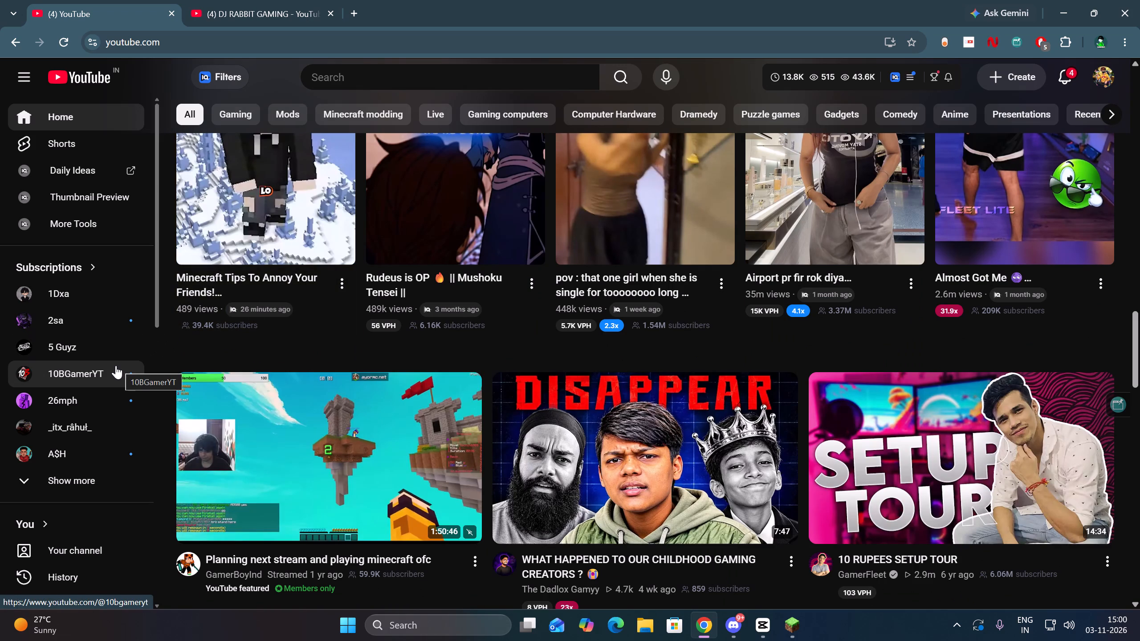
{"action": "scroll", "coordinate": [116, 367], "scroll_direction": "down", "scroll_amount": 1}
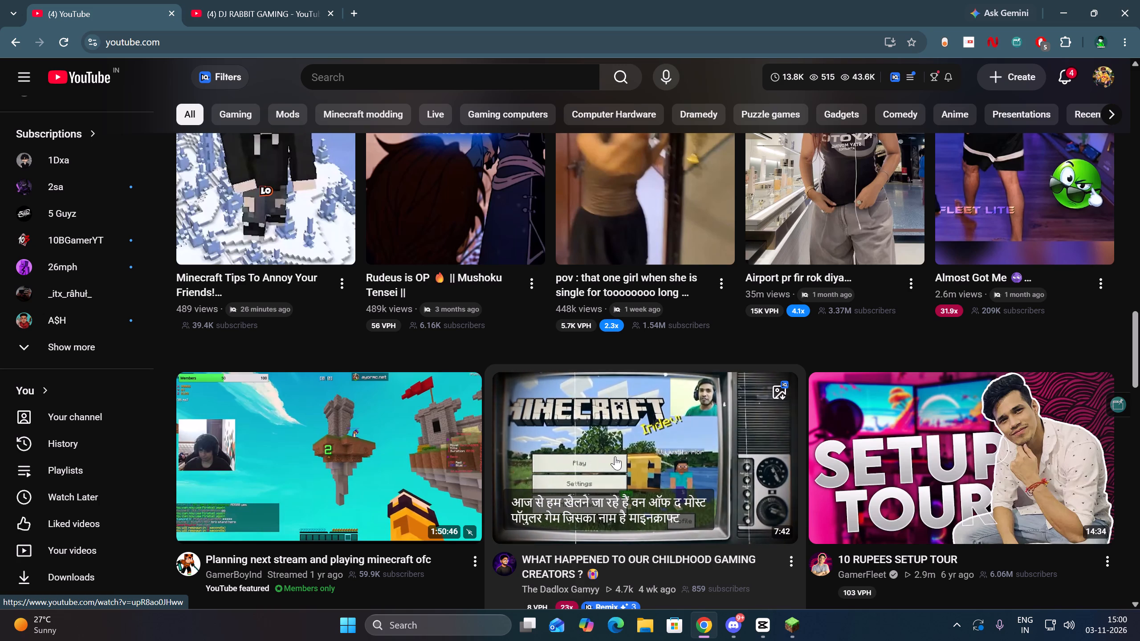
Open the YouTube watch history and look through today's and yesterday's watched videos and older entries.
{"action": "left_click", "coordinate": [99, 440]}
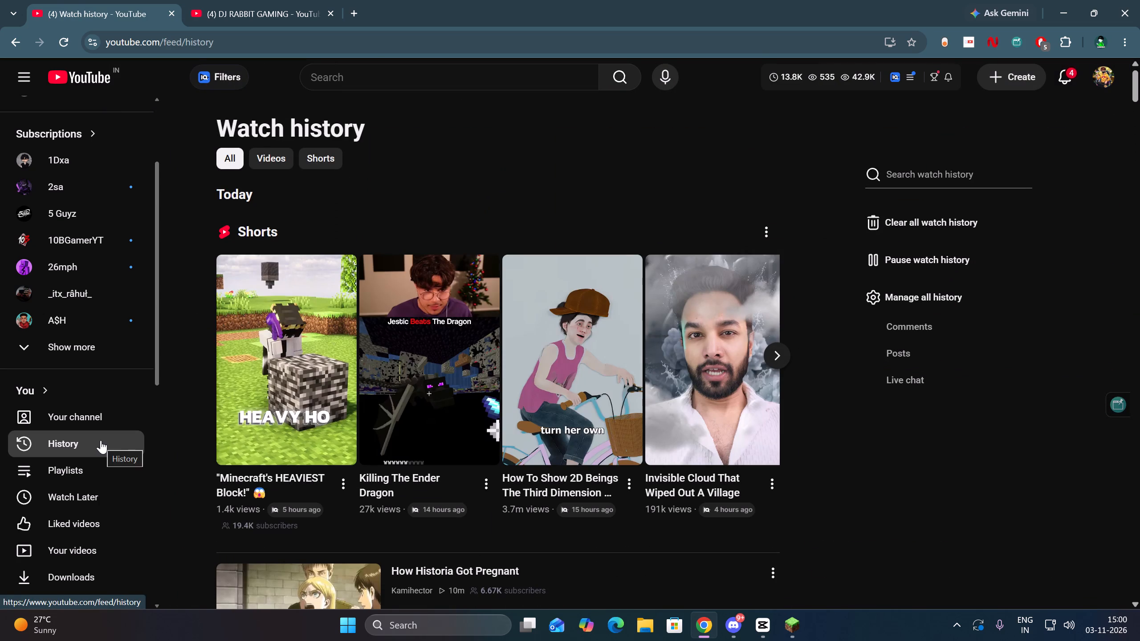
{"action": "scroll", "coordinate": [336, 448], "scroll_direction": "down", "scroll_amount": 4}
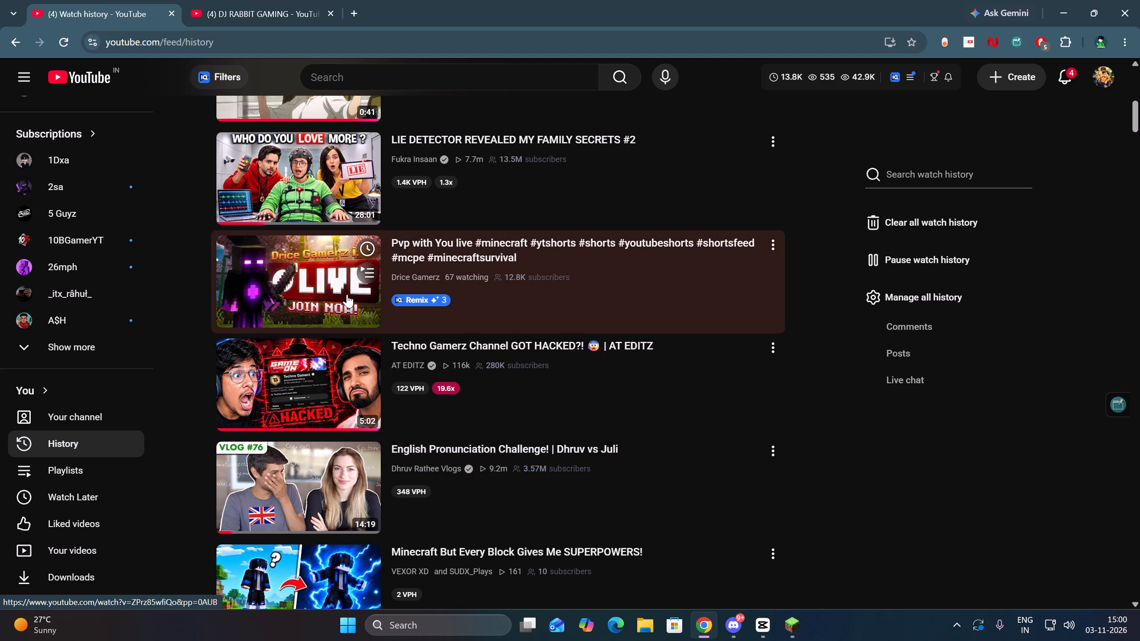
{"action": "scroll", "coordinate": [347, 294], "scroll_direction": "down", "scroll_amount": 3}
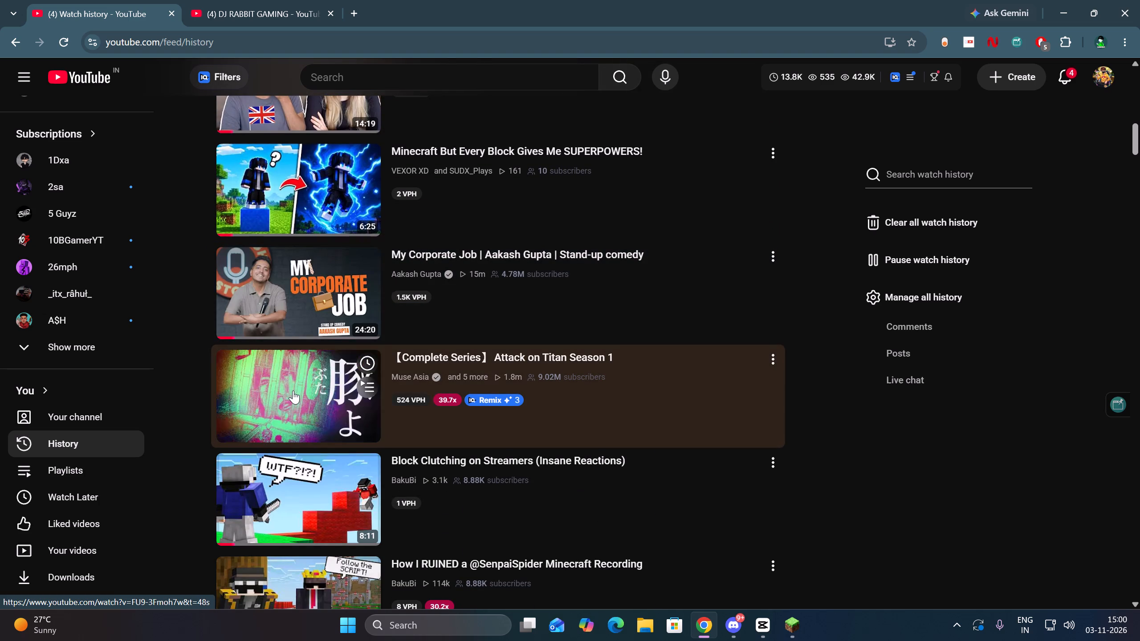
{"action": "scroll", "coordinate": [293, 387], "scroll_direction": "down", "scroll_amount": 1}
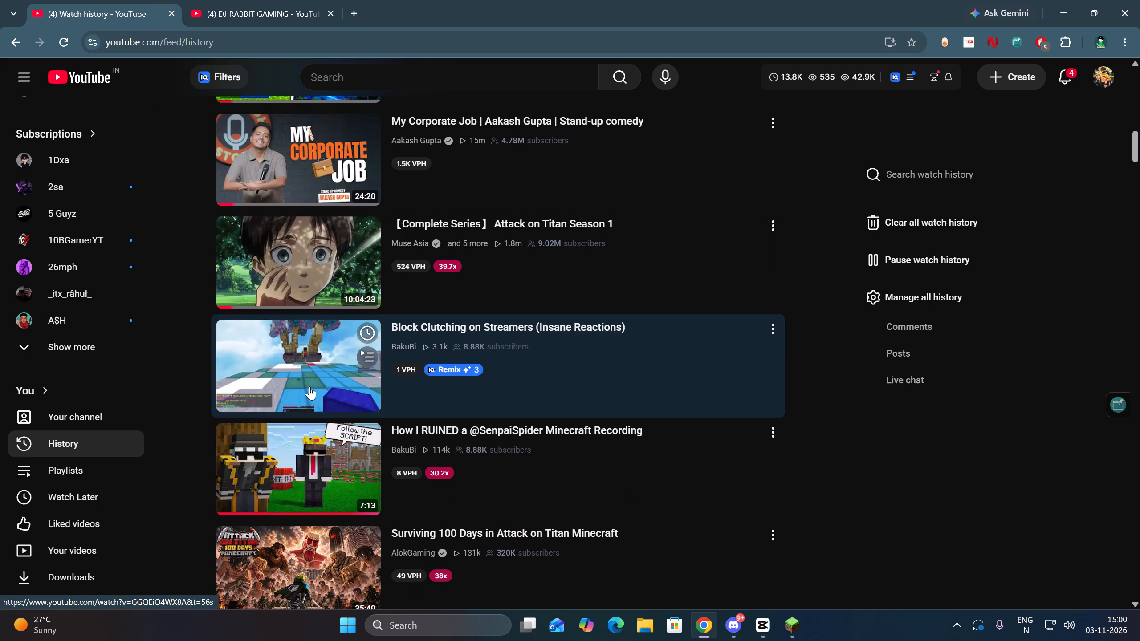
{"action": "scroll", "coordinate": [342, 462], "scroll_direction": "down", "scroll_amount": 5}
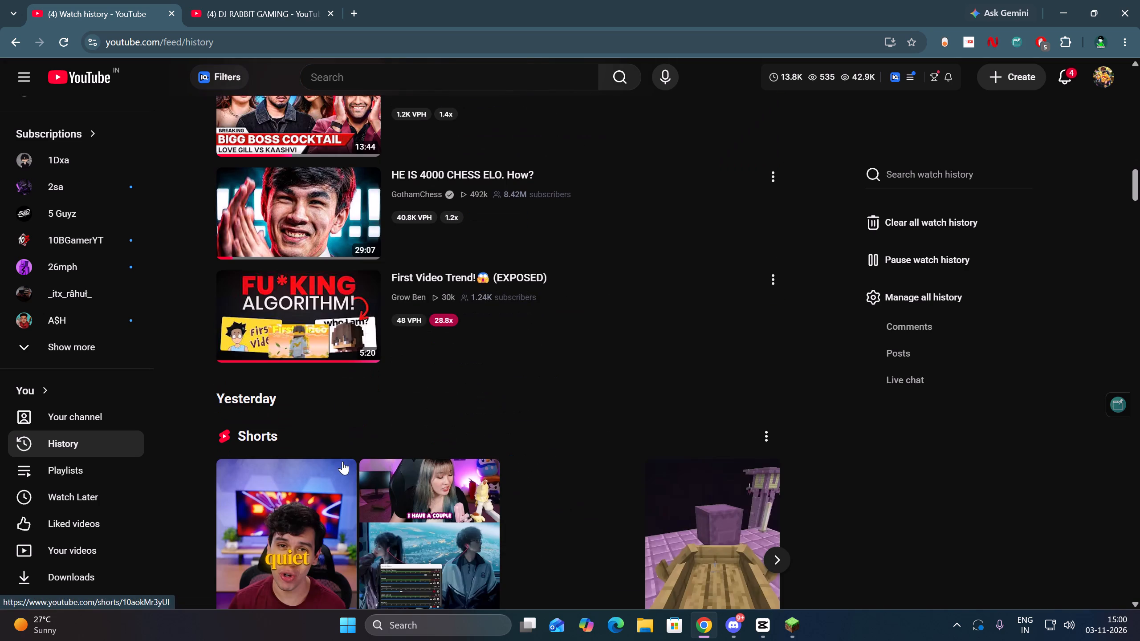
{"action": "scroll", "coordinate": [342, 442], "scroll_direction": "down", "scroll_amount": 4}
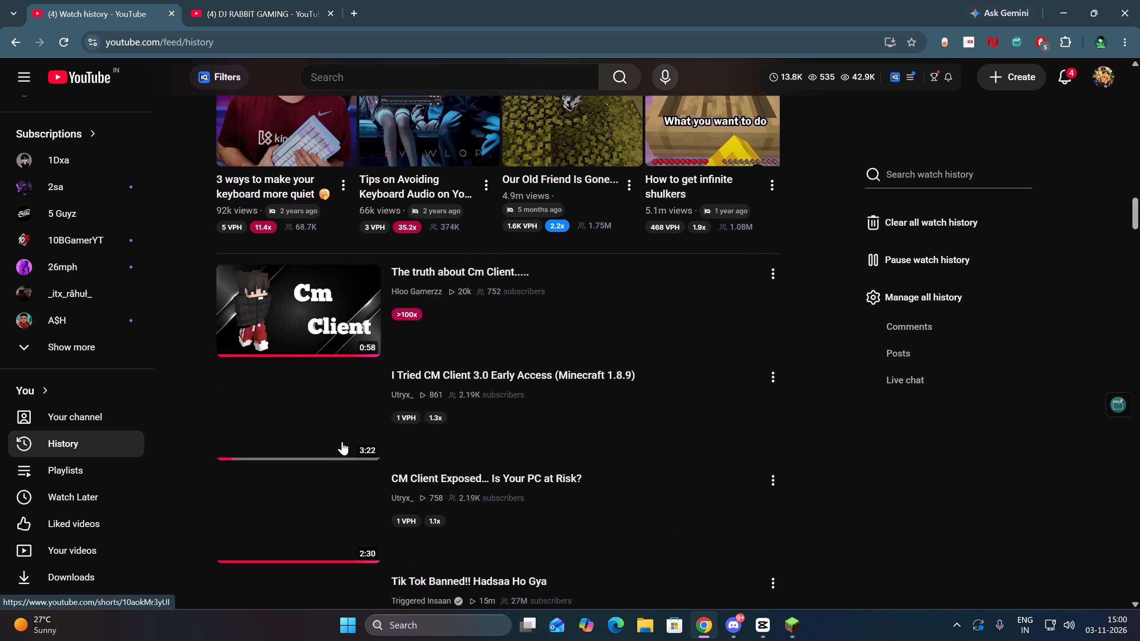
{"action": "scroll", "coordinate": [342, 442], "scroll_direction": "down", "scroll_amount": 4}
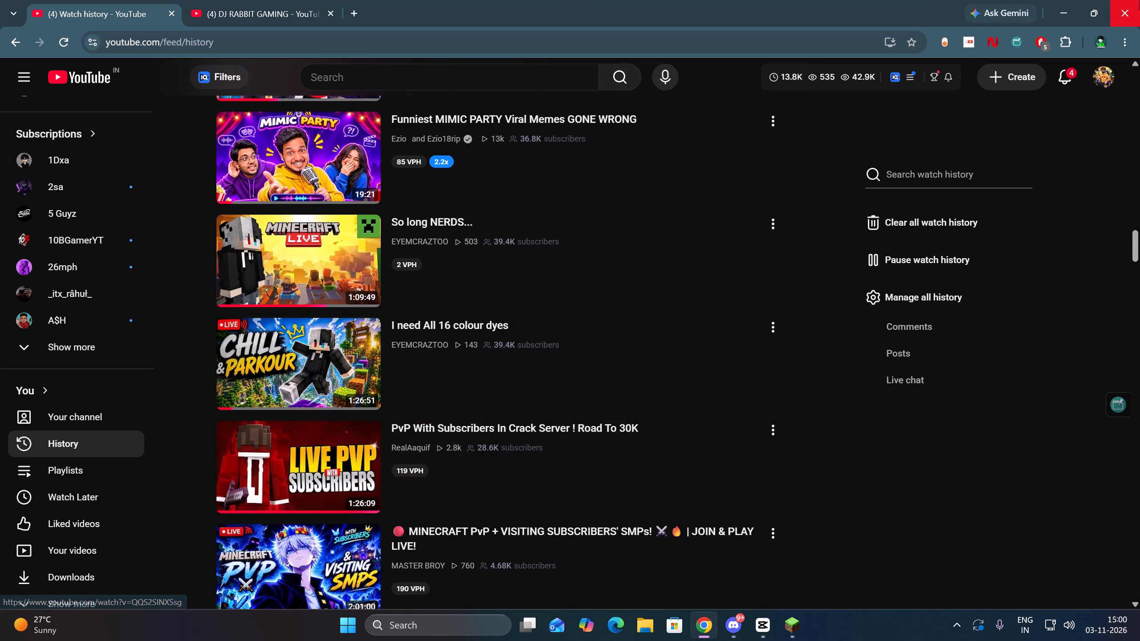
Close the Chrome window and return to the CapCut project.
{"action": "left_click", "coordinate": [1139, 0]}
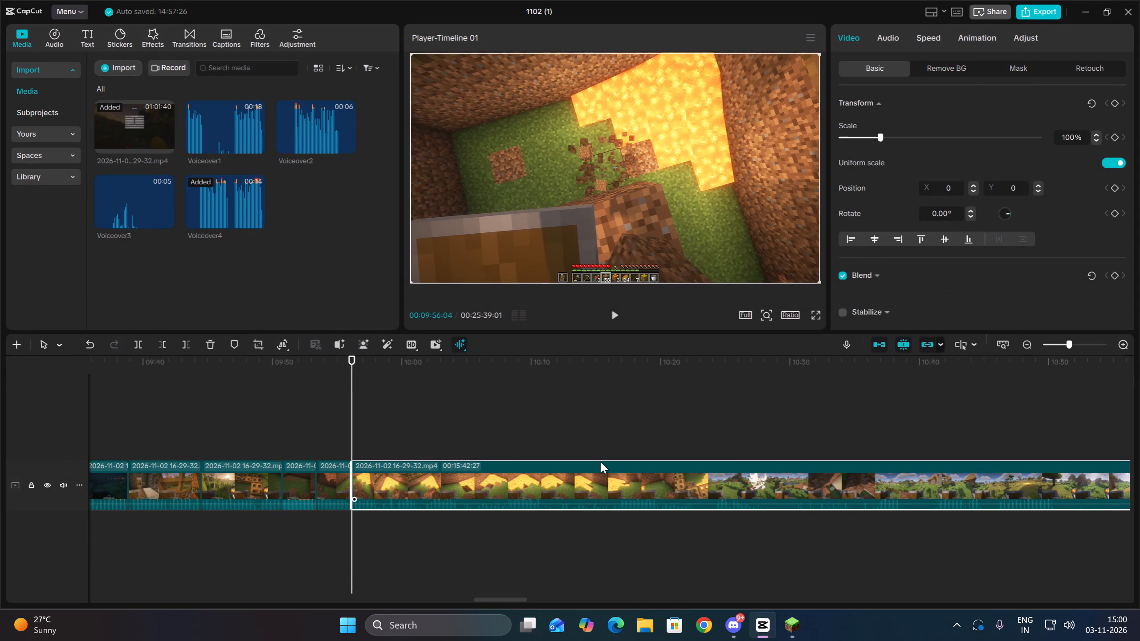
Zoom in the timeline and delete the start of the long gameplay clip up to 00:09:56:11.
{"action": "key", "text": "space"}
{"action": "double_click", "coordinate": [1119, 341]}
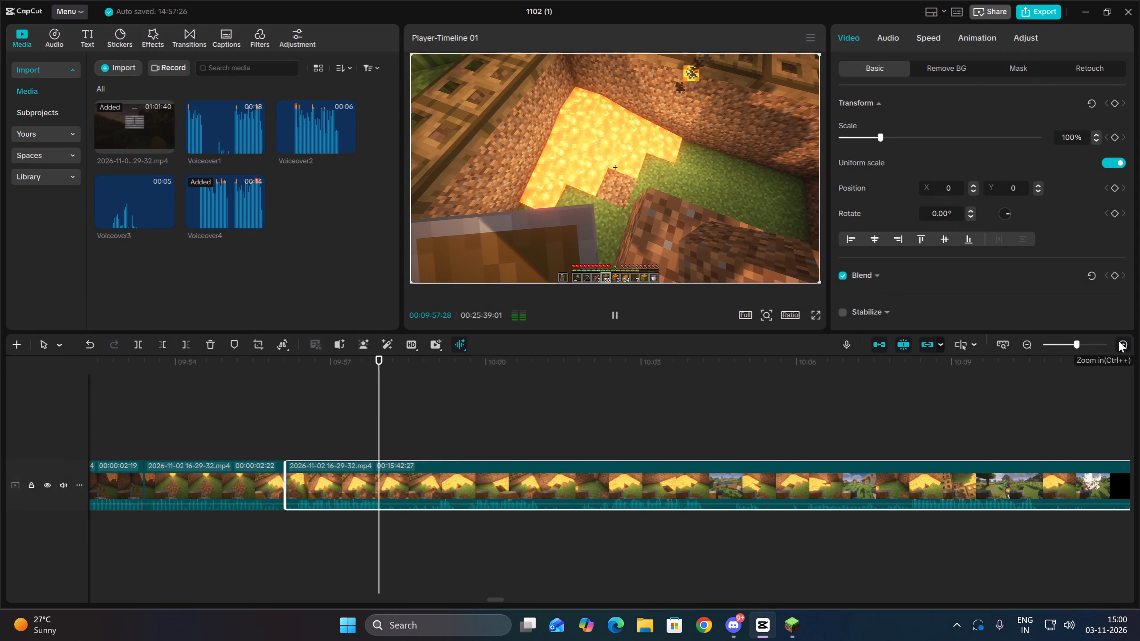
{"action": "key", "text": "space"}
{"action": "key", "text": "Up"}
{"action": "key", "text": "space"}
{"action": "key", "text": "space"}
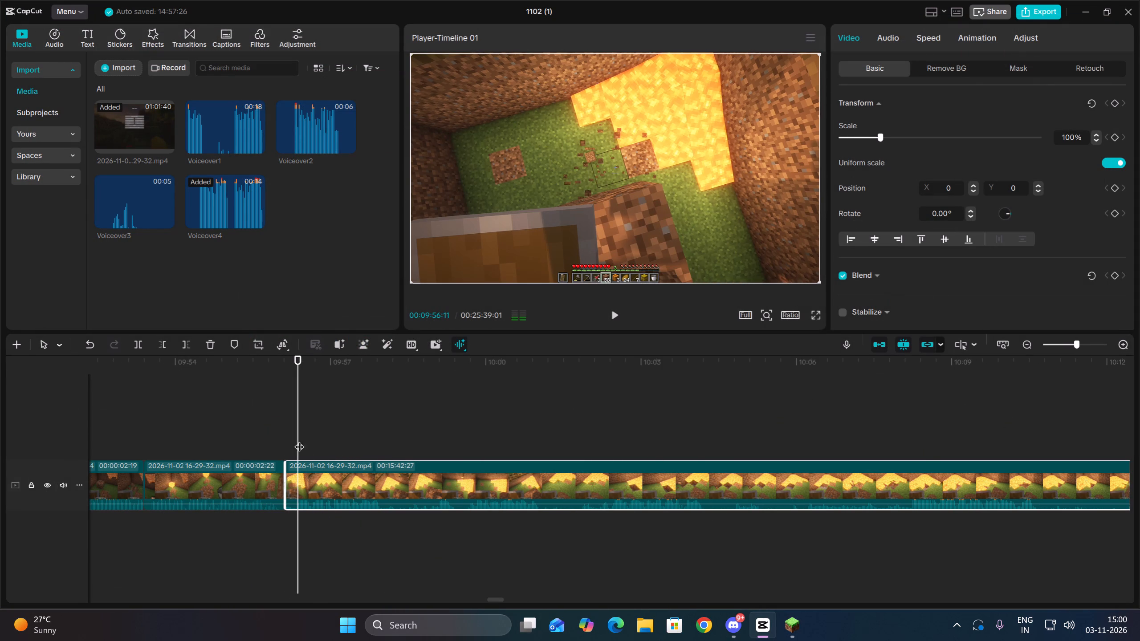
{"action": "left_click", "coordinate": [159, 344]}
Split the gameplay clip shortly before 00:09:58 and delete about one second of footage right after the split.
{"action": "key", "text": "space"}
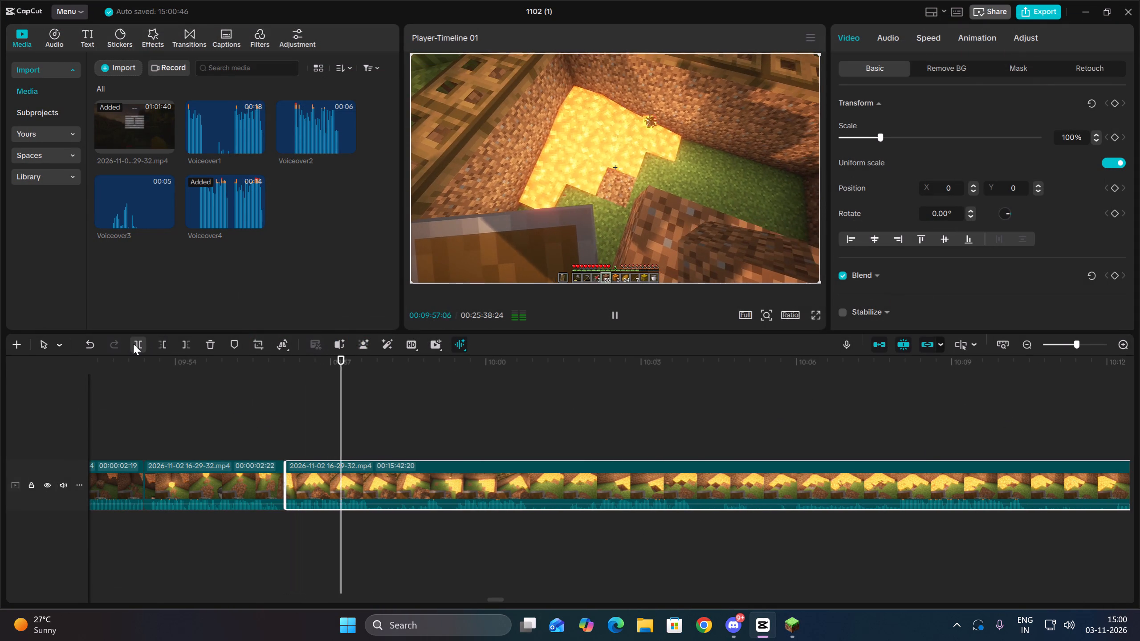
{"action": "key", "text": "space"}
{"action": "left_click", "coordinate": [133, 344]}
{"action": "key", "text": "space"}
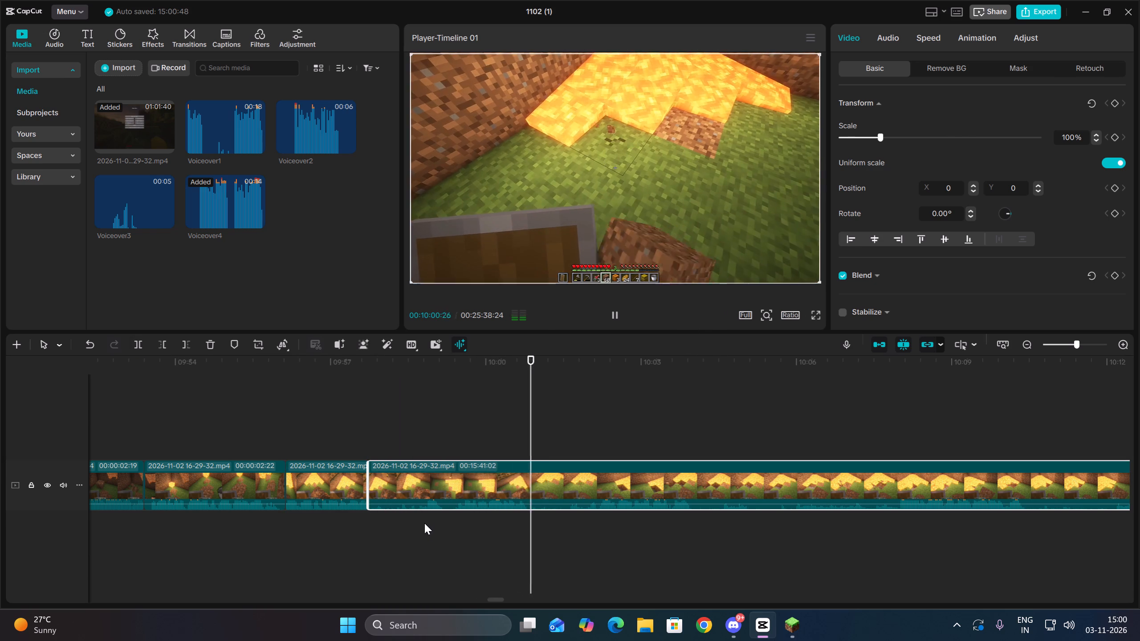
{"action": "double_click", "coordinate": [424, 523]}
{"action": "left_click_drag", "start_coordinate": [465, 543], "coordinate": [462, 492]}
{"action": "left_click", "coordinate": [165, 340]}
Split the long gameplay clip at 00:09:58:04 and delete the few frames directly after the split.
{"action": "key", "text": "space"}
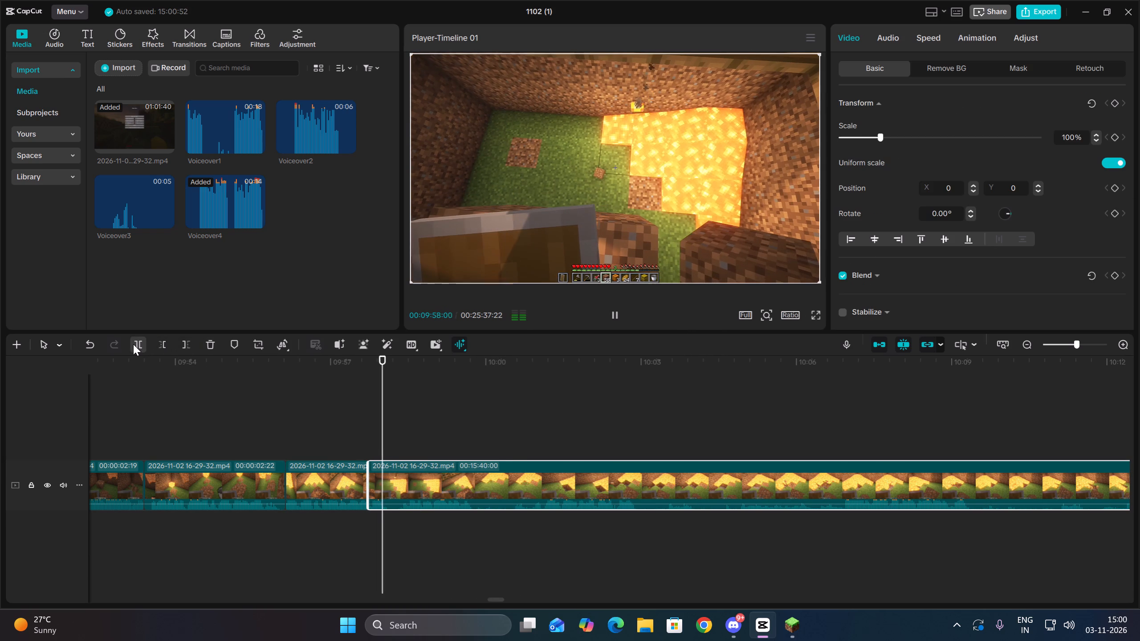
{"action": "key", "text": "space"}
{"action": "double_click", "coordinate": [385, 430]}
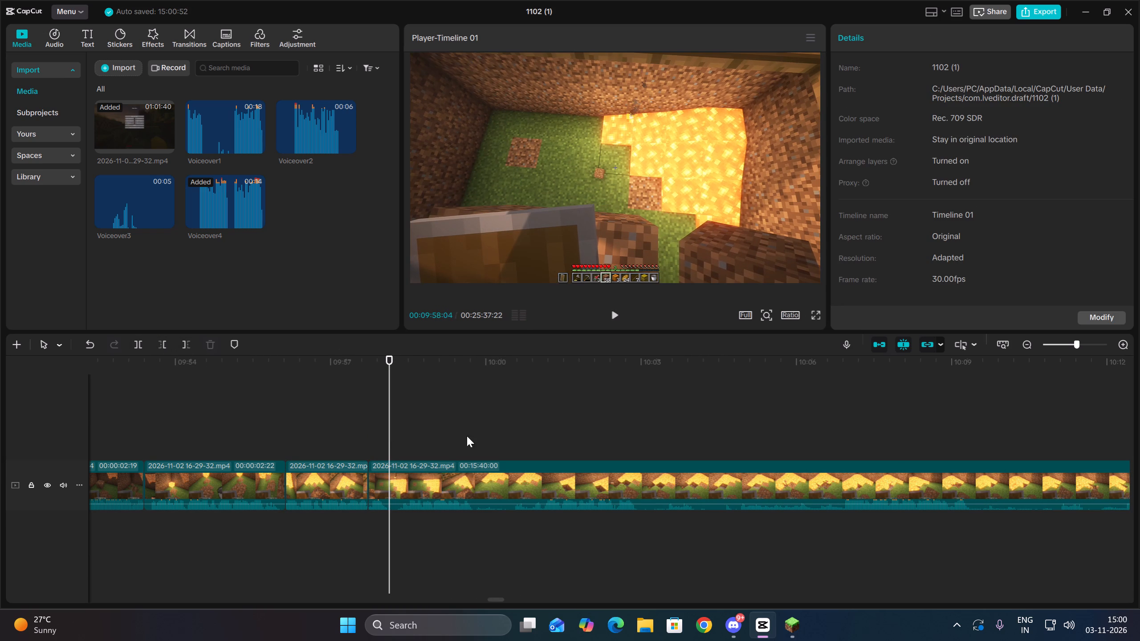
{"action": "left_click_drag", "start_coordinate": [468, 439], "coordinate": [483, 492]}
{"action": "left_click", "coordinate": [138, 344]}
{"action": "key", "text": "space"}
{"action": "key", "text": "space"}
{"action": "left_click", "coordinate": [160, 340]}
Split the gameplay clip between 00:09:59 and 00:10:00 and delete about one second of footage after the split.
{"action": "key", "text": "space"}
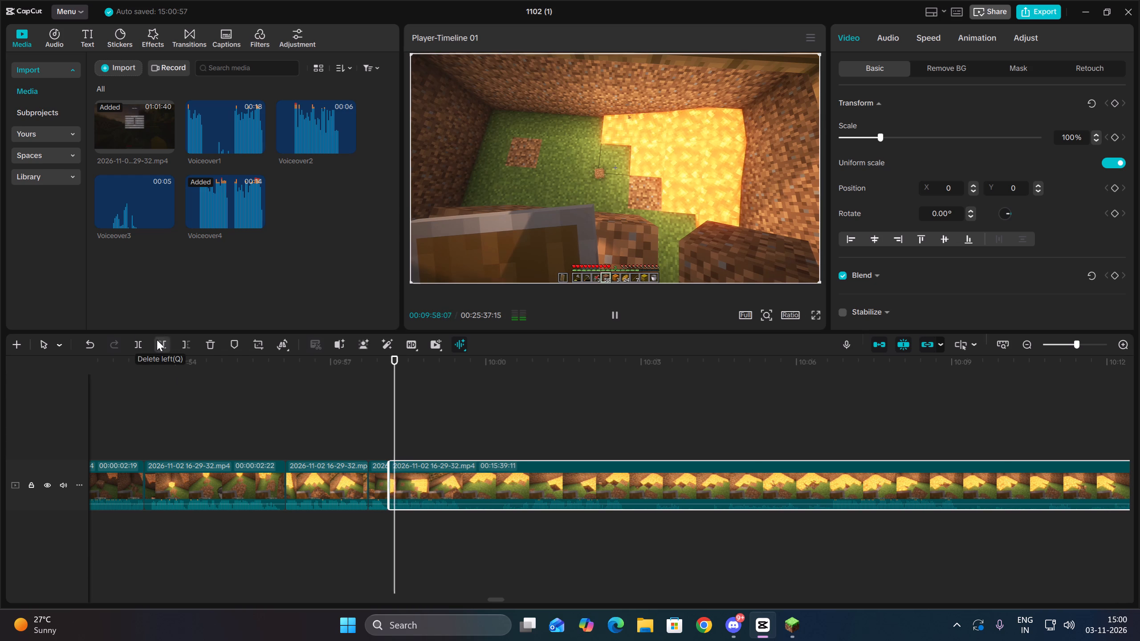
{"action": "key", "text": "space"}
{"action": "left_click", "coordinate": [143, 341]}
{"action": "key", "text": "space"}
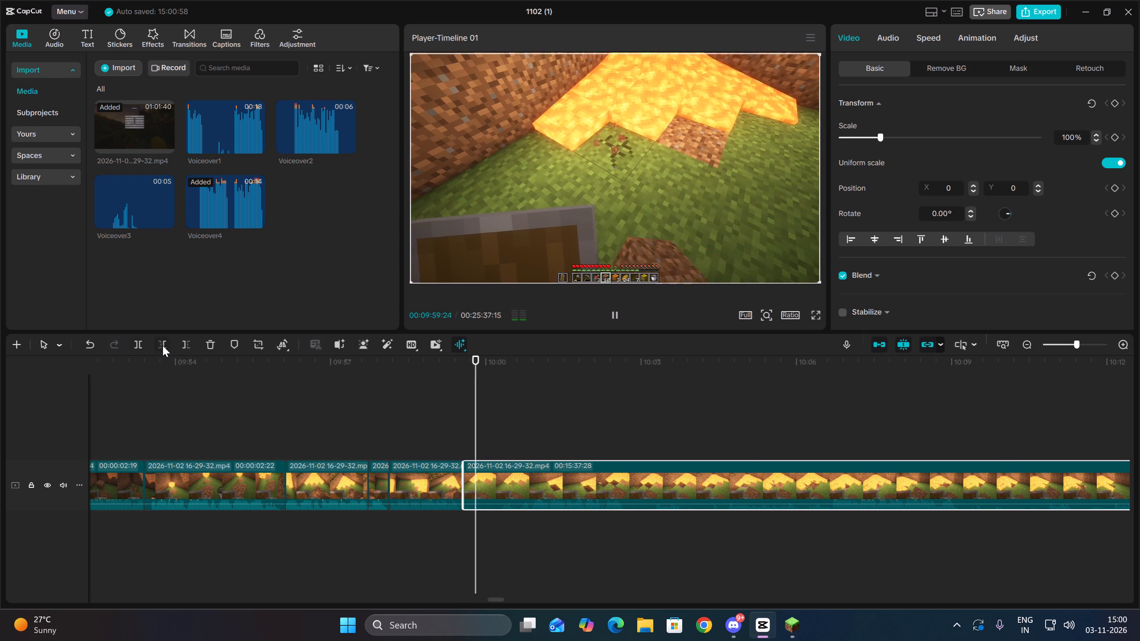
{"action": "left_click", "coordinate": [165, 346]}
Split the gameplay clip at about 00:10:01:16 and delete the roughly four seconds after the split, up to 00:10:05:15.
{"action": "key", "text": "space"}
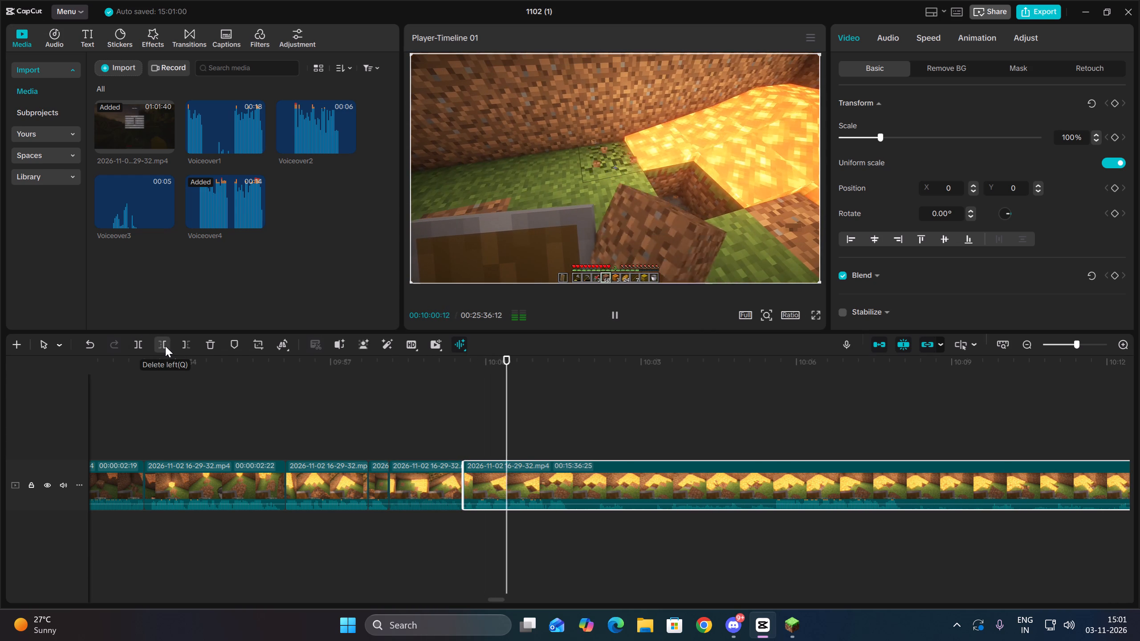
{"action": "key", "text": "space"}
{"action": "left_click", "coordinate": [138, 346]}
{"action": "key", "text": "space"}
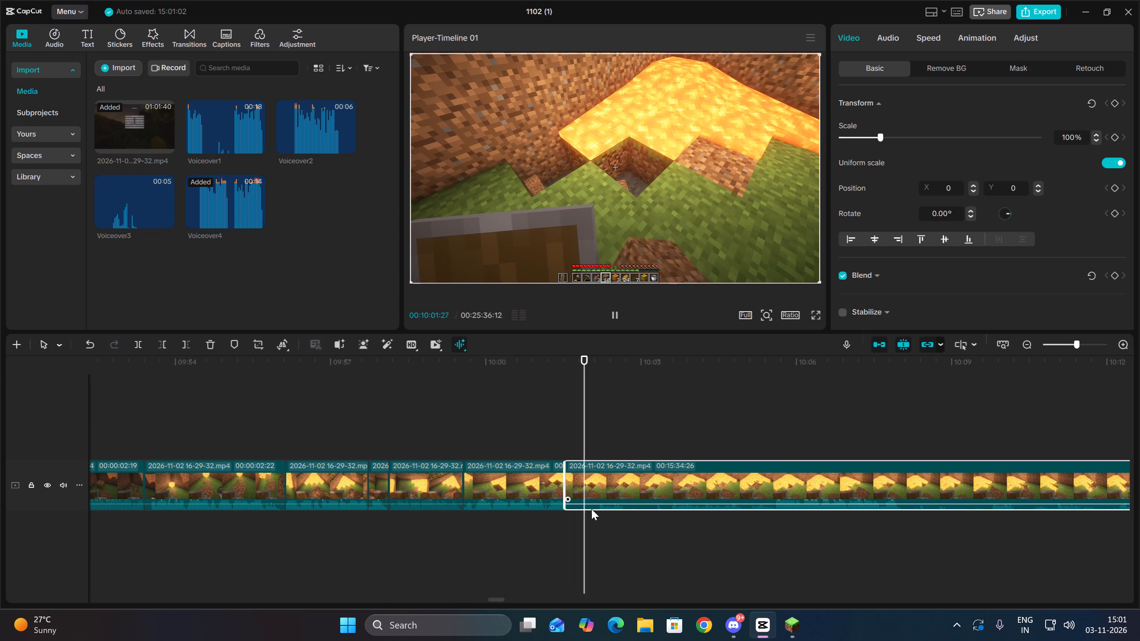
{"action": "double_click", "coordinate": [774, 527]}
{"action": "left_click_drag", "start_coordinate": [796, 540], "coordinate": [803, 474]}
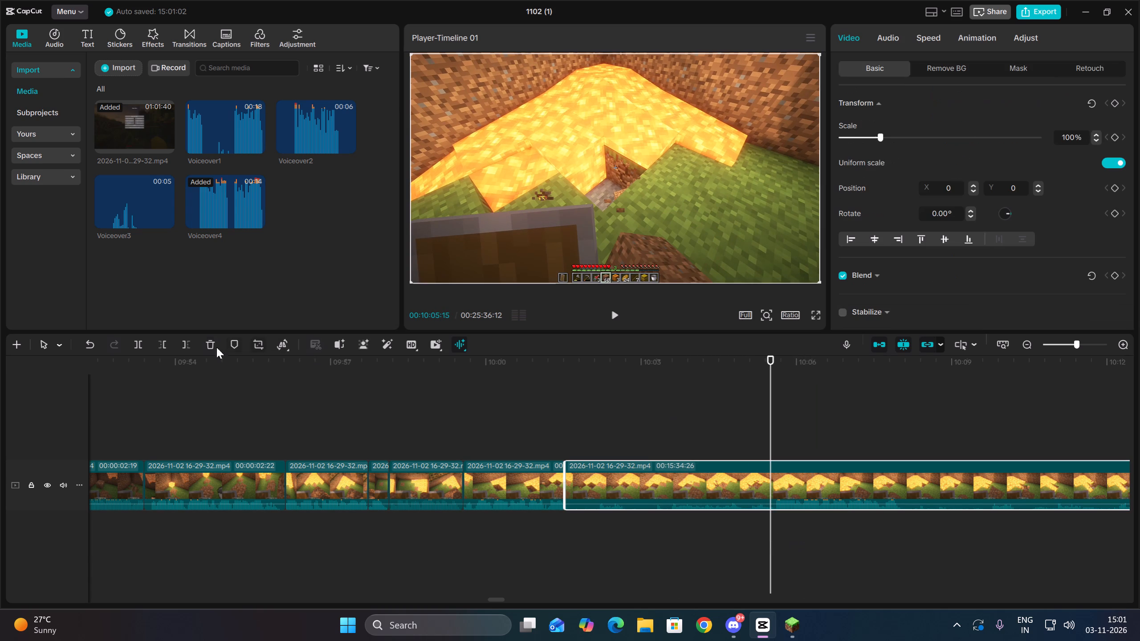
{"action": "left_click", "coordinate": [162, 344]}
Split the gameplay clip at about 00:10:04 and delete the roughly six seconds after the split, up to 00:10:10:06.
{"action": "key", "text": "space"}
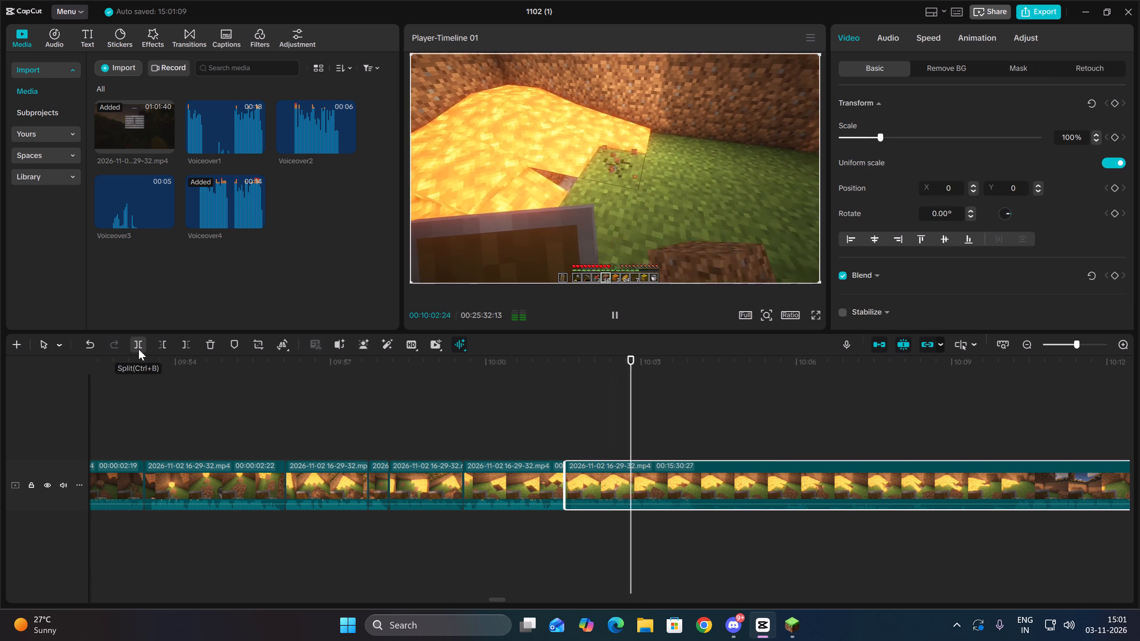
{"action": "key", "text": "space"}
{"action": "left_click", "coordinate": [138, 349]}
{"action": "key", "text": "space"}
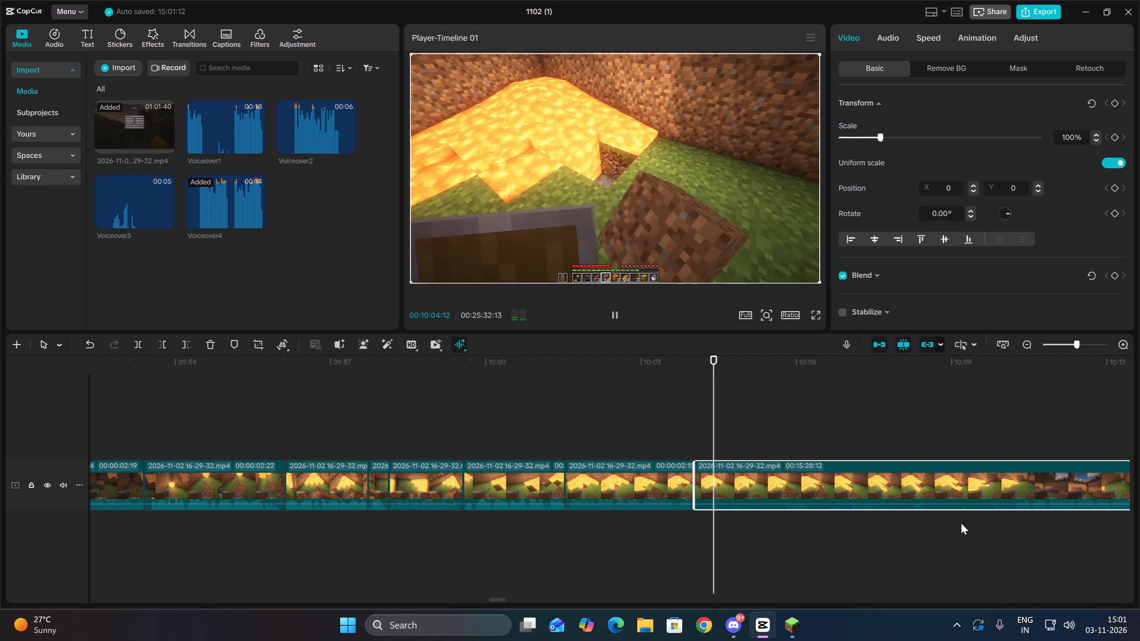
{"action": "left_click_drag", "start_coordinate": [1018, 512], "coordinate": [1014, 512]}
{"action": "left_click_drag", "start_coordinate": [970, 545], "coordinate": [945, 483]}
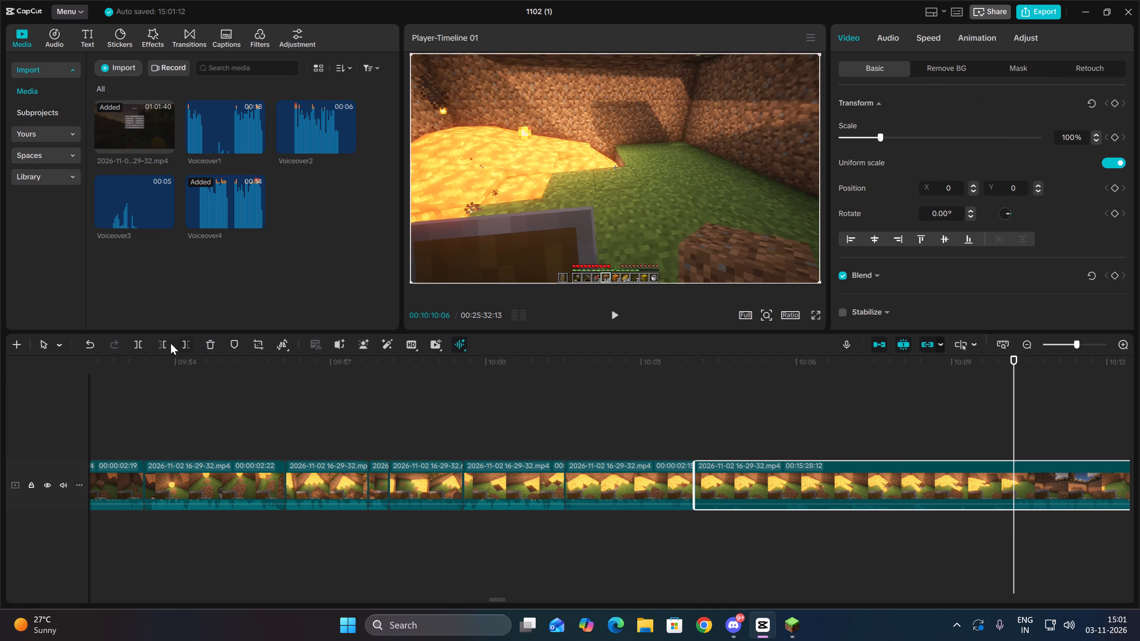
{"action": "left_click", "coordinate": [165, 345]}
Split the gameplay clip shortly before 00:10:07 and delete the footage after the split up to 00:10:11:17.
{"action": "key", "text": "space"}
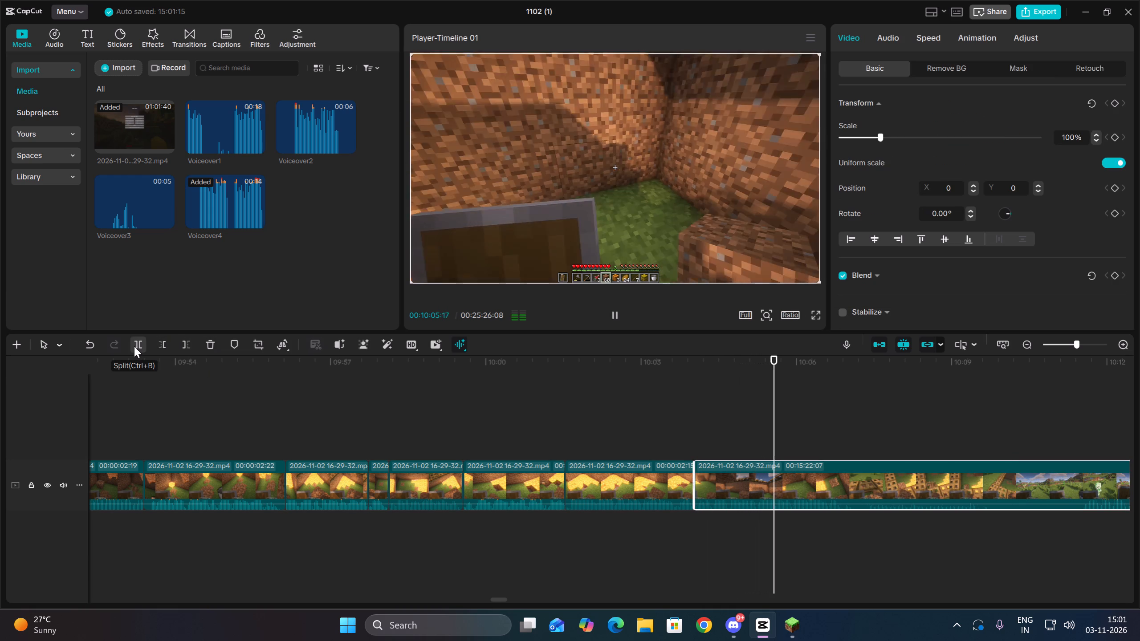
{"action": "key", "text": "space"}
{"action": "left_click", "coordinate": [134, 346]}
{"action": "key", "text": "space"}
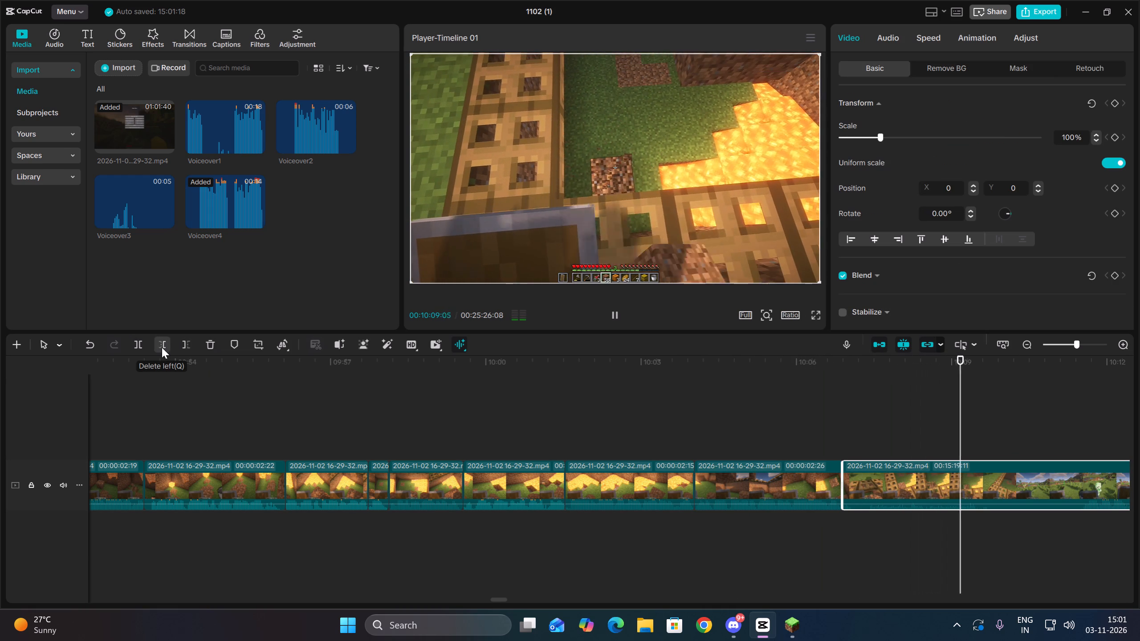
{"action": "double_click", "coordinate": [1084, 516]}
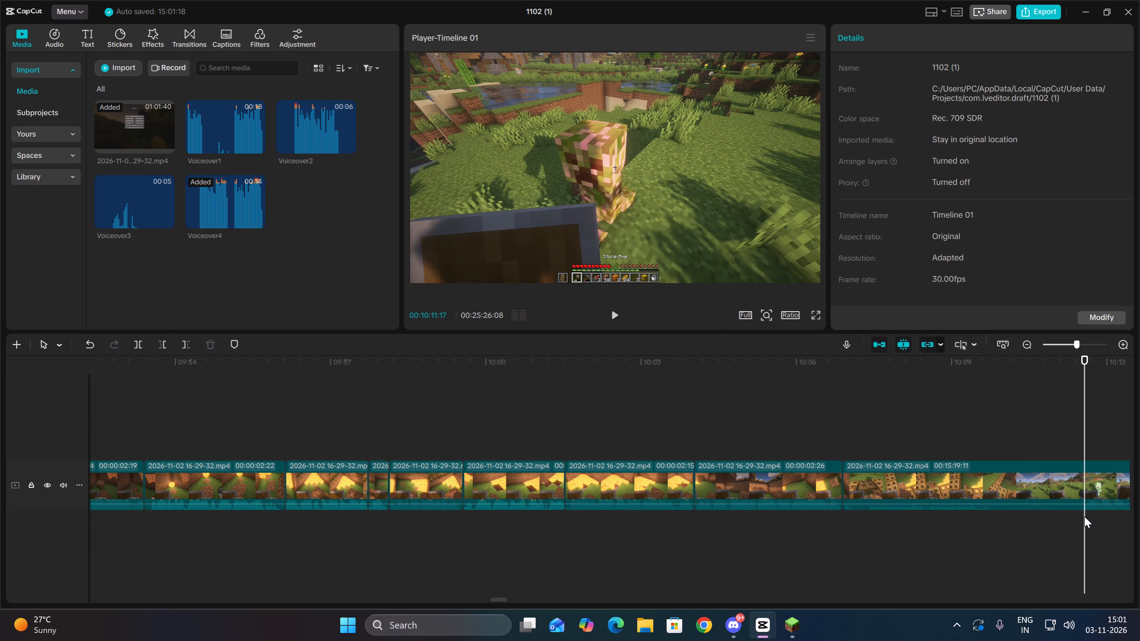
{"action": "left_click_drag", "start_coordinate": [1048, 540], "coordinate": [1028, 498]}
{"action": "left_click", "coordinate": [171, 346]}
{"action": "left_click", "coordinate": [163, 346]}
Review the creeper fight, pit and village footage between about 00:10:07 and 00:10:26 to find where the next cut should end.
{"action": "key", "text": "space"}
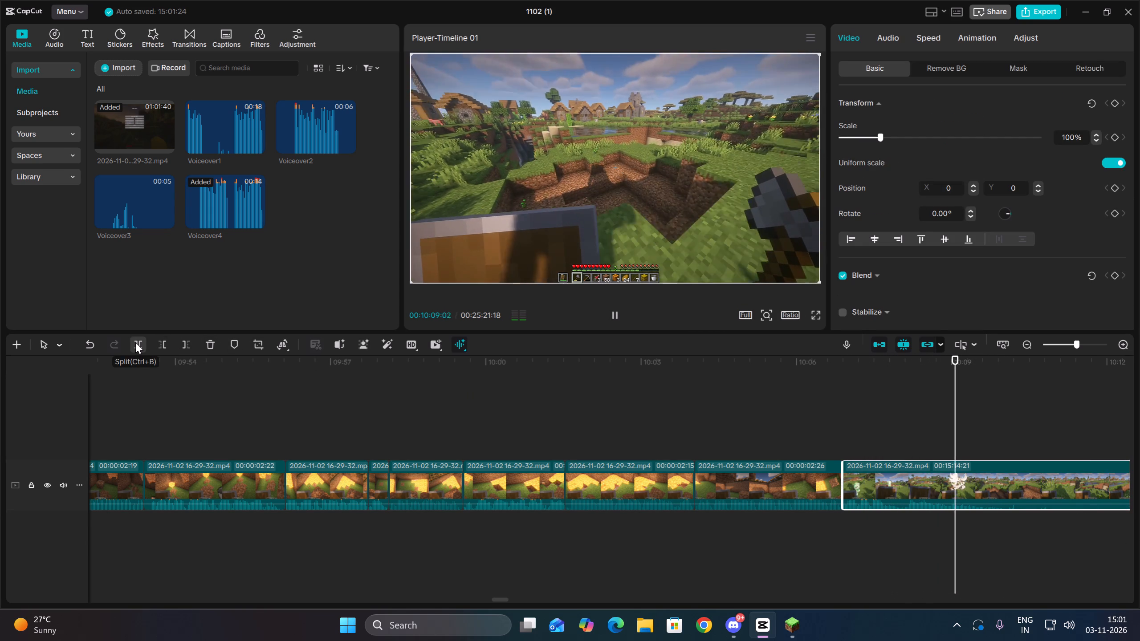
{"action": "left_click", "coordinate": [999, 522]}
{"action": "left_click_drag", "start_coordinate": [1000, 522], "coordinate": [903, 523]}
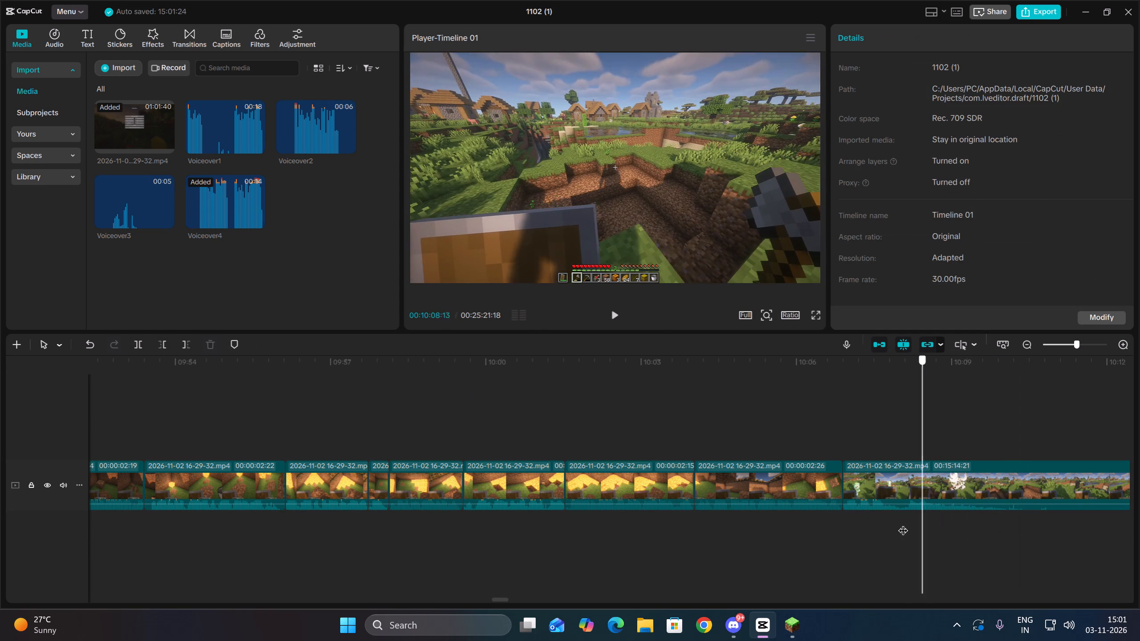
{"action": "left_click_drag", "start_coordinate": [903, 523], "coordinate": [810, 530]}
{"action": "key", "text": "space"}
{"action": "left_click_drag", "start_coordinate": [924, 537], "coordinate": [944, 493]}
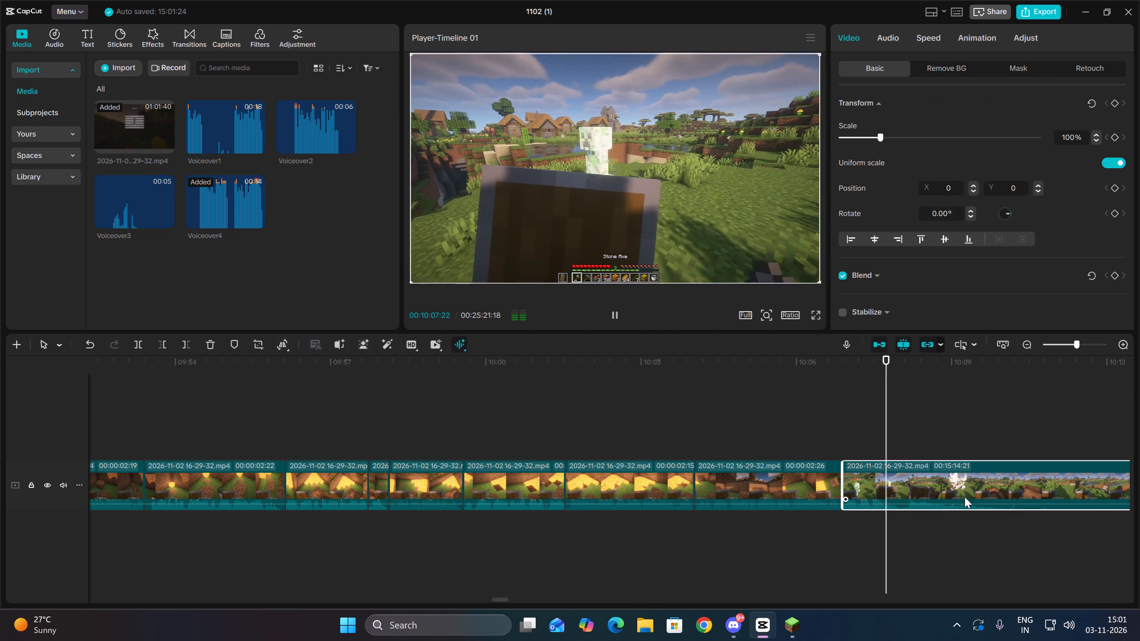
{"action": "left_click_drag", "start_coordinate": [1018, 548], "coordinate": [1139, 566]}
{"action": "left_click", "coordinate": [949, 508]}
{"action": "left_click", "coordinate": [955, 521]}
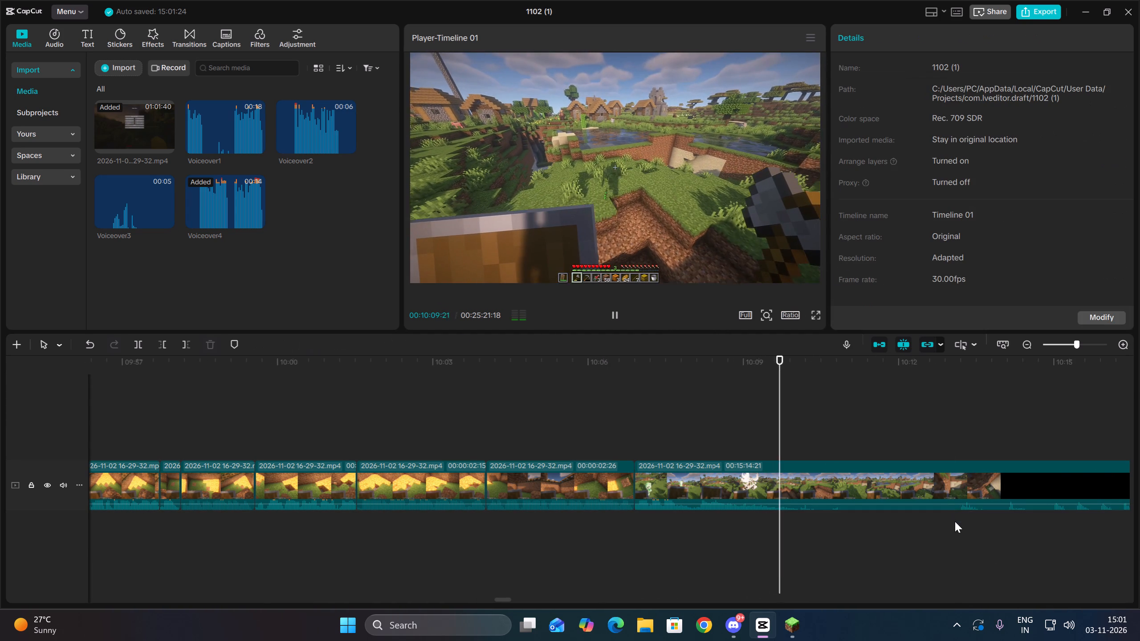
{"action": "key", "text": "space"}
{"action": "key", "text": "space"}
{"action": "scroll", "coordinate": [1037, 548], "scroll_direction": "down", "scroll_amount": 8, "text": "ctrl"}
{"action": "left_click_drag", "start_coordinate": [1037, 548], "coordinate": [1139, 549], "text": "ctrl"}
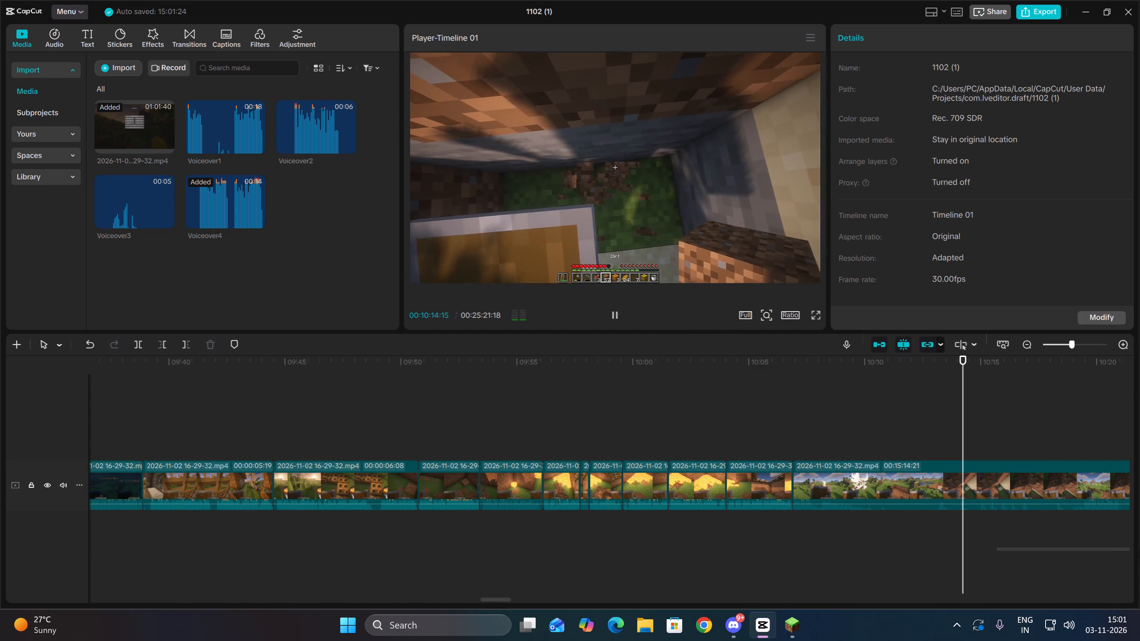
{"action": "left_click_drag", "start_coordinate": [1139, 549], "coordinate": [1127, 541], "text": "ctrl"}
{"action": "left_click", "coordinate": [546, 514]}
{"action": "key", "text": "space"}
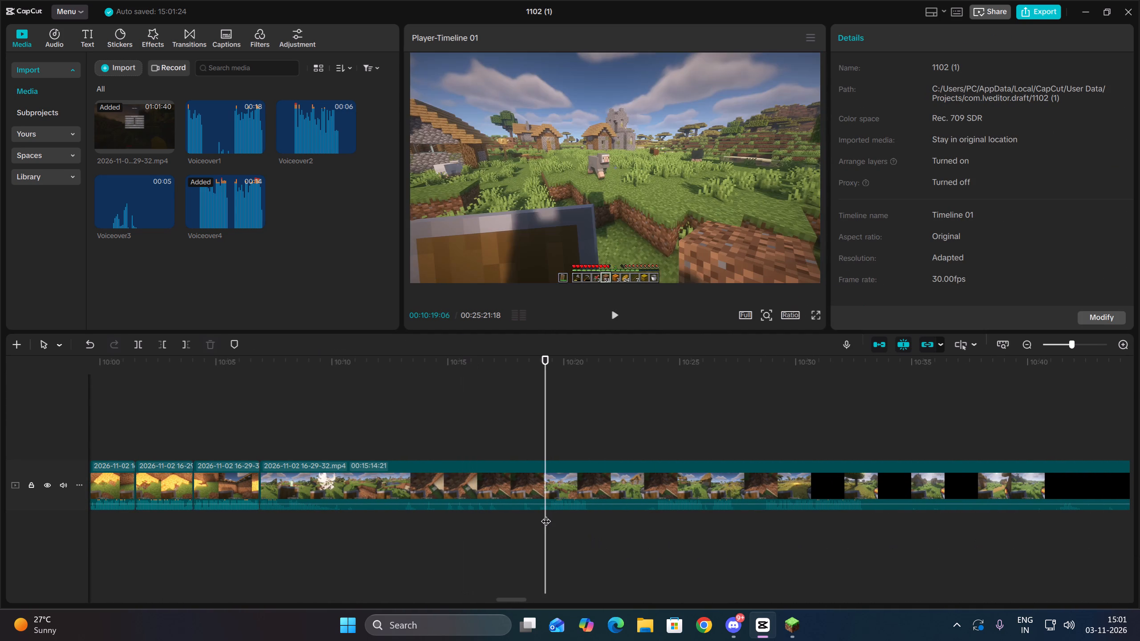
{"action": "key", "text": "space"}
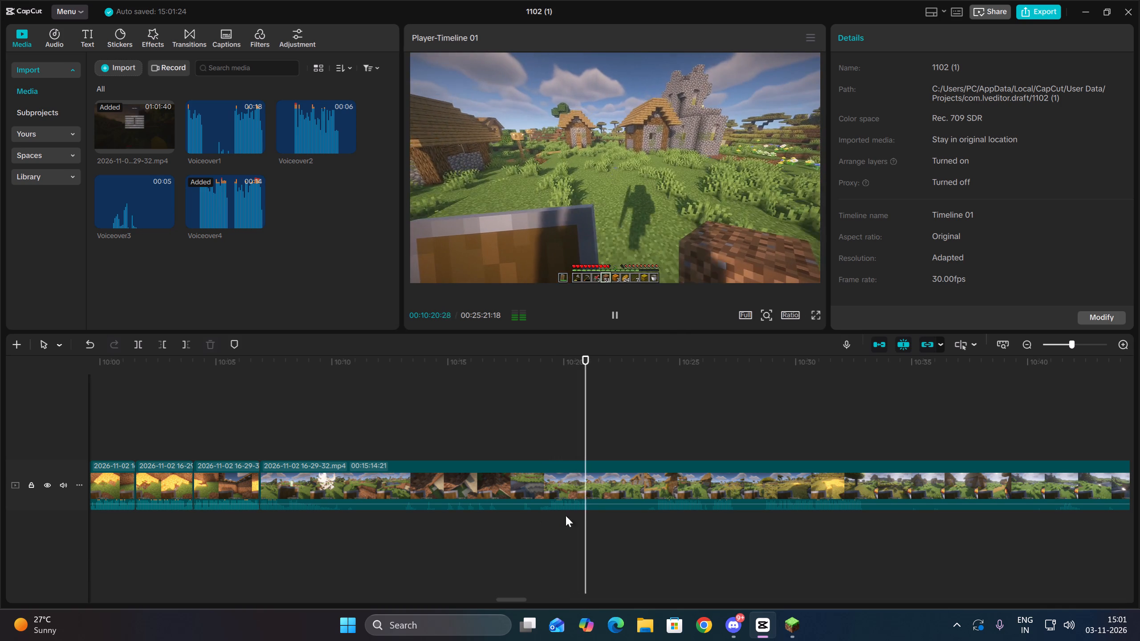
{"action": "left_click", "coordinate": [662, 519]}
{"action": "key", "text": "space"}
{"action": "left_click", "coordinate": [650, 515]}
{"action": "key", "text": "space"}
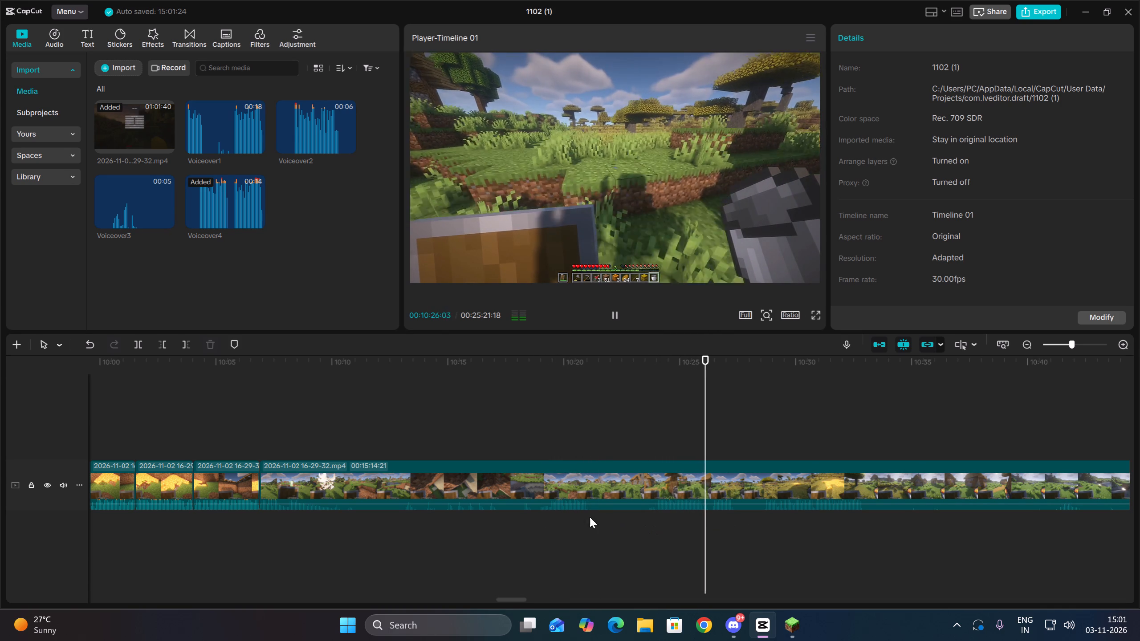
{"action": "left_click", "coordinate": [549, 514]}
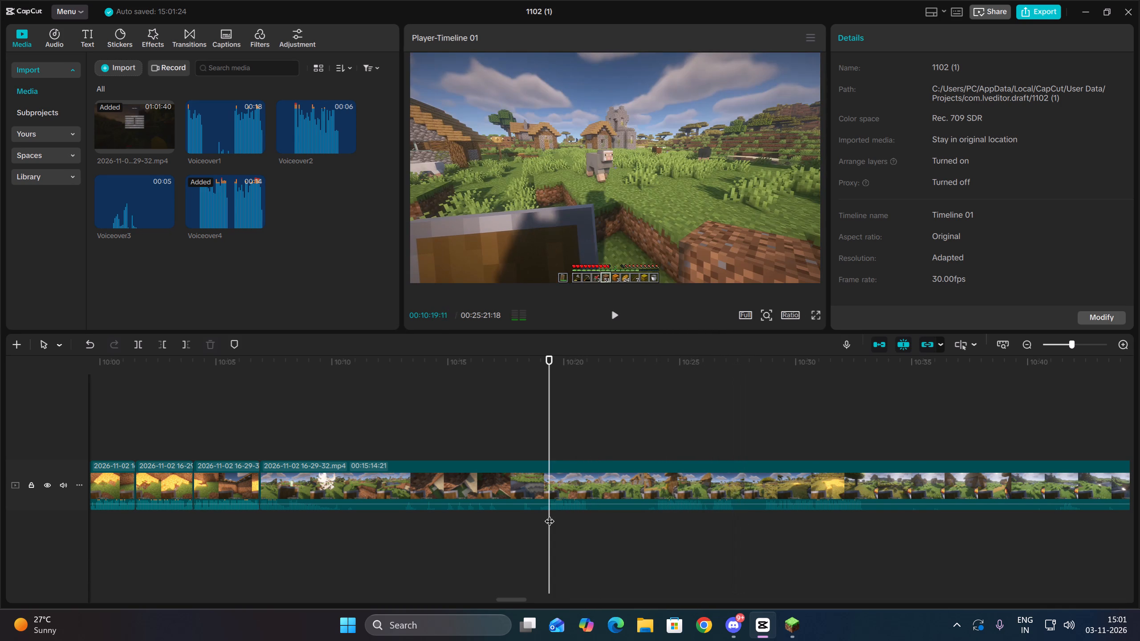
{"action": "left_click", "coordinate": [549, 514]}
Delete the start of the long gameplay clip up to 00:10:28:19, just before the lava pool is reached.
{"action": "left_click", "coordinate": [764, 515]}
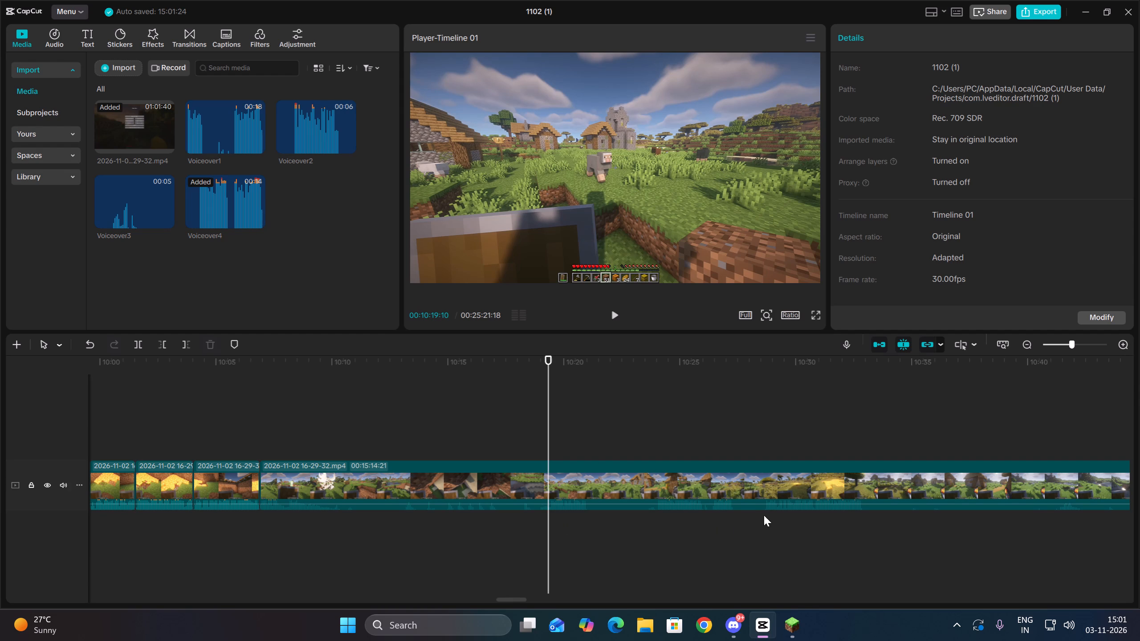
{"action": "key", "text": "space"}
{"action": "key", "text": "space"}
{"action": "key", "text": "space"}
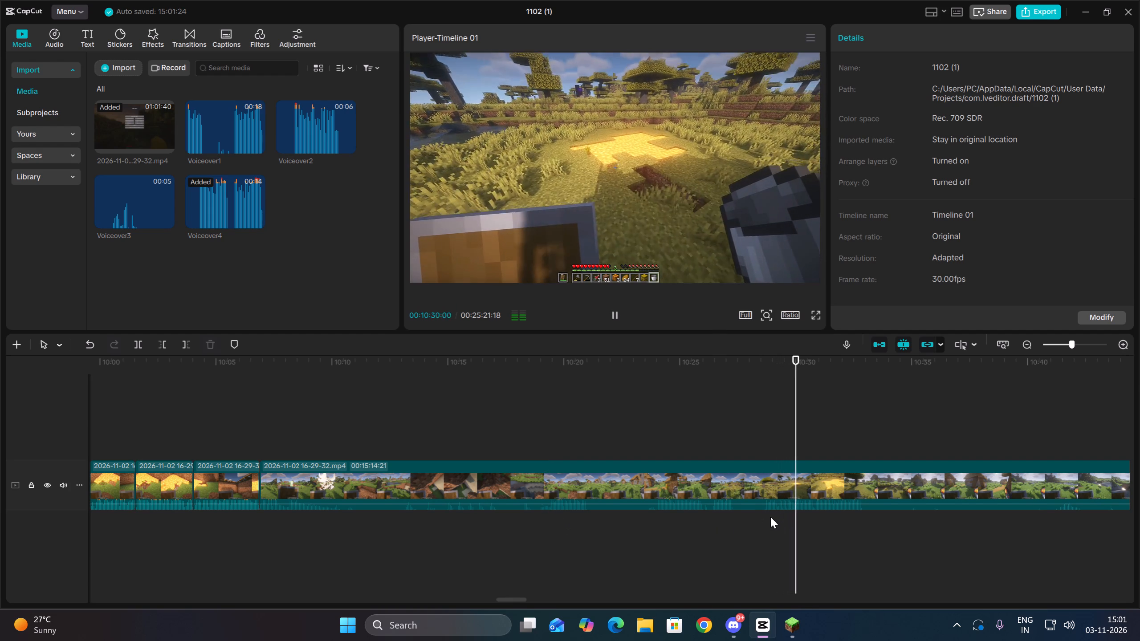
{"action": "left_click", "coordinate": [770, 516]}
{"action": "left_click_drag", "start_coordinate": [770, 516], "coordinate": [764, 516]}
{"action": "left_click_drag", "start_coordinate": [796, 531], "coordinate": [794, 478]}
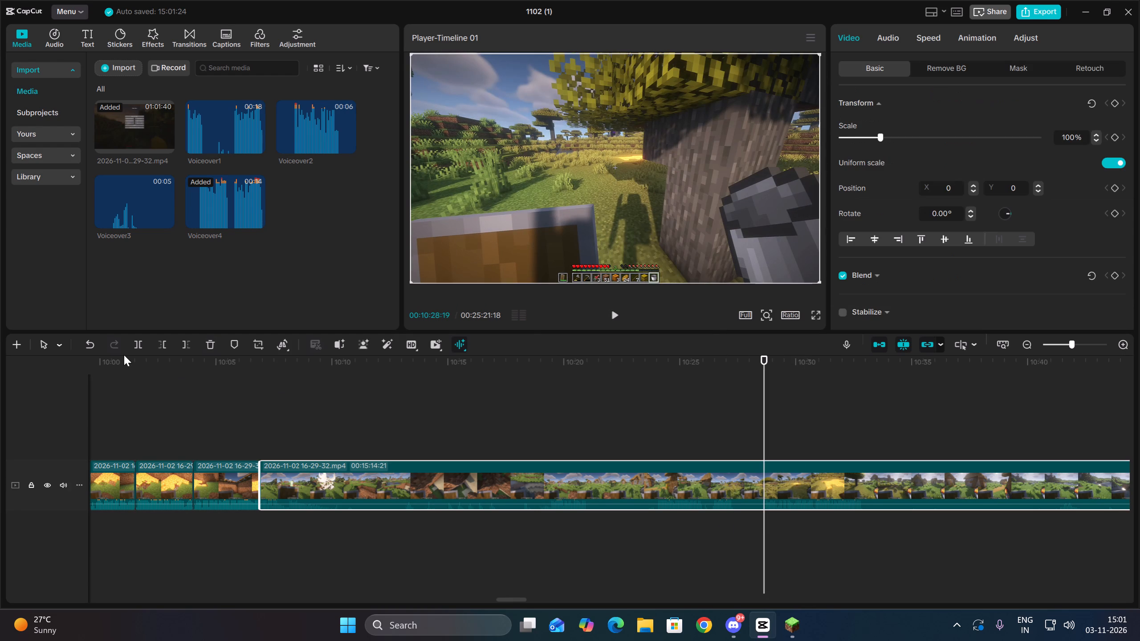
{"action": "left_click", "coordinate": [162, 343]}
Split the gameplay clip at about 00:10:11:06, while the player carries the lava bucket towards the village.
{"action": "key", "text": "space"}
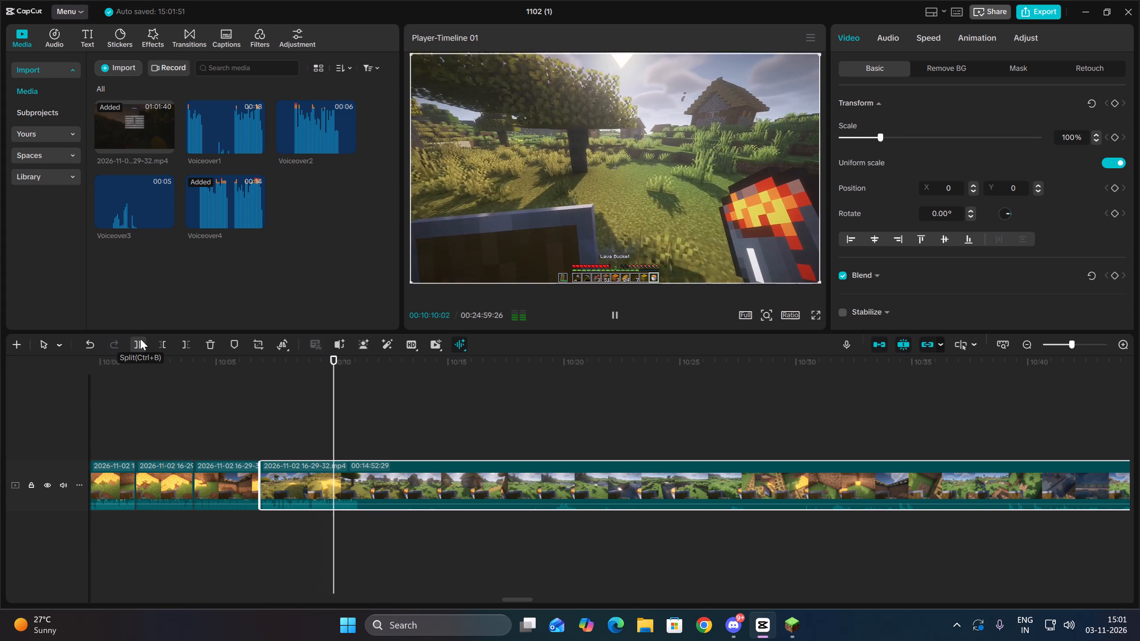
{"action": "key", "text": "space"}
{"action": "left_click", "coordinate": [140, 339]}
Review the footage after the split up to about 00:10:39, from the lava bucket walk to the trapdoor-edged pit.
{"action": "key", "text": "space"}
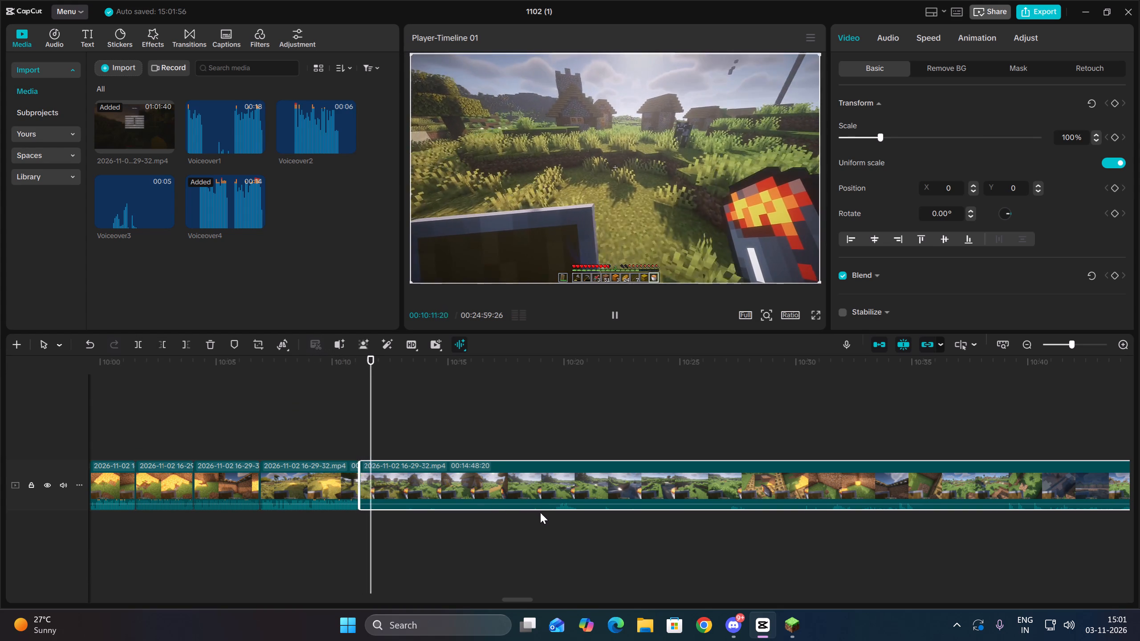
{"action": "left_click", "coordinate": [553, 515]}
{"action": "key", "text": "space"}
{"action": "key", "text": "space"}
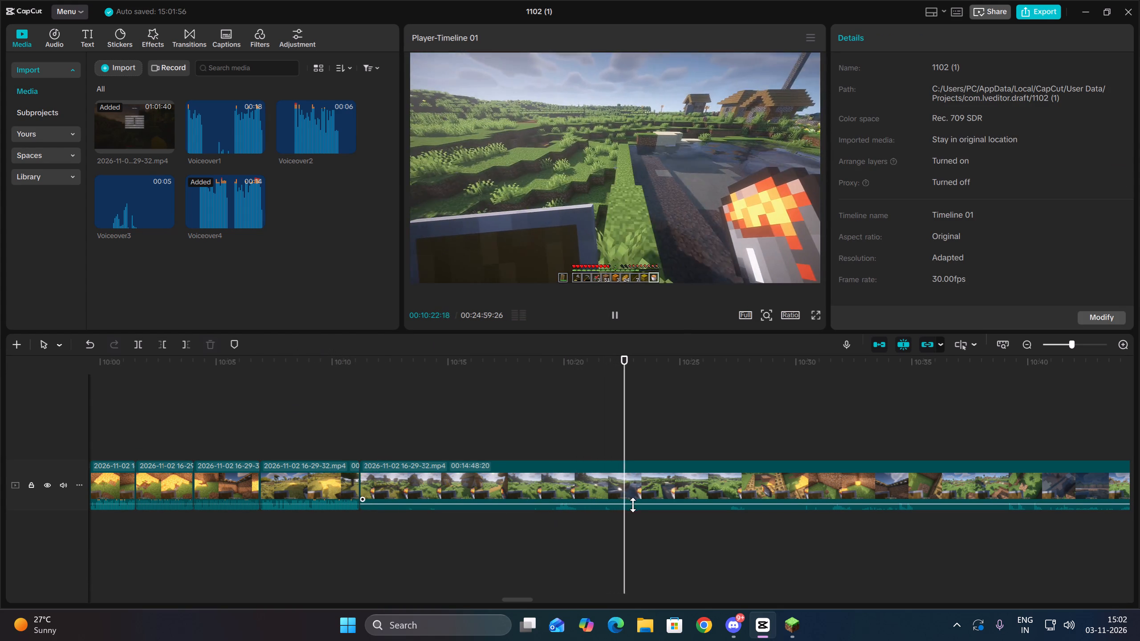
{"action": "left_click", "coordinate": [728, 520]}
{"action": "key", "text": "space"}
{"action": "left_click_drag", "start_coordinate": [836, 517], "coordinate": [831, 515]}
{"action": "key", "text": "space"}
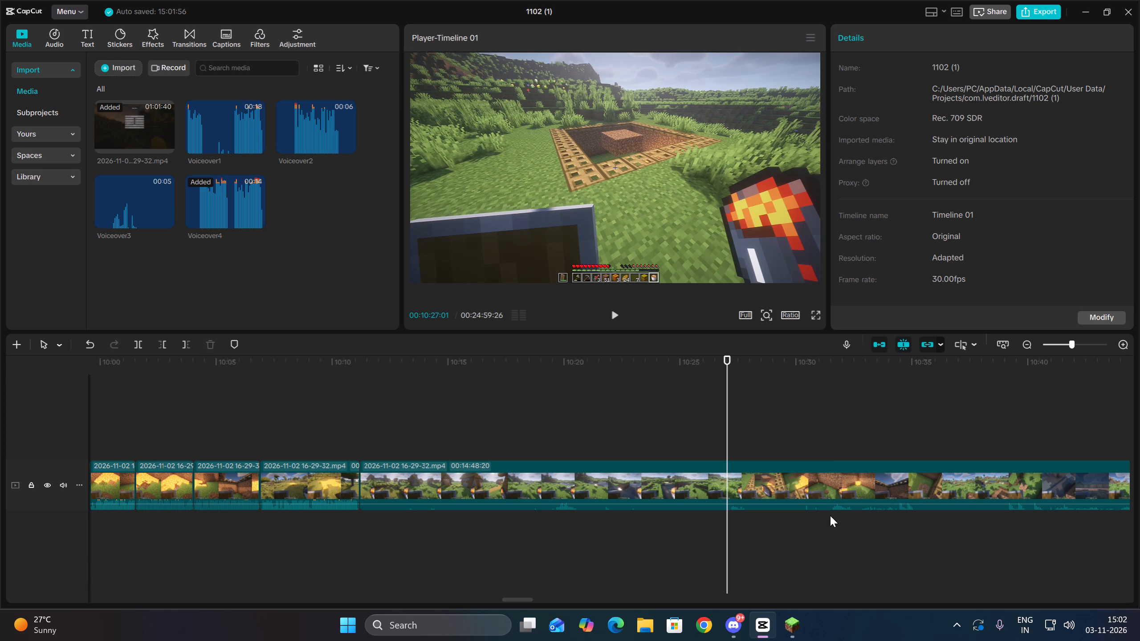
{"action": "left_click", "coordinate": [830, 515]}
{"action": "key", "text": "space"}
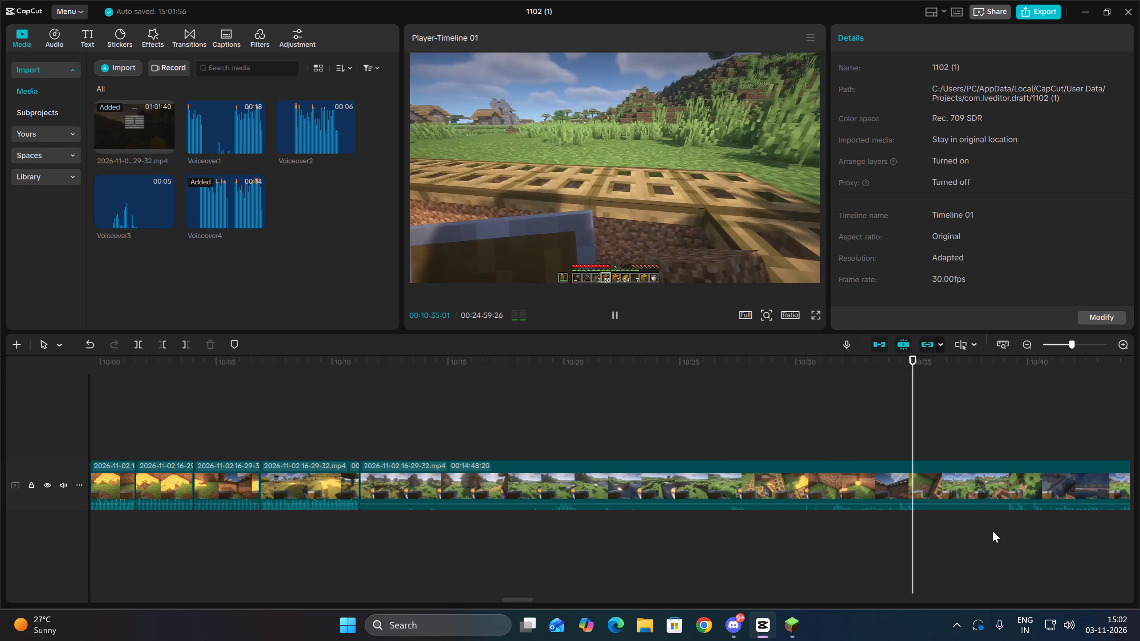
{"action": "left_click", "coordinate": [1006, 518]}
{"action": "key", "text": "space"}
{"action": "left_click_drag", "start_coordinate": [1034, 528], "coordinate": [1139, 554]}
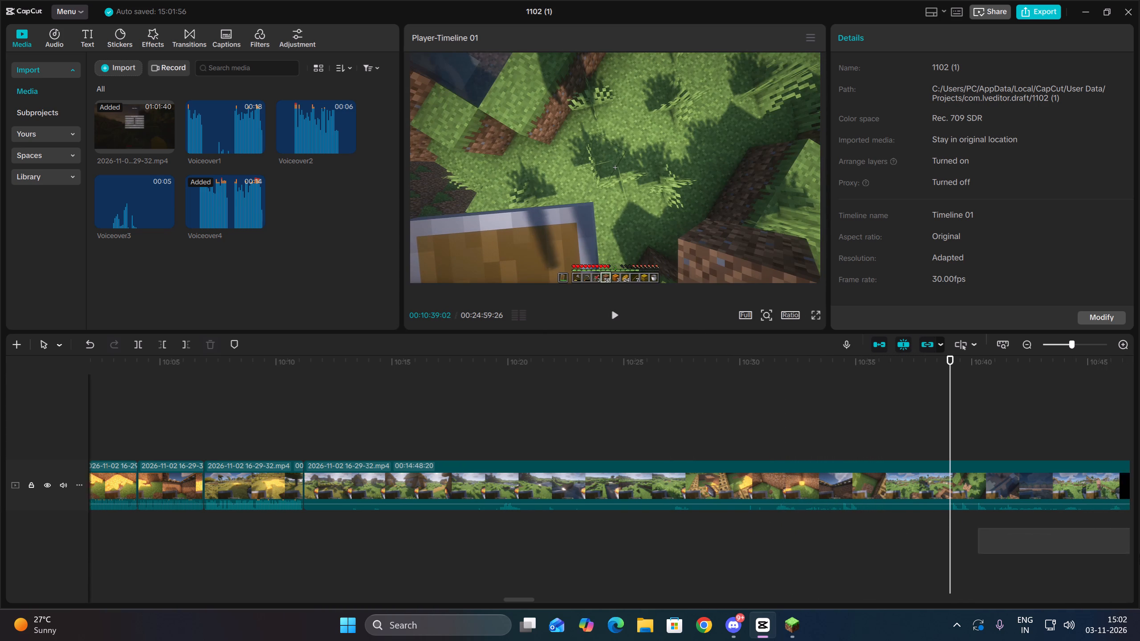
{"action": "left_click_drag", "start_coordinate": [1139, 554], "coordinate": [1139, 553]}
Delete the start of the long gameplay clip from the split up to 00:12:00:01, inside the dirt pit.
{"action": "scroll", "coordinate": [924, 548], "scroll_direction": "down", "scroll_amount": 8, "text": "ctrl"}
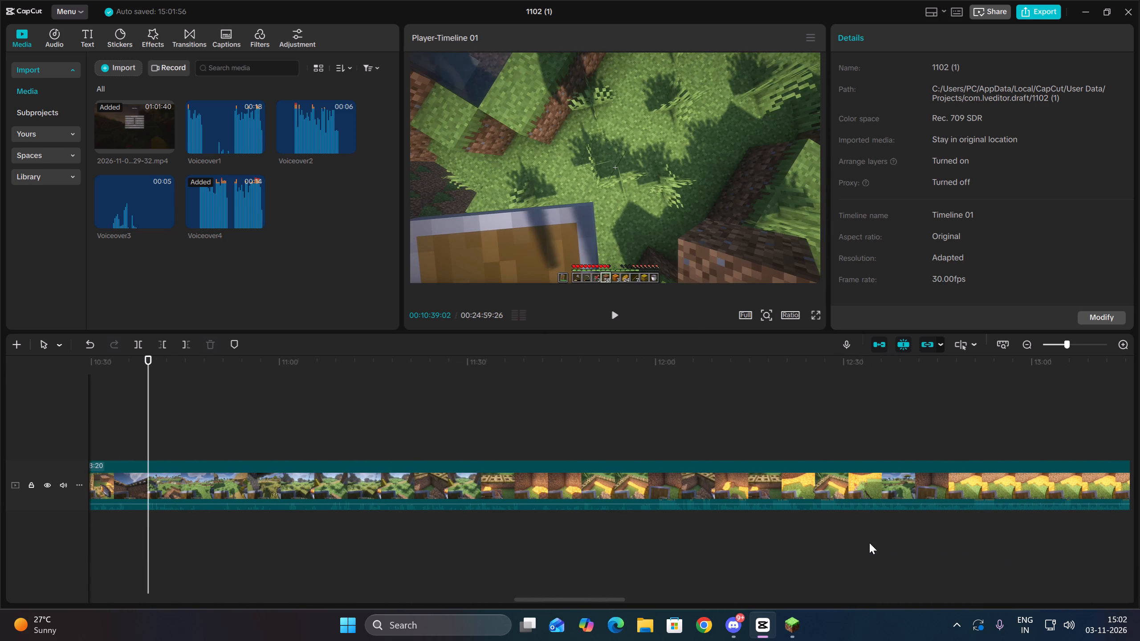
{"action": "left_click", "coordinate": [650, 522]}
{"action": "key", "text": "space"}
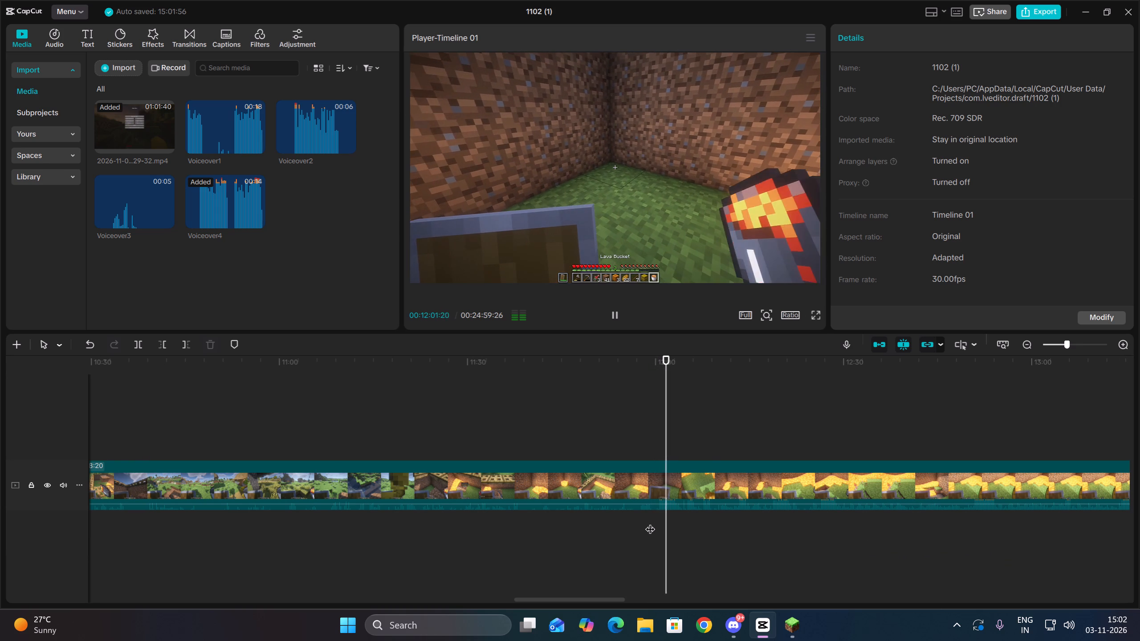
{"action": "double_click", "coordinate": [656, 520]}
{"action": "left_click_drag", "start_coordinate": [695, 539], "coordinate": [697, 499]}
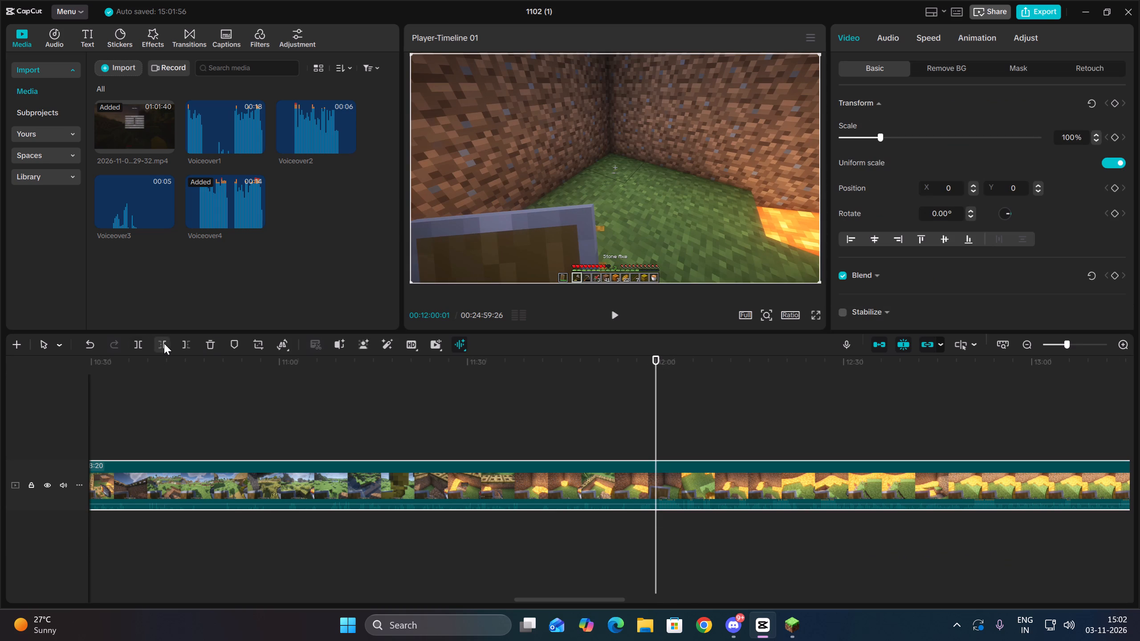
{"action": "left_click", "coordinate": [164, 343]}
Split the gameplay clip at 00:10:14:20 and delete about one second of footage after the split, up to 00:10:15:16.
{"action": "key", "text": "space"}
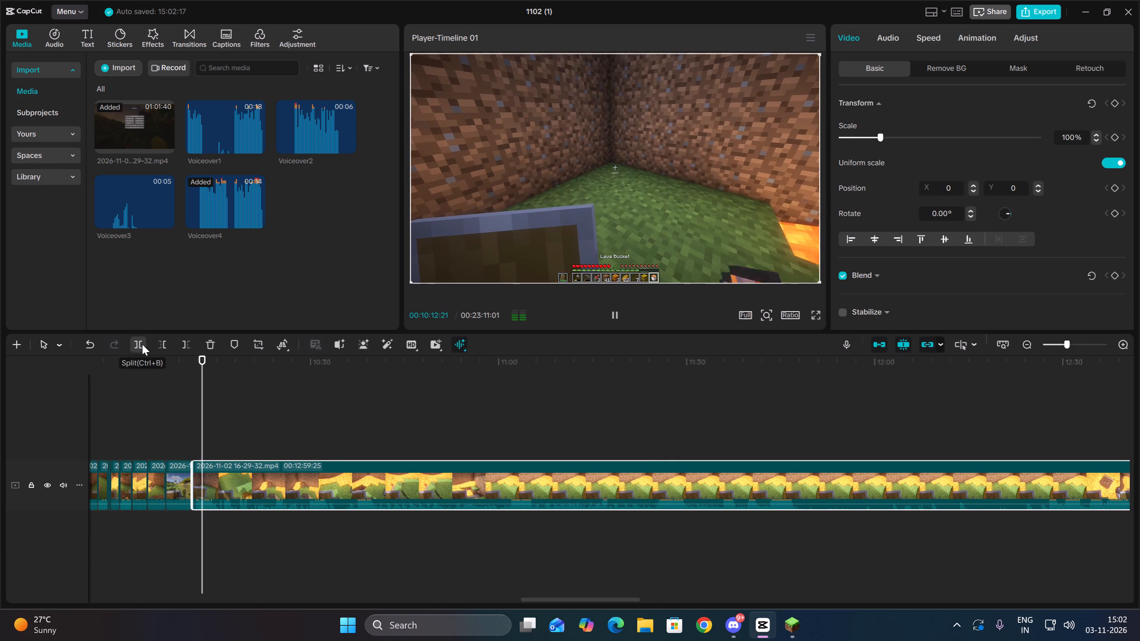
{"action": "key", "text": "space"}
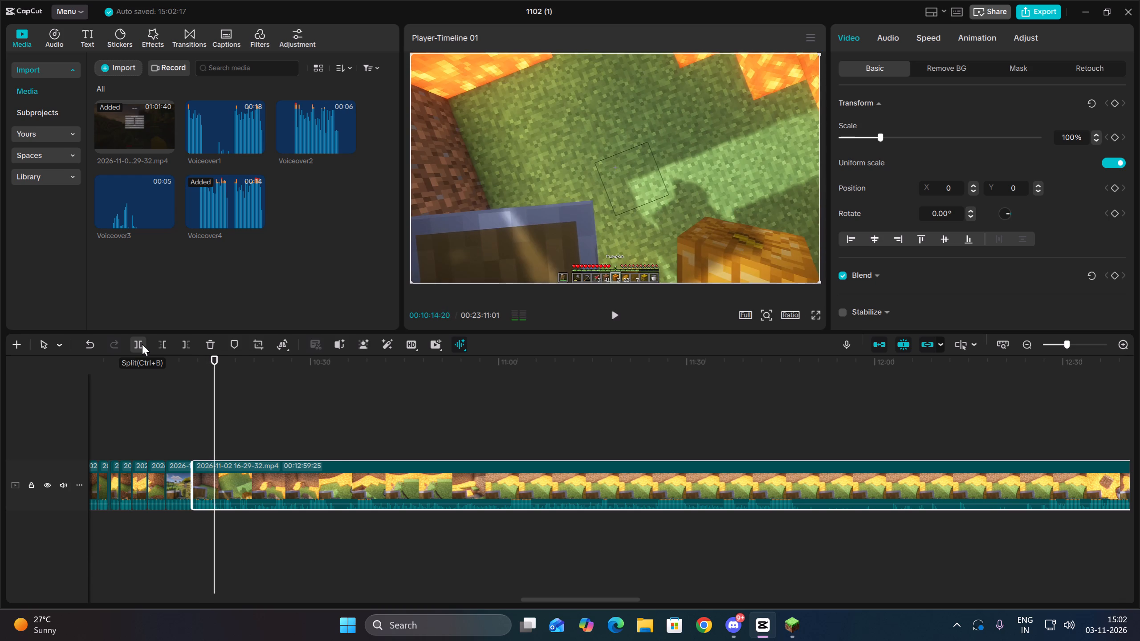
{"action": "left_click", "coordinate": [142, 344]}
{"action": "key", "text": "space"}
{"action": "key", "text": "space"}
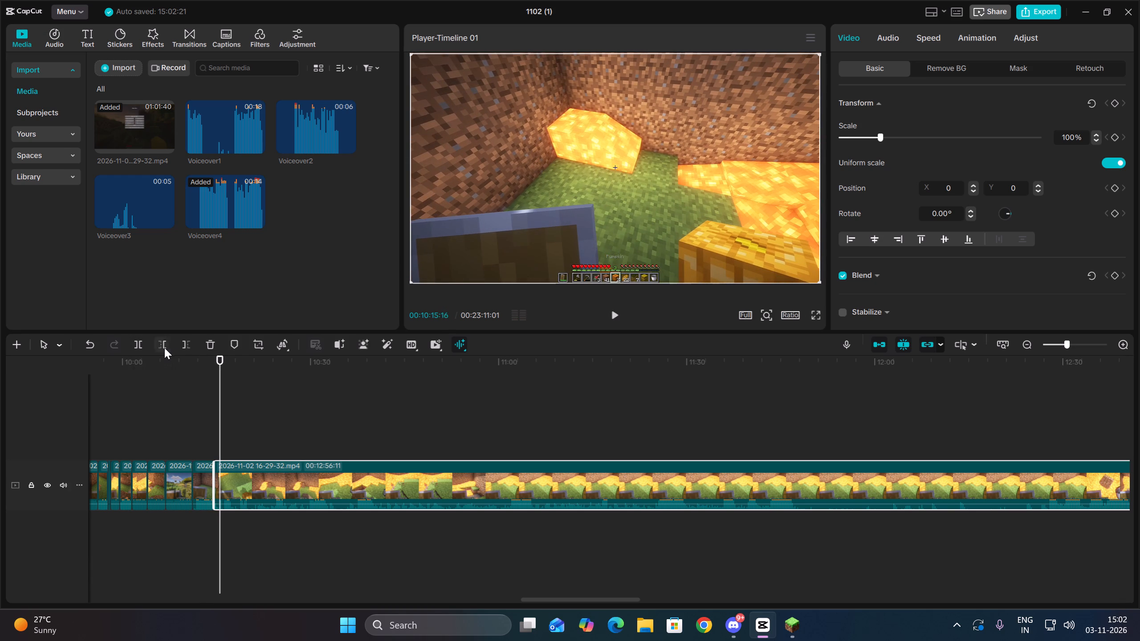
{"action": "left_click", "coordinate": [164, 347]}
Split the gameplay clip at 00:10:16:15 and delete about one second of footage after the split, up to 00:10:17:16.
{"action": "key", "text": "space"}
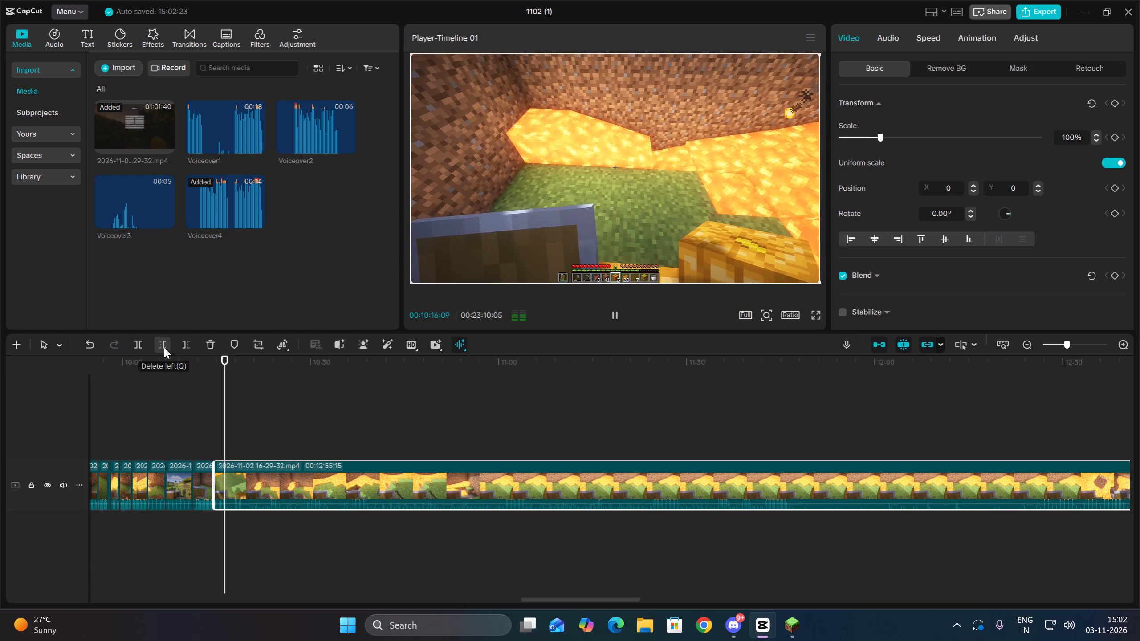
{"action": "double_click", "coordinate": [1124, 346]}
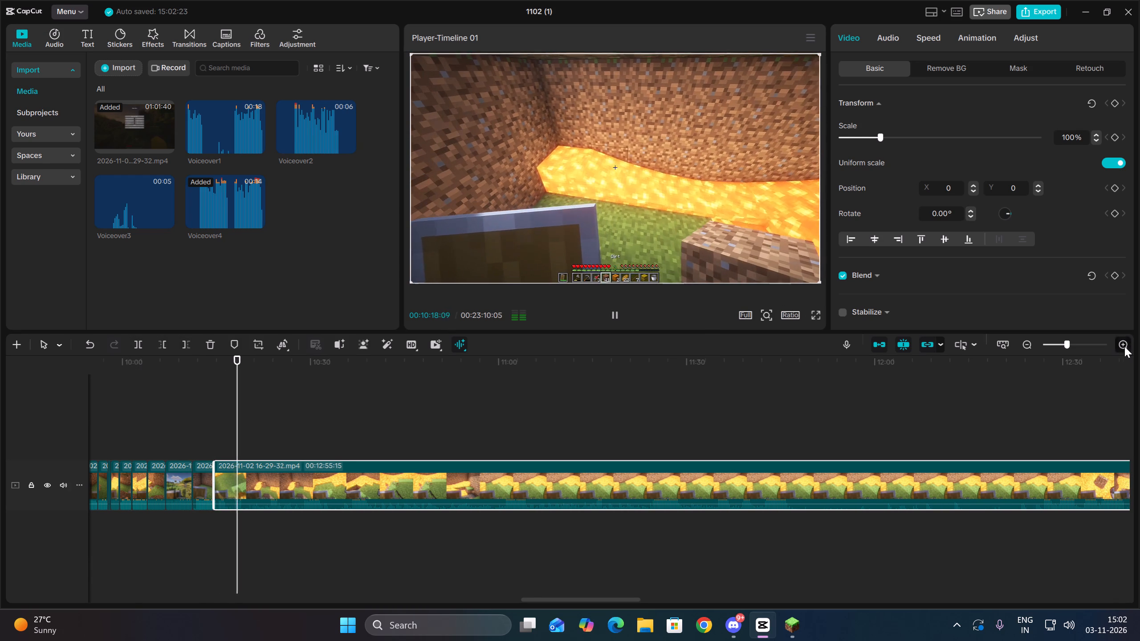
{"action": "double_click", "coordinate": [190, 519]}
{"action": "left_click_drag", "start_coordinate": [220, 532], "coordinate": [219, 493]}
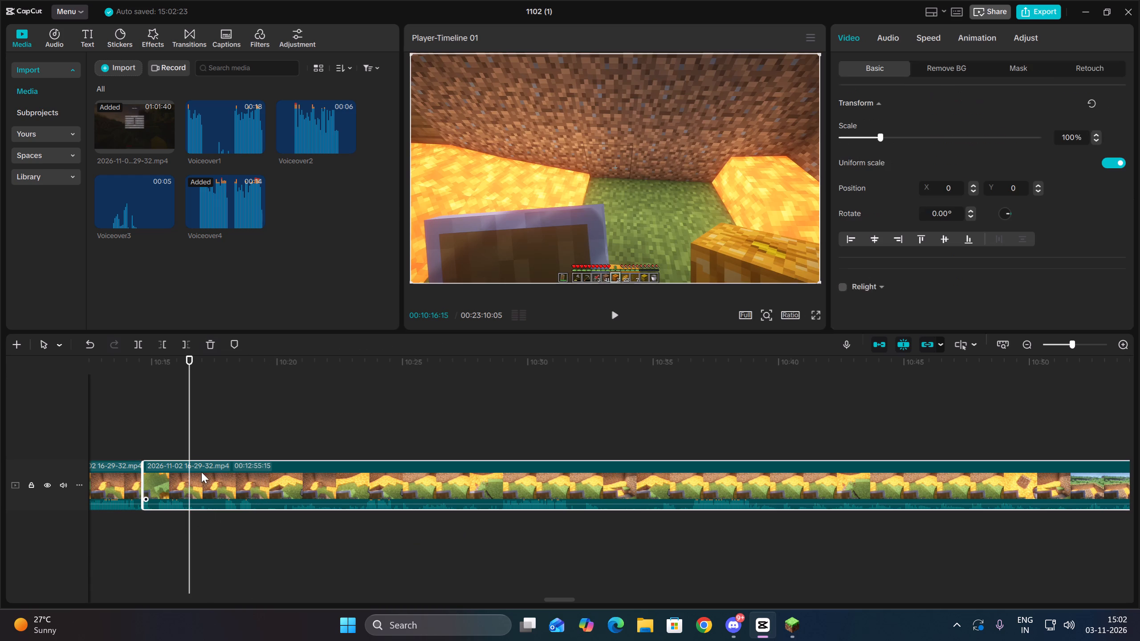
{"action": "left_click", "coordinate": [140, 346]}
{"action": "key", "text": "space"}
{"action": "key", "text": "space"}
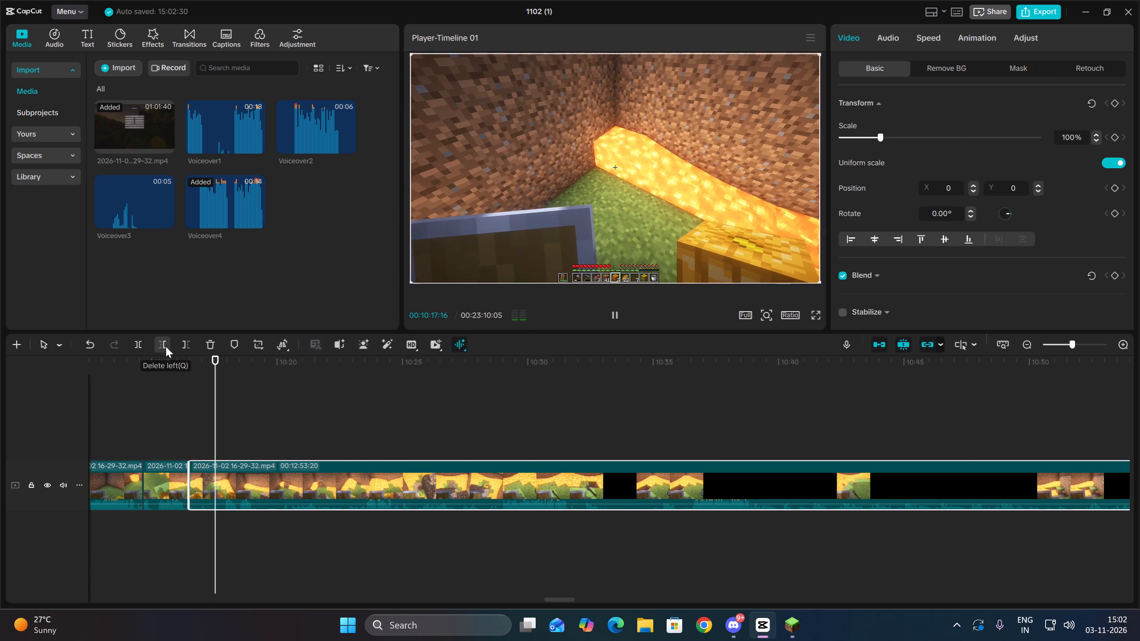
{"action": "left_click", "coordinate": [166, 346]}
Split the gameplay clip at 00:10:17:11 and delete about five seconds of lava-pit footage after the split in two successive trims.
{"action": "key", "text": "space"}
{"action": "key", "text": "space"}
{"action": "left_click", "coordinate": [140, 344]}
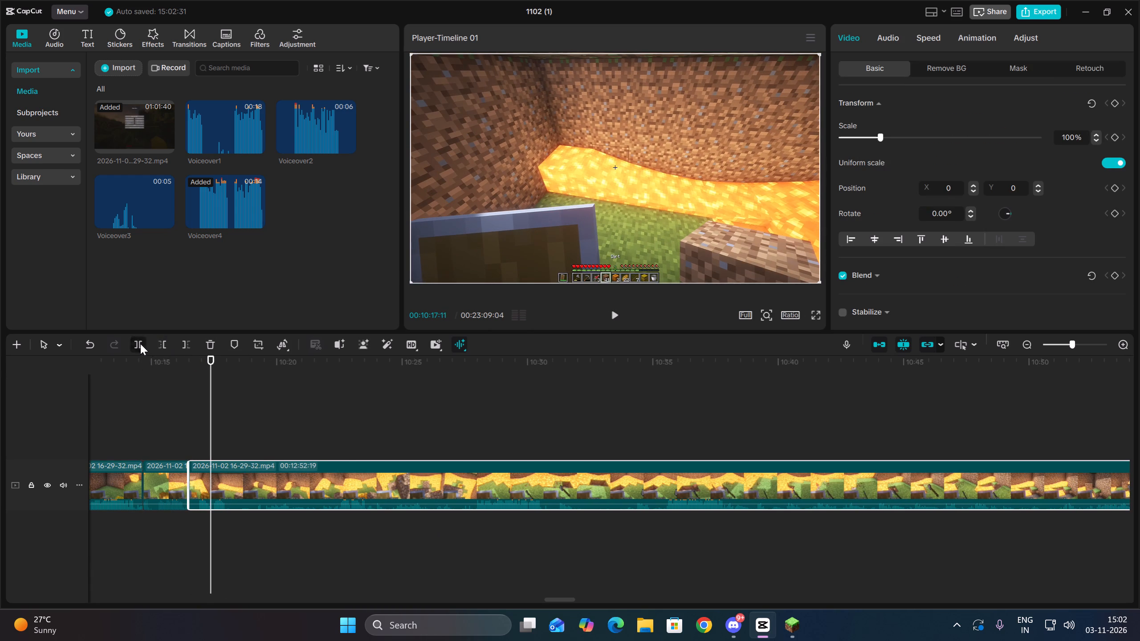
{"action": "key", "text": "space"}
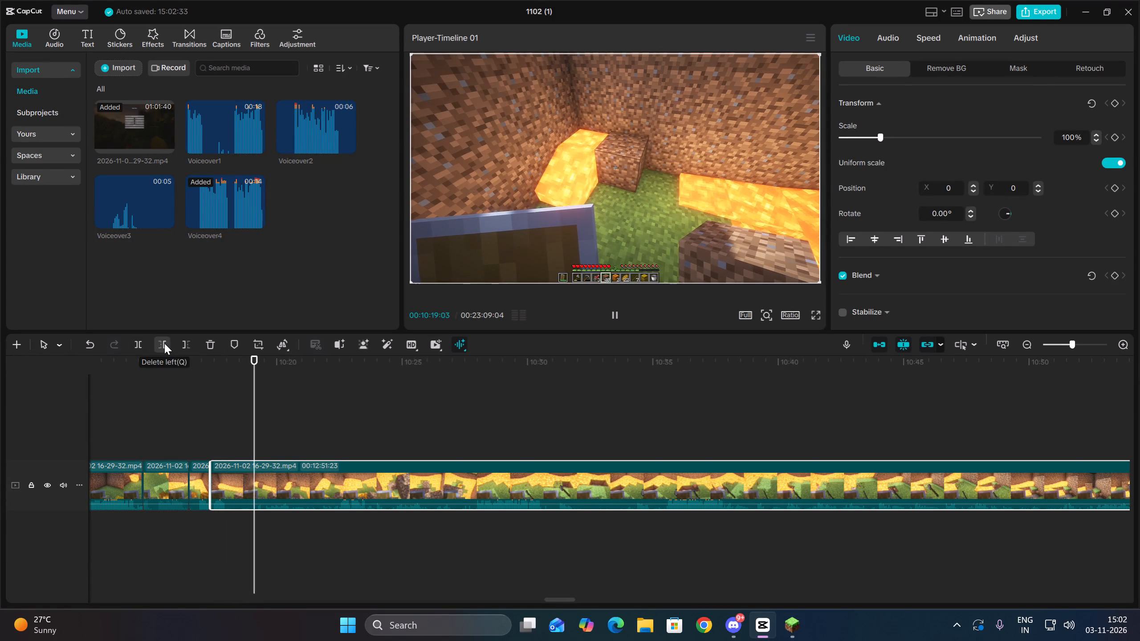
{"action": "left_click", "coordinate": [164, 343]}
{"action": "key", "text": "space"}
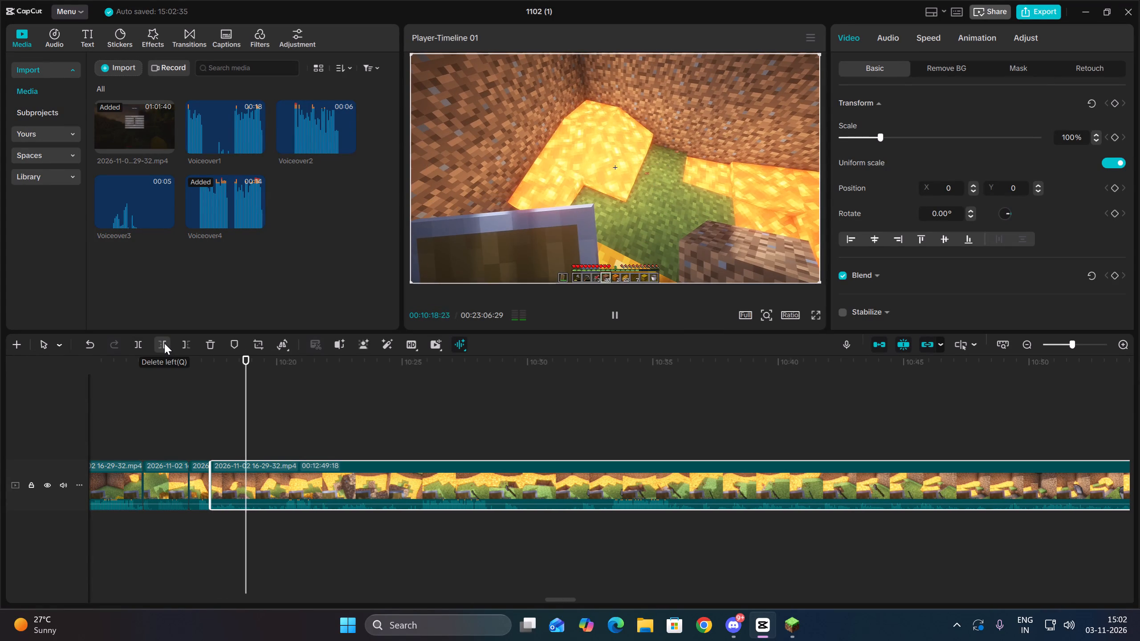
{"action": "left_click", "coordinate": [164, 343]}
Split the gameplay clip at about 00:10:19:12 and trim the end of the short segment before the split back to 00:10:18:15.
{"action": "key", "text": "space"}
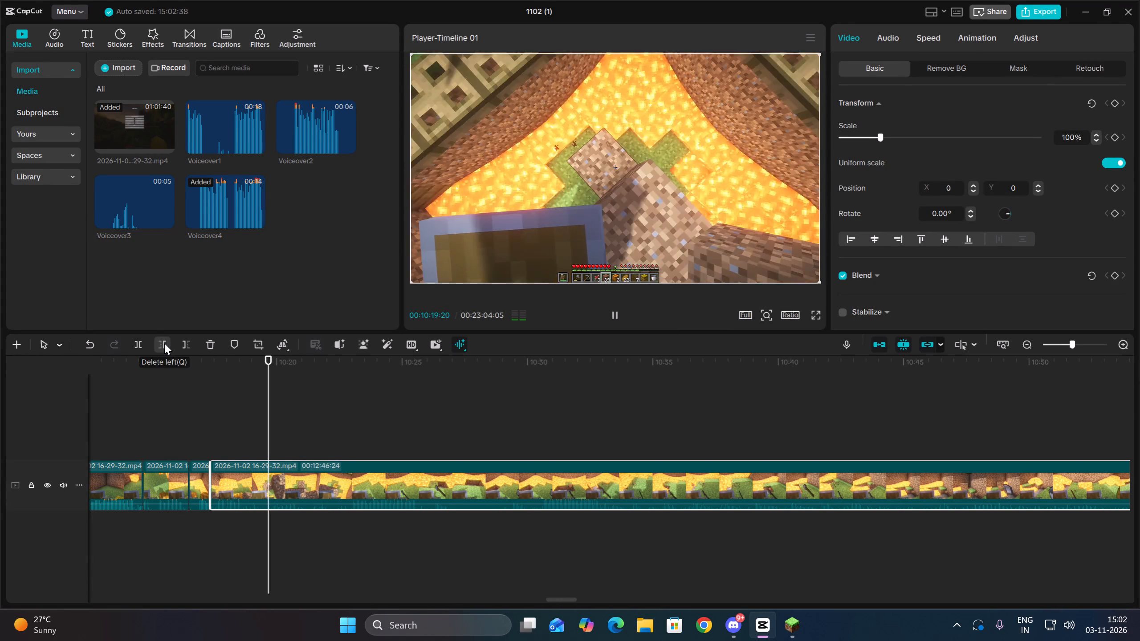
{"action": "left_click", "coordinate": [285, 529]}
{"action": "left_click_drag", "start_coordinate": [285, 529], "coordinate": [262, 525]}
{"action": "left_click_drag", "start_coordinate": [293, 539], "coordinate": [292, 464]}
{"action": "left_click", "coordinate": [137, 341]}
{"action": "key", "text": "space"}
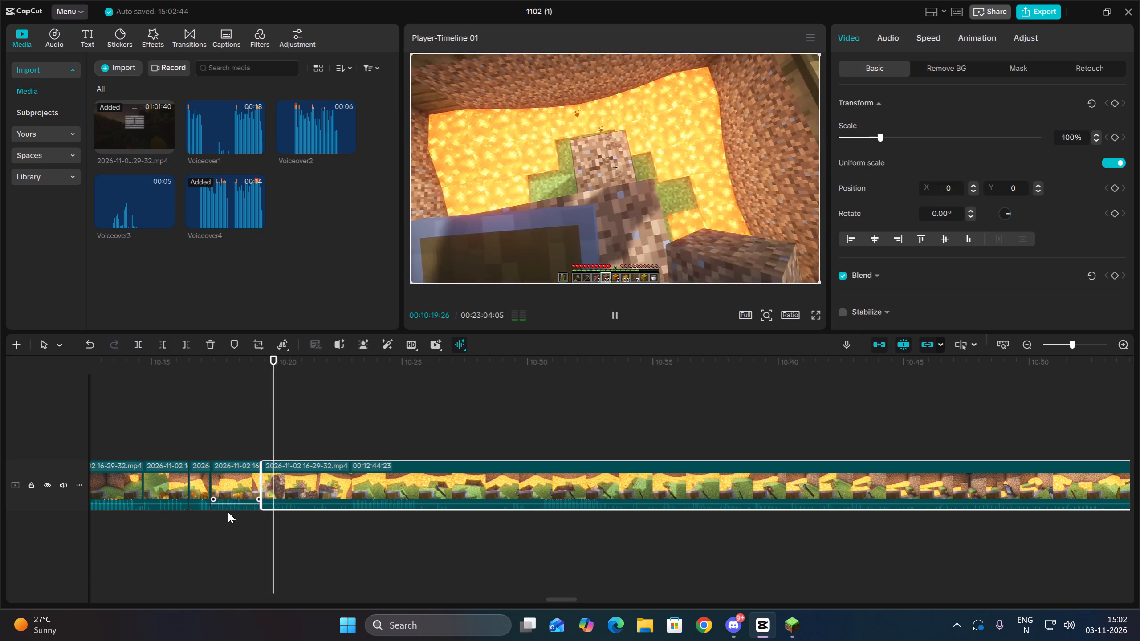
{"action": "left_click", "coordinate": [240, 516]}
{"action": "left_click_drag", "start_coordinate": [227, 520], "coordinate": [220, 483]}
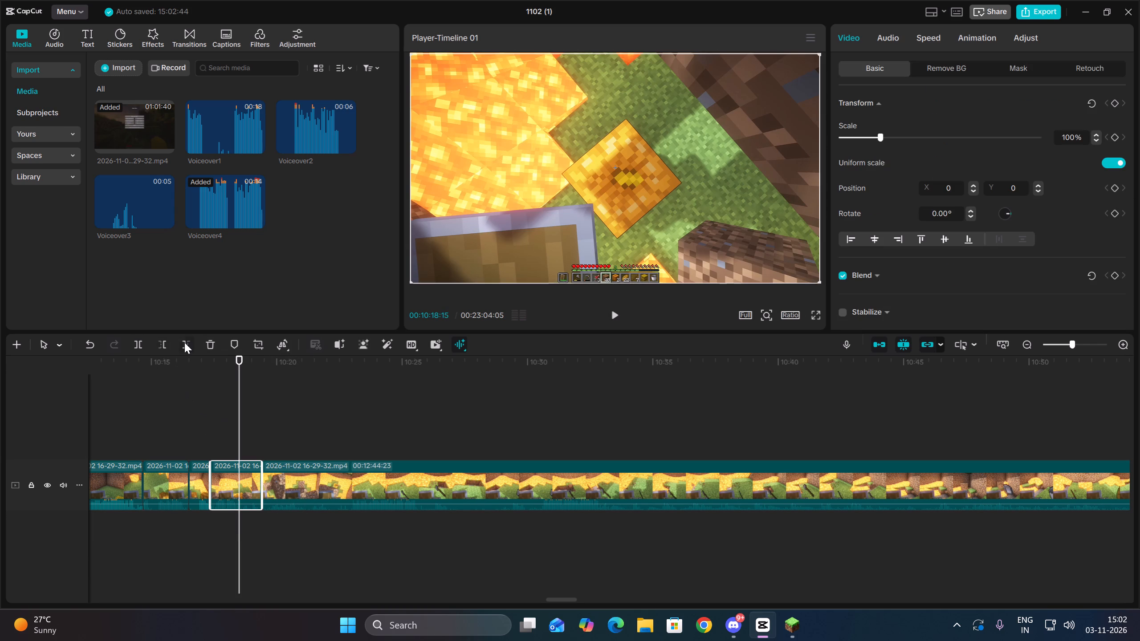
{"action": "left_click", "coordinate": [185, 342]}
Delete about three and a half seconds from the start of the long gameplay clip, up to about 00:10:22.
{"action": "key", "text": "space"}
{"action": "left_click", "coordinate": [333, 515]}
{"action": "key", "text": "space"}
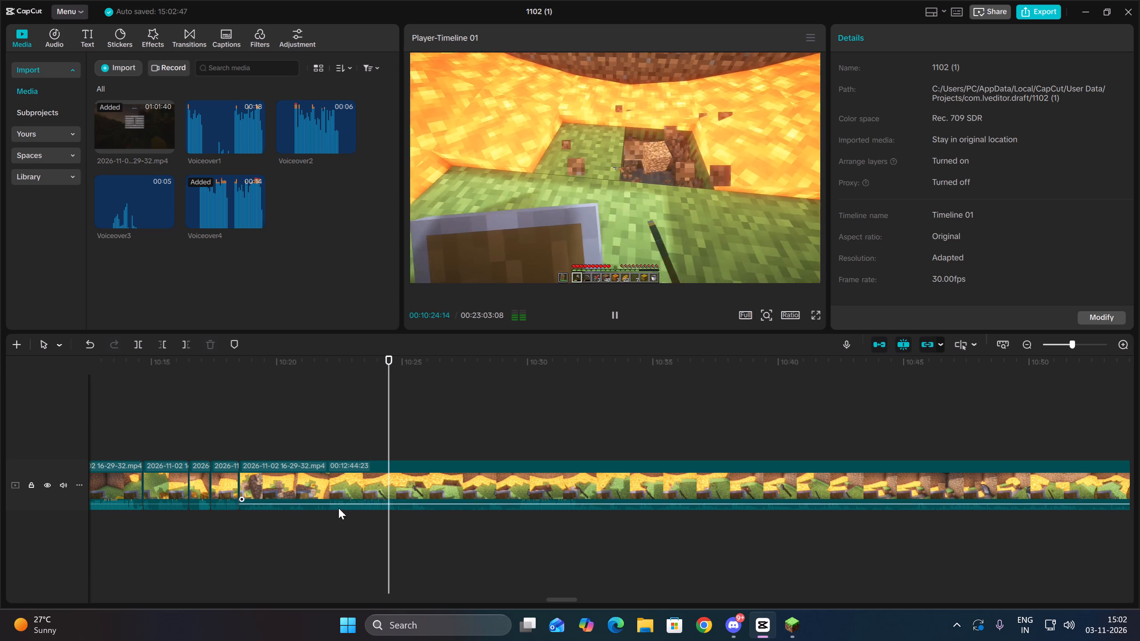
{"action": "double_click", "coordinate": [330, 515]}
{"action": "left_click_drag", "start_coordinate": [368, 536], "coordinate": [374, 485]}
{"action": "left_click", "coordinate": [164, 341]}
Split the gameplay clip at about 00:10:21:04 and delete about five seconds of grass-digging footage after the split, up to about 00:10:26.
{"action": "key", "text": "space"}
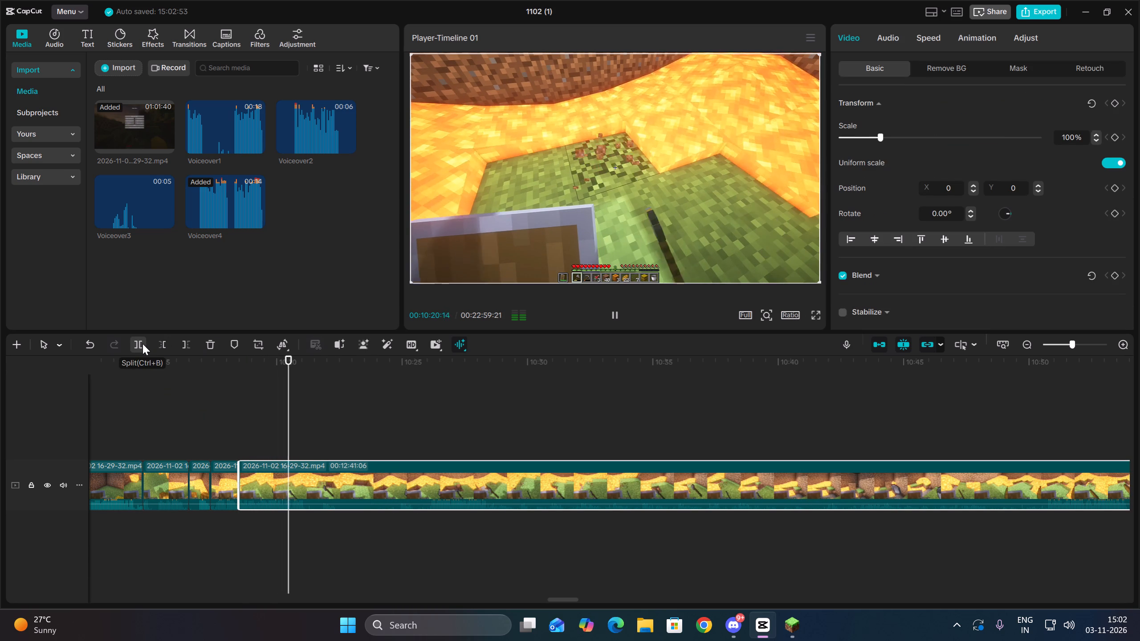
{"action": "key", "text": "space"}
{"action": "left_click", "coordinate": [142, 344]}
{"action": "key", "text": "space"}
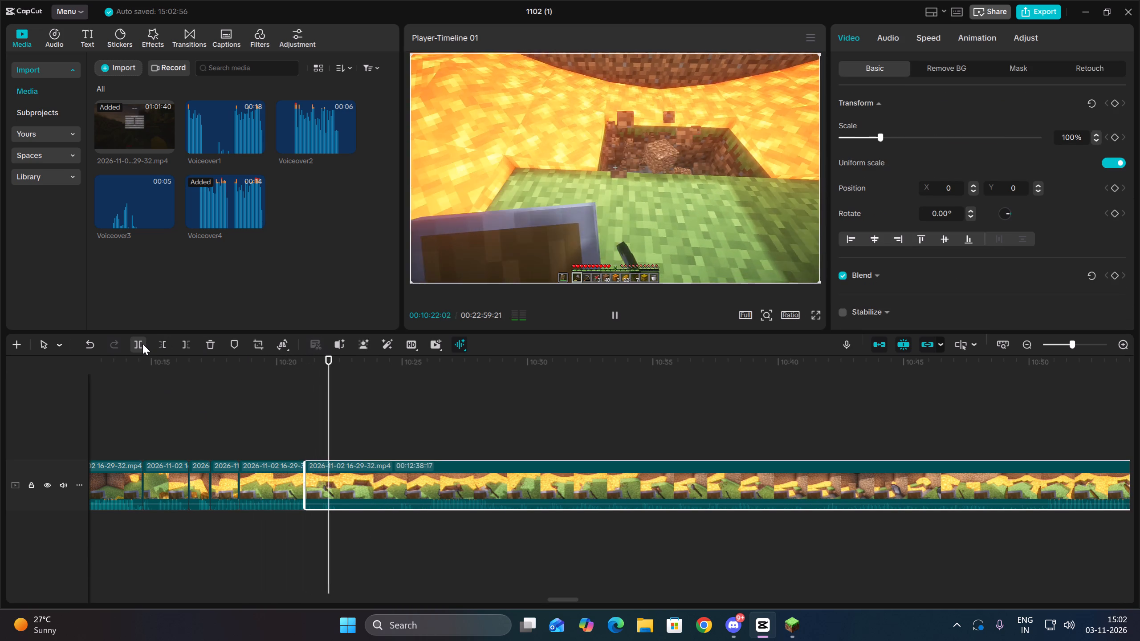
{"action": "left_click", "coordinate": [165, 345]}
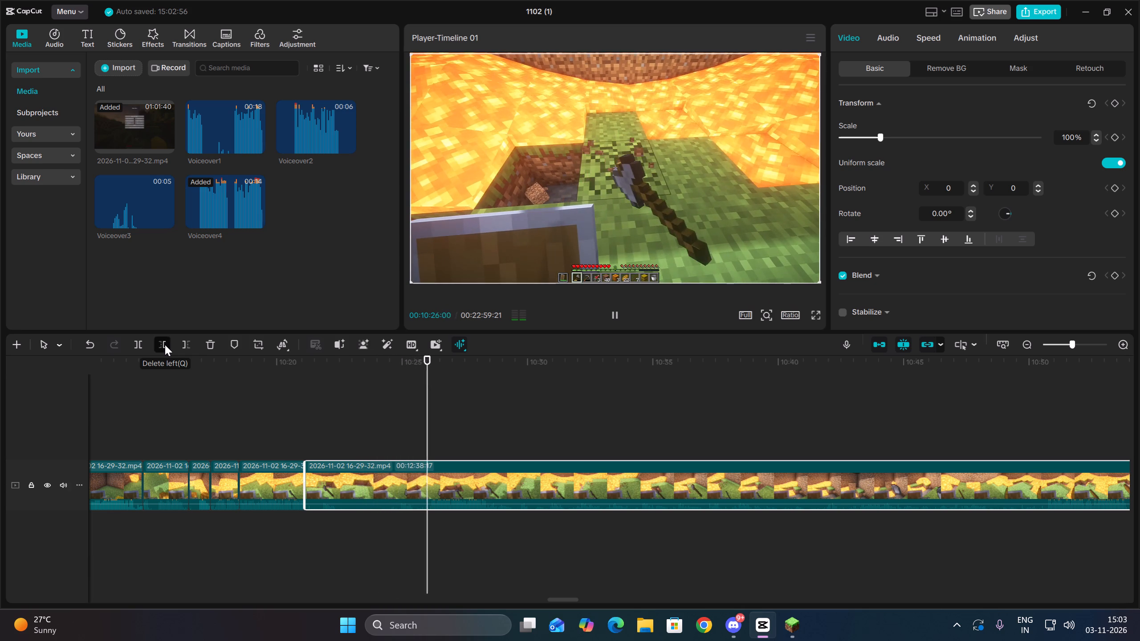
Split the gameplay clip at about 00:10:23:19, while the player digs out grass blocks beside the lava.
{"action": "key", "text": "space"}
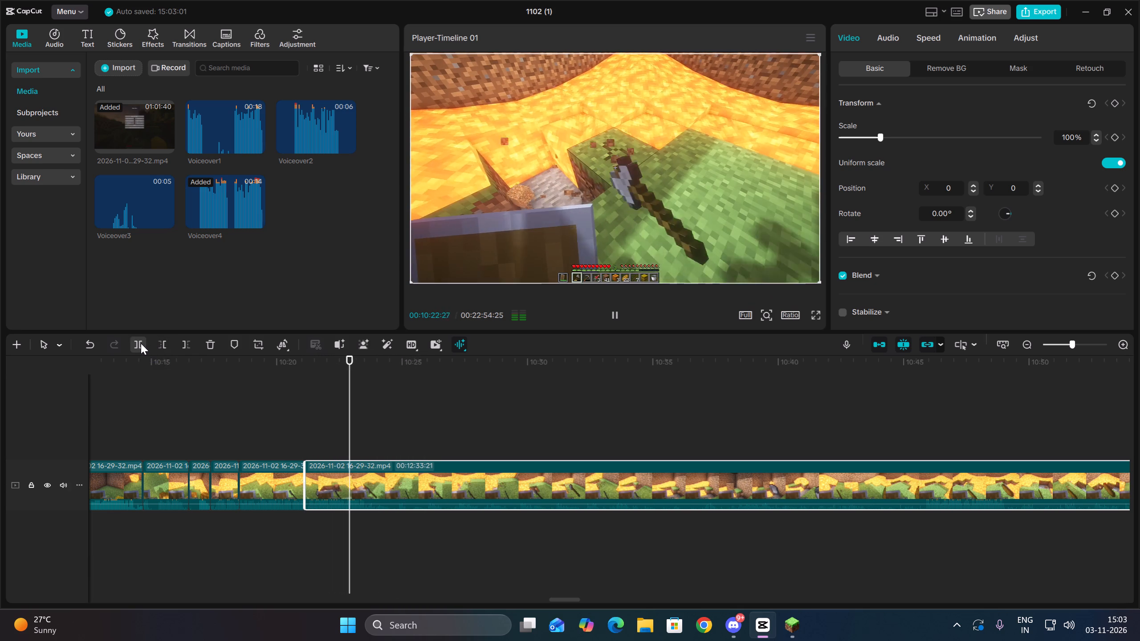
{"action": "key", "text": "space"}
{"action": "left_click", "coordinate": [141, 343]}
Delete about 22 seconds of lava-pit digging after the split, up to 00:10:45:15, plus about ten more frames.
{"action": "key", "text": "space"}
{"action": "left_click", "coordinate": [400, 512]}
{"action": "key", "text": "space"}
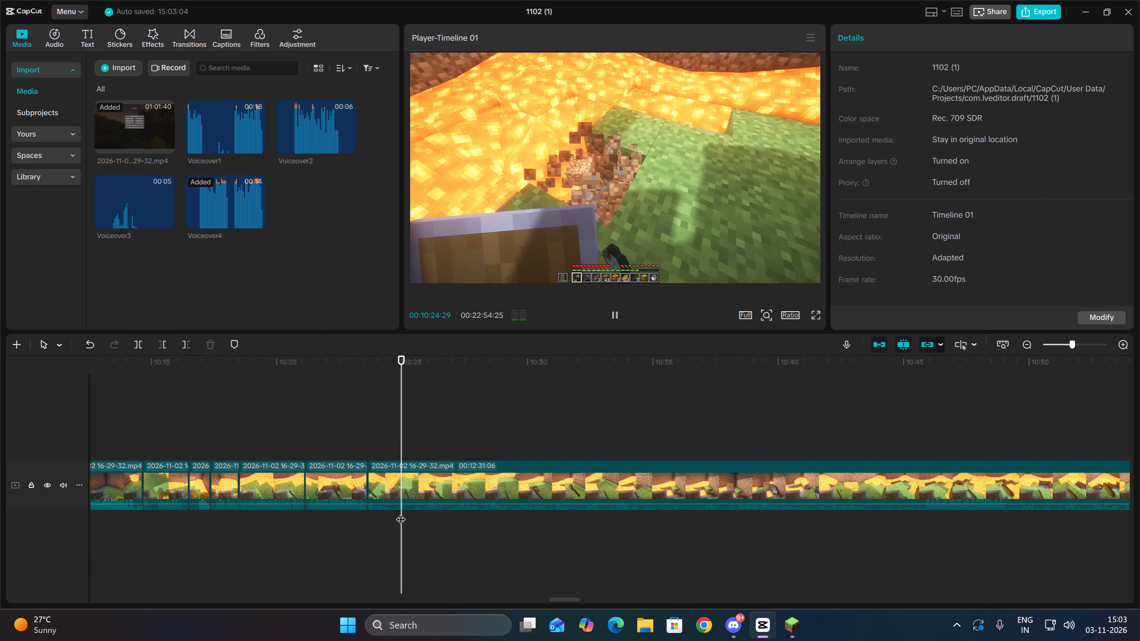
{"action": "left_click", "coordinate": [427, 518]}
{"action": "key", "text": "space"}
{"action": "left_click", "coordinate": [467, 525]}
{"action": "key", "text": "space"}
{"action": "key", "text": "space"}
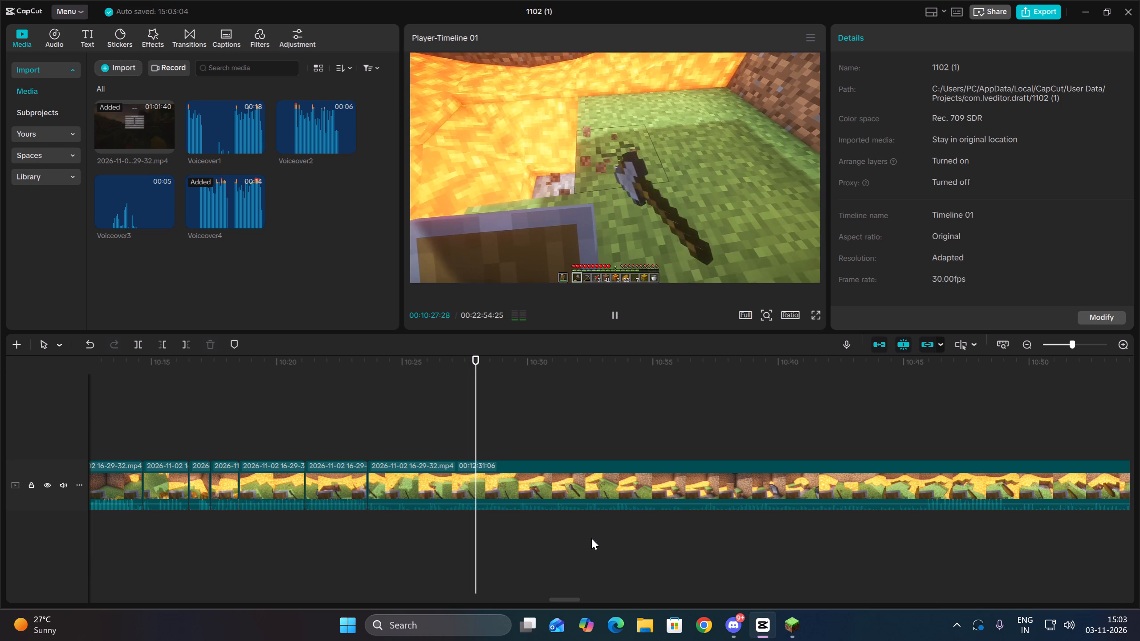
{"action": "left_click", "coordinate": [617, 520]}
{"action": "key", "text": "space"}
{"action": "key", "text": "space"}
{"action": "left_click", "coordinate": [771, 535]}
{"action": "key", "text": "space"}
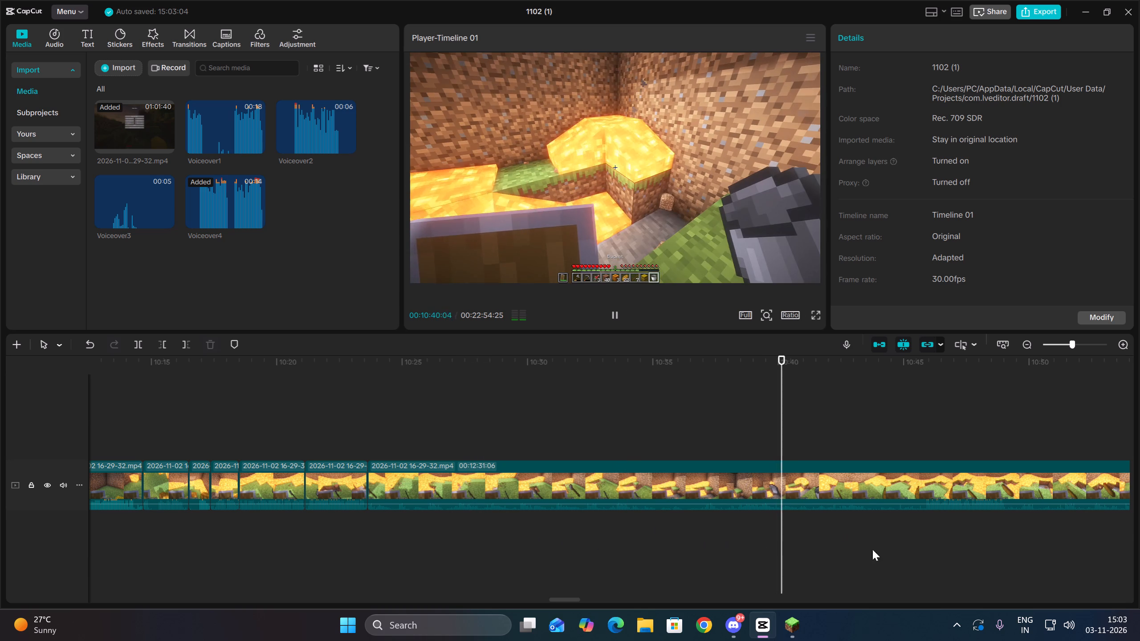
{"action": "left_click", "coordinate": [916, 519]}
{"action": "key", "text": "space"}
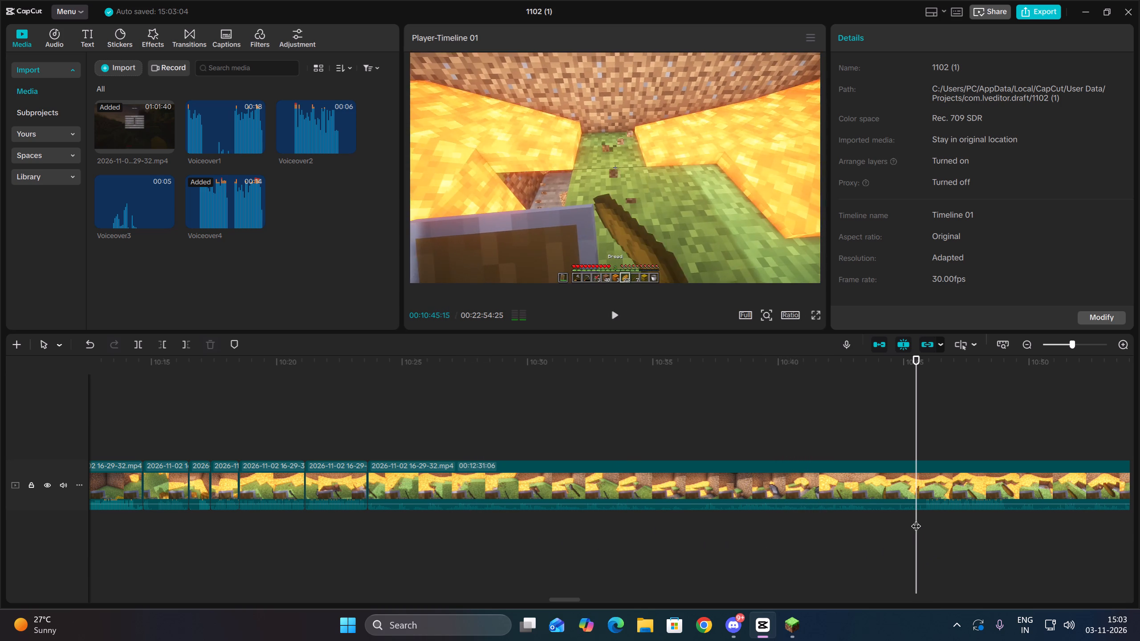
{"action": "left_click_drag", "start_coordinate": [876, 540], "coordinate": [875, 467]}
{"action": "left_click", "coordinate": [167, 350]}
{"action": "key", "text": "space"}
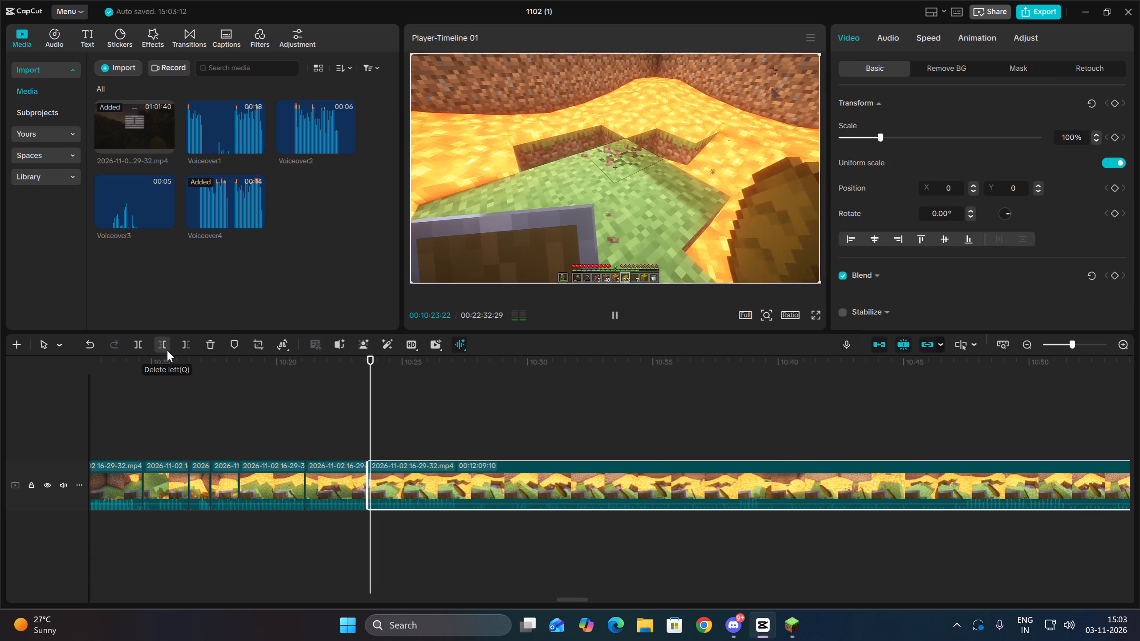
{"action": "left_click", "coordinate": [167, 350]}
Split the gameplay clip at 00:10:26:26 and delete about eleven seconds of digging footage after the split, up to about 00:10:38.
{"action": "key", "text": "space"}
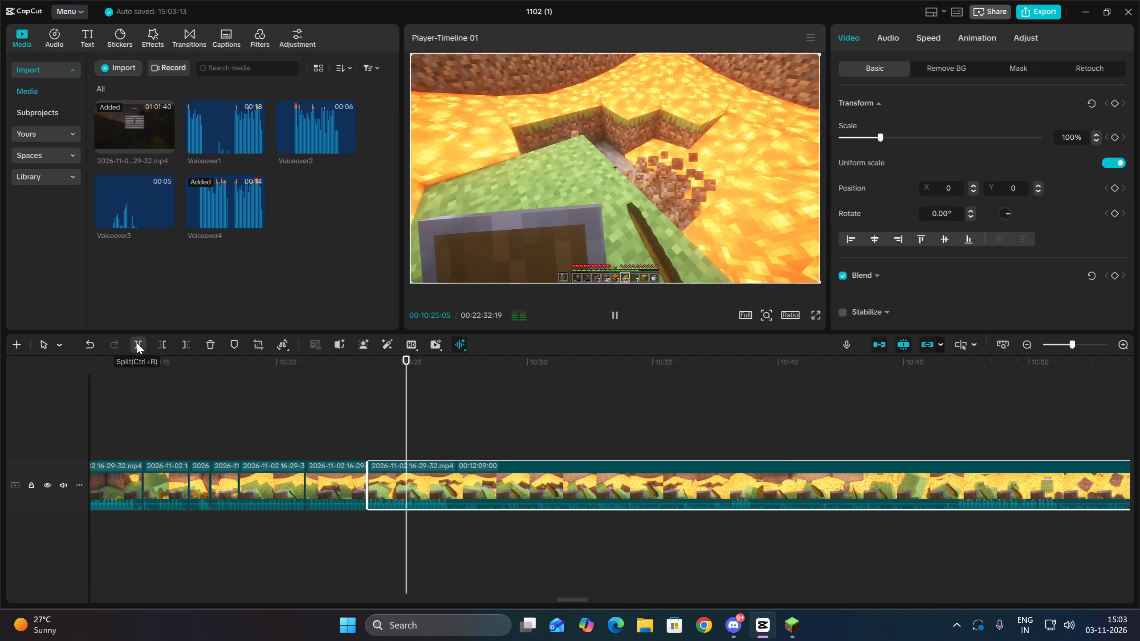
{"action": "key", "text": "space"}
{"action": "left_click", "coordinate": [137, 343]}
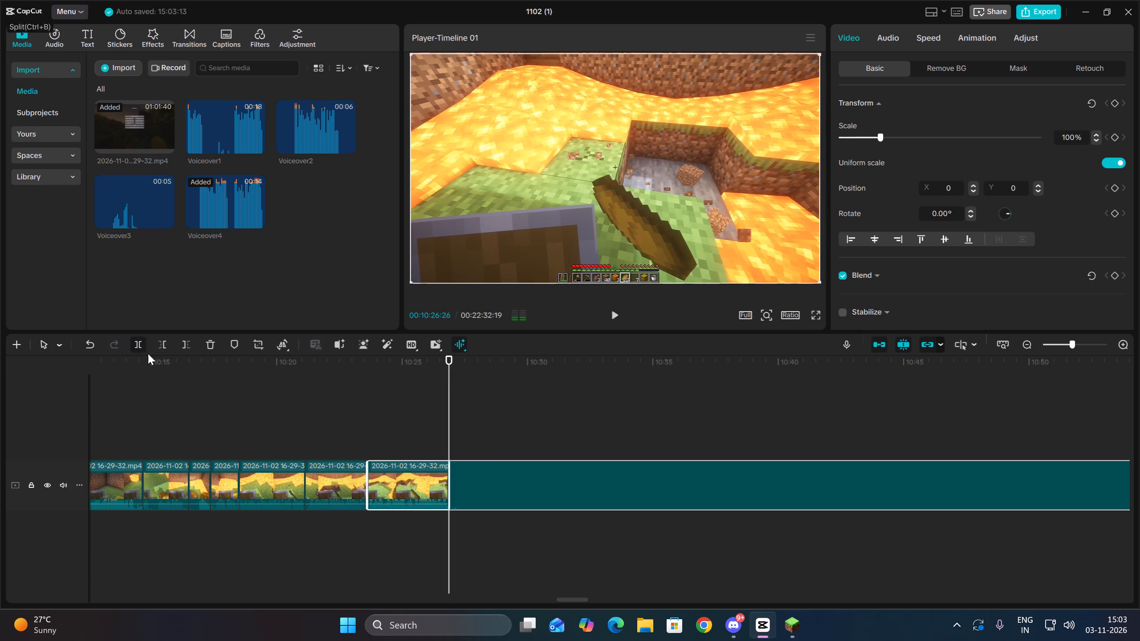
{"action": "key", "text": "space"}
{"action": "left_click", "coordinate": [594, 516]}
{"action": "key", "text": "space"}
{"action": "key", "text": "space"}
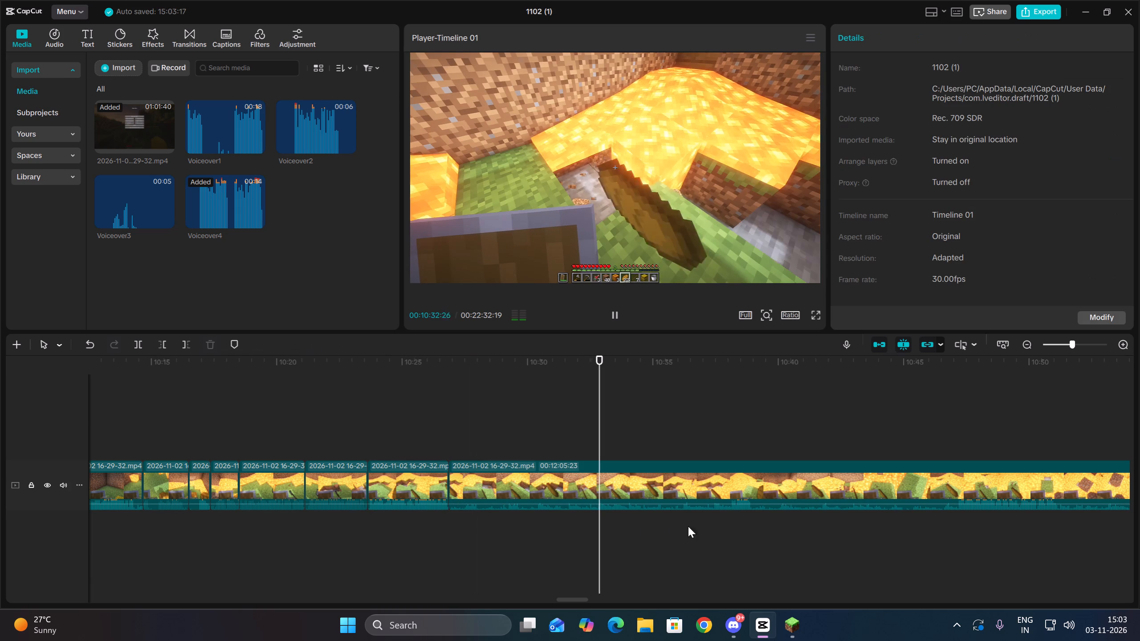
{"action": "left_click", "coordinate": [731, 515]}
{"action": "key", "text": "space"}
{"action": "left_click", "coordinate": [725, 516]}
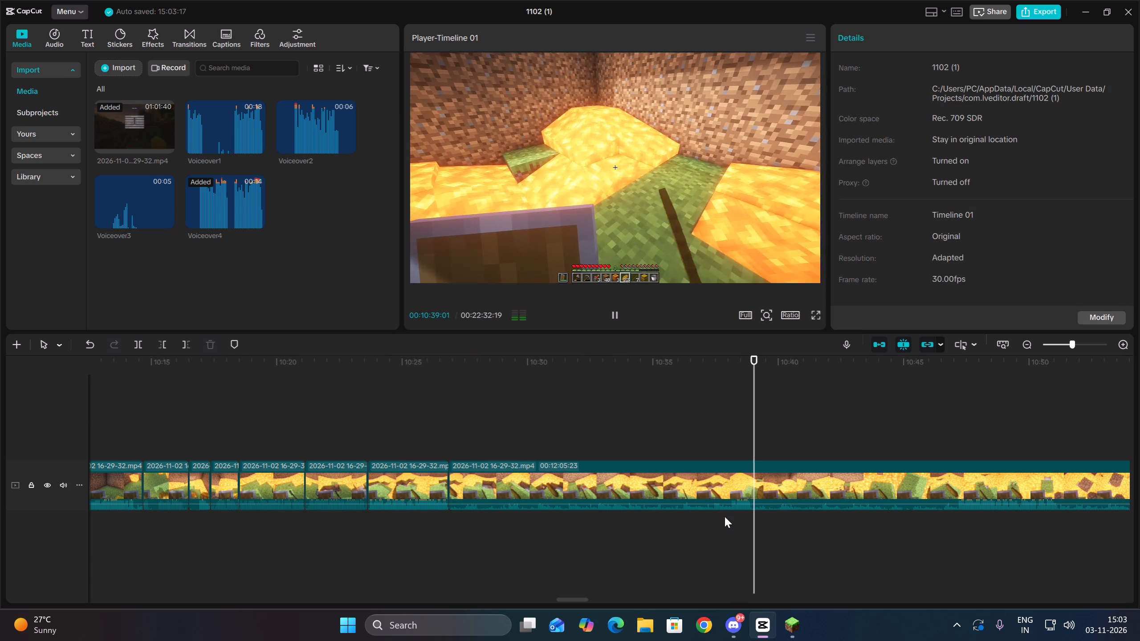
{"action": "left_click", "coordinate": [729, 519]}
{"action": "left_click_drag", "start_coordinate": [754, 539], "coordinate": [761, 470]}
{"action": "left_click", "coordinate": [163, 345]}
Split the gameplay clip at 00:10:27:26 and delete about eight seconds of footage after the split, up to the dirt block above the lava.
{"action": "key", "text": "space"}
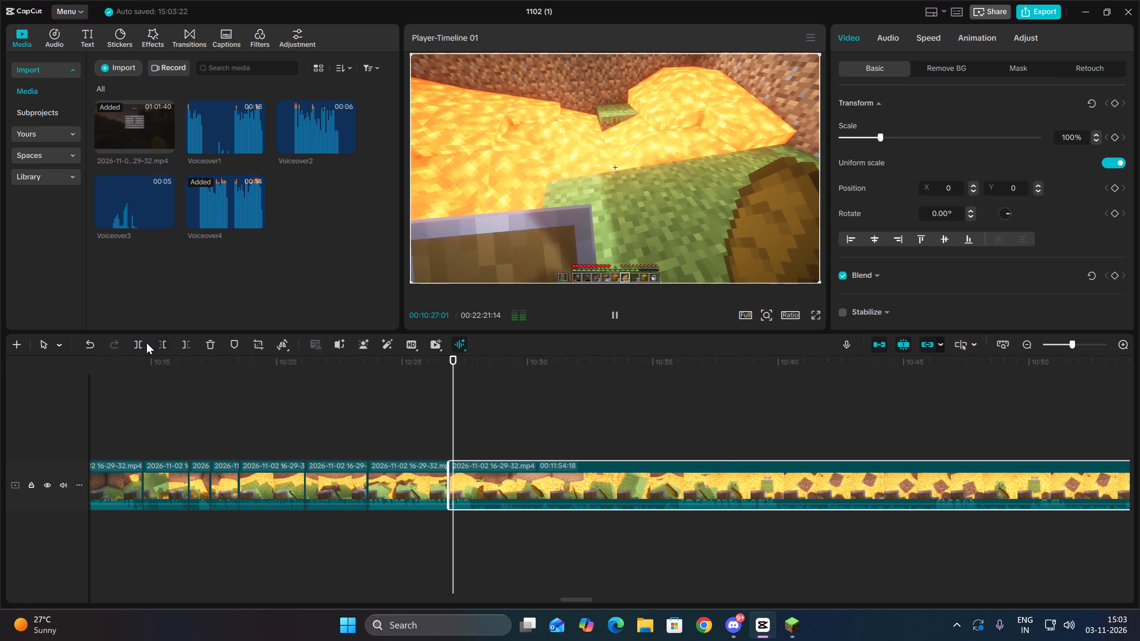
{"action": "key", "text": "space"}
{"action": "left_click", "coordinate": [140, 343]}
{"action": "key", "text": "space"}
{"action": "left_click", "coordinate": [679, 511]}
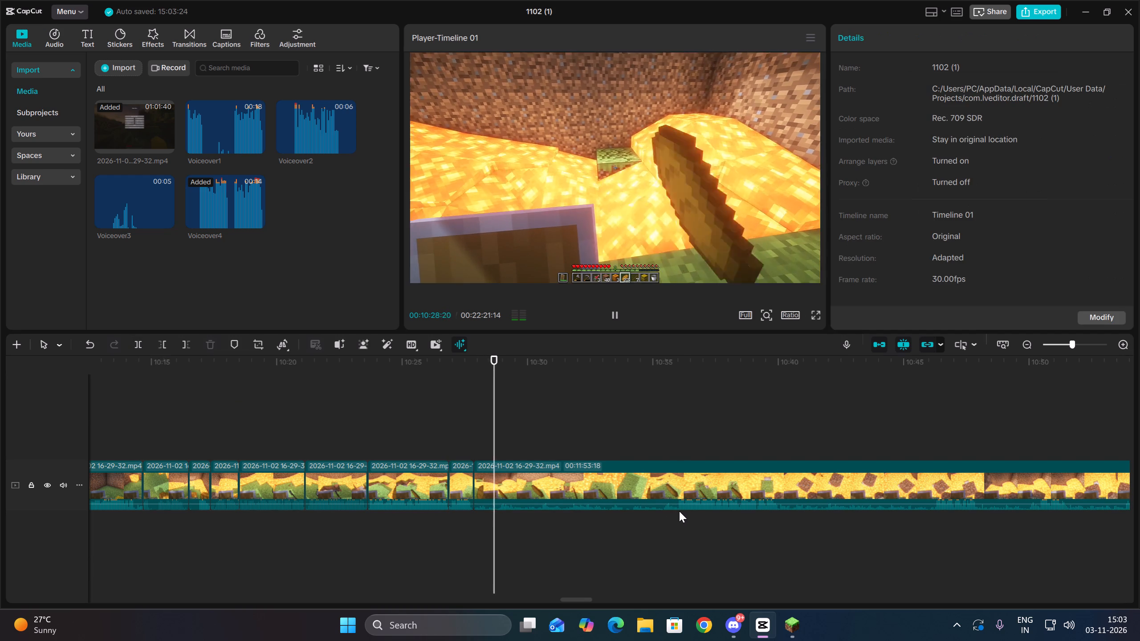
{"action": "left_click", "coordinate": [676, 514]}
{"action": "left_click_drag", "start_coordinate": [699, 543], "coordinate": [694, 500]}
{"action": "left_click", "coordinate": [165, 351]}
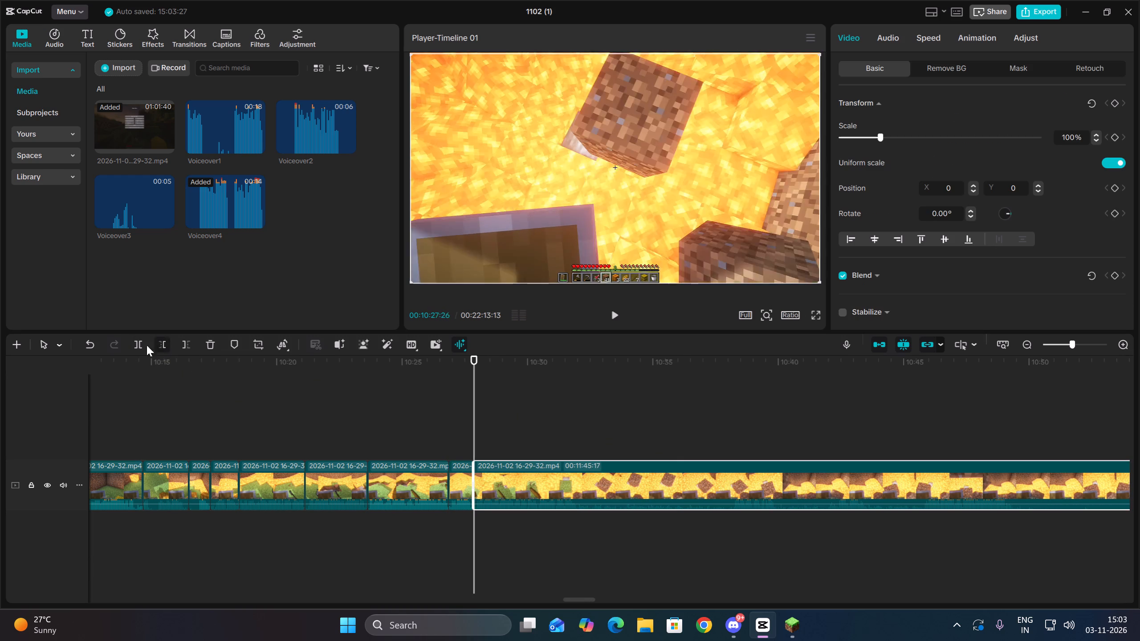
Split the gameplay clip at about 00:10:32 and delete about six seconds of footage after the split, up to 00:10:38:02.
{"action": "key", "text": "space"}
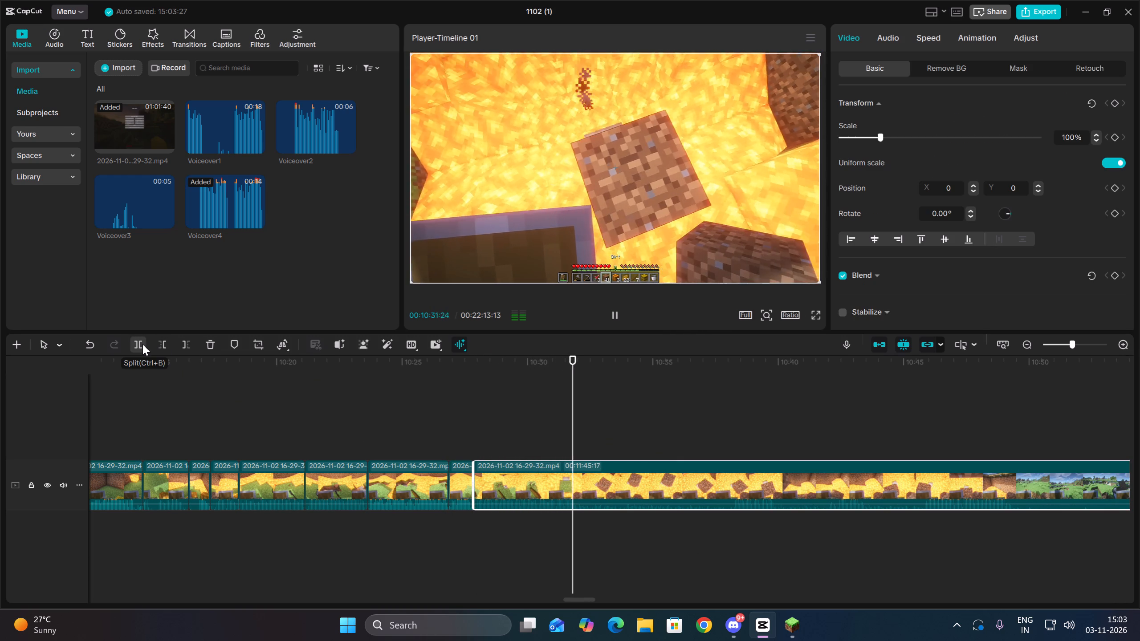
{"action": "left_click", "coordinate": [582, 518]}
{"action": "left_click", "coordinate": [579, 518]}
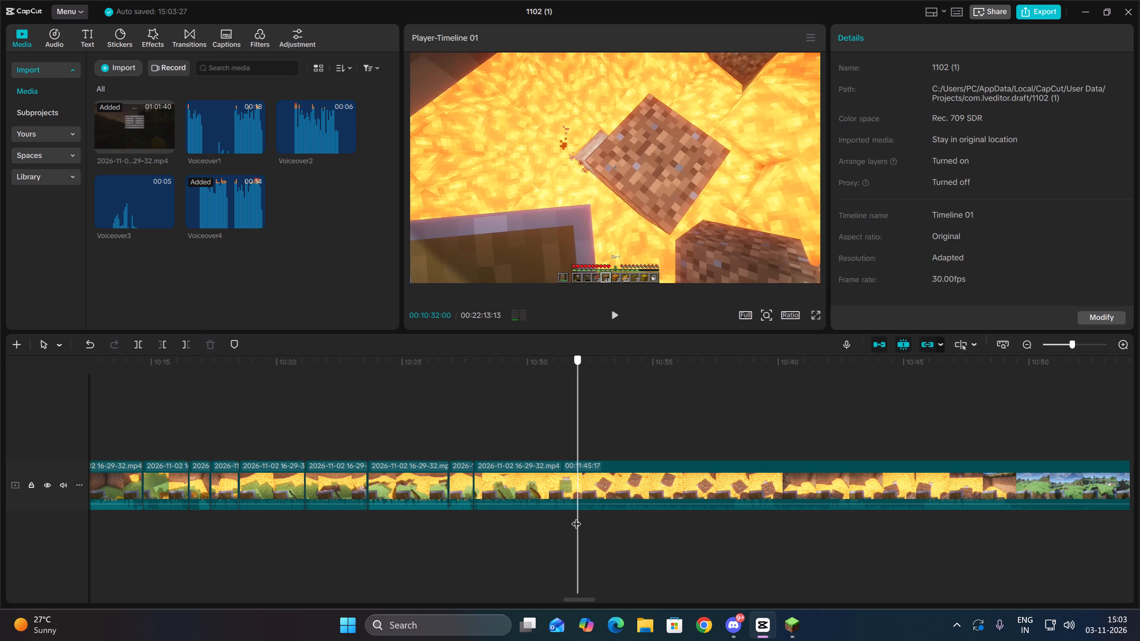
{"action": "left_click_drag", "start_coordinate": [601, 530], "coordinate": [602, 475]}
{"action": "left_click", "coordinate": [143, 344]}
{"action": "key", "text": "space"}
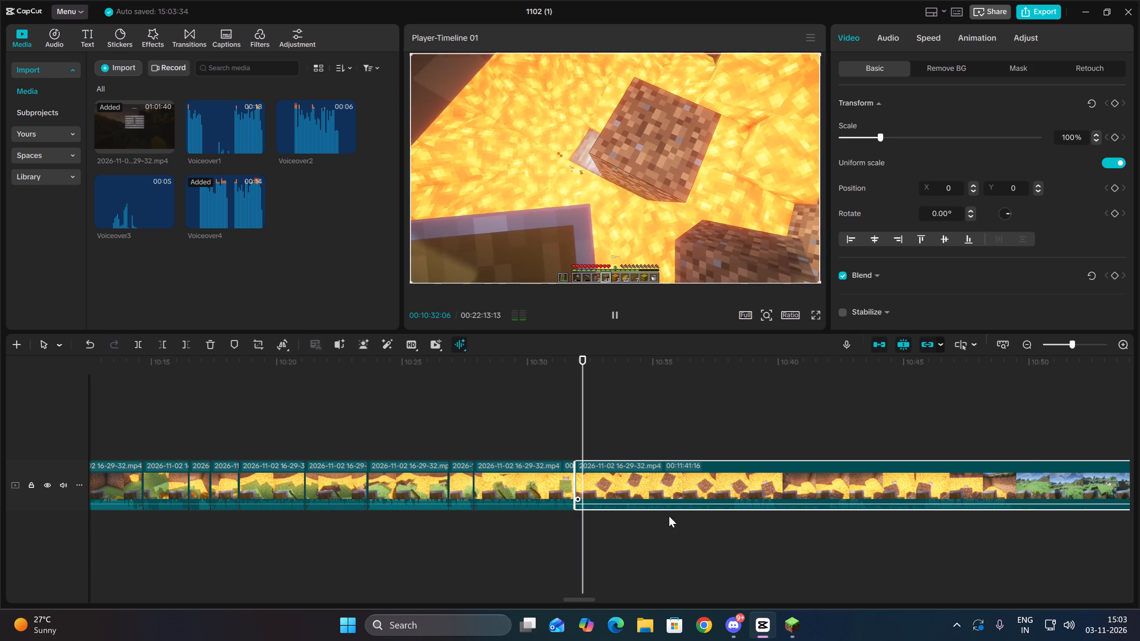
{"action": "left_click", "coordinate": [737, 516]}
{"action": "key", "text": "space"}
{"action": "left_click", "coordinate": [736, 516]}
{"action": "left_click_drag", "start_coordinate": [735, 516], "coordinate": [730, 515]}
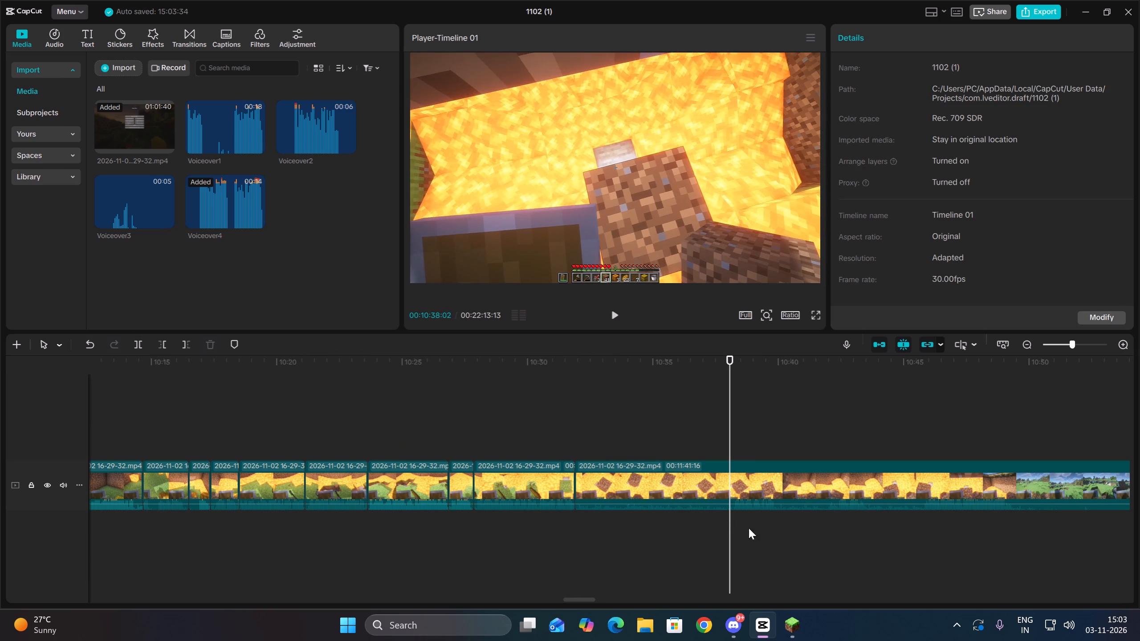
{"action": "left_click_drag", "start_coordinate": [759, 533], "coordinate": [760, 486]}
{"action": "left_click", "coordinate": [157, 344]}
Split the gameplay clip at 00:10:33:25 and delete about two seconds of lava-pit footage after the split.
{"action": "key", "text": "space"}
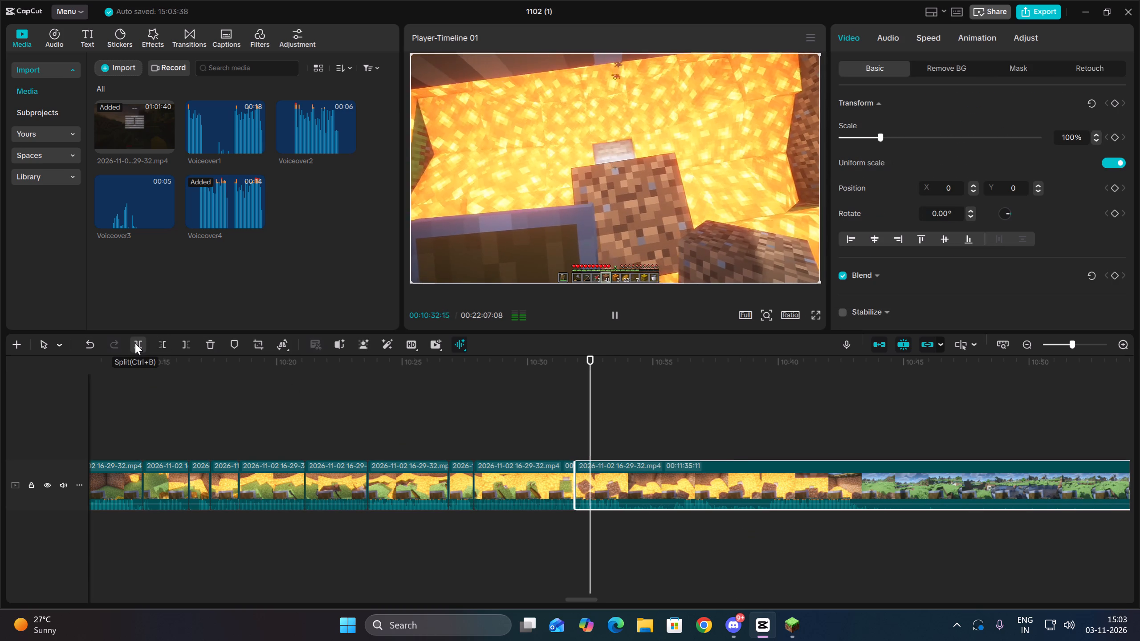
{"action": "key", "text": "space"}
{"action": "left_click", "coordinate": [135, 343]}
{"action": "key", "text": "space"}
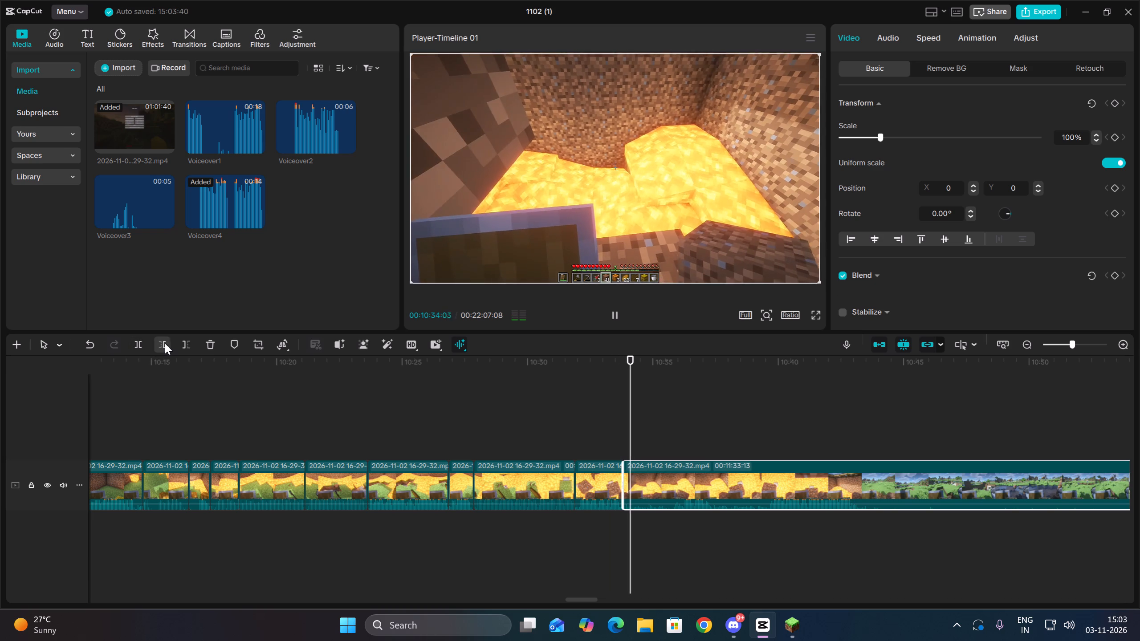
{"action": "left_click", "coordinate": [169, 342]}
Delete about half a second of lava-pit footage from the start of the clip following the cut at 00:10:33:25.
{"action": "key", "text": "space"}
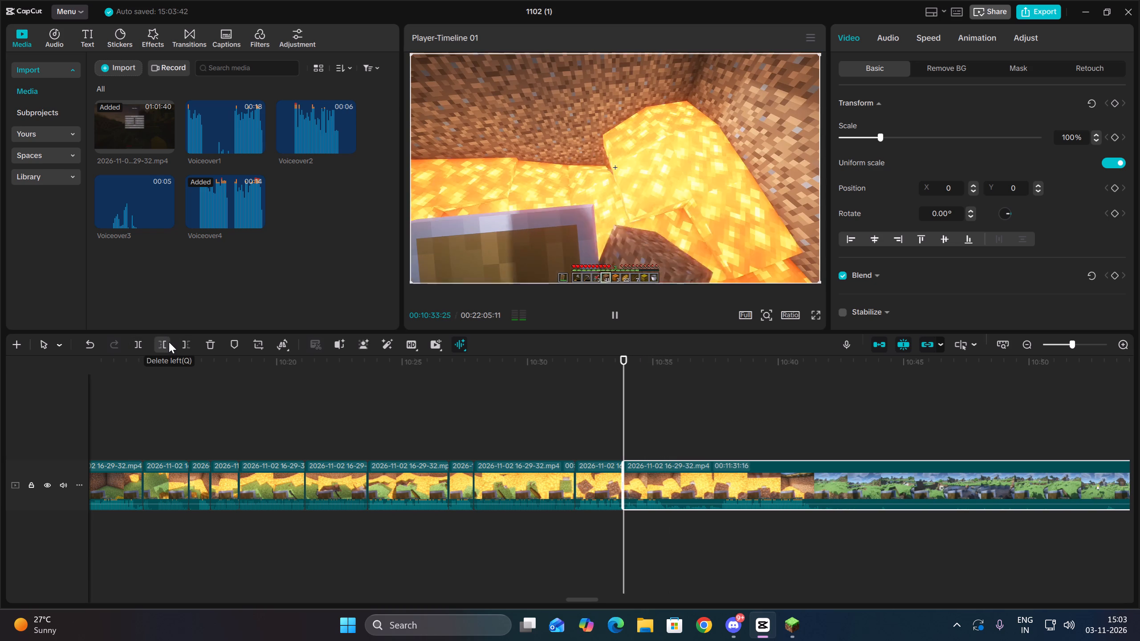
{"action": "key", "text": "space"}
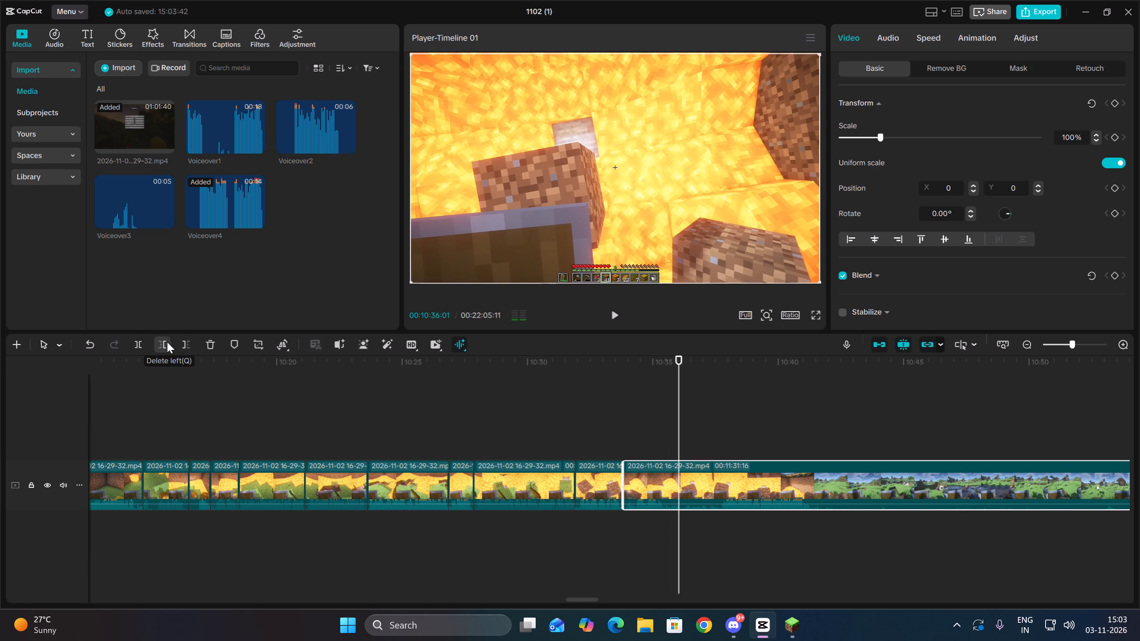
{"action": "key", "text": "Up"}
{"action": "key", "text": "space"}
{"action": "key", "text": "space"}
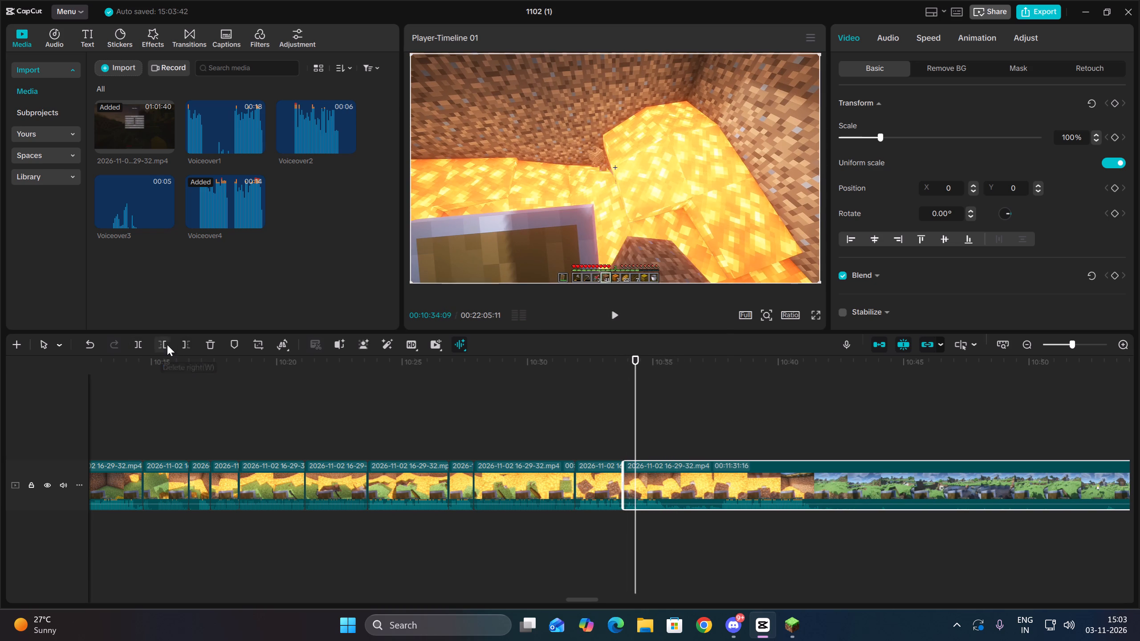
{"action": "left_click", "coordinate": [167, 345]}
Split the gameplay clip at 00:10:35:07 and delete about two seconds of lava-pit footage after the split.
{"action": "key", "text": "space"}
{"action": "key", "text": "space"}
{"action": "left_click", "coordinate": [134, 343]}
{"action": "key", "text": "space"}
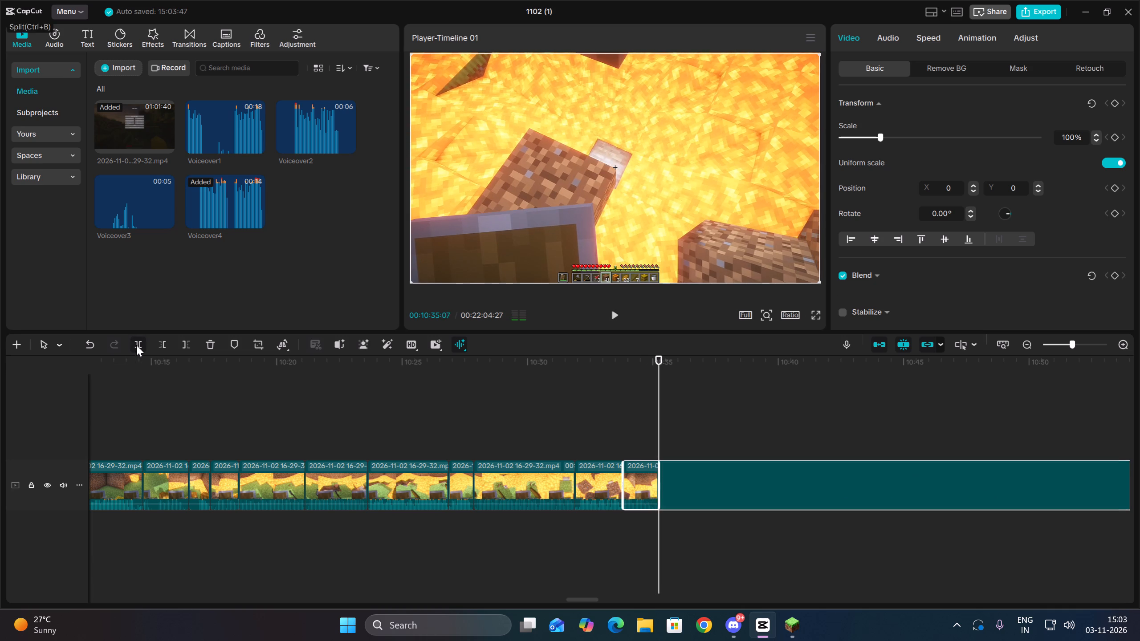
{"action": "left_click", "coordinate": [165, 349]}
Split the gameplay clip at 00:10:38:21, just before the grassland footage, and review what follows the split.
{"action": "key", "text": "space"}
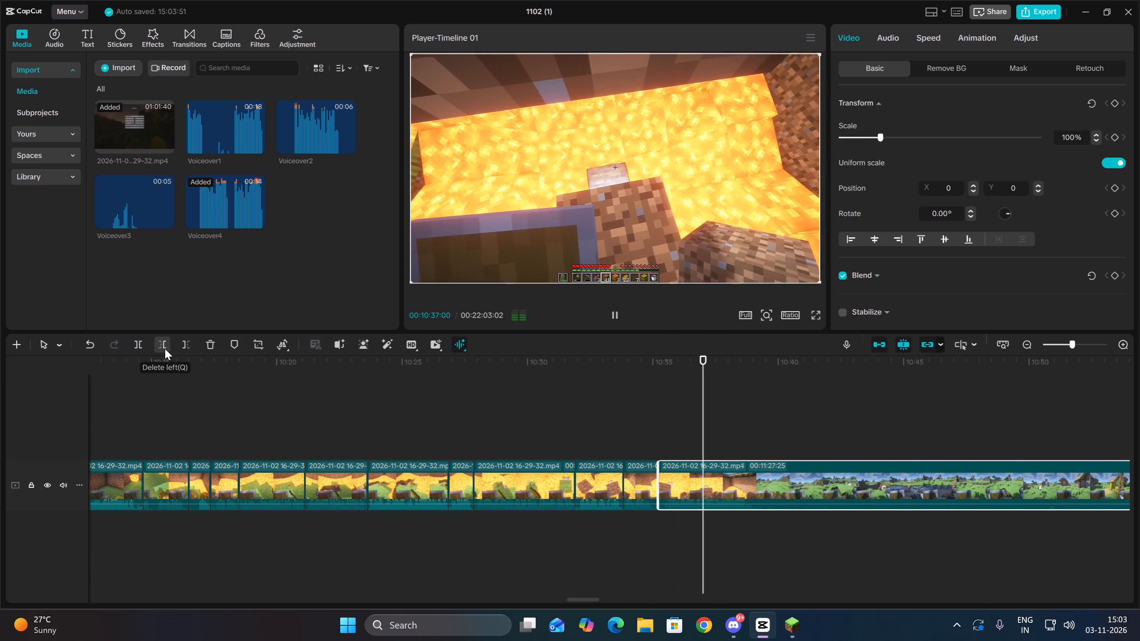
{"action": "key", "text": "space"}
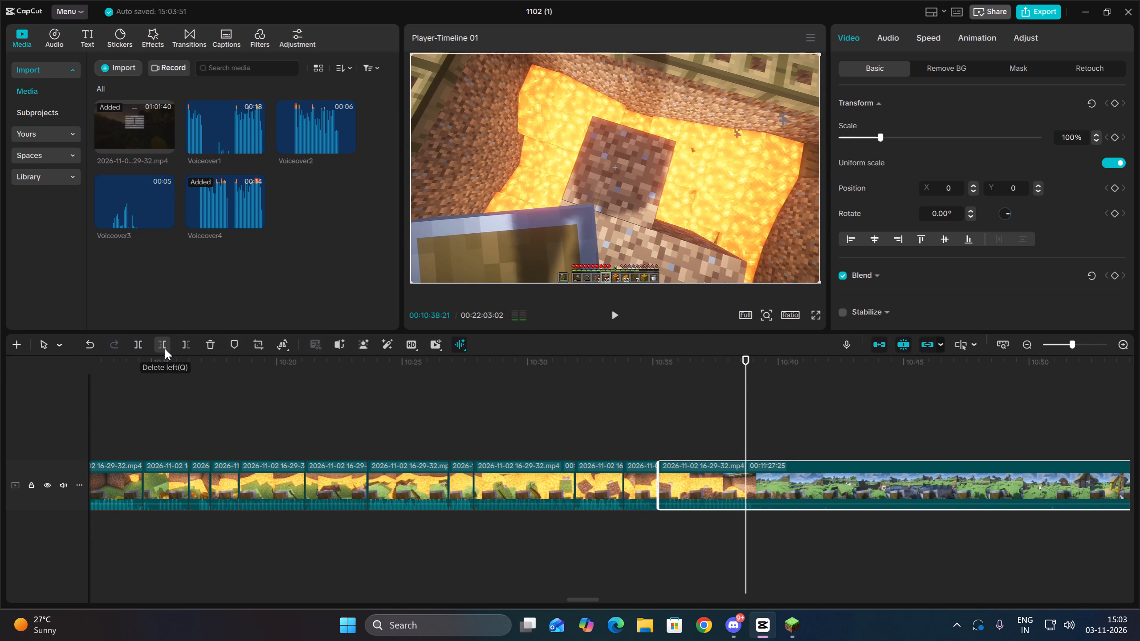
{"action": "left_click", "coordinate": [141, 348]}
{"action": "key", "text": "space"}
{"action": "scroll", "coordinate": [957, 531], "scroll_direction": "down", "scroll_amount": 2, "text": "ctrl"}
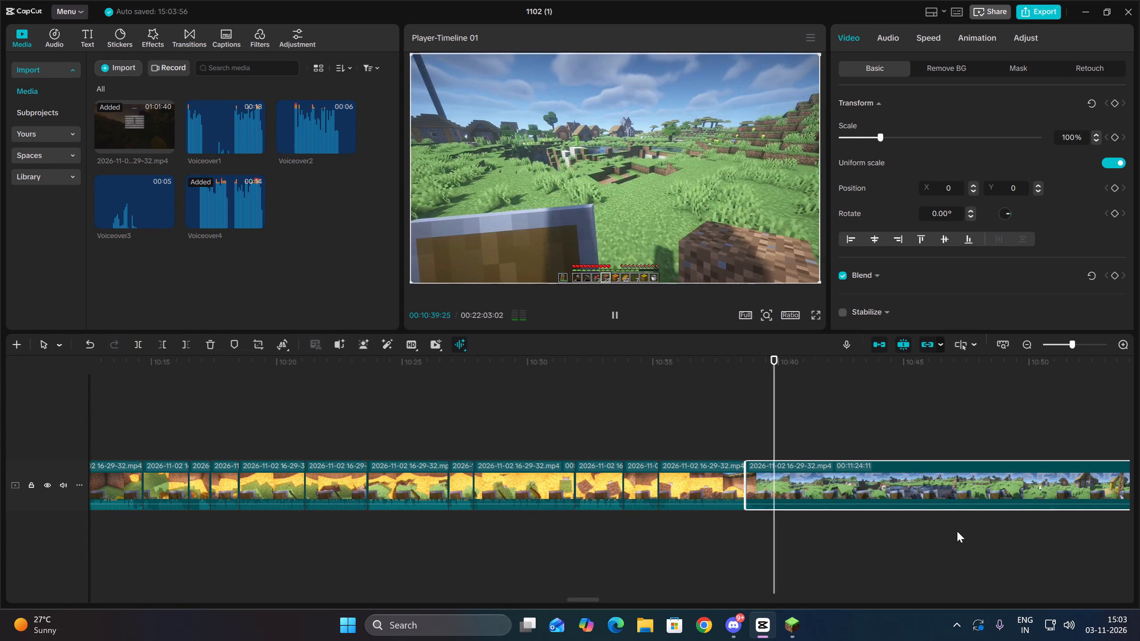
{"action": "scroll", "coordinate": [957, 531], "scroll_direction": "down", "scroll_amount": 3, "text": "ctrl"}
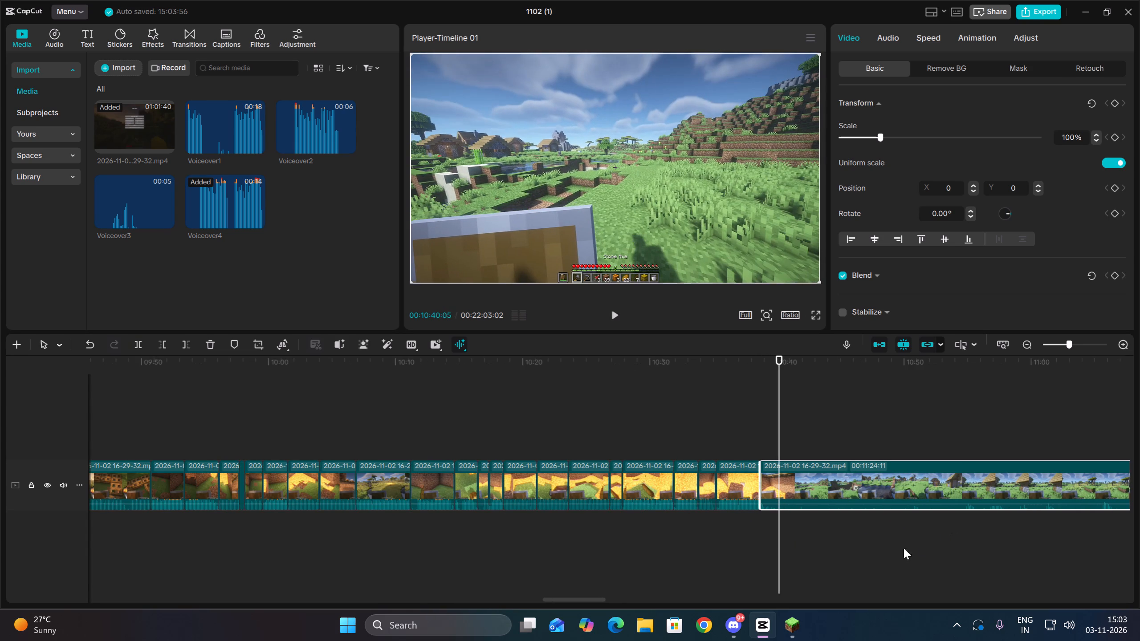
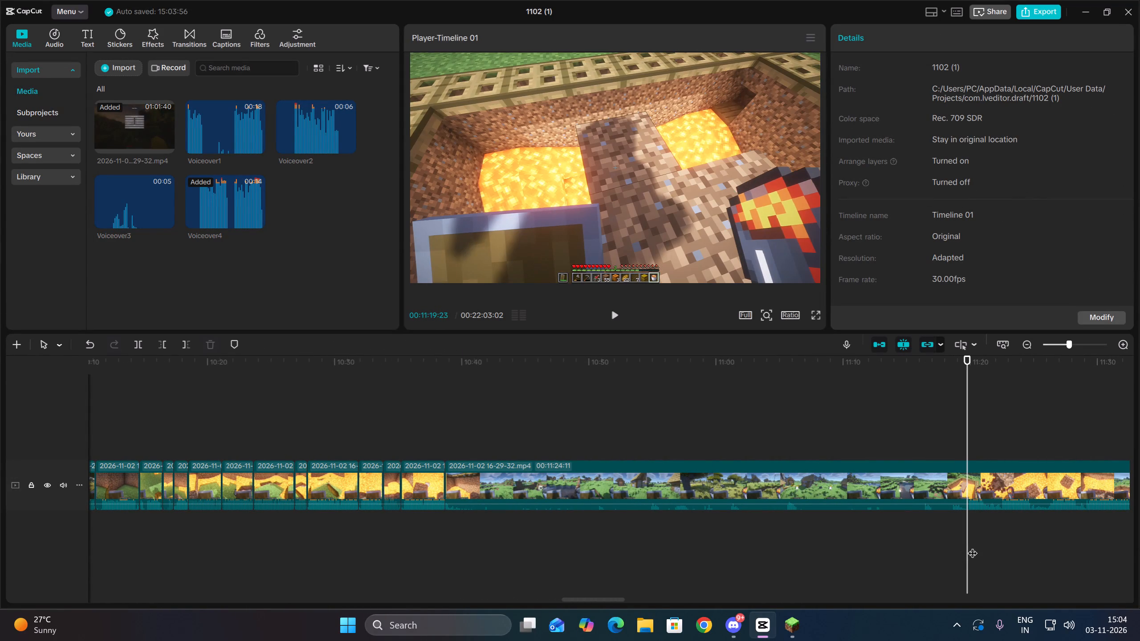
Delete the grassland footage from the start of the clip at 00:10:38:21 up to 00:11:19:23, where the lava-pit footage resumes.
{"action": "left_click_drag", "start_coordinate": [990, 550], "coordinate": [1001, 433]}
{"action": "left_click", "coordinate": [155, 340]}
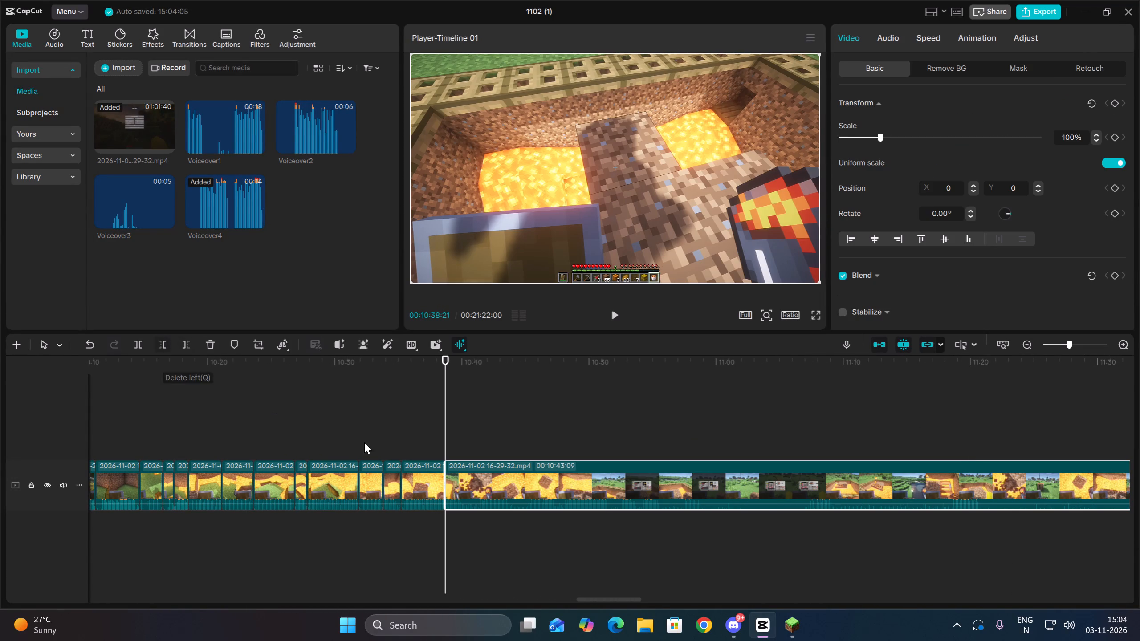
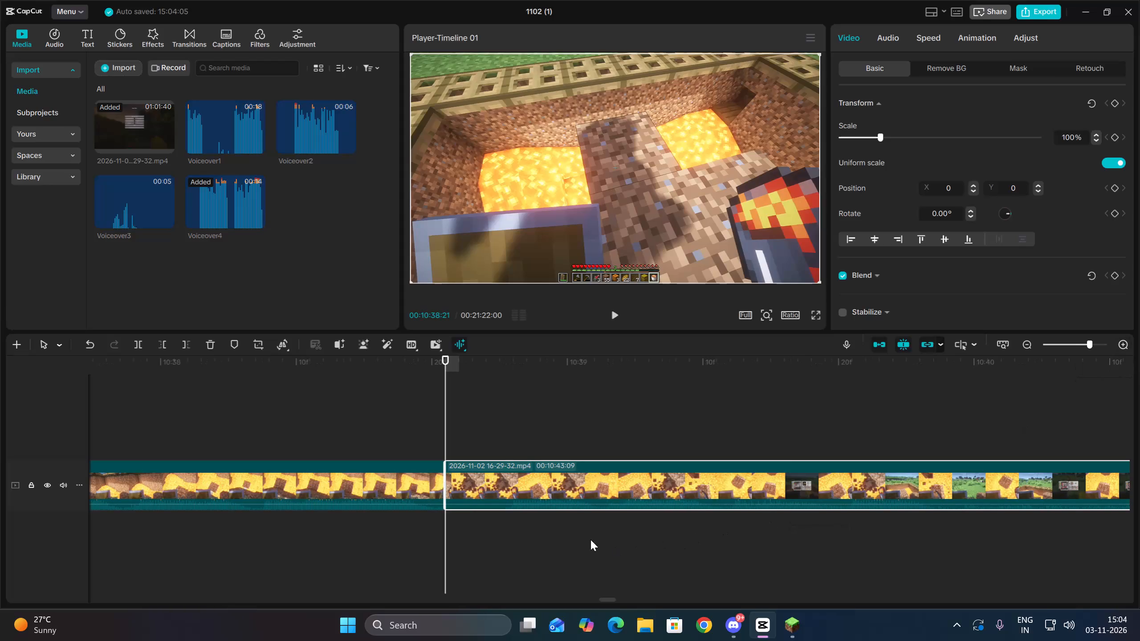
Trim five frames of lava-pit footage off the start of the clip that begins at 00:10:38:21.
{"action": "left_click", "coordinate": [506, 512]}
{"action": "left_click_drag", "start_coordinate": [536, 518], "coordinate": [560, 430]}
{"action": "left_click", "coordinate": [158, 347]}
Split the lava-pit clip at 00:10:39:24 and delete the footage from that cut up to 00:10:41:09.
{"action": "key", "text": "space"}
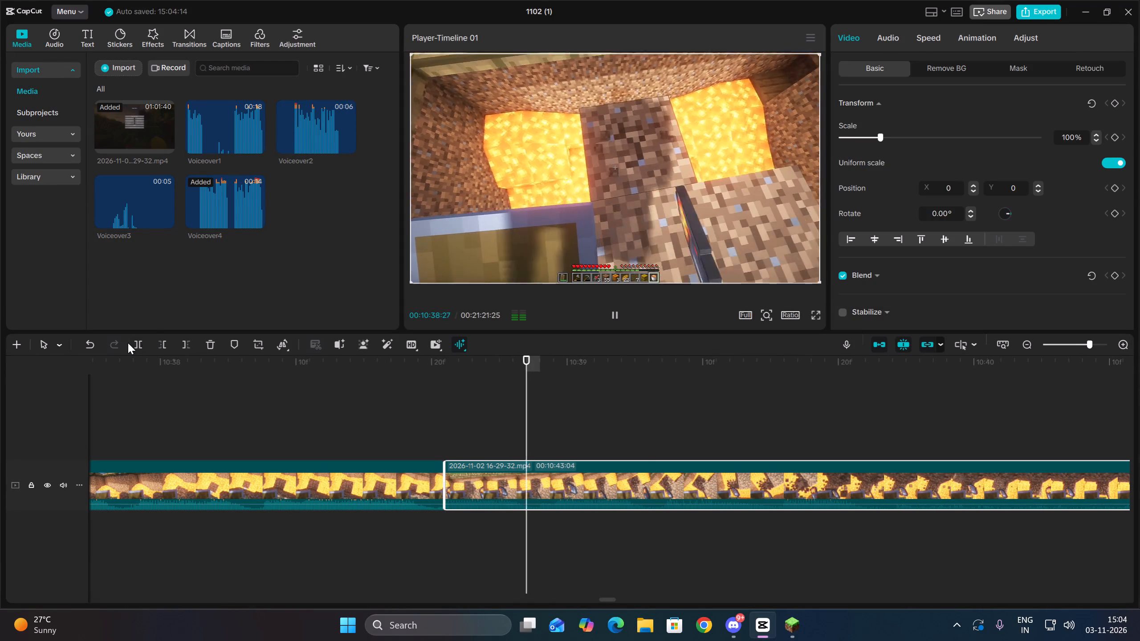
{"action": "key", "text": "space"}
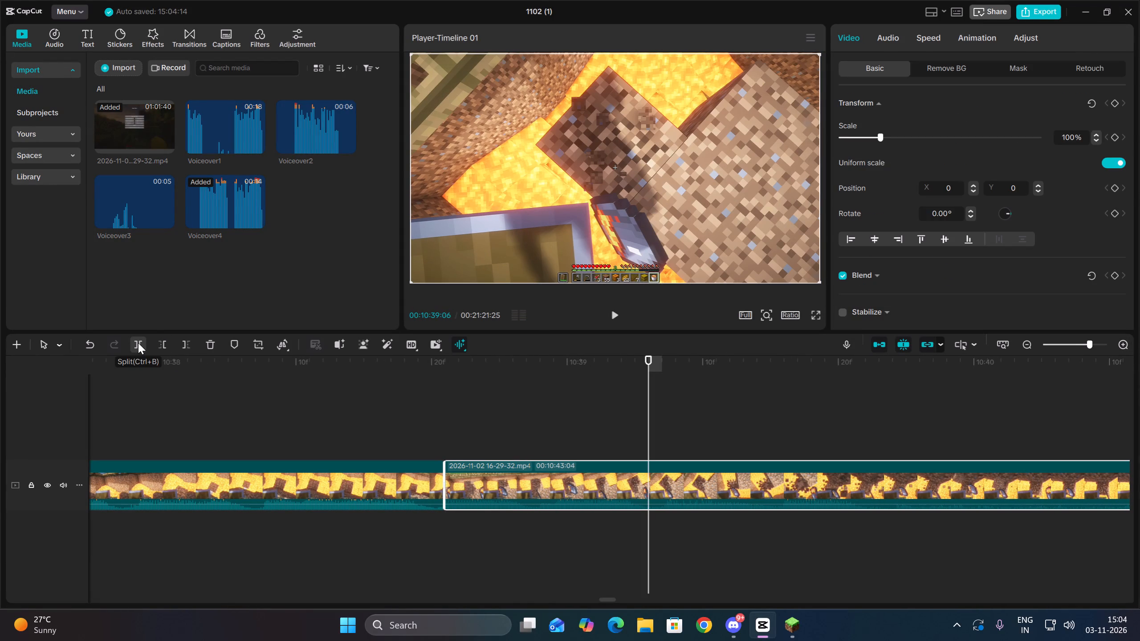
{"action": "key", "text": "space"}
{"action": "key", "text": "space"}
{"action": "left_click", "coordinate": [886, 520]}
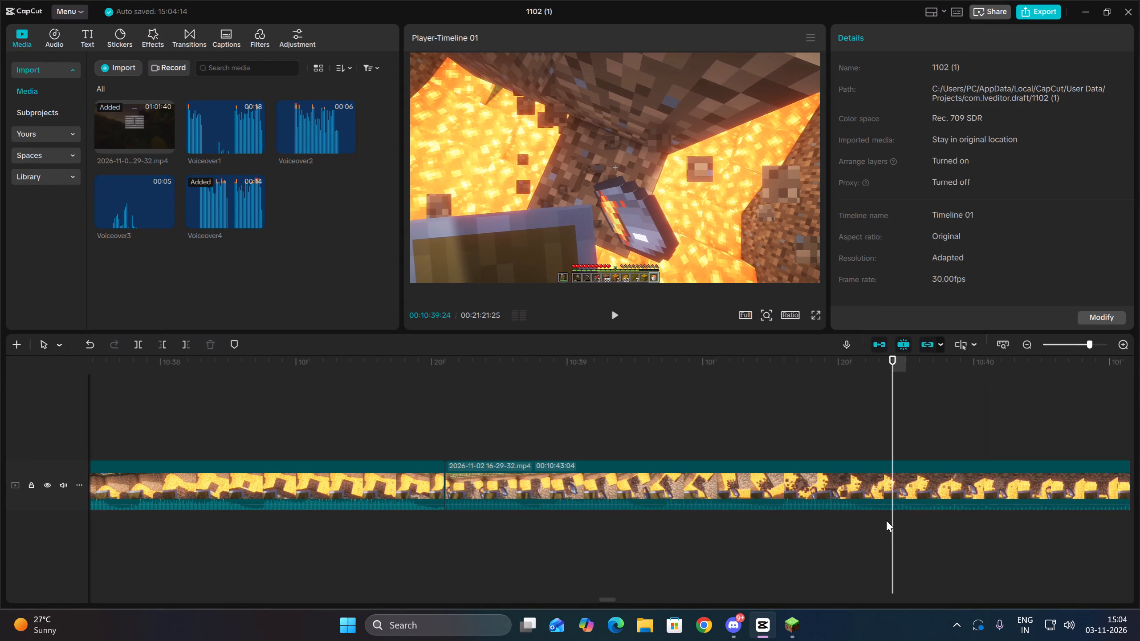
{"action": "left_click_drag", "start_coordinate": [940, 557], "coordinate": [961, 477]}
{"action": "left_click", "coordinate": [134, 346]}
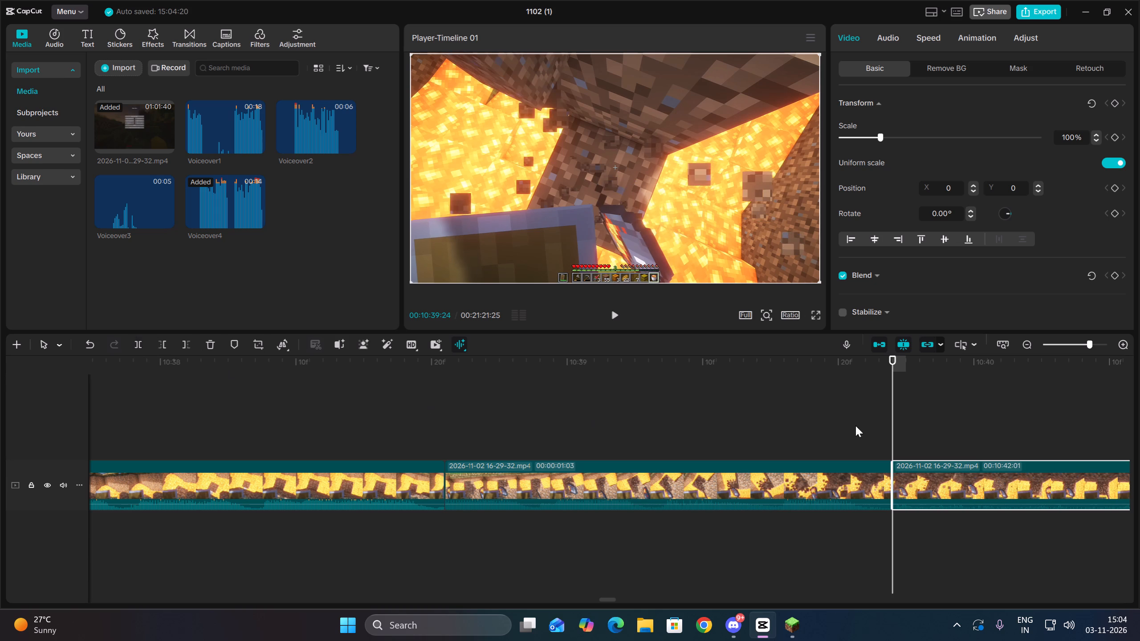
{"action": "key", "text": "space"}
{"action": "double_click", "coordinate": [1027, 340]}
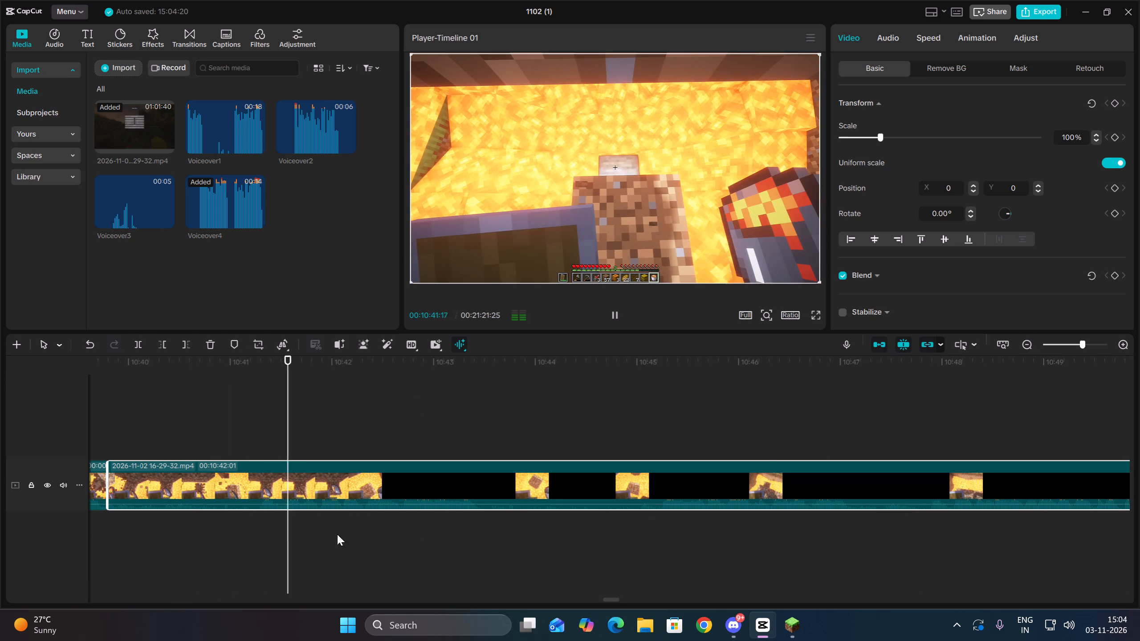
{"action": "double_click", "coordinate": [260, 517]}
{"action": "left_click_drag", "start_coordinate": [291, 536], "coordinate": [300, 484]}
{"action": "left_click", "coordinate": [159, 346]}
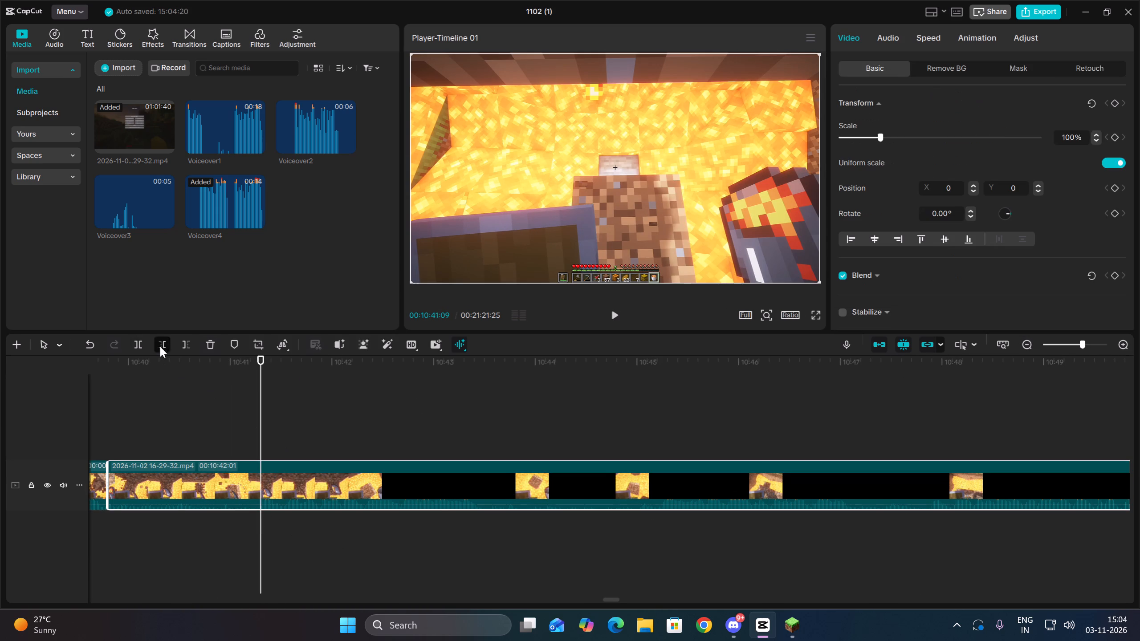
Split the lava-pit clip at 00:10:41:29 and delete the footage from that cut up to about 00:10:43:20.
{"action": "key", "text": "space"}
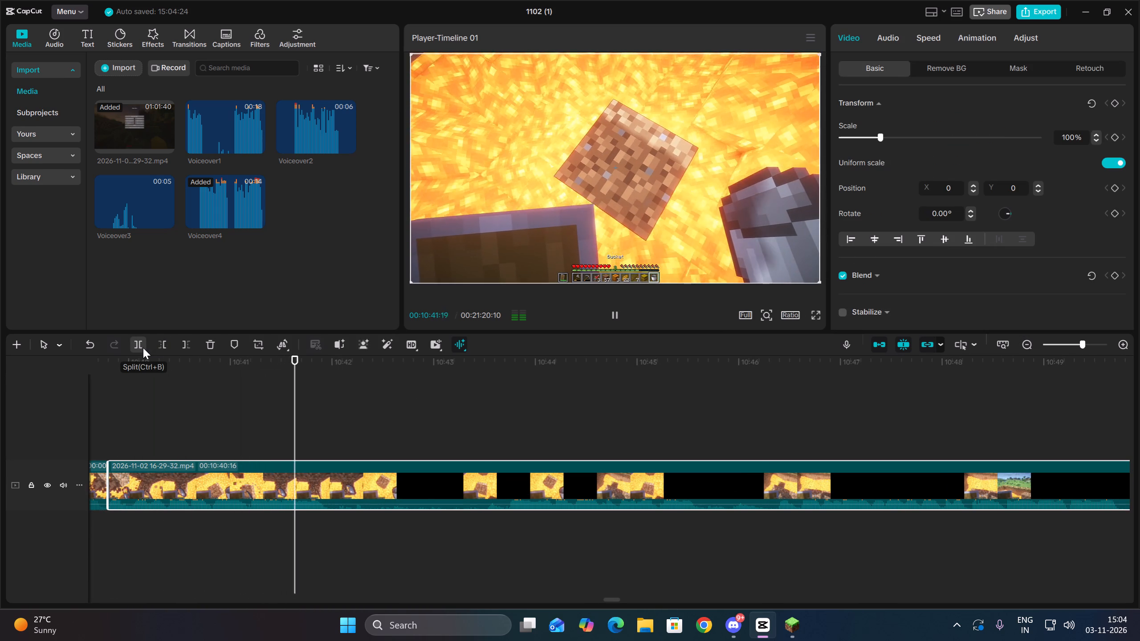
{"action": "key", "text": "space"}
{"action": "left_click", "coordinate": [143, 348]}
{"action": "key", "text": "space"}
{"action": "double_click", "coordinate": [500, 521]}
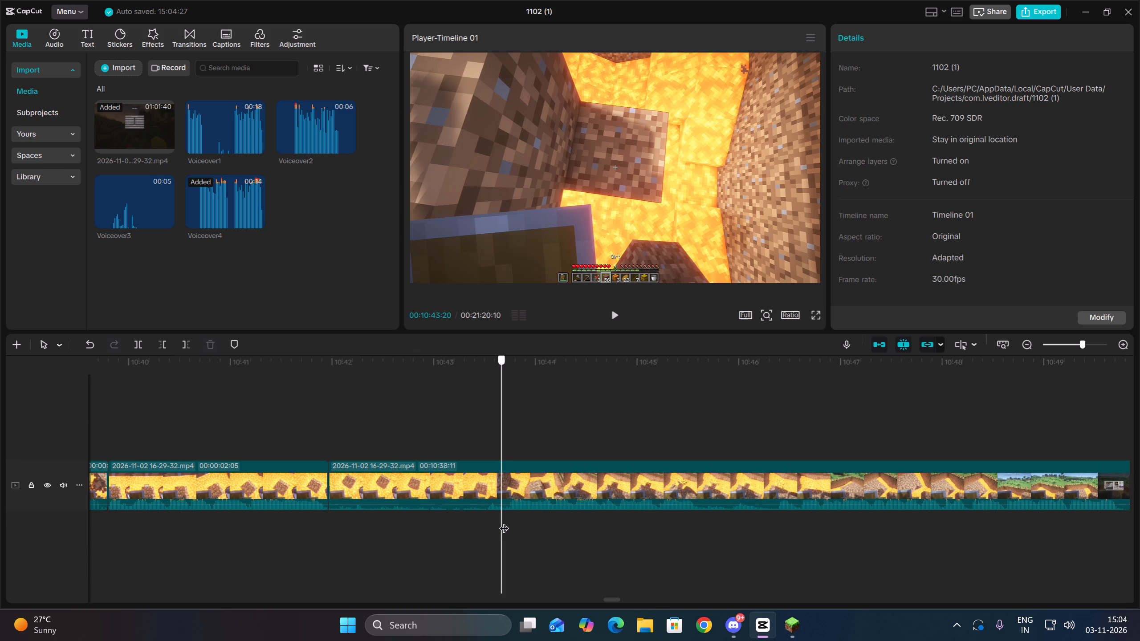
{"action": "left_click_drag", "start_coordinate": [539, 543], "coordinate": [540, 519]}
{"action": "left_click", "coordinate": [160, 346]}
Play the lava-pit clip from its start at 00:10:41:29 to find the next cut point.
{"action": "key", "text": "space"}
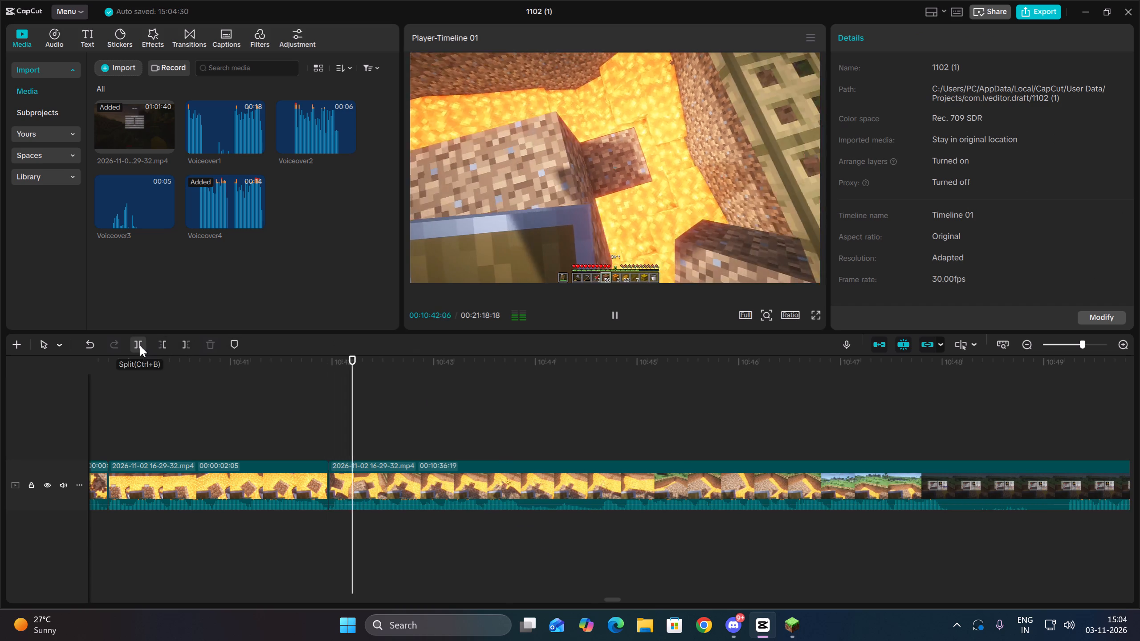
{"action": "key", "text": "space"}
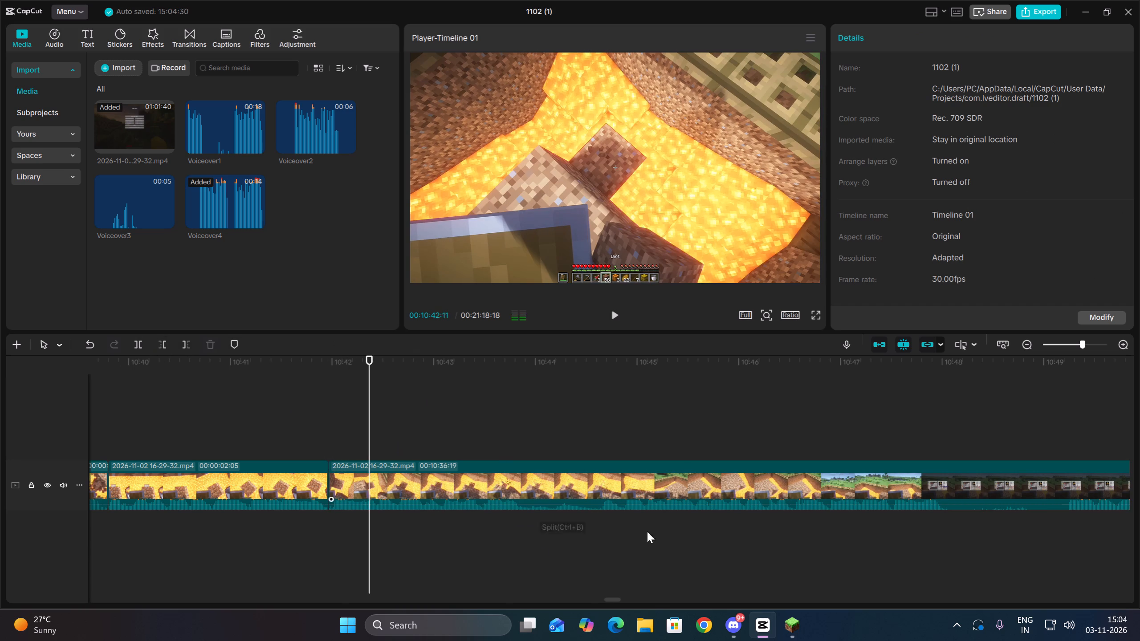
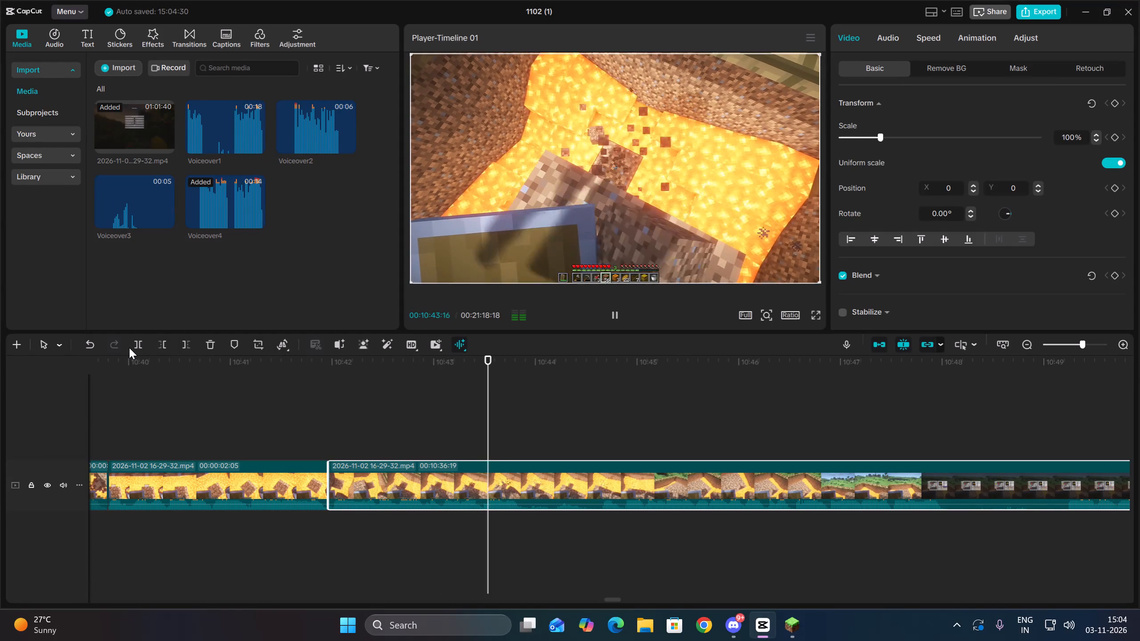
Split the lava-pit clip at 00:10:43:26 and delete the footage from that cut up to about 00:10:44:17.
{"action": "key", "text": "space"}
{"action": "left_click", "coordinate": [531, 519]}
{"action": "left_click_drag", "start_coordinate": [531, 519], "coordinate": [523, 517]}
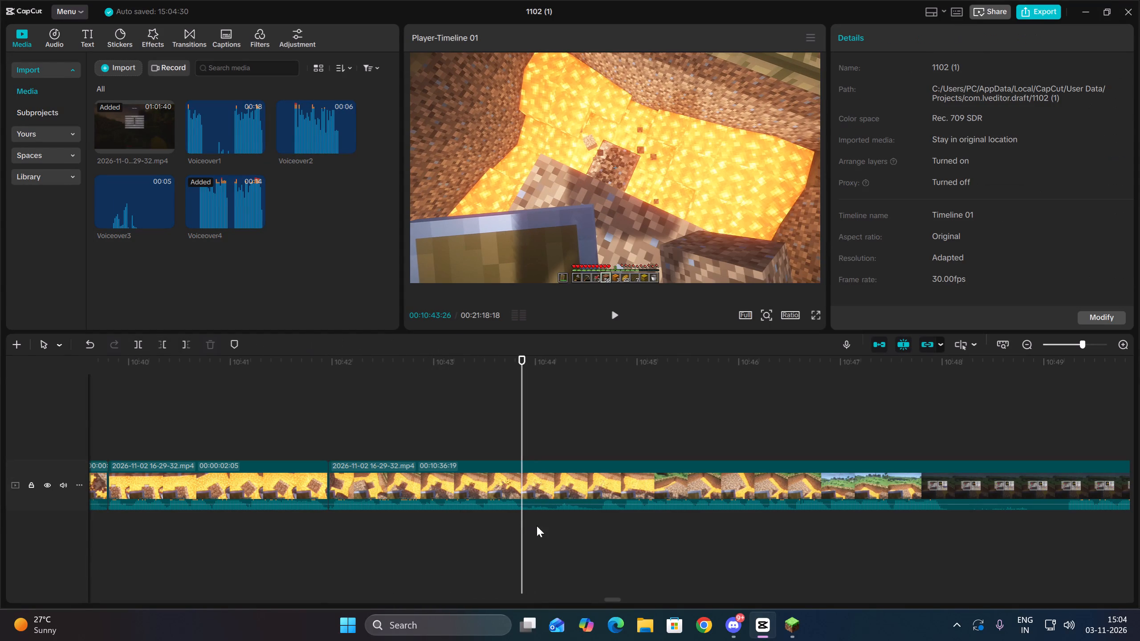
{"action": "left_click_drag", "start_coordinate": [549, 532], "coordinate": [543, 479]}
{"action": "left_click", "coordinate": [133, 339]}
{"action": "key", "text": "space"}
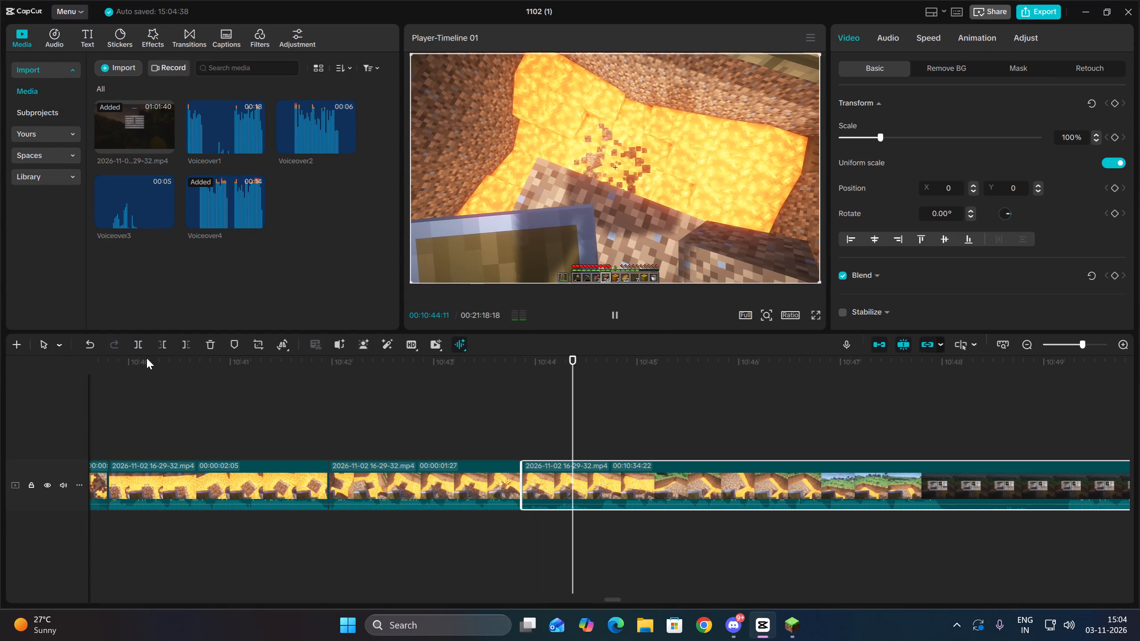
{"action": "key", "text": "space"}
{"action": "left_click", "coordinate": [159, 344]}
Split the clip at 00:10:47:08, in the crafting inventory footage, and delete from that cut up to about 00:10:48:16.
{"action": "key", "text": "space"}
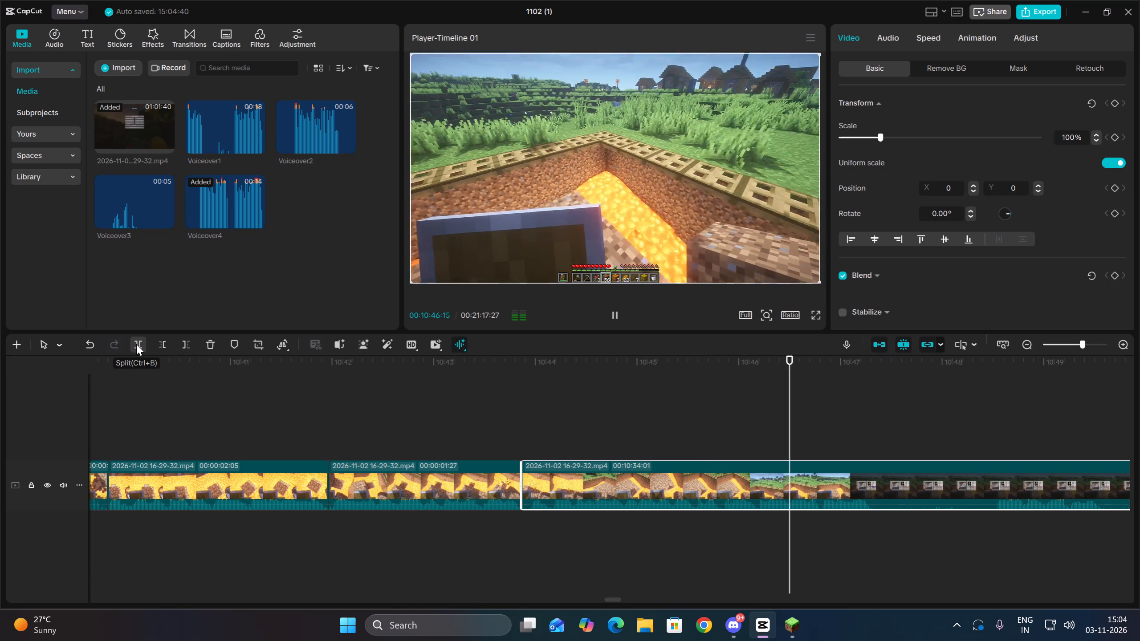
{"action": "key", "text": "space"}
{"action": "left_click", "coordinate": [136, 344]}
{"action": "key", "text": "space"}
{"action": "key", "text": "space"}
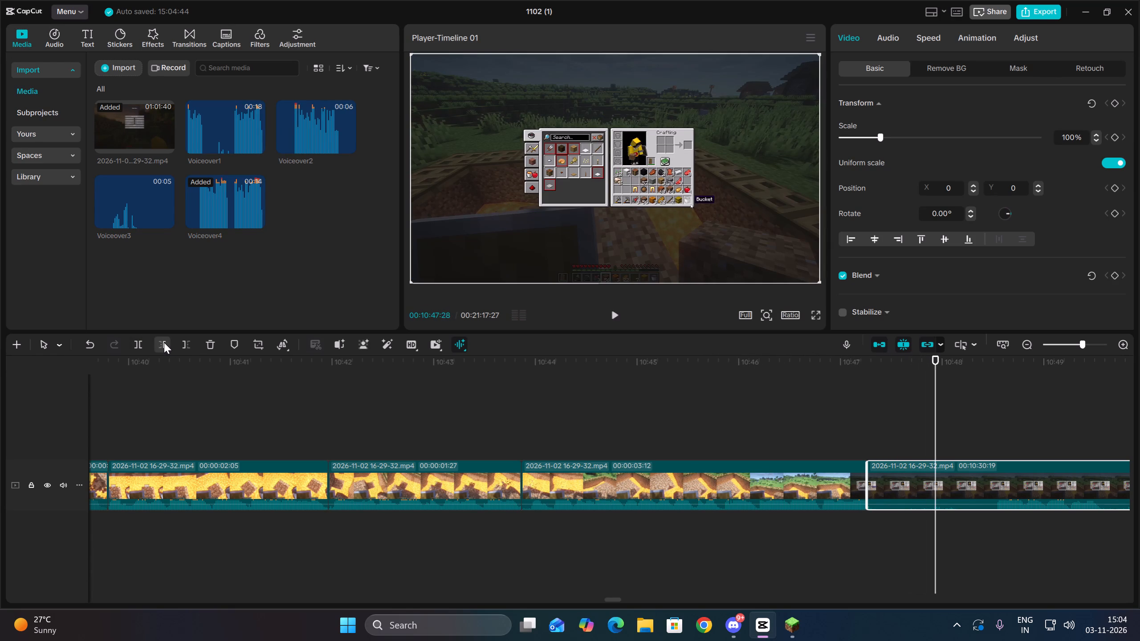
{"action": "key", "text": "space"}
{"action": "left_click", "coordinate": [164, 342]}
Split the inventory footage at 00:10:48:08 and delete from that cut up to about 00:10:48:28.
{"action": "key", "text": "space"}
{"action": "key", "text": "space"}
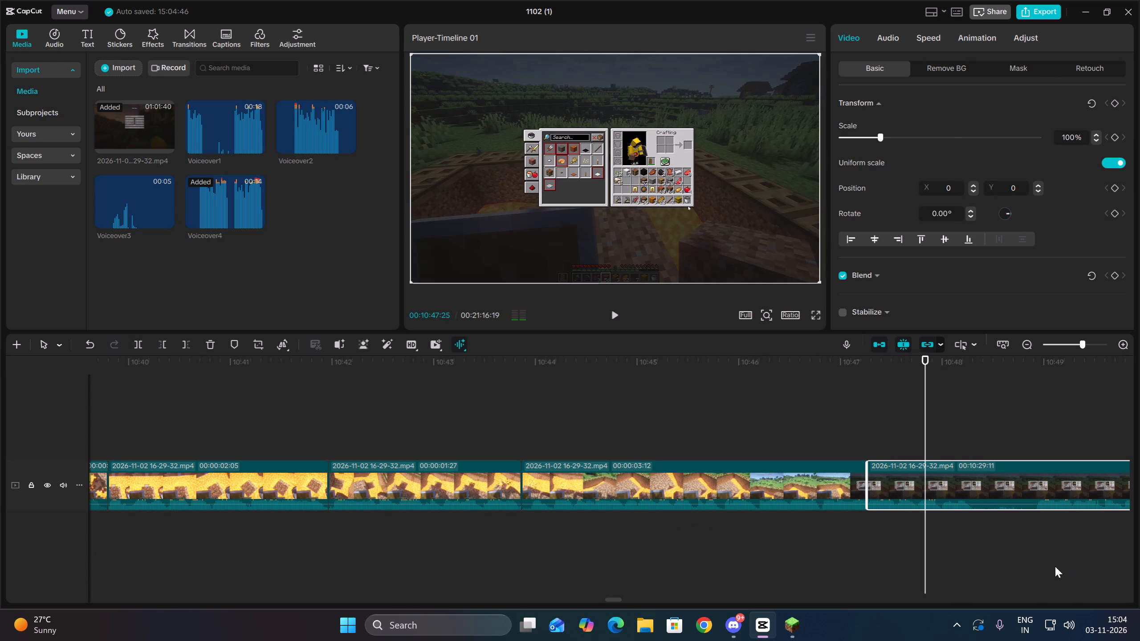
{"action": "double_click", "coordinate": [968, 521]}
{"action": "left_click_drag", "start_coordinate": [914, 536], "coordinate": [906, 486]}
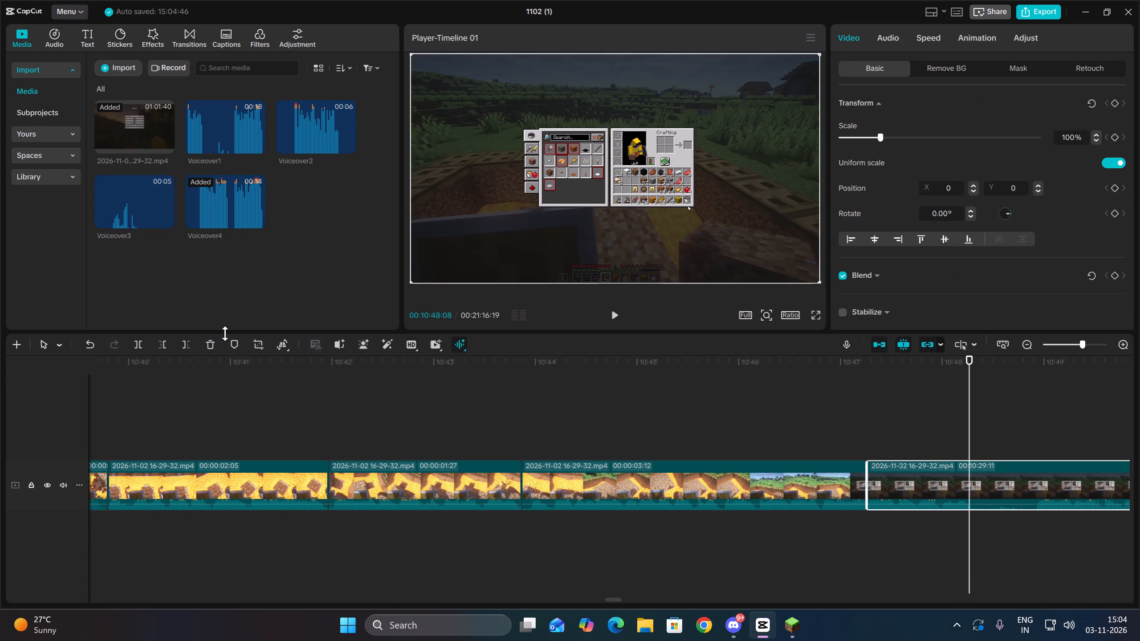
{"action": "left_click", "coordinate": [142, 344]}
{"action": "key", "text": "space"}
{"action": "left_click", "coordinate": [166, 345]}
Split the inventory footage at 00:10:49:13 and delete from that cut up to about 00:10:51:14.
{"action": "key", "text": "space"}
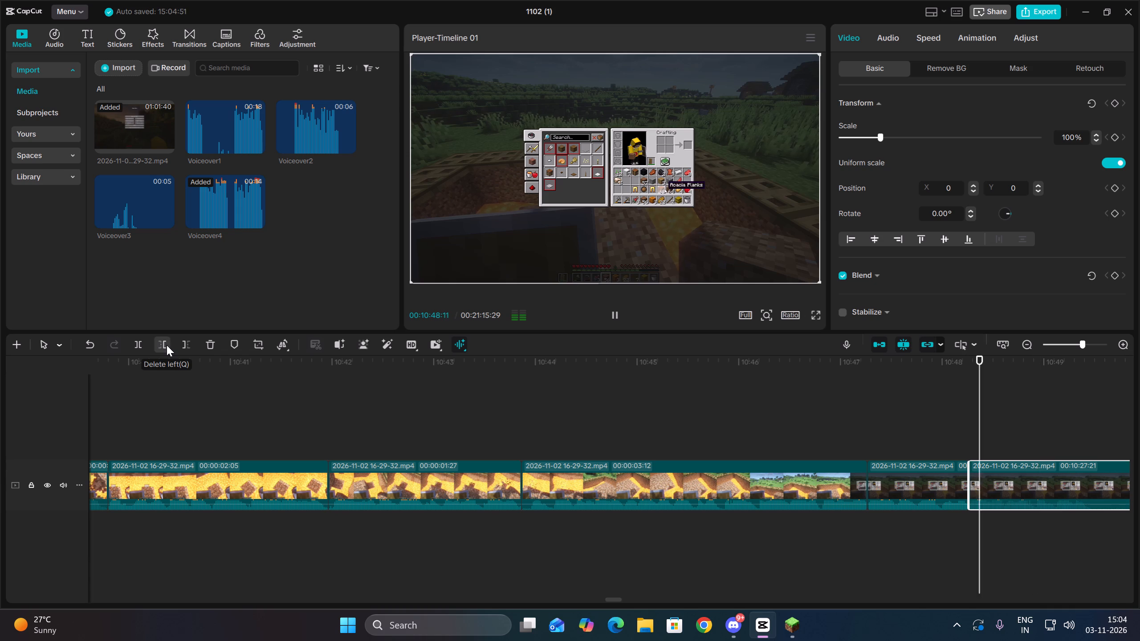
{"action": "key", "text": "space"}
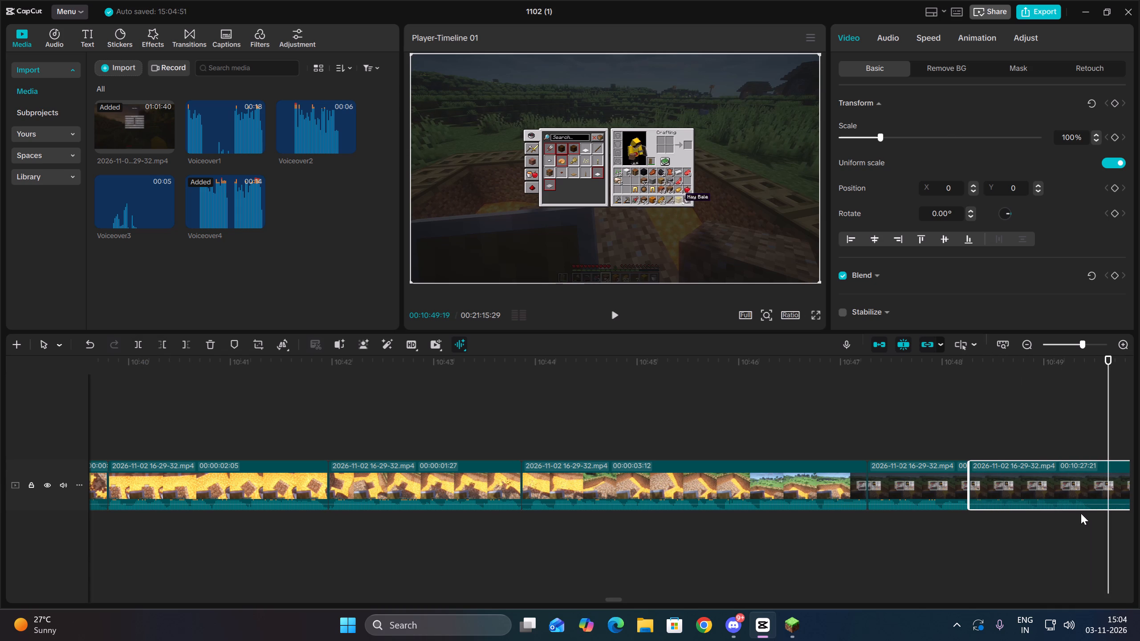
{"action": "double_click", "coordinate": [1087, 516]}
{"action": "left_click_drag", "start_coordinate": [1043, 538], "coordinate": [1051, 475]}
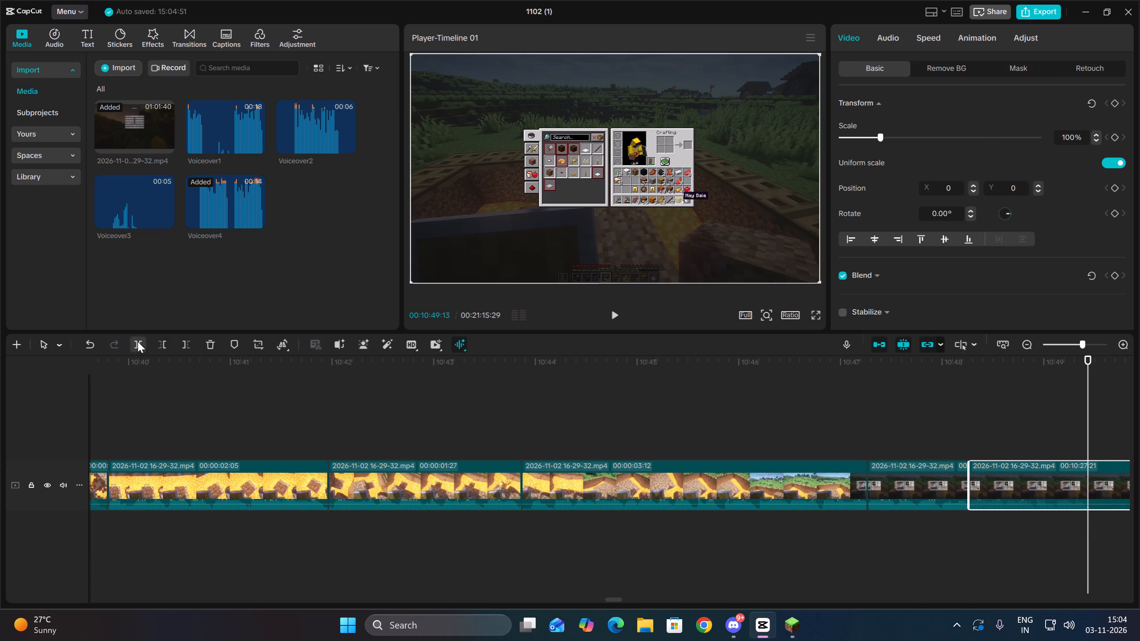
{"action": "left_click", "coordinate": [138, 341]}
{"action": "key", "text": "space"}
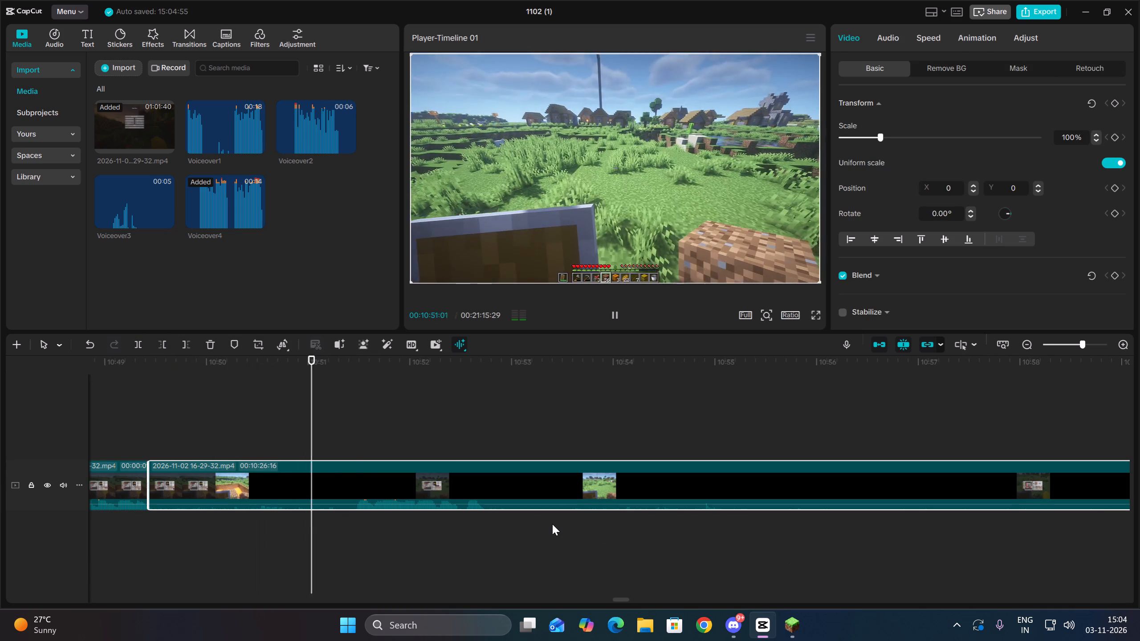
{"action": "key", "text": "space"}
{"action": "left_click", "coordinate": [163, 346]}
Split the inventory footage at 00:10:50:20 and delete everything from that cut up to the lava-pit footage at 00:11:10:16.
{"action": "key", "text": "space"}
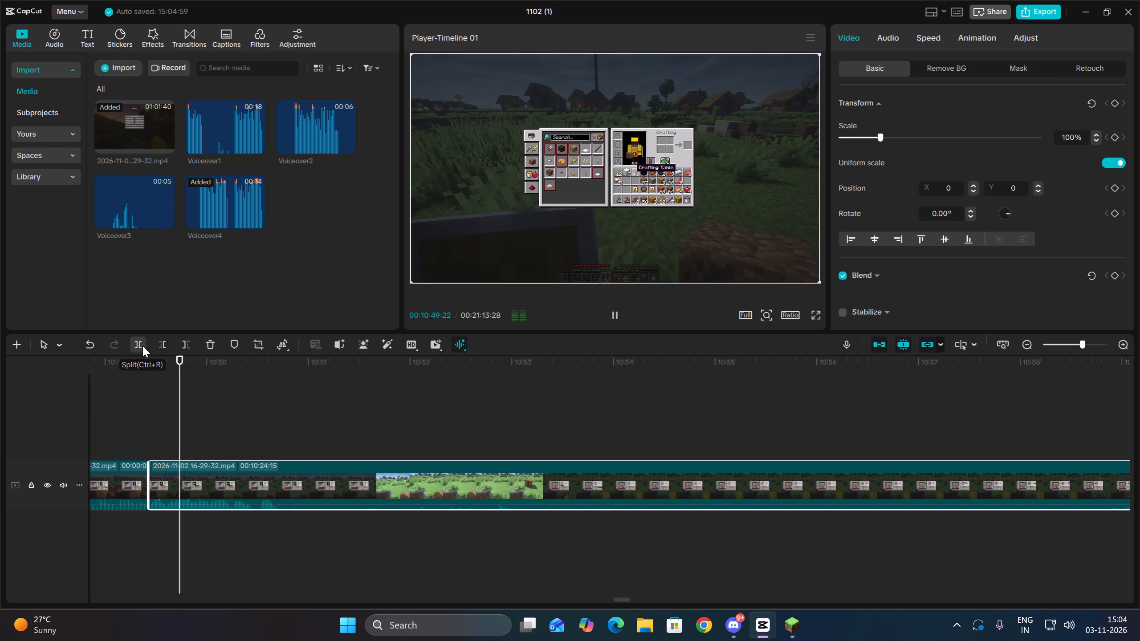
{"action": "key", "text": "space"}
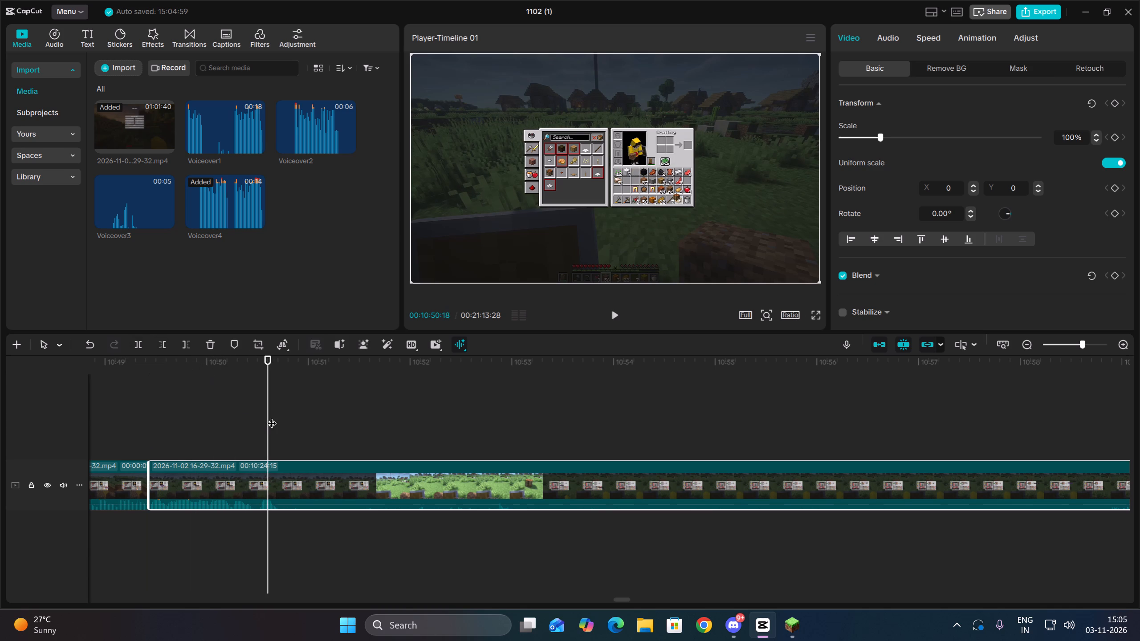
{"action": "left_click", "coordinate": [271, 416]}
{"action": "left_click_drag", "start_coordinate": [319, 404], "coordinate": [373, 528]}
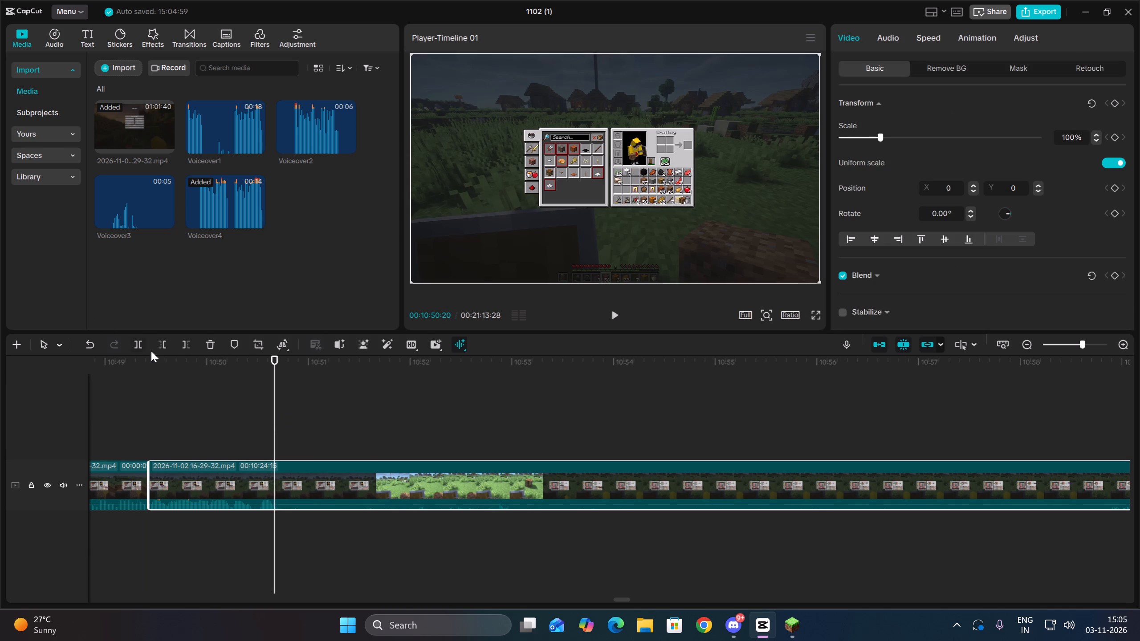
{"action": "left_click", "coordinate": [144, 341]}
{"action": "key", "text": "space"}
{"action": "scroll", "coordinate": [735, 584], "scroll_direction": "down", "scroll_amount": 7, "text": "ctrl"}
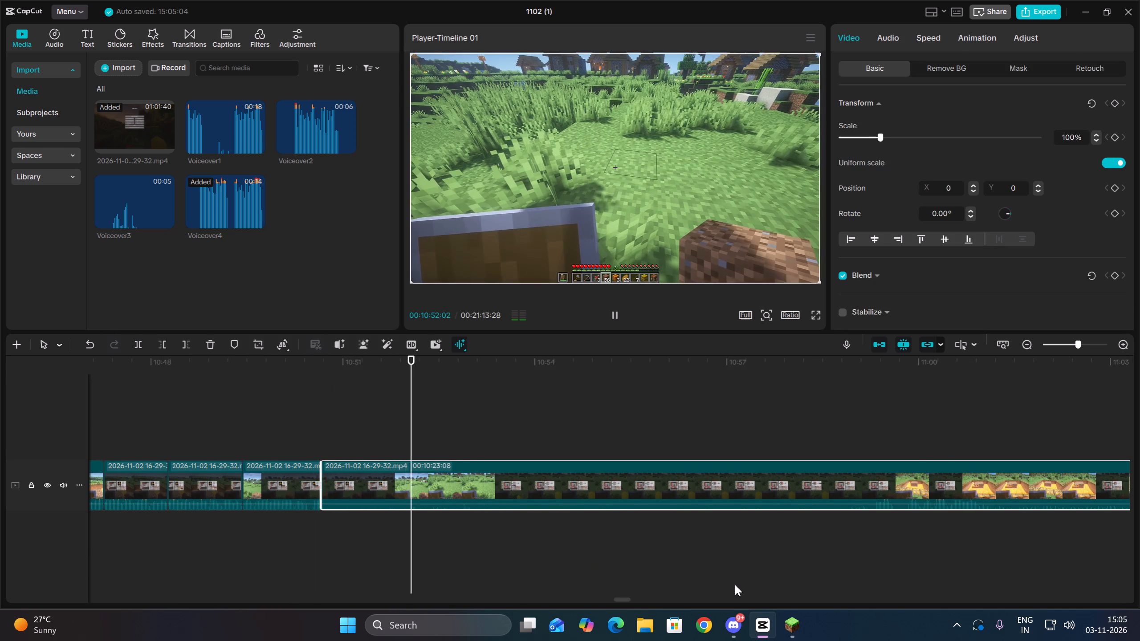
{"action": "scroll", "coordinate": [823, 579], "scroll_direction": "down", "scroll_amount": 3, "text": "ctrl"}
{"action": "left_click", "coordinate": [789, 516]}
{"action": "key", "text": "space"}
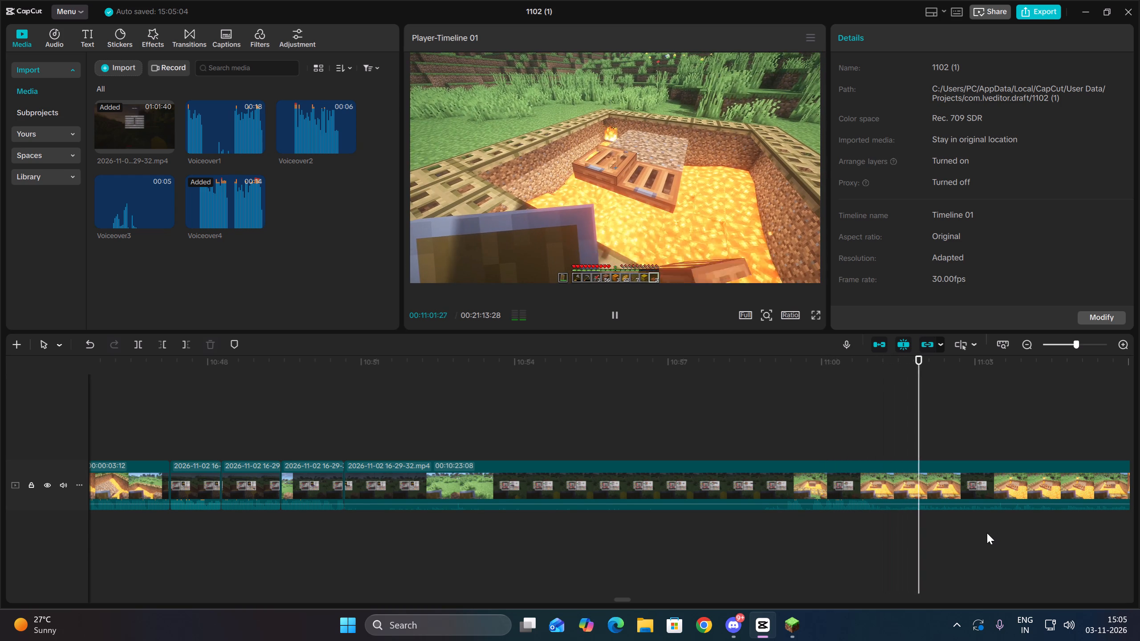
{"action": "scroll", "coordinate": [1021, 532], "scroll_direction": "down", "scroll_amount": 4, "text": "ctrl"}
{"action": "left_click_drag", "start_coordinate": [1021, 532], "coordinate": [1139, 548]}
{"action": "double_click", "coordinate": [878, 515]}
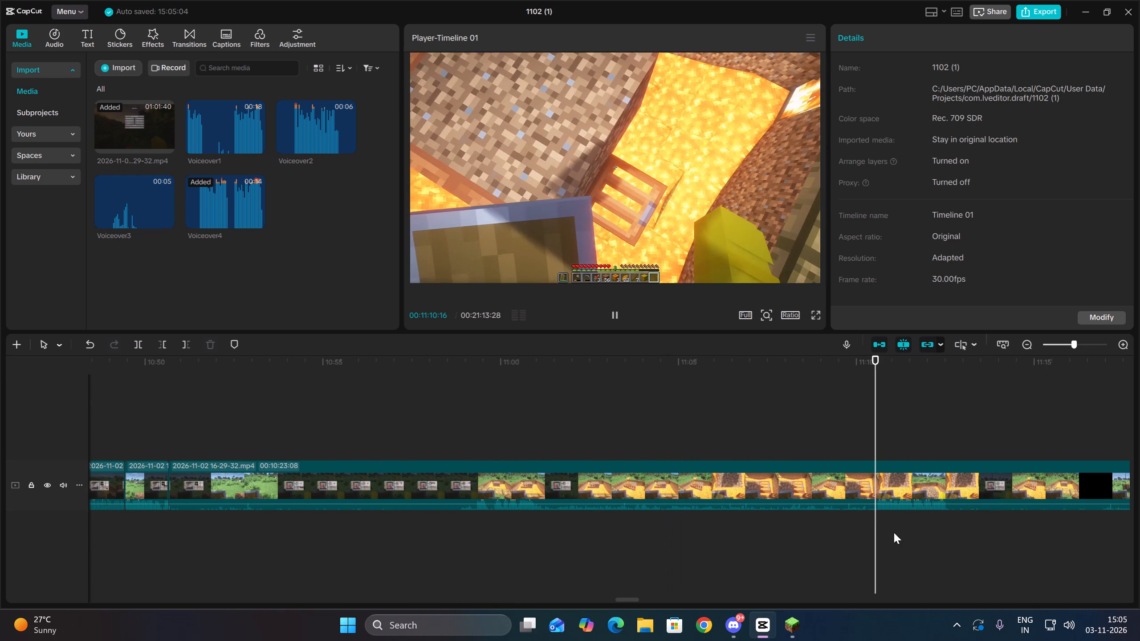
{"action": "left_click_drag", "start_coordinate": [899, 534], "coordinate": [914, 488]}
{"action": "left_click", "coordinate": [159, 345]}
Trim the start of the clip at 00:10:50:20, removing its footage up to the lava-pit corner view at 00:11:13:02.
{"action": "key", "text": "space"}
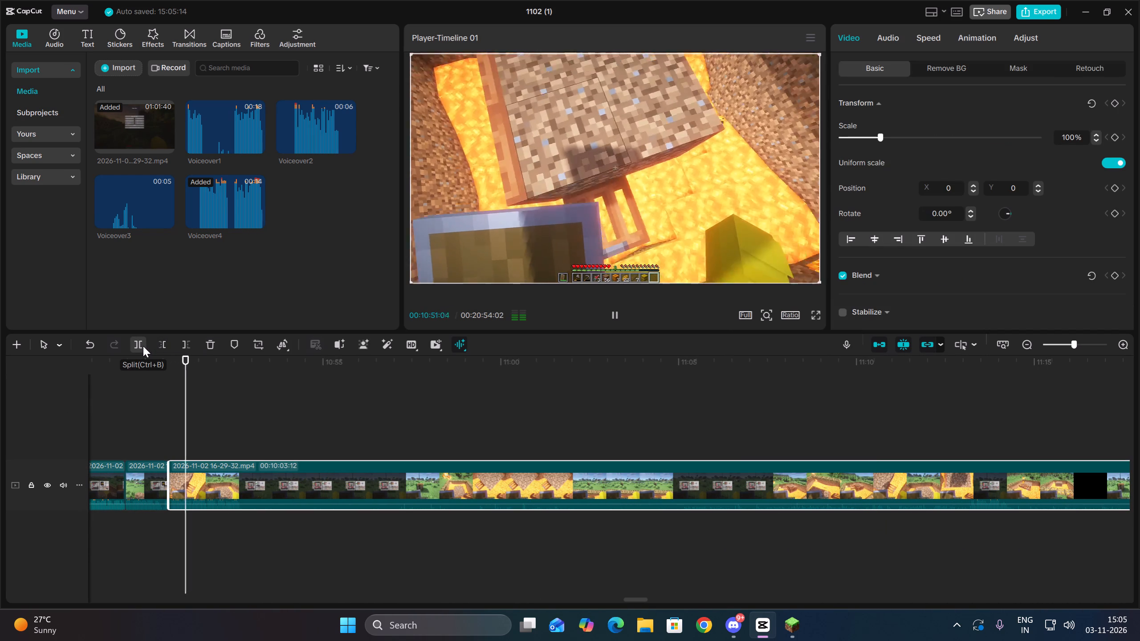
{"action": "key", "text": "space"}
{"action": "key", "text": "space"}
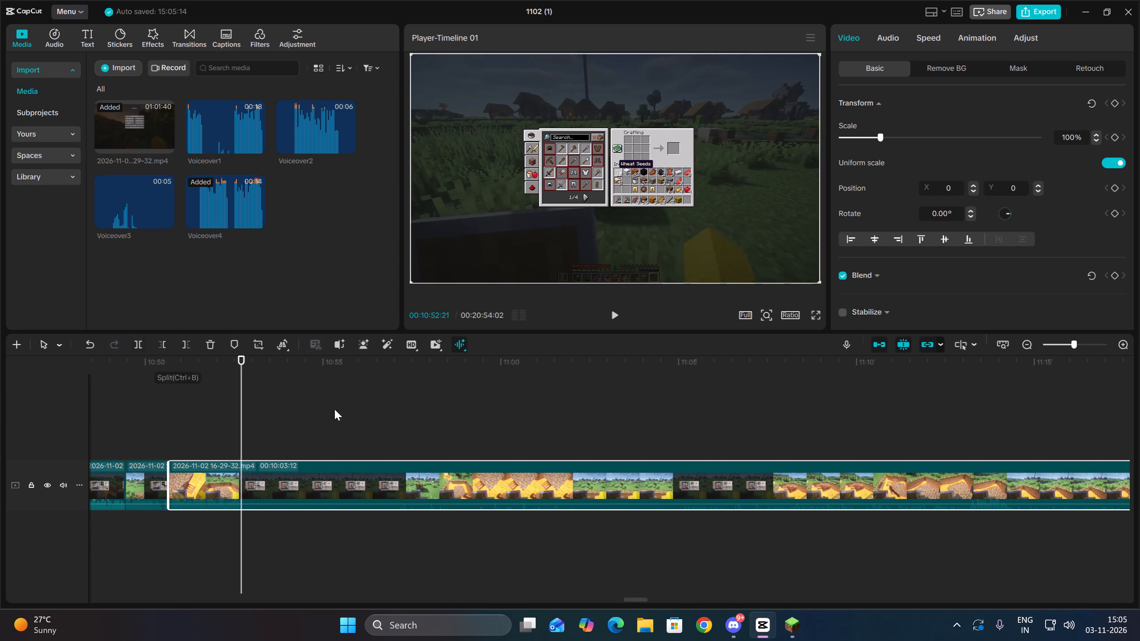
{"action": "left_click", "coordinate": [807, 514]}
{"action": "key", "text": "space"}
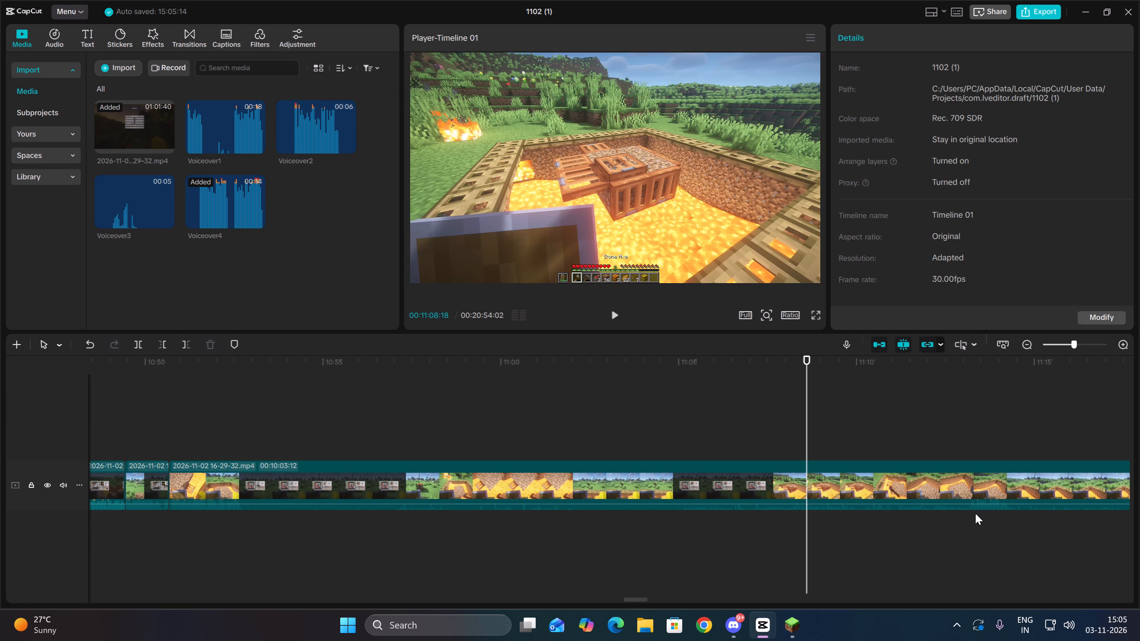
{"action": "left_click", "coordinate": [966, 521]}
{"action": "key", "text": "space"}
{"action": "double_click", "coordinate": [966, 521]}
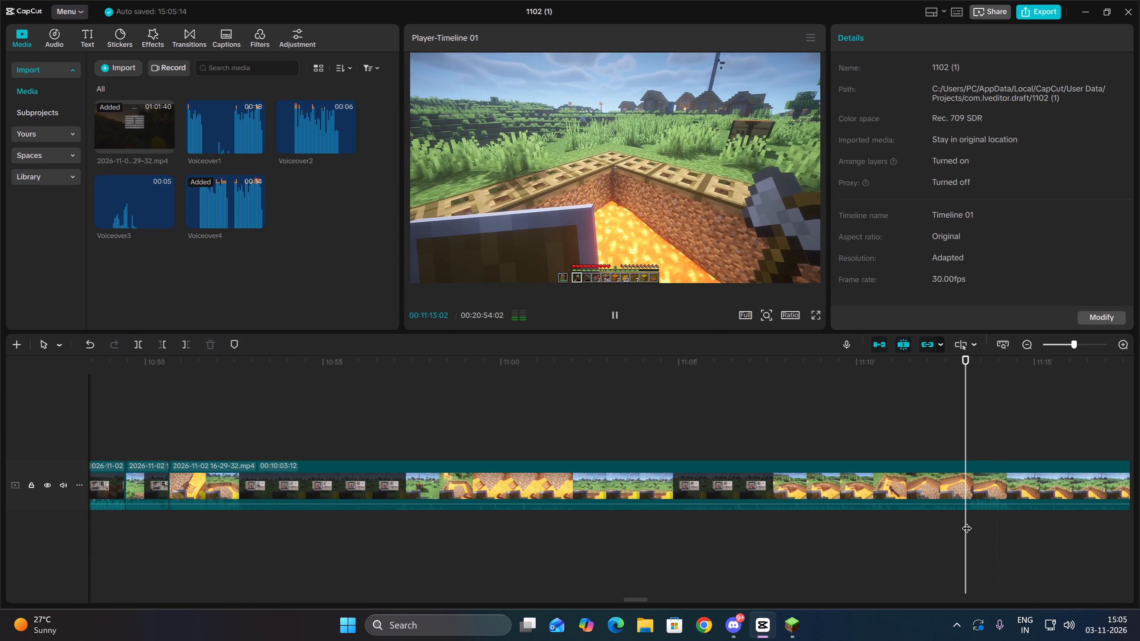
{"action": "left_click_drag", "start_coordinate": [999, 532], "coordinate": [997, 467]}
{"action": "left_click", "coordinate": [167, 346]}
Trim the long static lava-pit view off the start of the clip at 00:10:50:20, removing footage up to 00:11:45:04.
{"action": "key", "text": "space"}
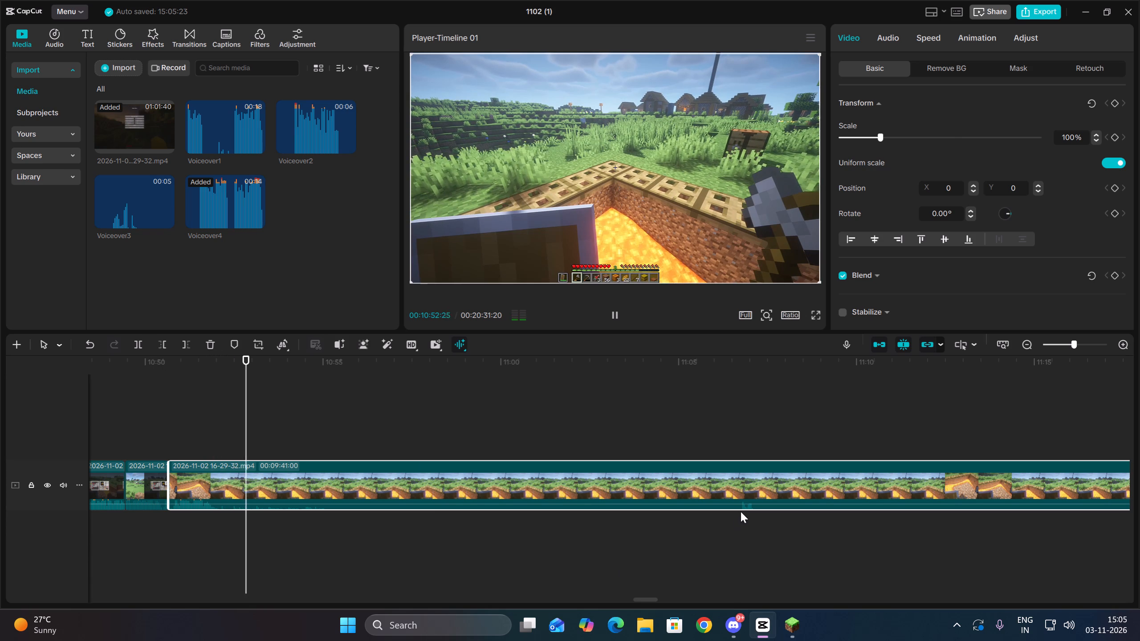
{"action": "left_click", "coordinate": [741, 513]}
{"action": "key", "text": "space"}
{"action": "key", "text": "space"}
{"action": "scroll", "coordinate": [1022, 537], "scroll_direction": "down", "scroll_amount": 6, "text": "ctrl"}
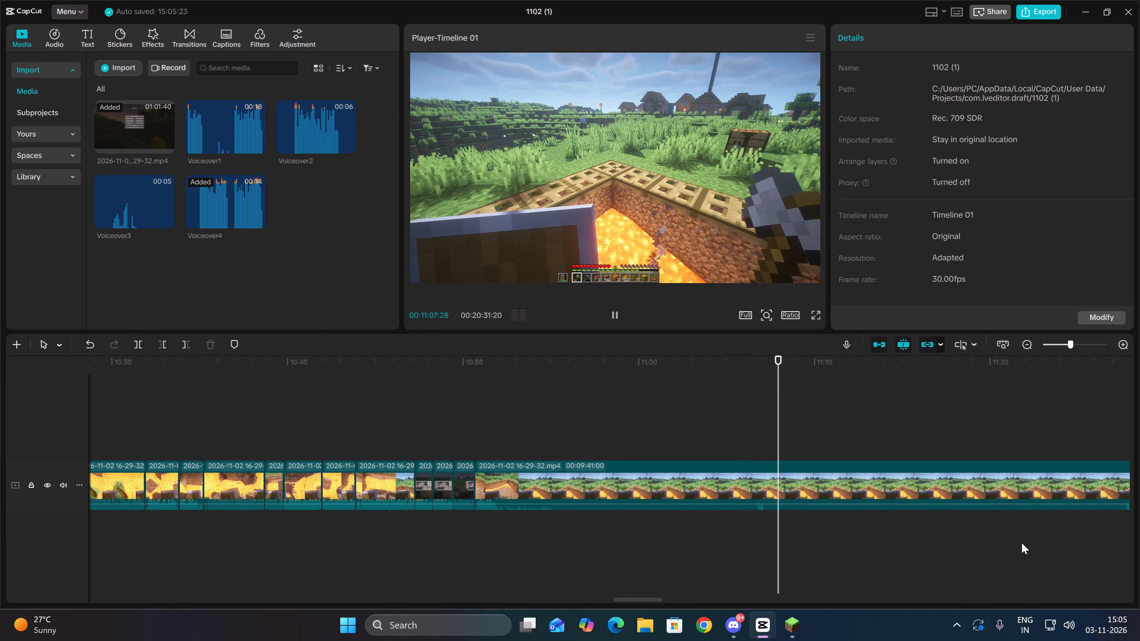
{"action": "left_click_drag", "start_coordinate": [1022, 543], "coordinate": [1139, 552]}
{"action": "left_click", "coordinate": [984, 519]}
{"action": "key", "text": "space"}
{"action": "key", "text": "space"}
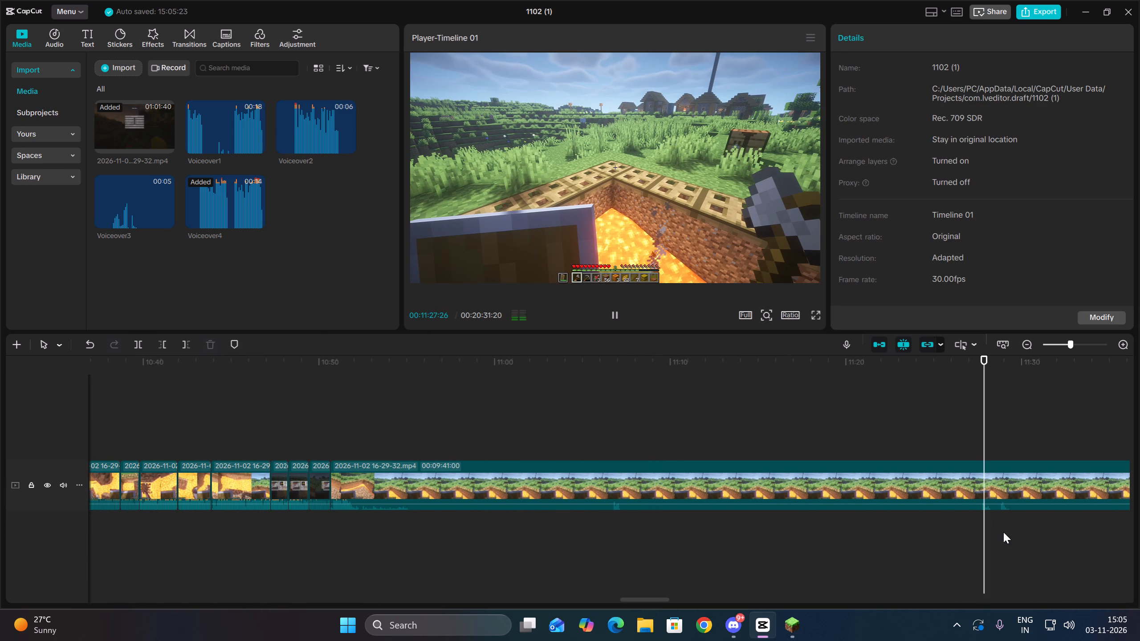
{"action": "left_click_drag", "start_coordinate": [1026, 536], "coordinate": [1139, 535]}
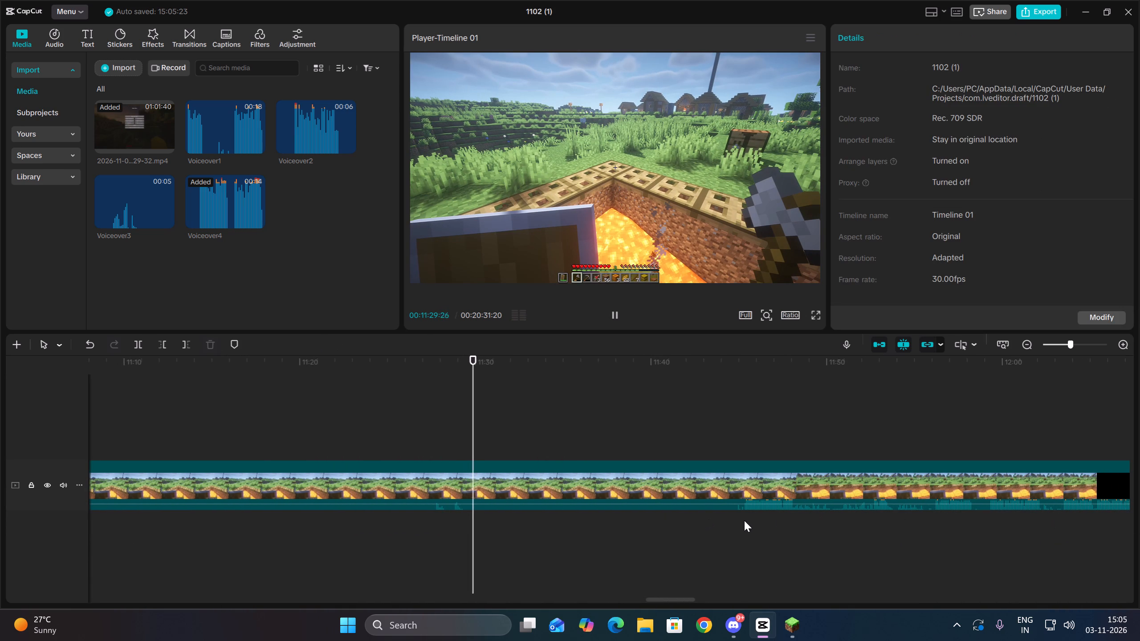
{"action": "left_click", "coordinate": [741, 519]}
{"action": "key", "text": "space"}
{"action": "left_click", "coordinate": [741, 519]}
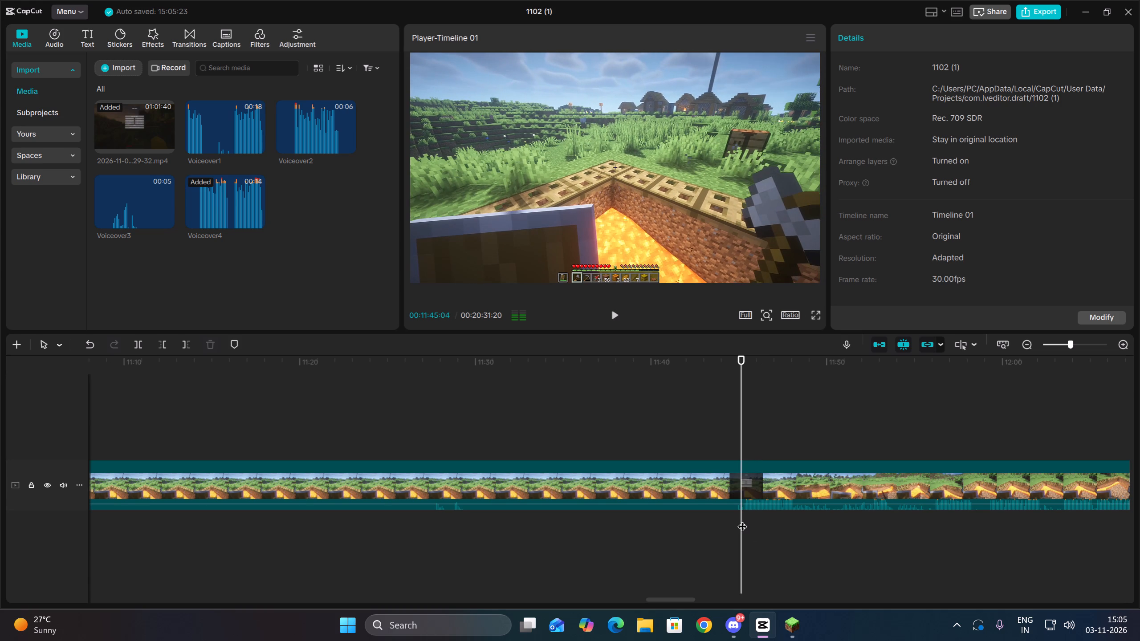
{"action": "left_click_drag", "start_coordinate": [768, 546], "coordinate": [782, 482]}
{"action": "left_click", "coordinate": [158, 338]}
Split the lava-pit clip at about 00:10:53:18 and delete the footage from that cut up to 00:11:01:18.
{"action": "key", "text": "space"}
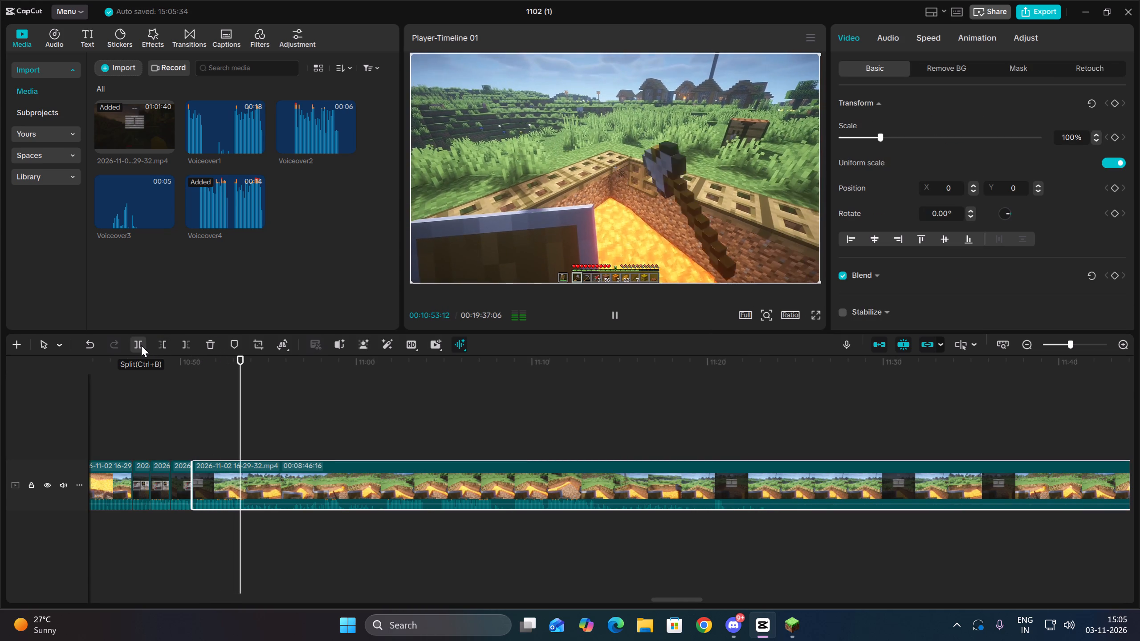
{"action": "key", "text": "space"}
{"action": "left_click", "coordinate": [141, 345]}
{"action": "key", "text": "space"}
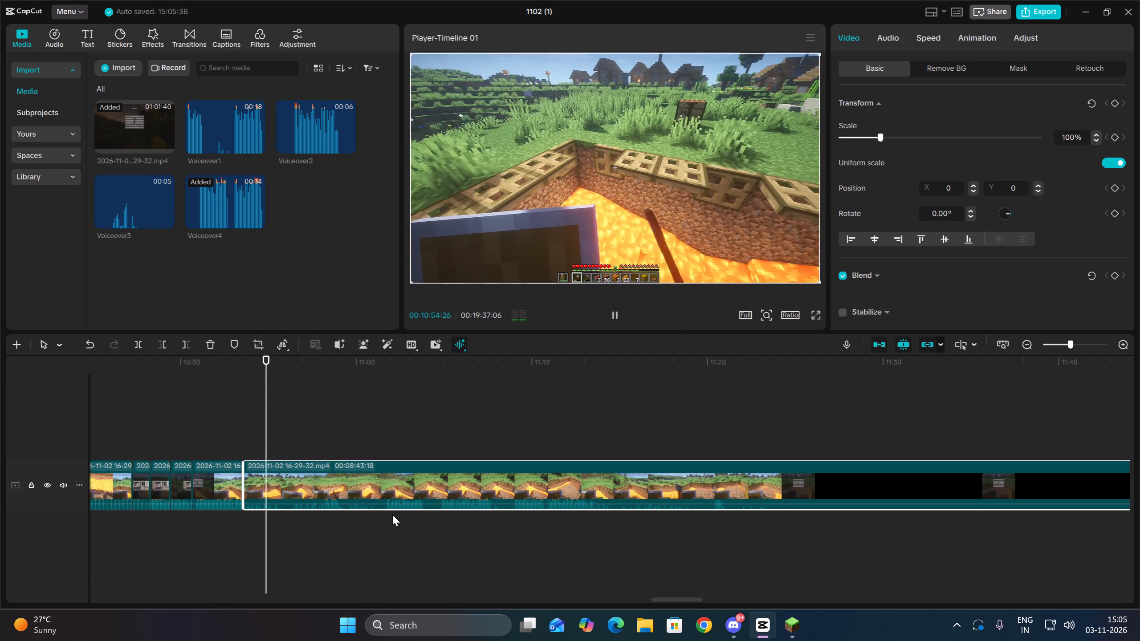
{"action": "left_click", "coordinate": [383, 514]}
{"action": "key", "text": "space"}
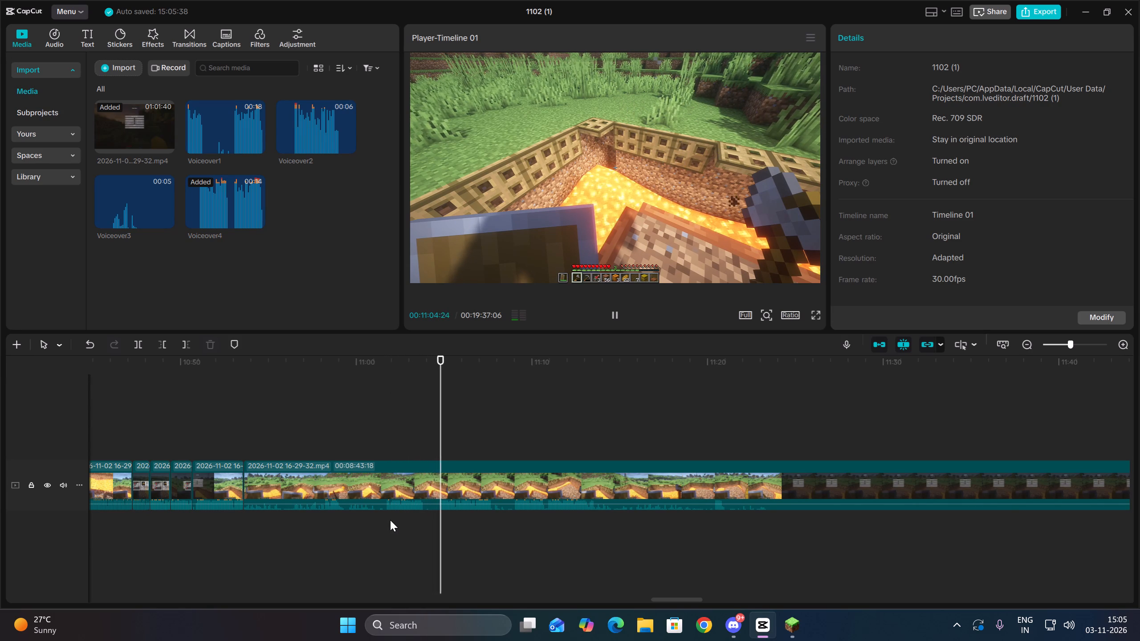
{"action": "left_click", "coordinate": [390, 520]}
{"action": "left_click_drag", "start_coordinate": [390, 520], "coordinate": [384, 520]}
{"action": "left_click_drag", "start_coordinate": [410, 527], "coordinate": [411, 527]}
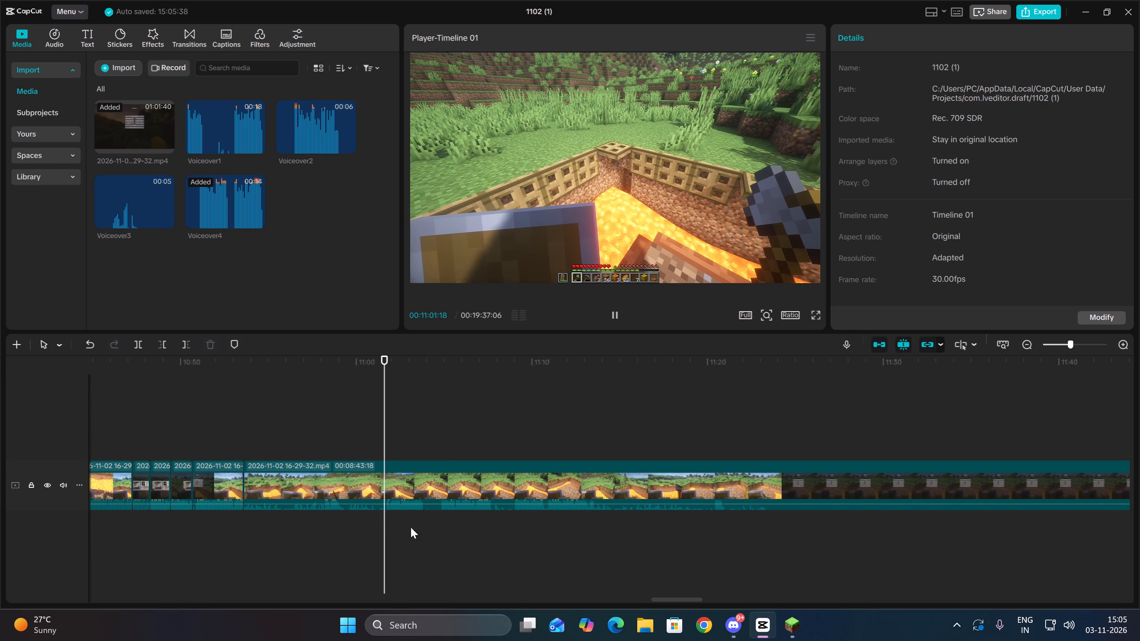
{"action": "left_click_drag", "start_coordinate": [411, 527], "coordinate": [411, 475]}
{"action": "left_click", "coordinate": [161, 348]}
Split the lava-pit clip at 00:10:55:21 and delete the footage from that cut up to about 00:10:56:19.
{"action": "key", "text": "space"}
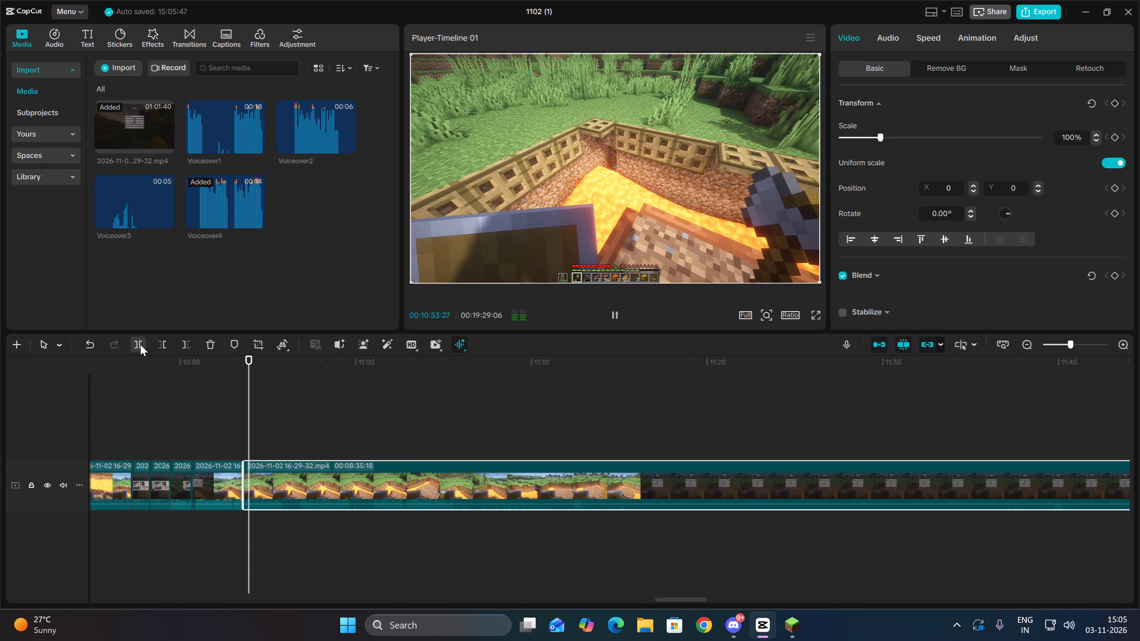
{"action": "key", "text": "space"}
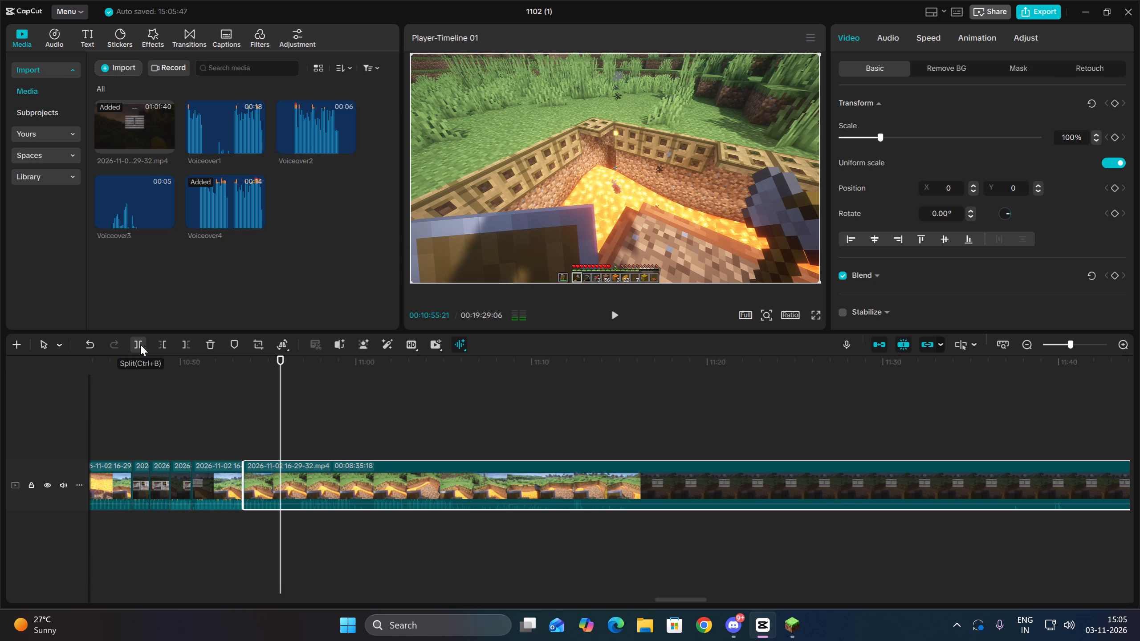
{"action": "left_click", "coordinate": [140, 345]}
{"action": "key", "text": "space"}
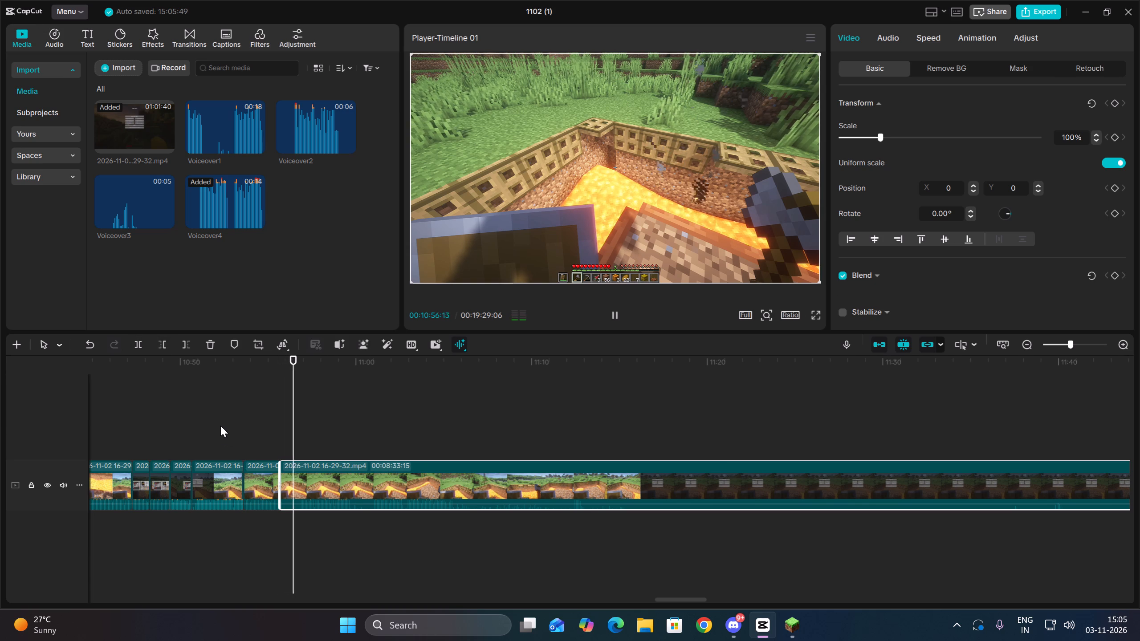
{"action": "key", "text": "space"}
{"action": "left_click", "coordinate": [159, 339]}
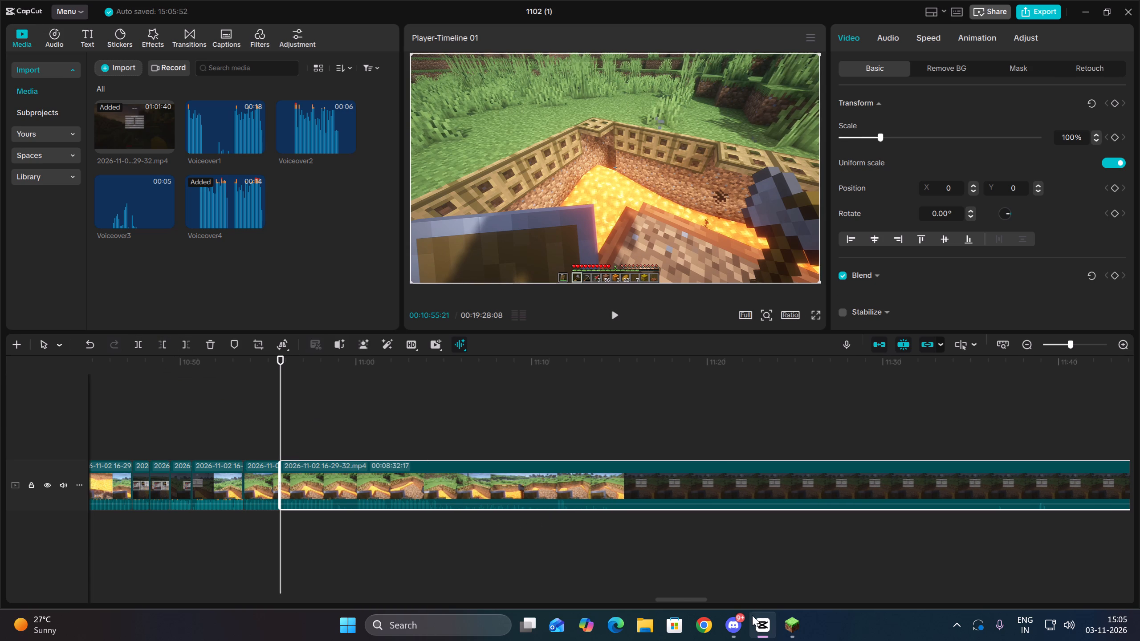
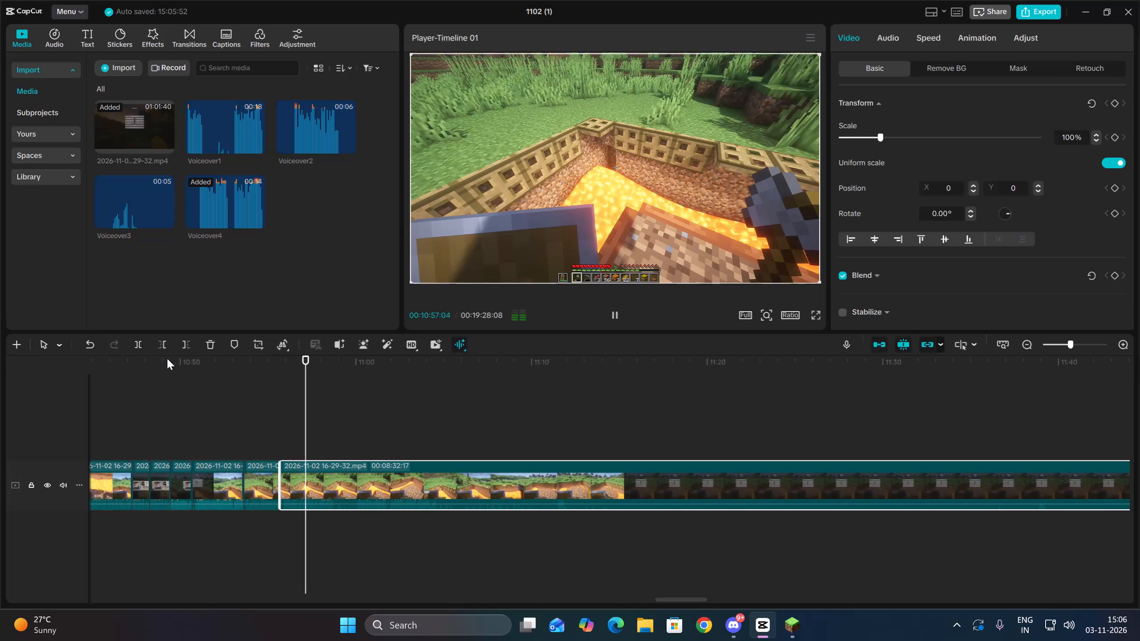
Split the lava-pit clip at about 00:10:58:19 and delete the footage from that cut up to about 00:10:59:27.
{"action": "key", "text": "space"}
{"action": "left_click", "coordinate": [143, 345]}
{"action": "key", "text": "space"}
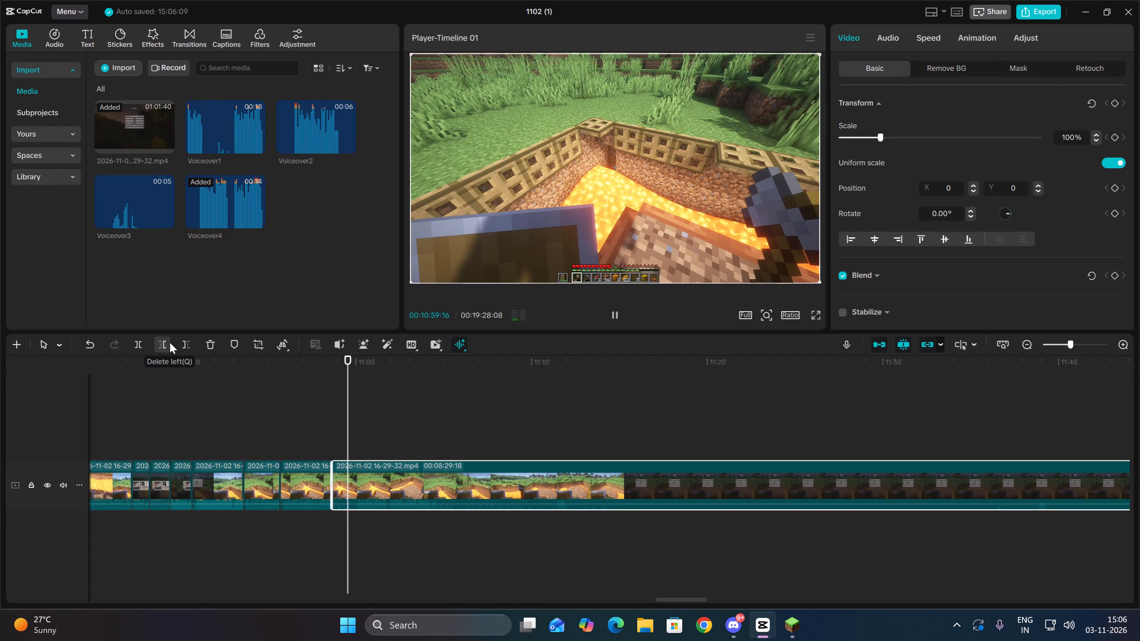
{"action": "left_click", "coordinate": [170, 342]}
Split the lava-pit clip at about 00:11:00:13 and delete the footage from that cut up to about 00:11:00:21.
{"action": "key", "text": "space"}
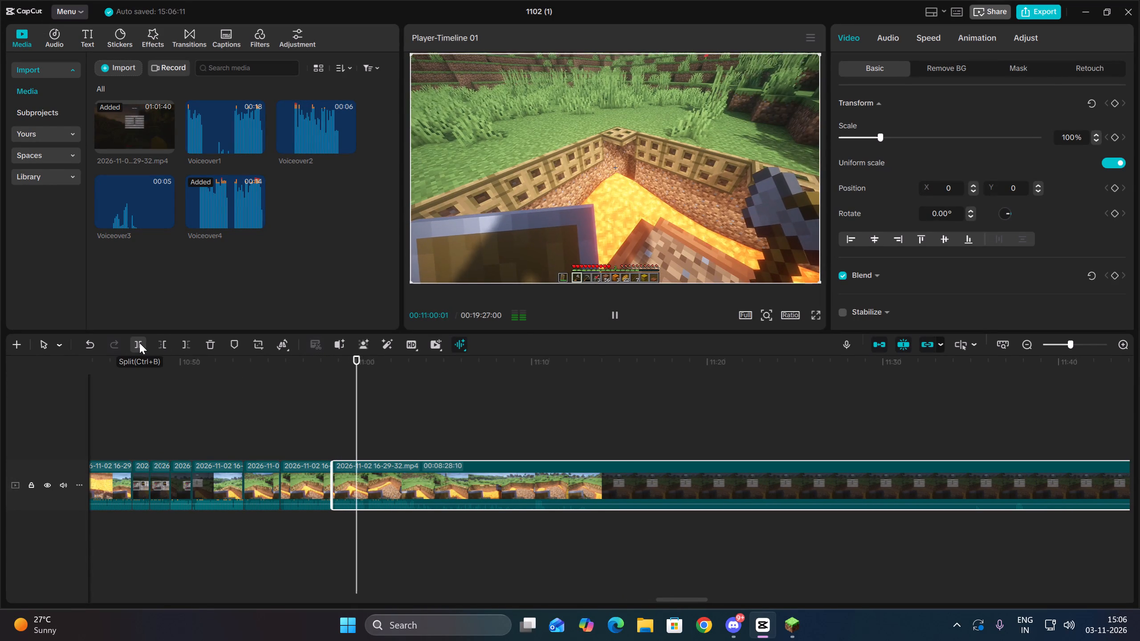
{"action": "key", "text": "space"}
{"action": "left_click", "coordinate": [139, 343]}
{"action": "key", "text": "space"}
{"action": "key", "text": "space"}
{"action": "left_click", "coordinate": [159, 346]}
Split the clip at 00:11:03:01 and delete everything from that cut through the paused game-menu stretch up to the lava-pit view at 00:12:13:17.
{"action": "key", "text": "space"}
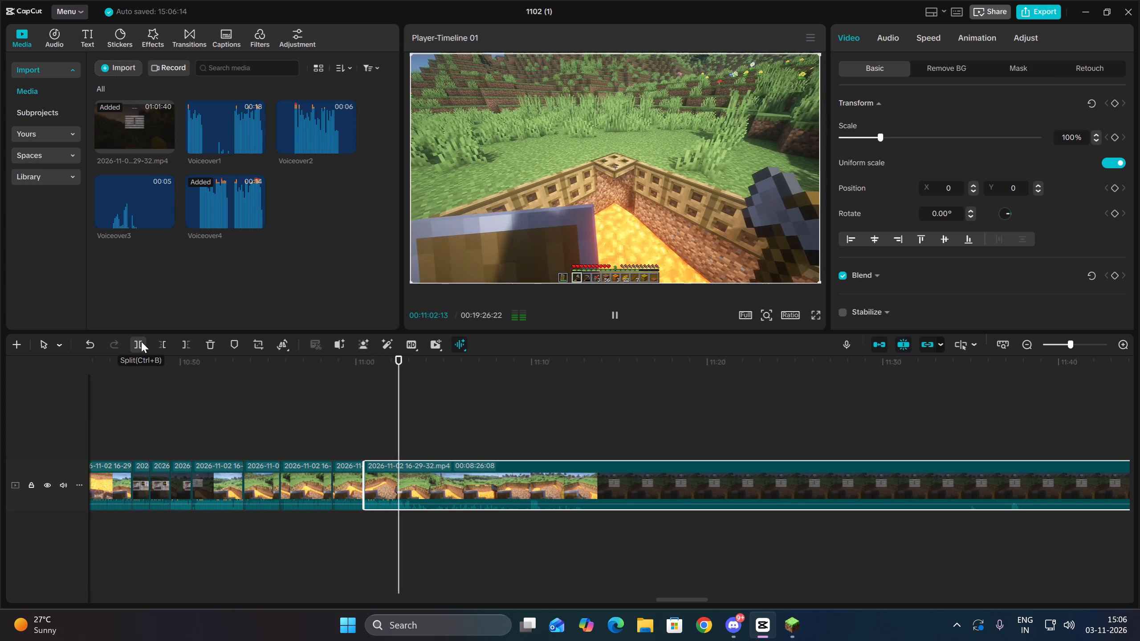
{"action": "key", "text": "space"}
{"action": "left_click", "coordinate": [141, 341]}
{"action": "key", "text": "space"}
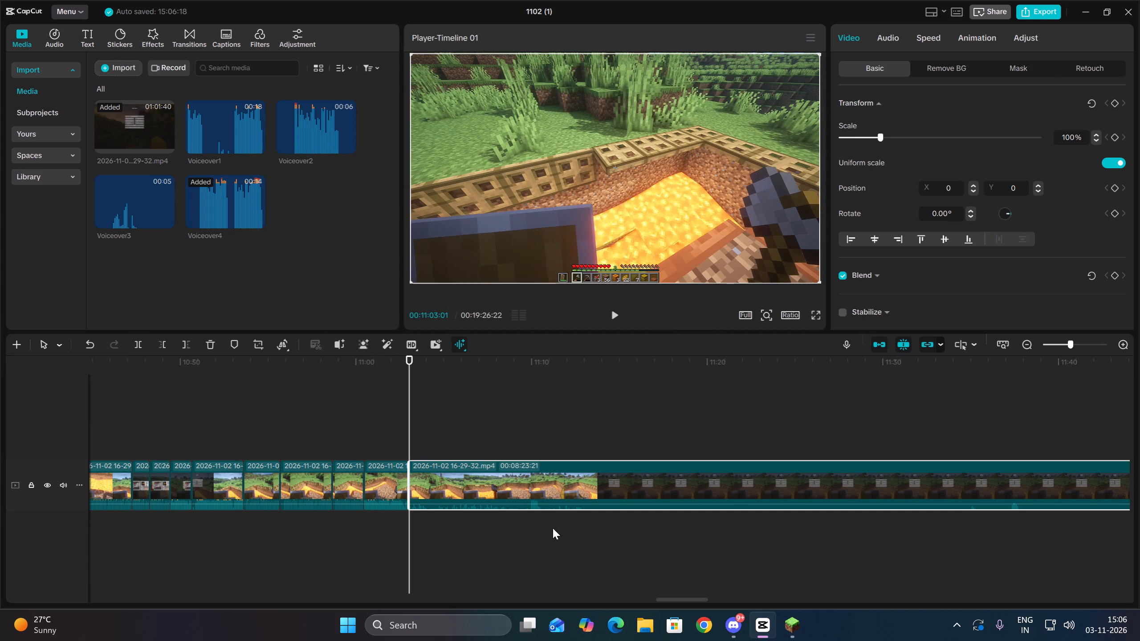
{"action": "left_click", "coordinate": [528, 516]}
{"action": "key", "text": "space"}
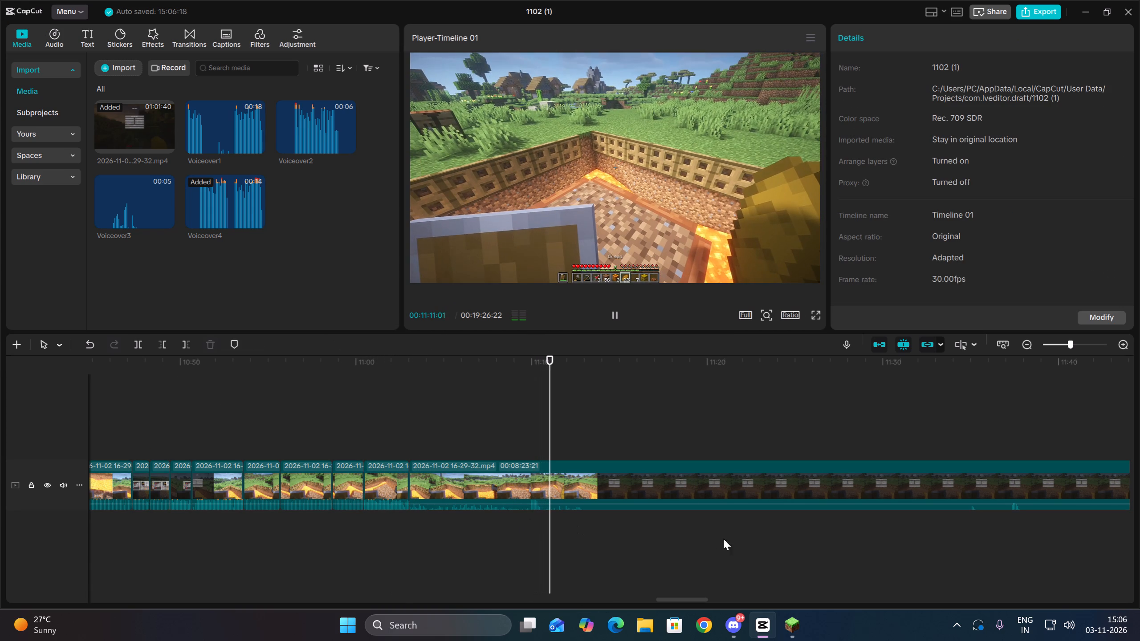
{"action": "left_click", "coordinate": [1013, 519]}
{"action": "key", "text": "space"}
{"action": "left_click_drag", "start_coordinate": [1091, 532], "coordinate": [1139, 541]}
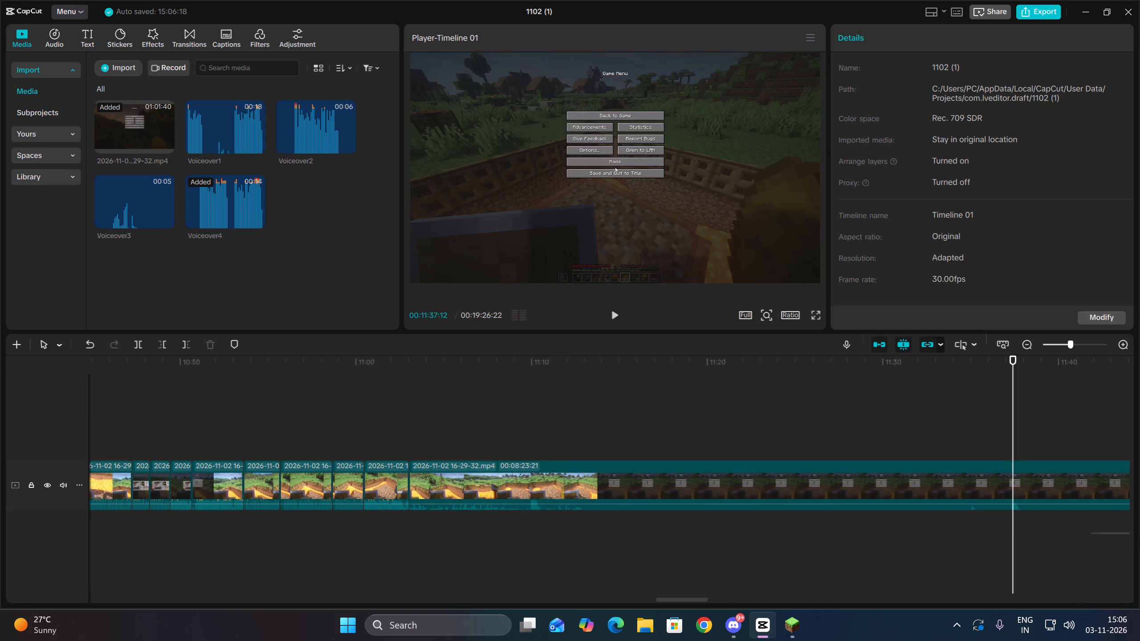
{"action": "left_click_drag", "start_coordinate": [1139, 541], "coordinate": [1139, 546]}
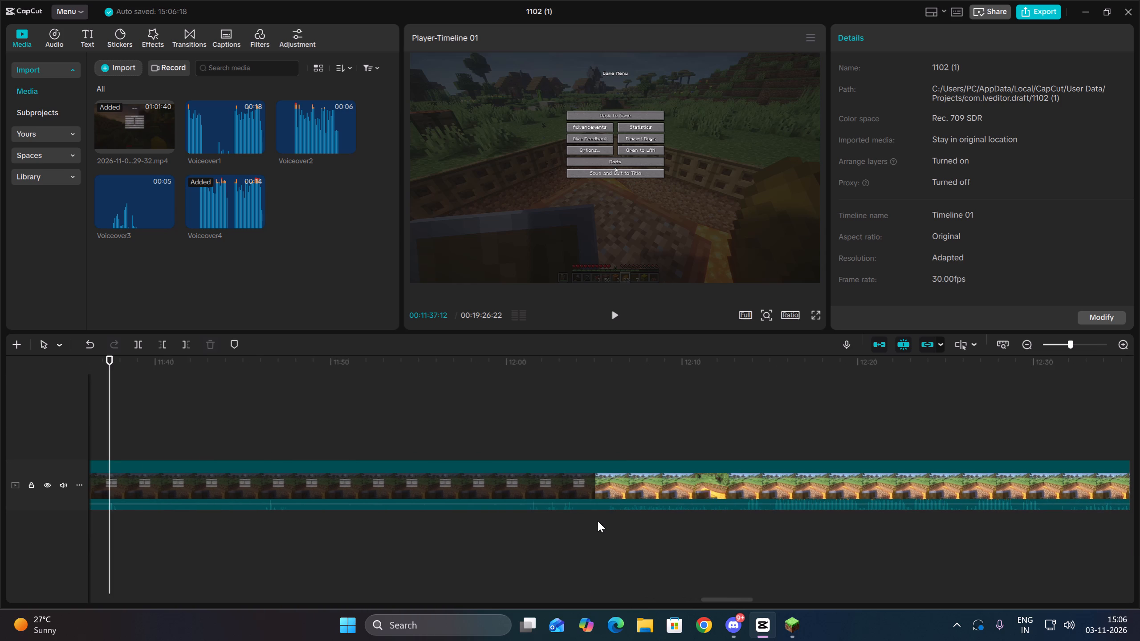
{"action": "left_click", "coordinate": [530, 510]}
{"action": "key", "text": "space"}
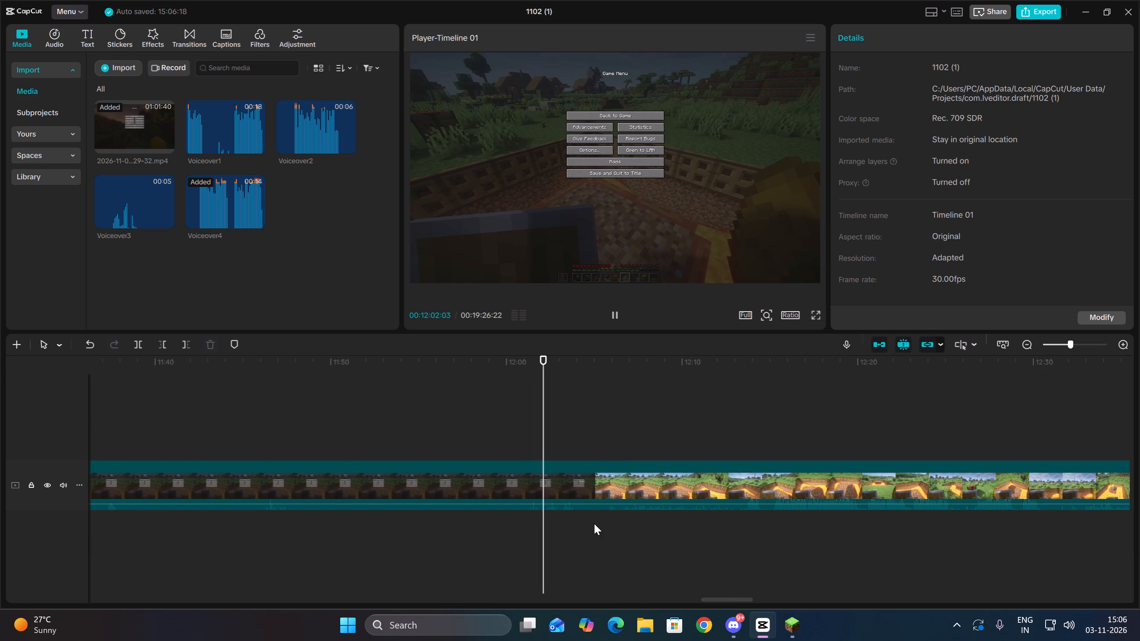
{"action": "left_click", "coordinate": [594, 523]}
{"action": "key", "text": "space"}
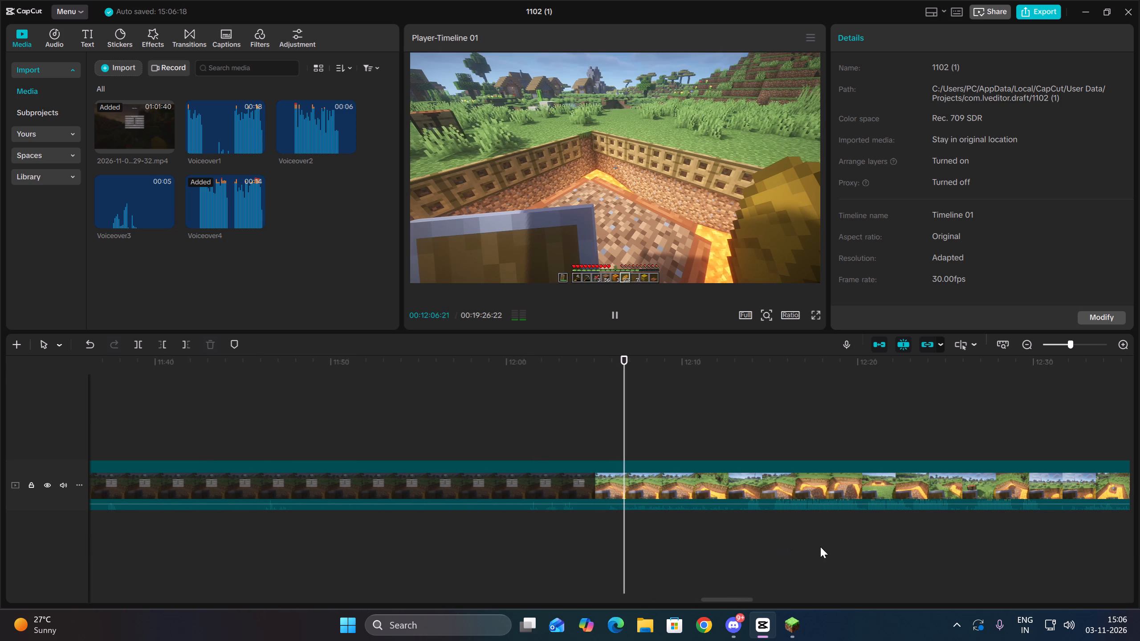
{"action": "left_click", "coordinate": [745, 518]}
{"action": "left_click_drag", "start_coordinate": [775, 541], "coordinate": [797, 487]}
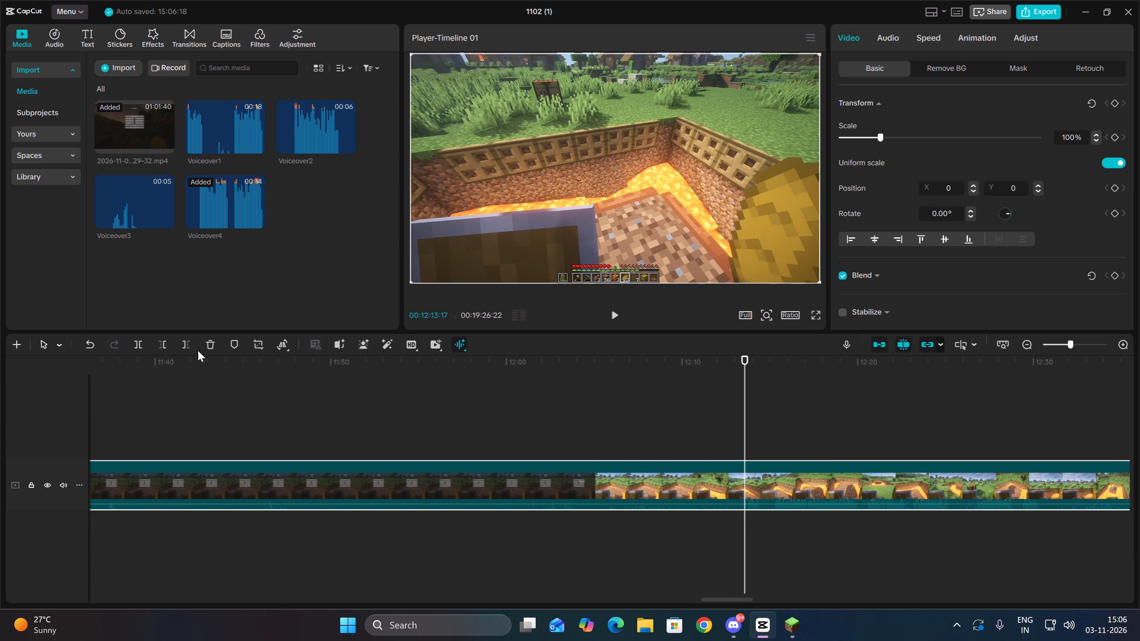
{"action": "left_click", "coordinate": [164, 340]}
Trim the start of the clip at 00:11:03:01, removing its footage up to 00:11:04:20.
{"action": "key", "text": "space"}
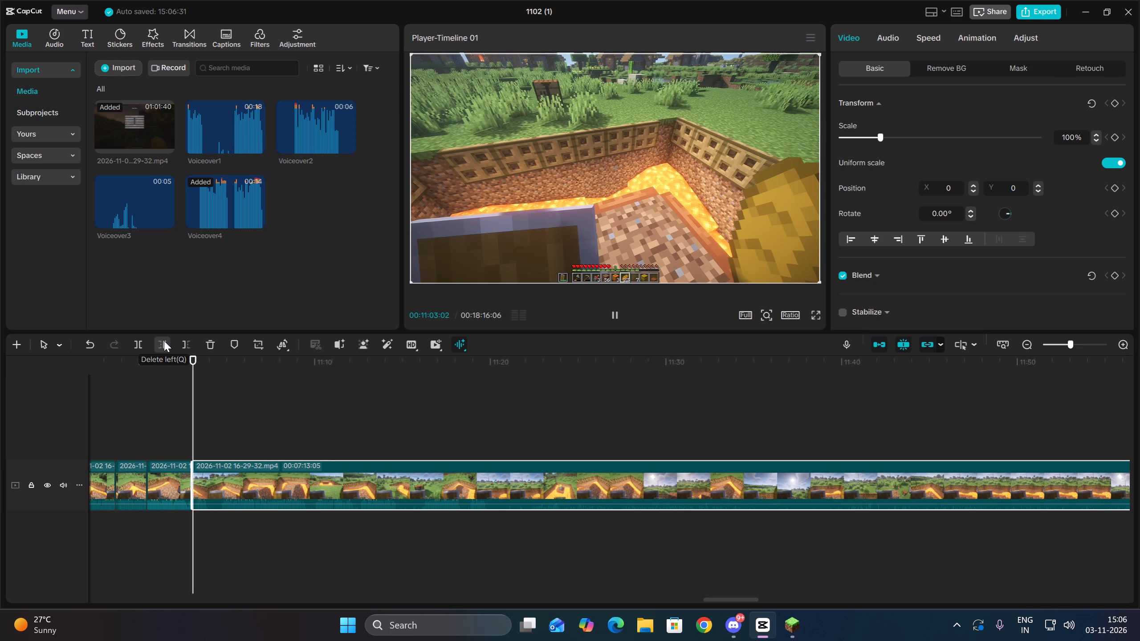
{"action": "key", "text": "space"}
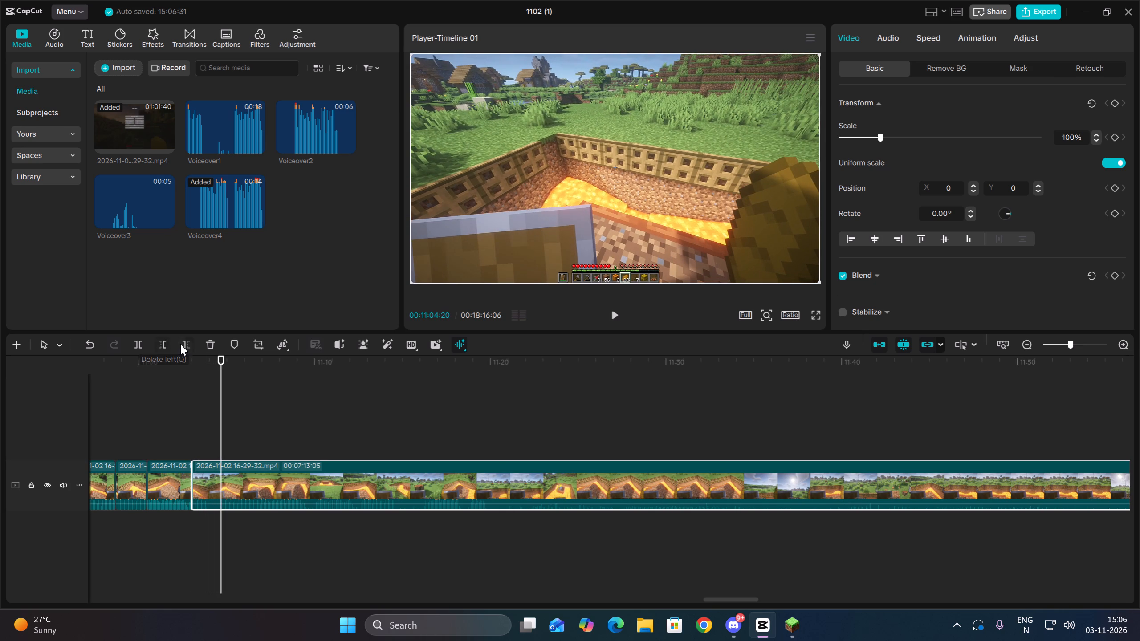
{"action": "left_click", "coordinate": [165, 343]}
Split the lava-pit clip at about 00:11:07:26 and delete the footage from that cut up to about 00:11:08:09.
{"action": "key", "text": "space"}
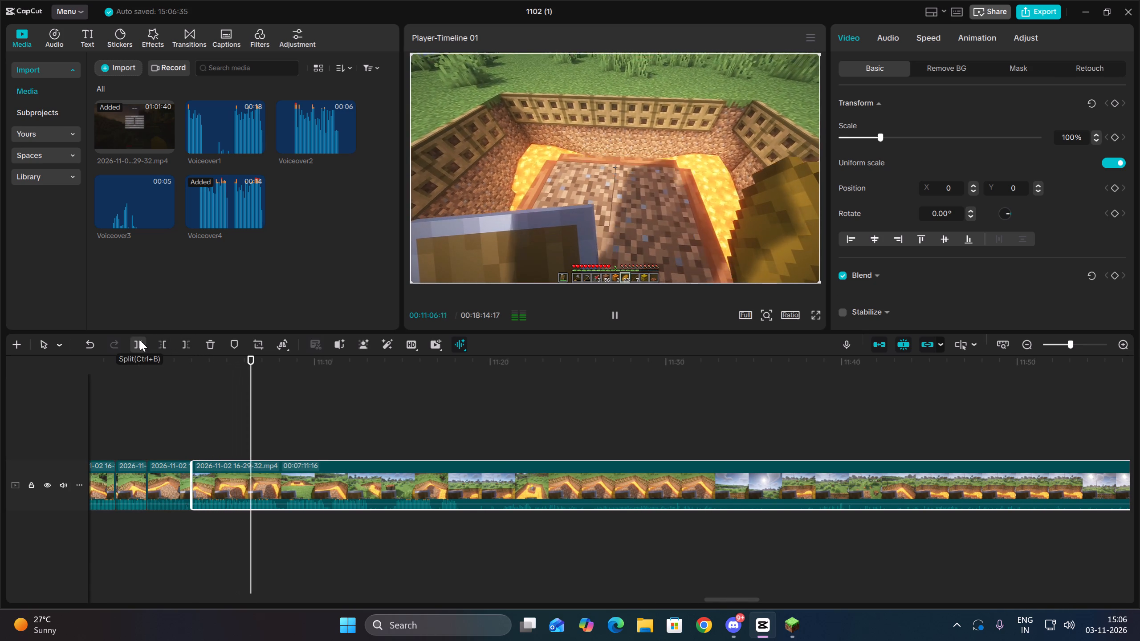
{"action": "key", "text": "space"}
{"action": "left_click", "coordinate": [140, 340]}
{"action": "key", "text": "space"}
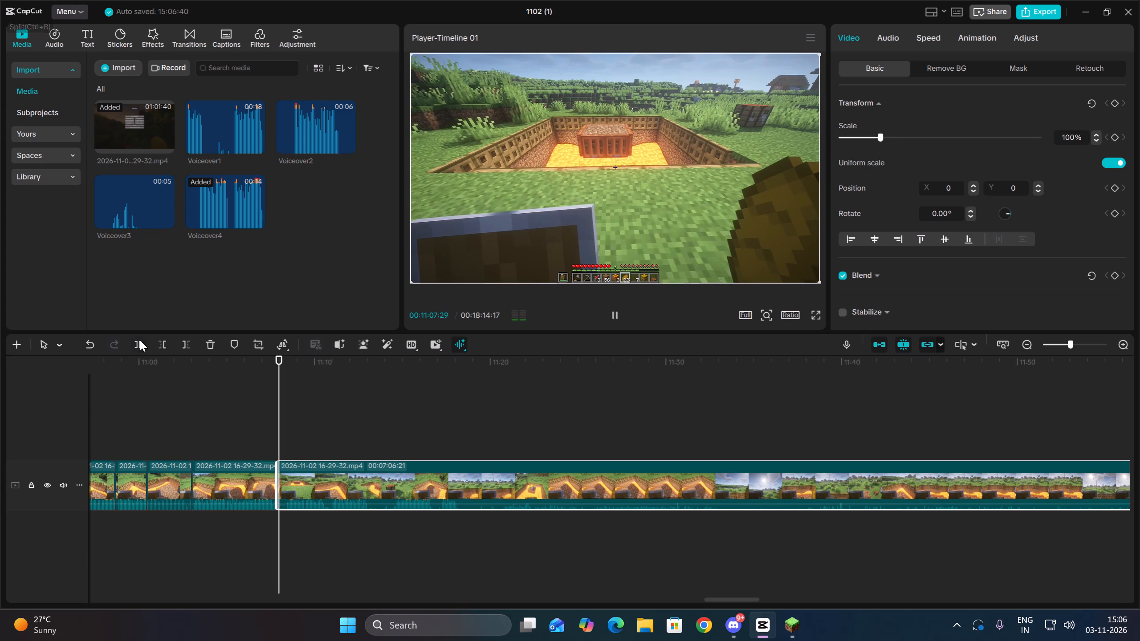
{"action": "key", "text": "space"}
{"action": "left_click", "coordinate": [162, 345]}
Split the clip at 00:11:12:16 and delete the footage from that cut up to about 00:11:14:00.
{"action": "key", "text": "space"}
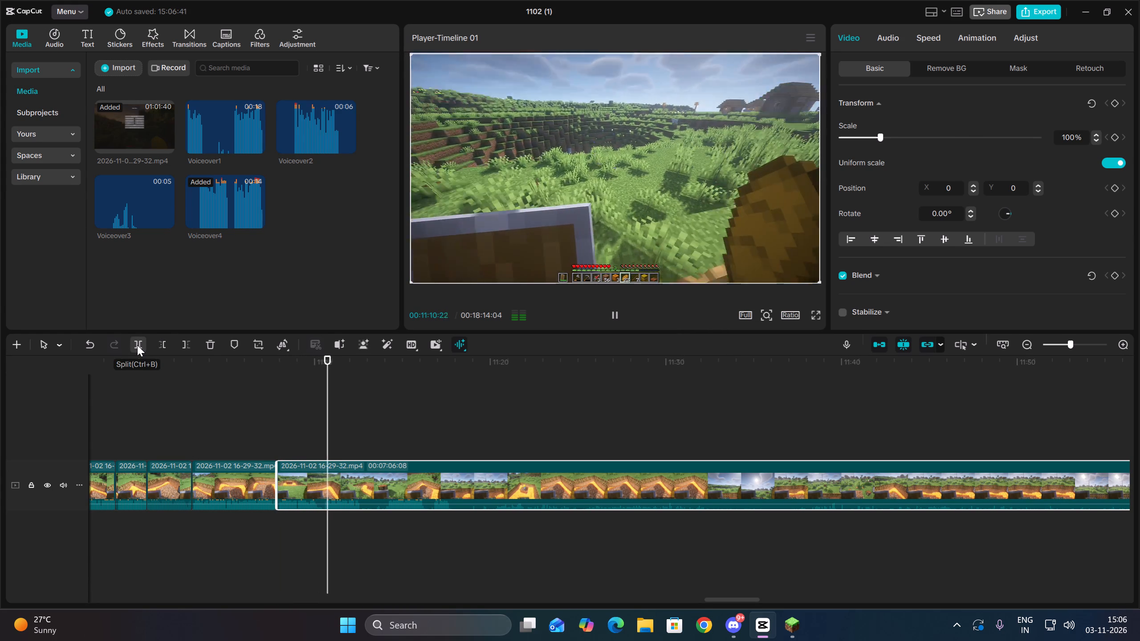
{"action": "key", "text": "space"}
{"action": "left_click", "coordinate": [137, 345]}
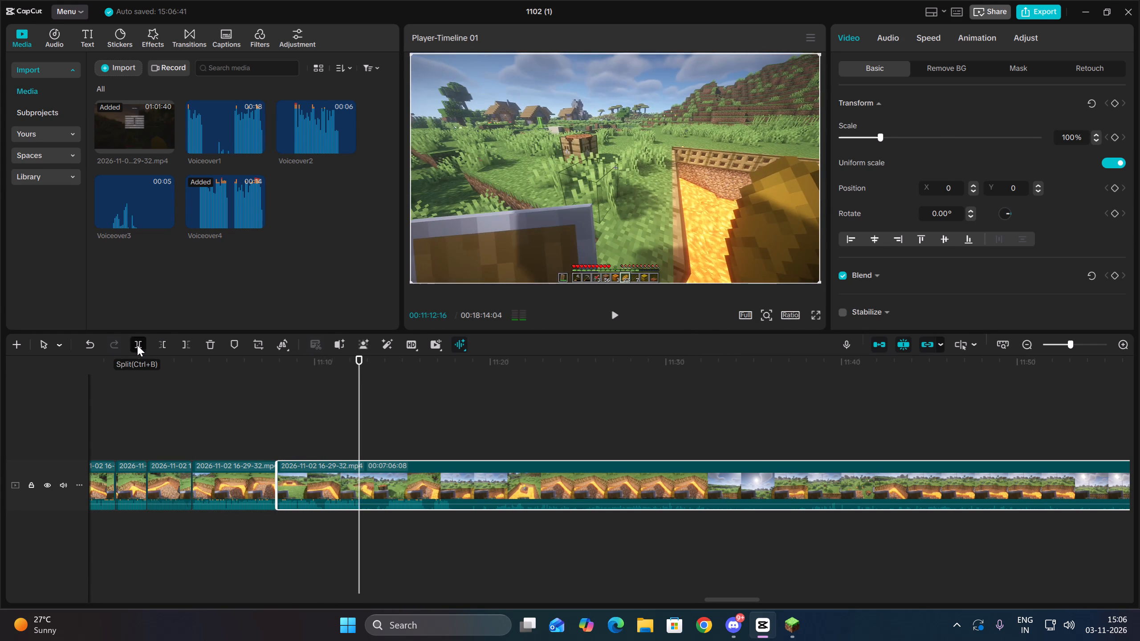
{"action": "key", "text": "space"}
{"action": "left_click", "coordinate": [166, 344]}
Trim the start of the preceding short clip at about 00:11:07:26, removing its footage up to about 00:11:10:07.
{"action": "key", "text": "space"}
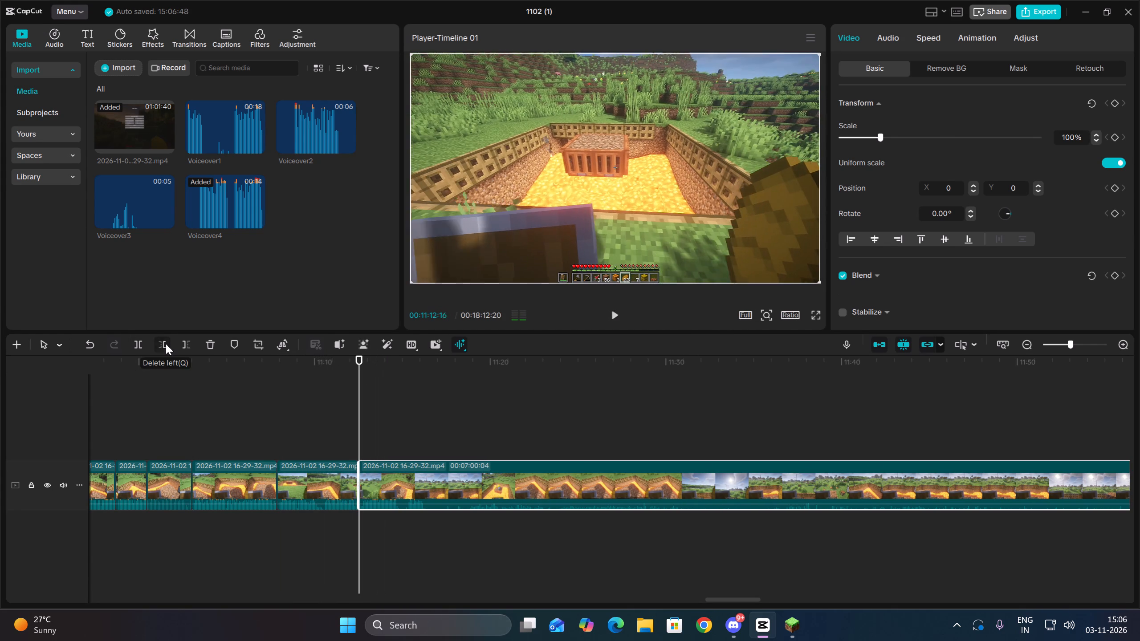
{"action": "key", "text": "Up"}
{"action": "key", "text": "Up"}
{"action": "left_click", "coordinate": [325, 476]}
{"action": "key", "text": "space"}
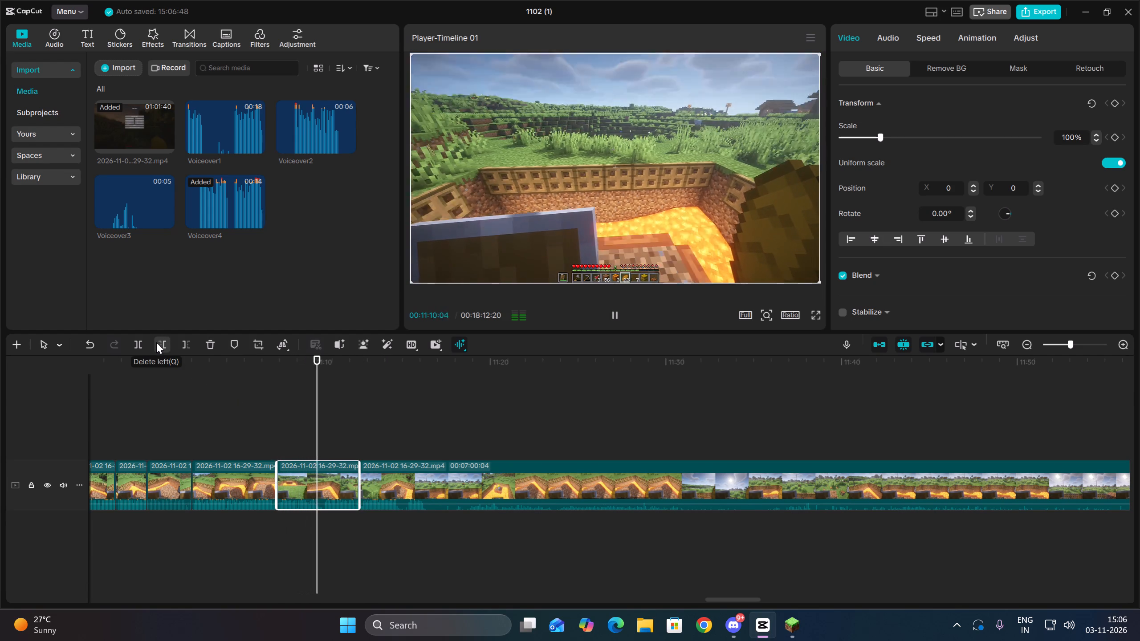
{"action": "key", "text": "space"}
{"action": "left_click", "coordinate": [156, 342]}
Replay the short clip from its start at about 00:11:07:26 and trim off its opening up to about 00:11:08:07.
{"action": "key", "text": "space"}
{"action": "key", "text": "Up"}
{"action": "key", "text": "space"}
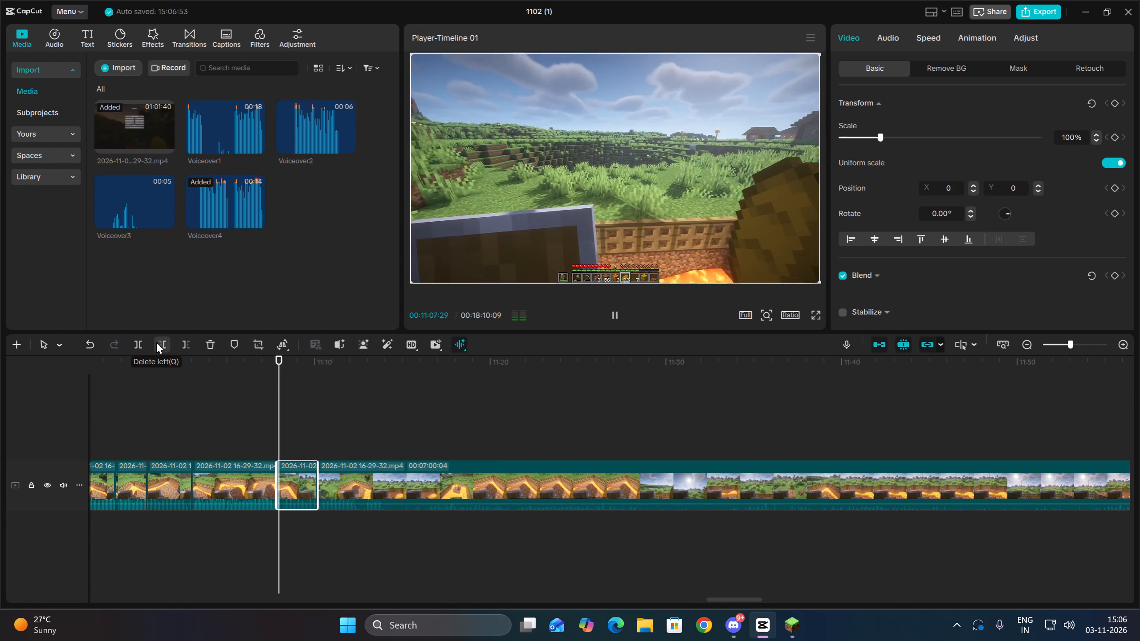
{"action": "left_click", "coordinate": [156, 342]}
Split the following long clip at 00:11:12:03 and delete the footage from that cut up to the night-time lava-pit view at 00:12:10:29.
{"action": "key", "text": "space"}
{"action": "left_click", "coordinate": [415, 478]}
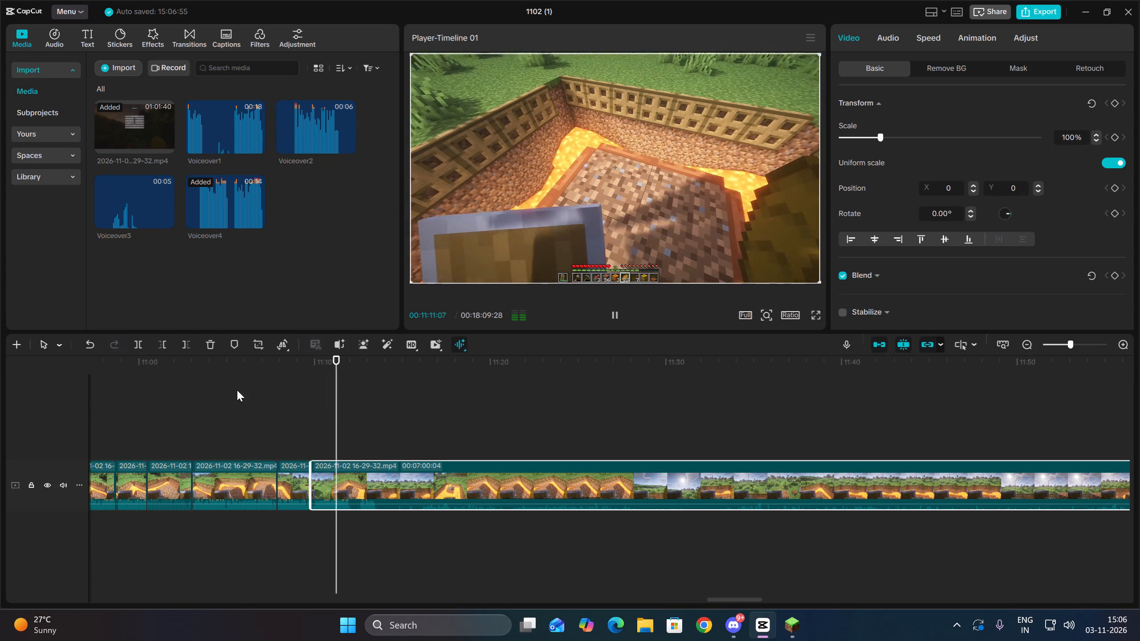
{"action": "key", "text": "space"}
{"action": "left_click", "coordinate": [130, 338]}
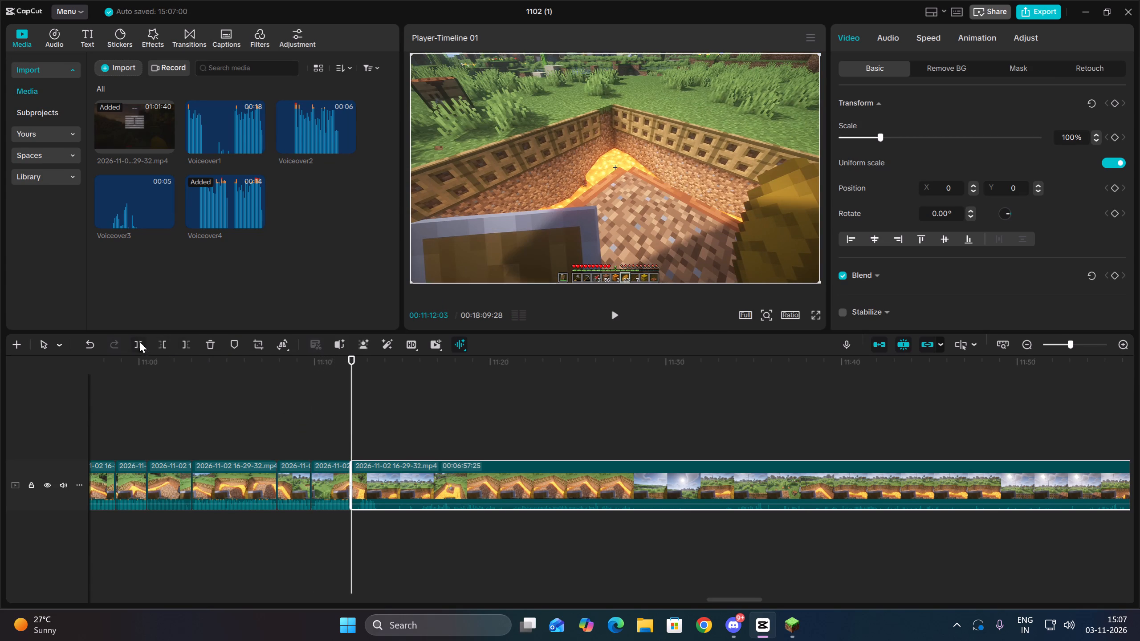
{"action": "key", "text": "space"}
{"action": "scroll", "coordinate": [891, 531], "scroll_direction": "down", "scroll_amount": 7, "text": "ctrl"}
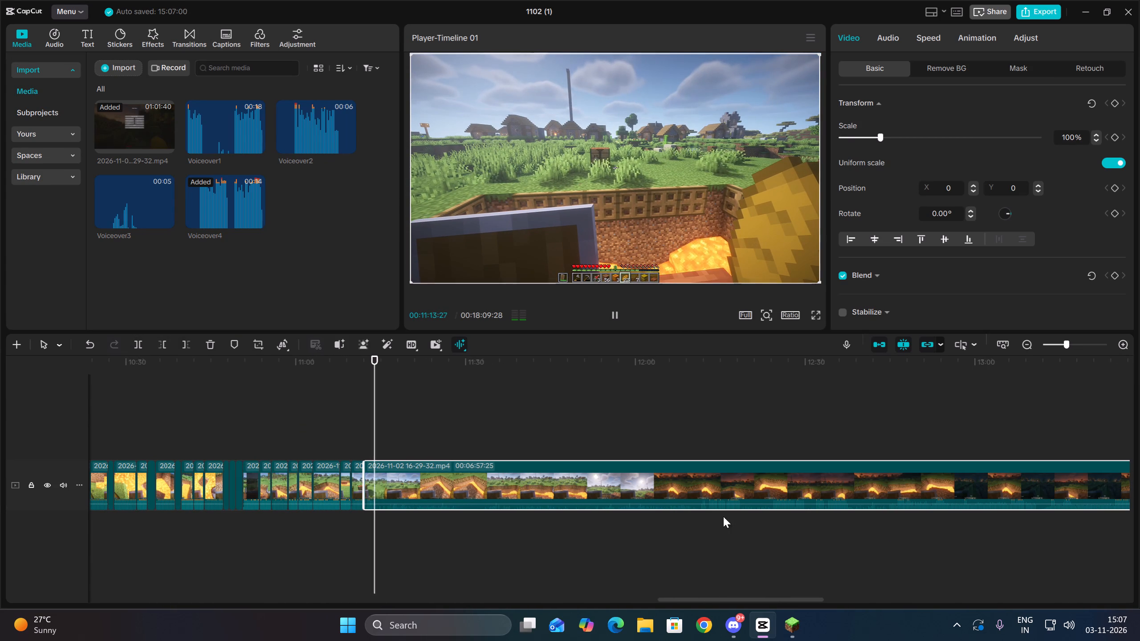
{"action": "double_click", "coordinate": [696, 514]}
{"action": "left_click_drag", "start_coordinate": [742, 549], "coordinate": [741, 494]}
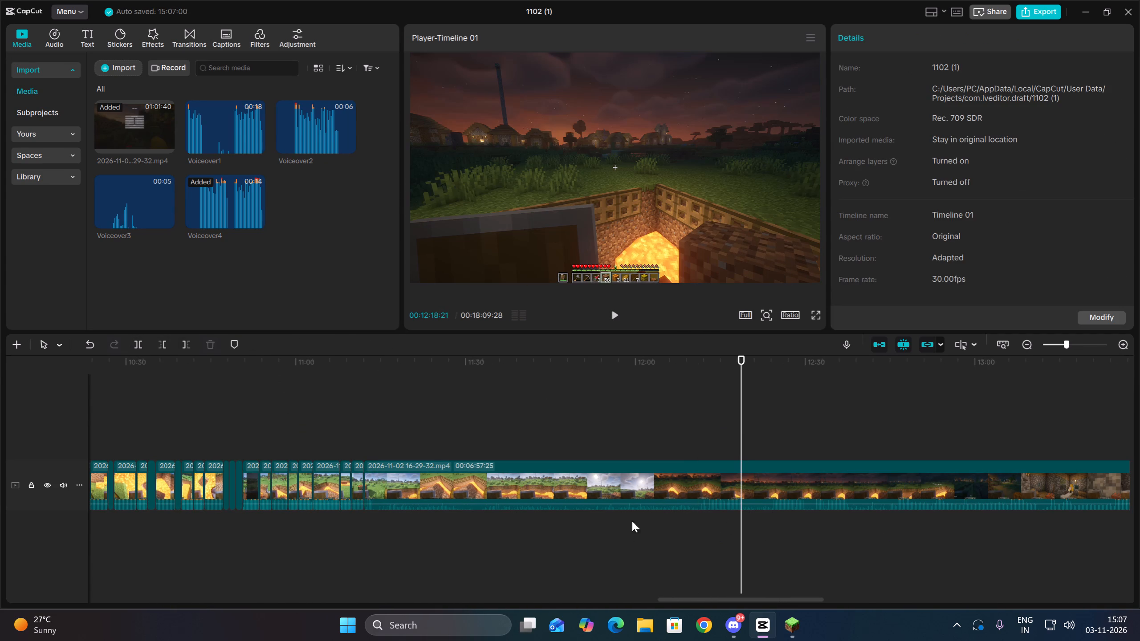
{"action": "left_click", "coordinate": [701, 517]}
{"action": "left_click", "coordinate": [698, 516]}
{"action": "left_click_drag", "start_coordinate": [725, 529], "coordinate": [721, 494]}
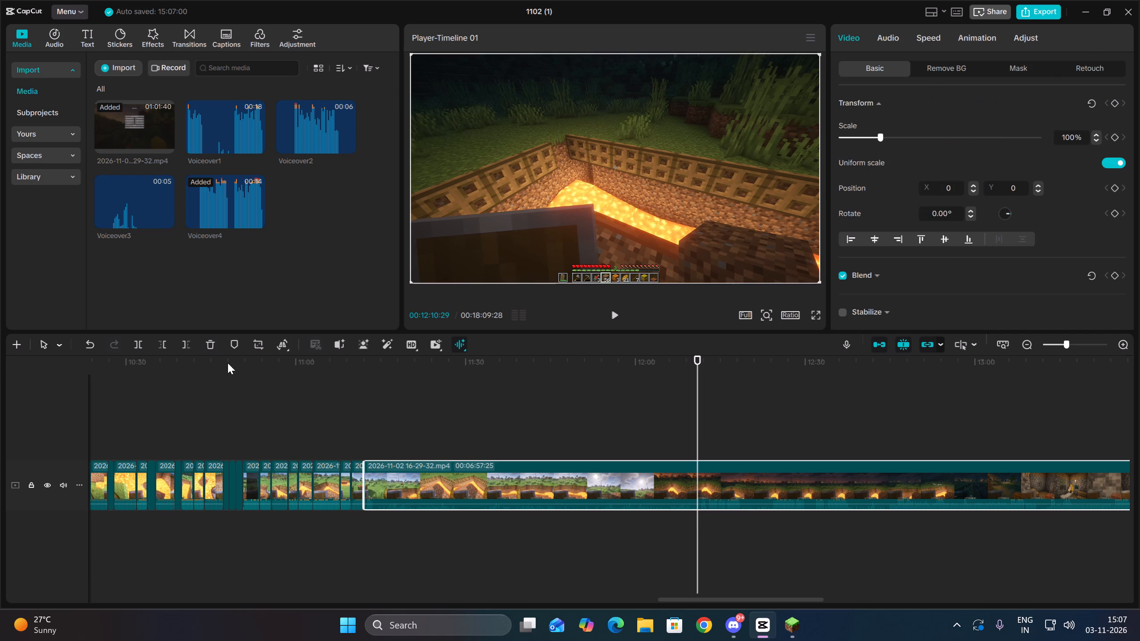
{"action": "left_click", "coordinate": [166, 347]}
Trim the start of the dusk clip at 00:11:12:03 twice, first up to about 00:11:14:03, then up to 00:11:23:04.
{"action": "key", "text": "space"}
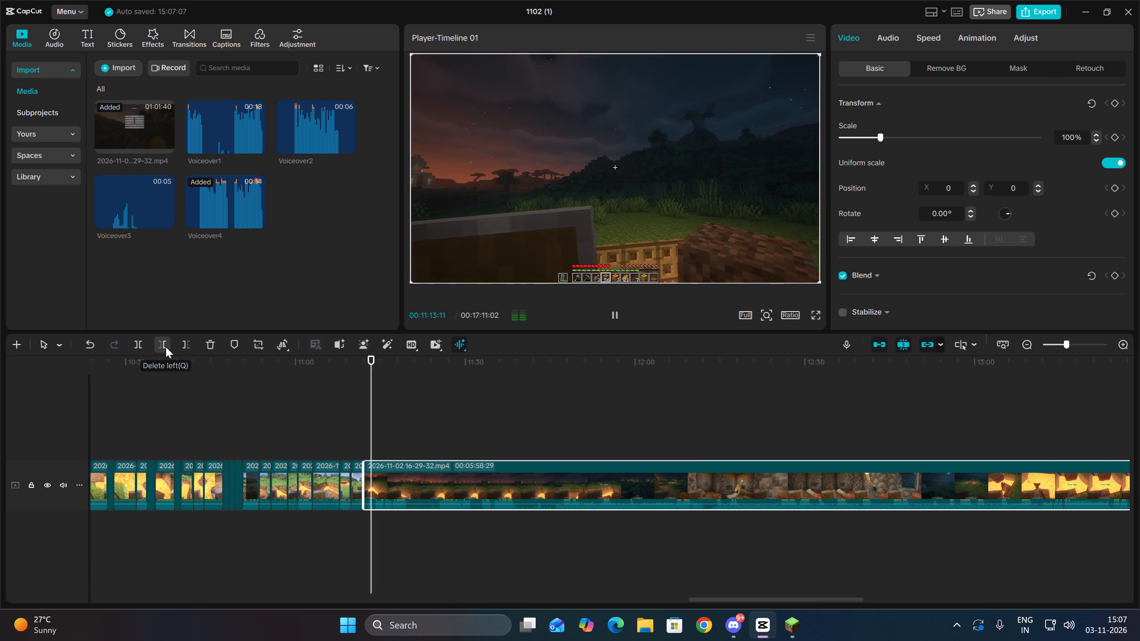
{"action": "left_click", "coordinate": [166, 347]}
{"action": "key", "text": "space"}
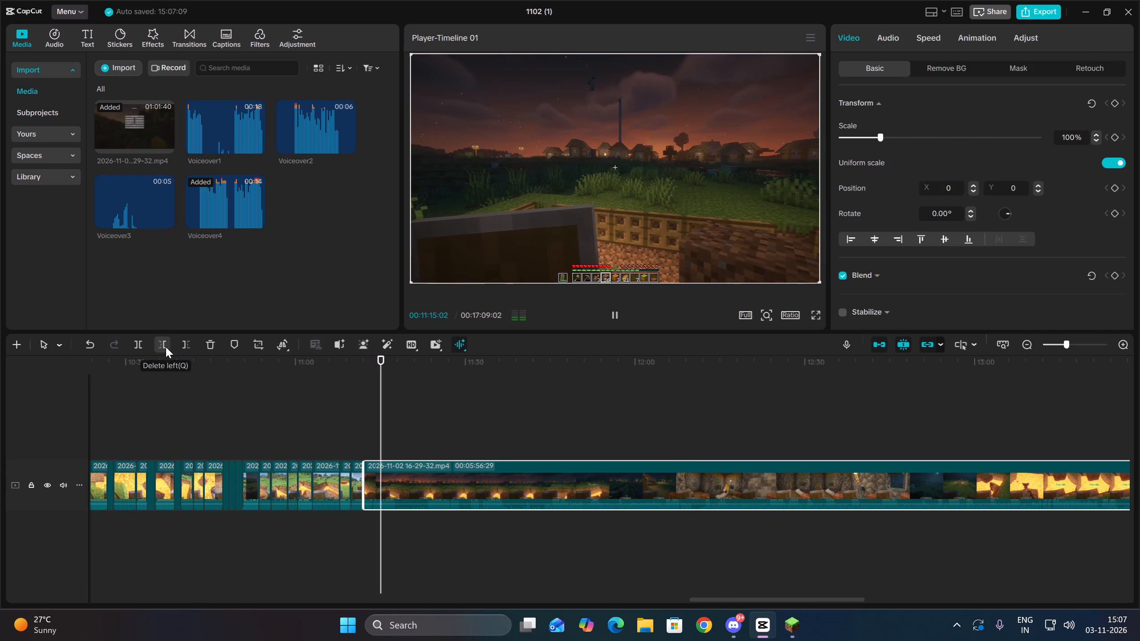
{"action": "left_click", "coordinate": [427, 513]}
{"action": "key", "text": "space"}
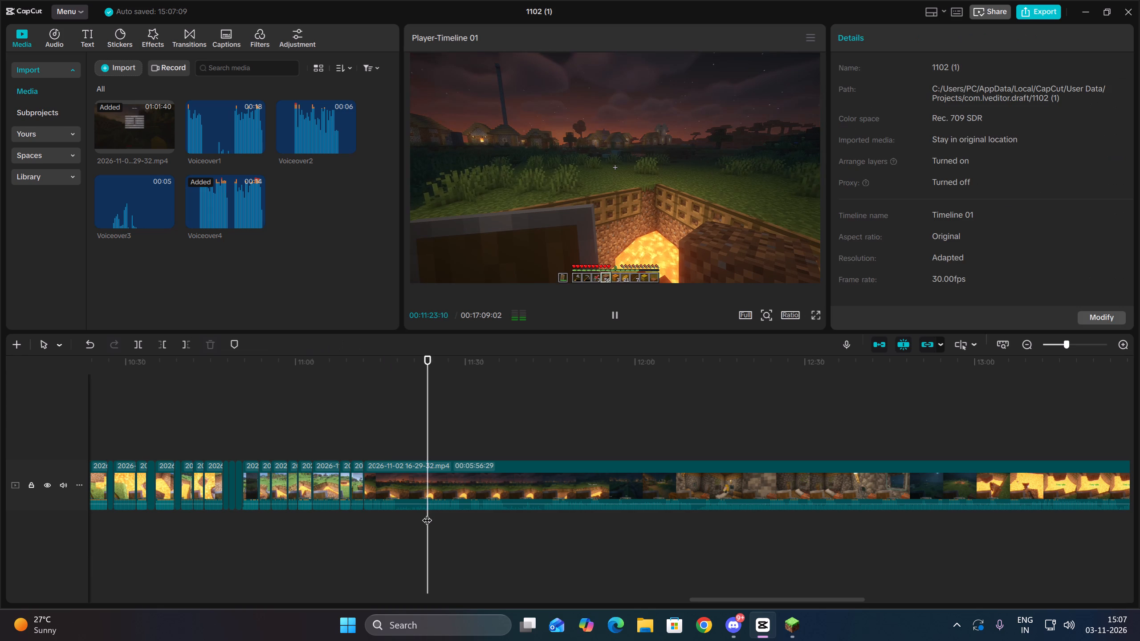
{"action": "left_click", "coordinate": [427, 513]}
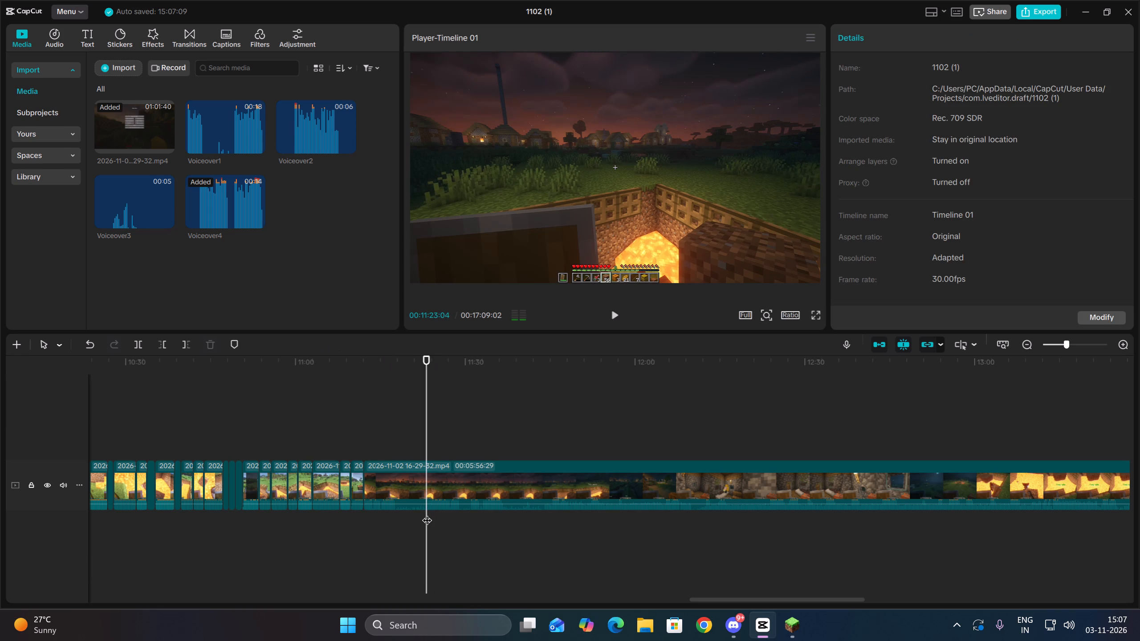
{"action": "left_click_drag", "start_coordinate": [461, 540], "coordinate": [459, 474]}
{"action": "left_click", "coordinate": [169, 345]}
Trim the start of the dusk clip at 00:11:12:03 more finely, removing its footage up to 00:11:12:14.
{"action": "key", "text": "space"}
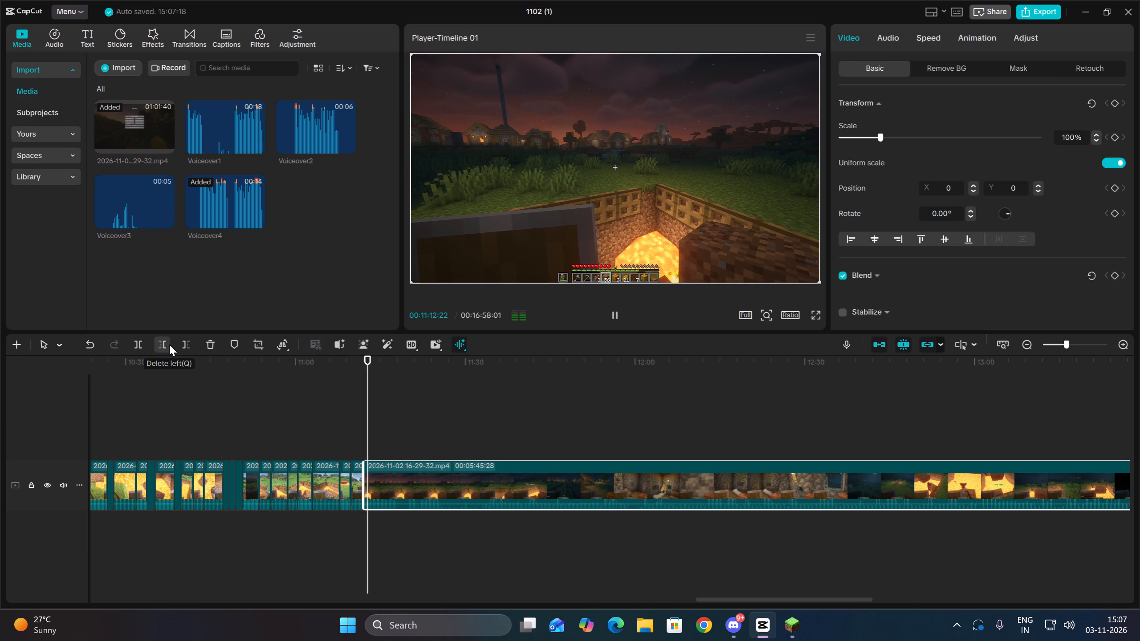
{"action": "left_click", "coordinate": [1126, 345]}
{"action": "double_click", "coordinate": [1129, 345]}
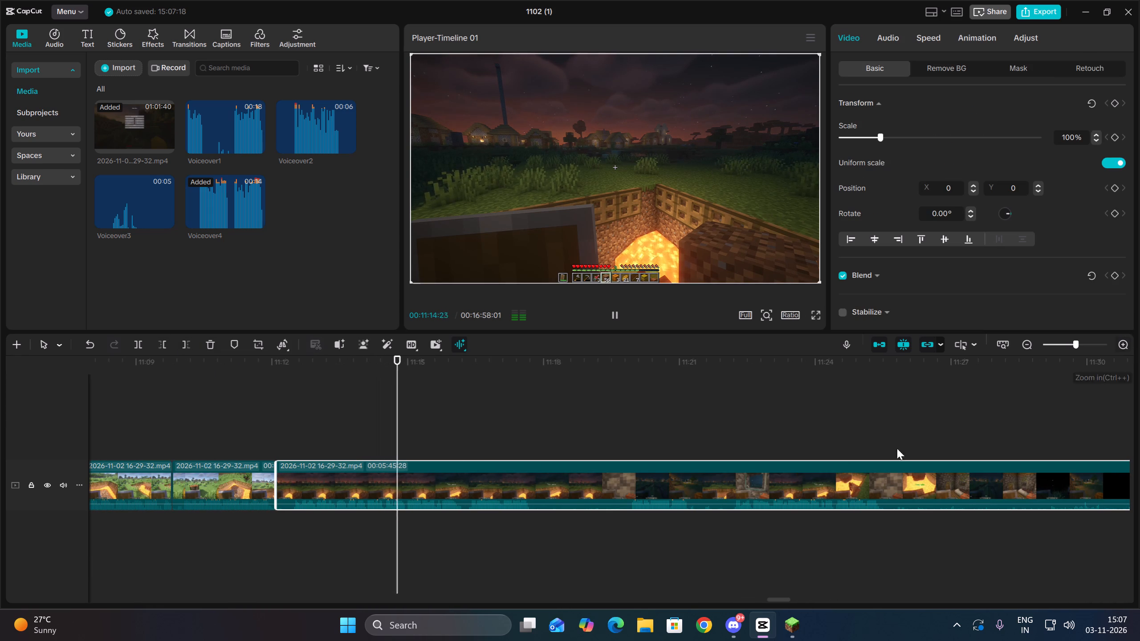
{"action": "left_click", "coordinate": [293, 516]}
{"action": "left_click_drag", "start_coordinate": [326, 530], "coordinate": [332, 475]}
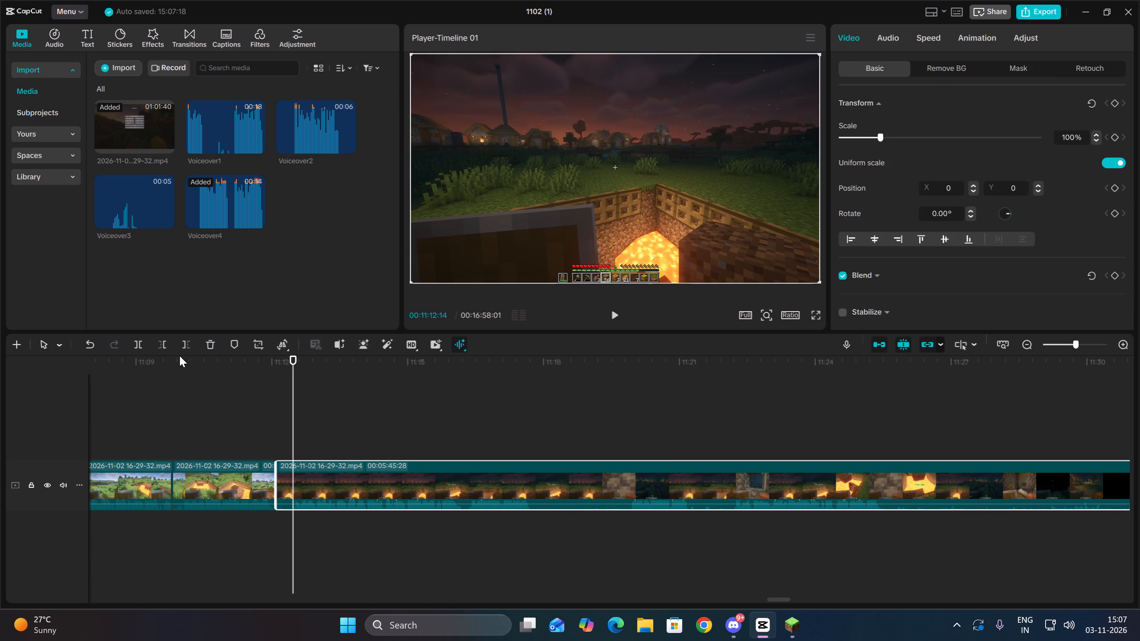
{"action": "left_click", "coordinate": [166, 346]}
Split the dusk lava-pit clip at 00:11:17:08 and delete the footage from that cut up to 00:11:19:17.
{"action": "key", "text": "space"}
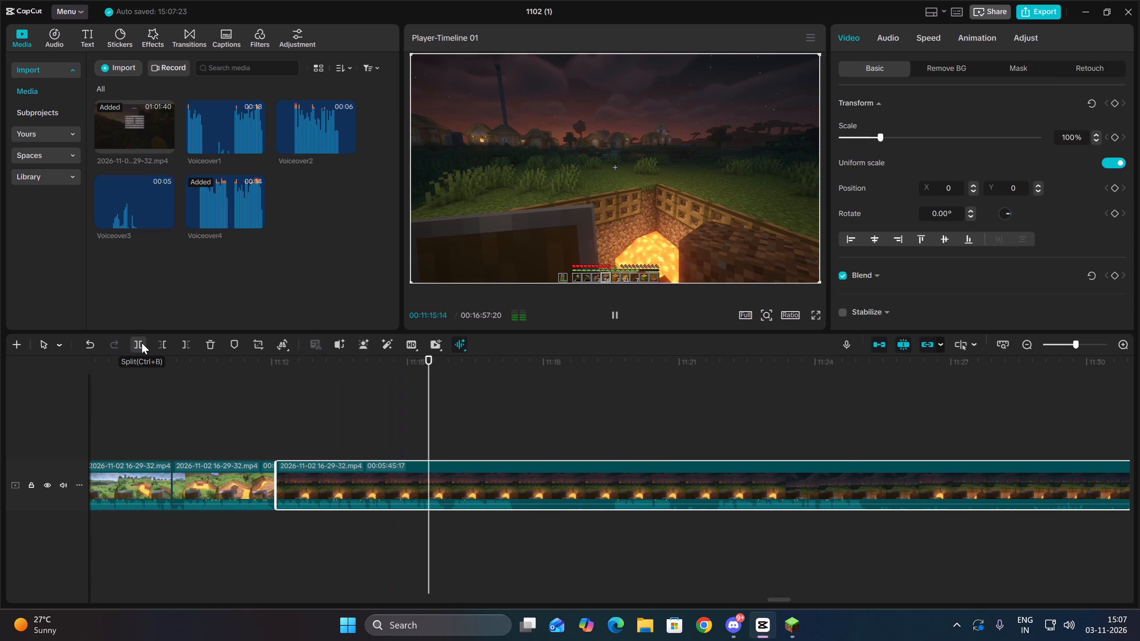
{"action": "key", "text": "space"}
{"action": "left_click", "coordinate": [142, 343]}
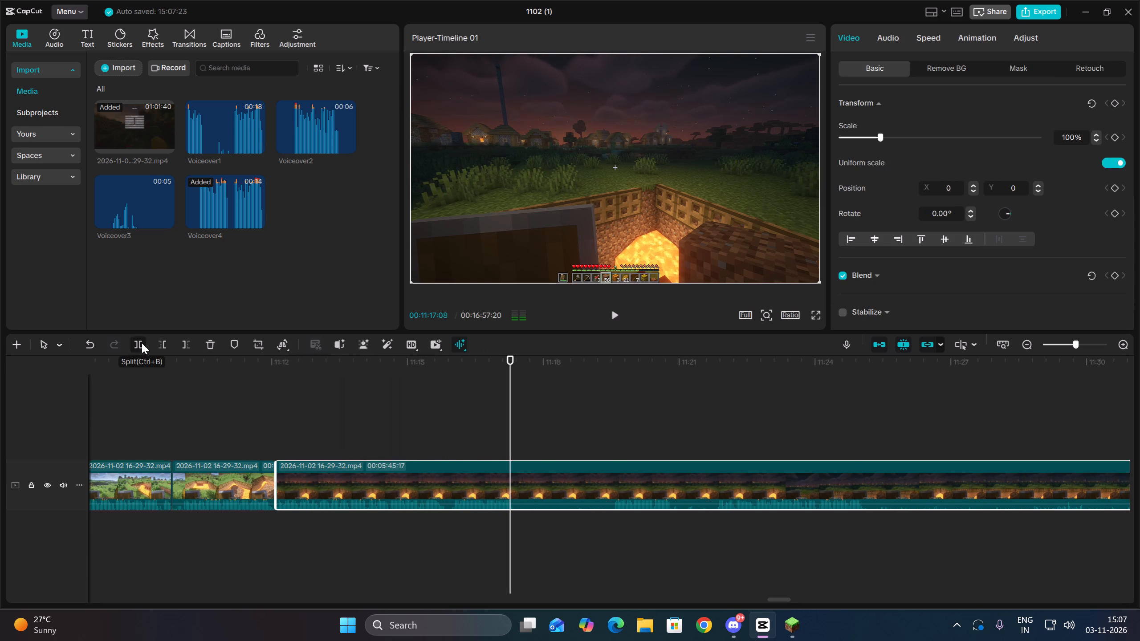
{"action": "key", "text": "space"}
{"action": "left_click", "coordinate": [611, 517]}
{"action": "left_click_drag", "start_coordinate": [611, 517], "coordinate": [615, 517]}
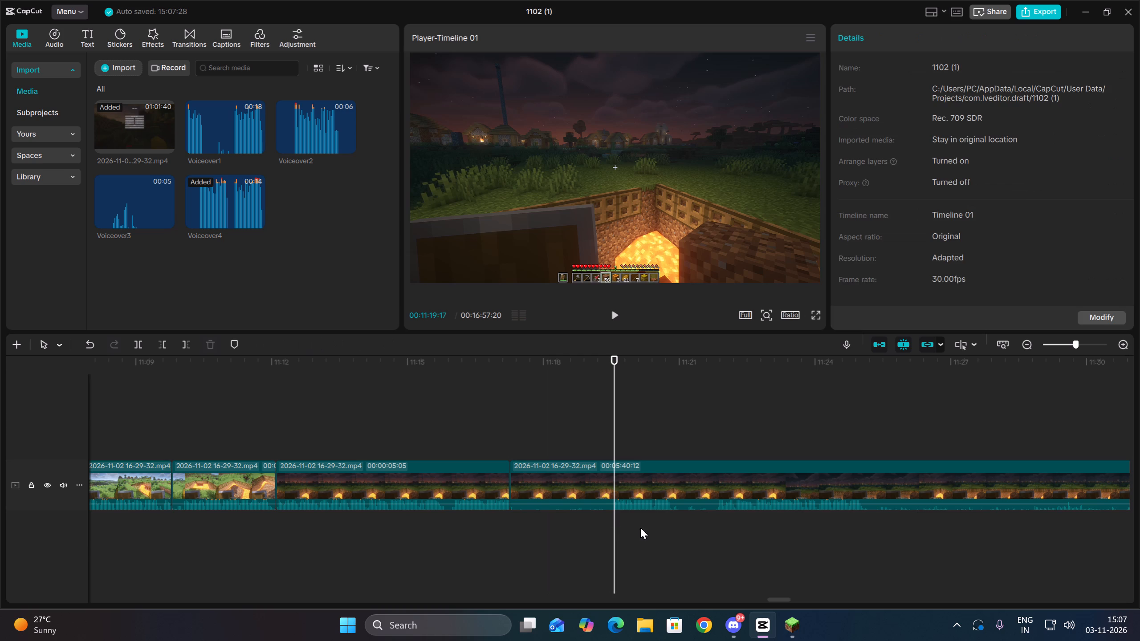
{"action": "left_click_drag", "start_coordinate": [641, 528], "coordinate": [646, 485]}
{"action": "left_click", "coordinate": [166, 347]}
{"action": "key", "text": "space"}
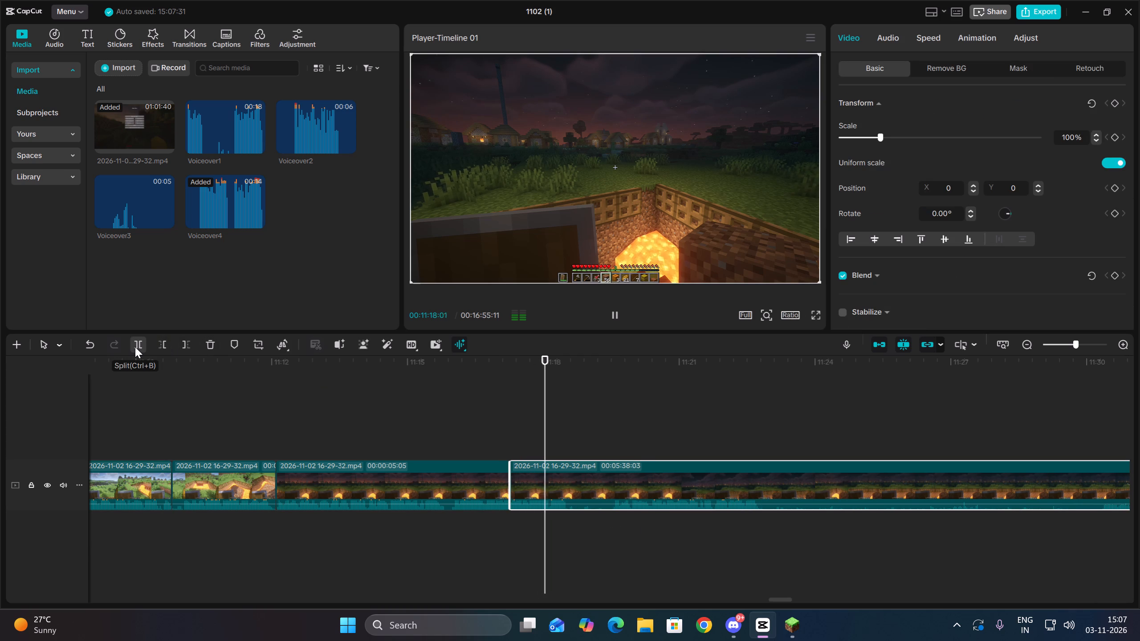
Split the dusk lava-pit clip at 00:11:18:17.
{"action": "key", "text": "space"}
{"action": "left_click", "coordinate": [135, 347]}
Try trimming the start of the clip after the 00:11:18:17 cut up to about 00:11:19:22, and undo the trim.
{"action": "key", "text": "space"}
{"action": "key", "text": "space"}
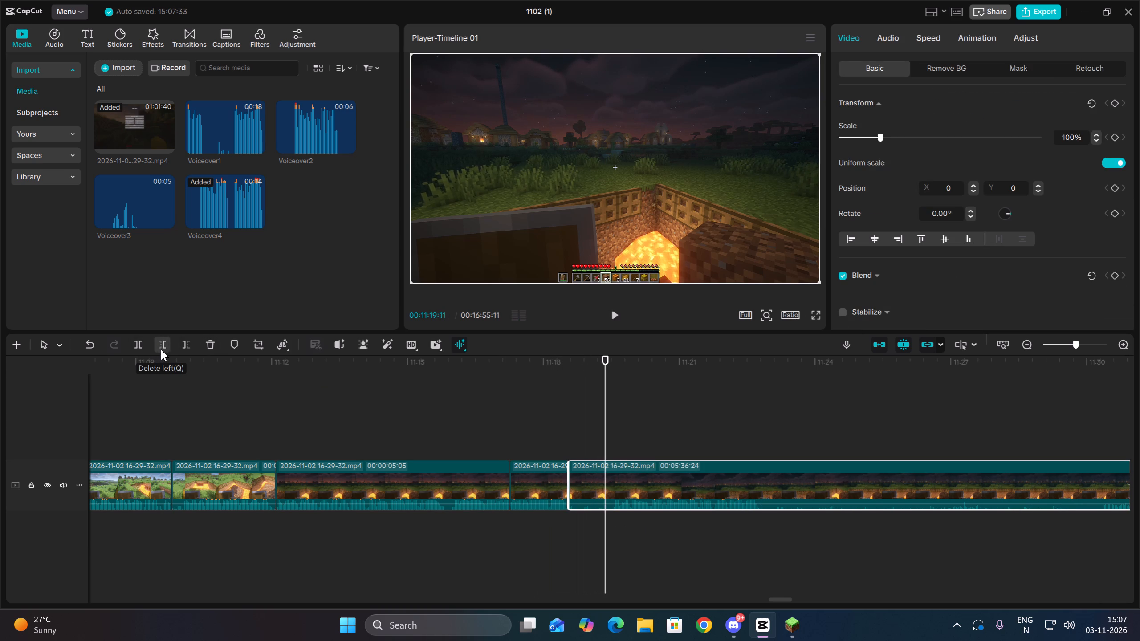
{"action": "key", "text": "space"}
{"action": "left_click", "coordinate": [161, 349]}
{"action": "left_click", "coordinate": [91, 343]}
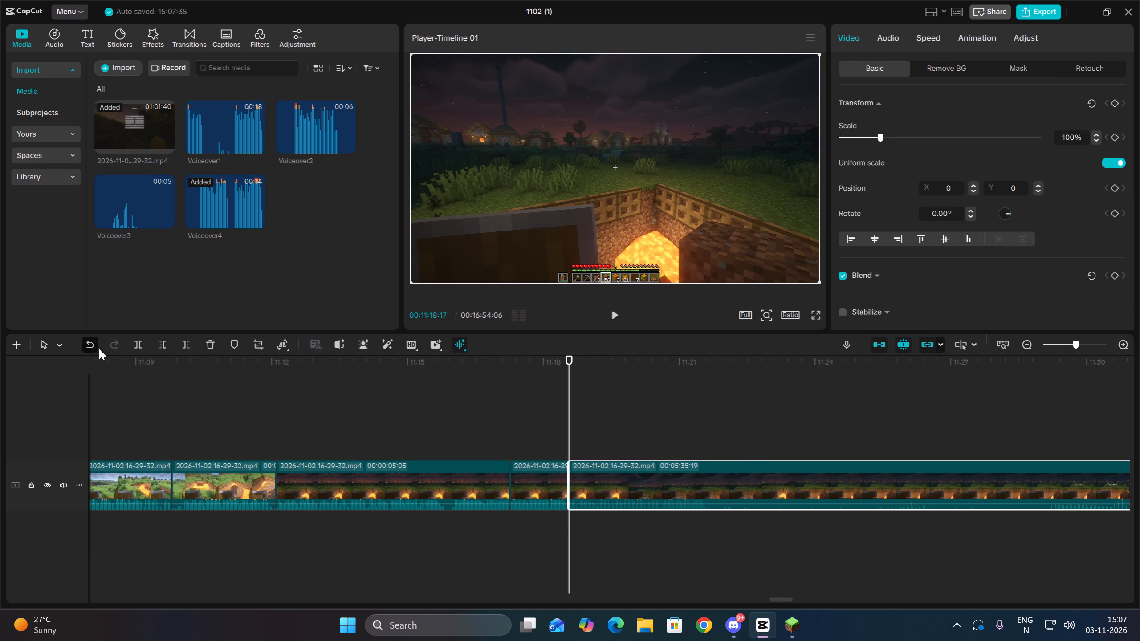
Trim the start of the clip after the 00:11:18:17 cut, removing its footage up to 00:11:19:17.
{"action": "left_click", "coordinate": [615, 512]}
{"action": "left_click_drag", "start_coordinate": [639, 522], "coordinate": [633, 456]}
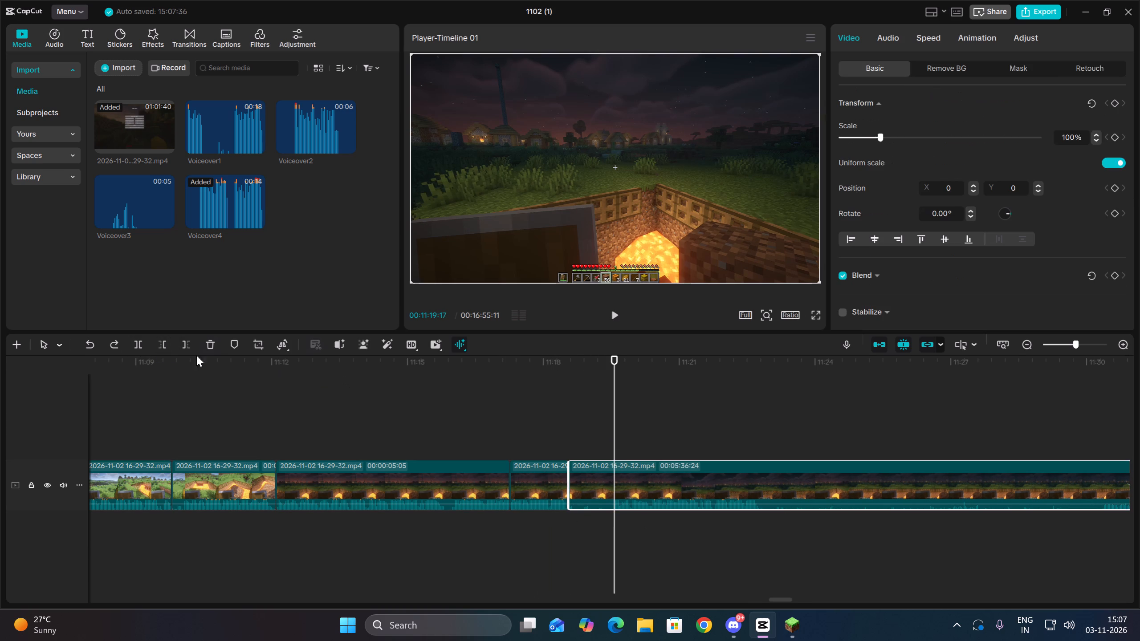
{"action": "left_click", "coordinate": [155, 348]}
Split the following dusk lava-pit clip at 00:11:21:22.
{"action": "key", "text": "space"}
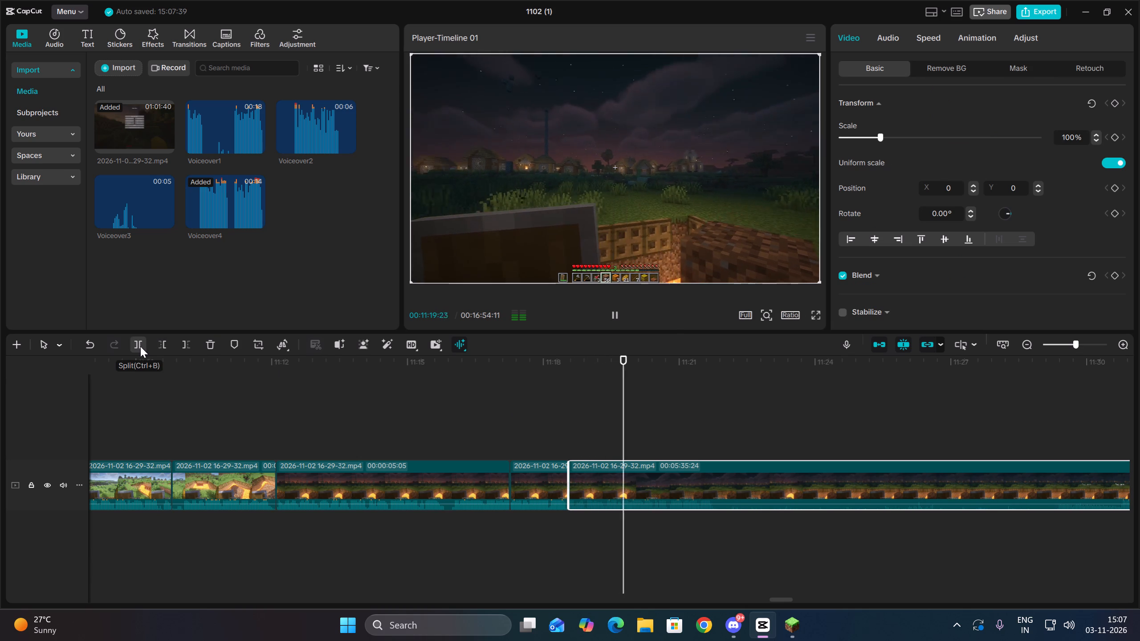
{"action": "key", "text": "space"}
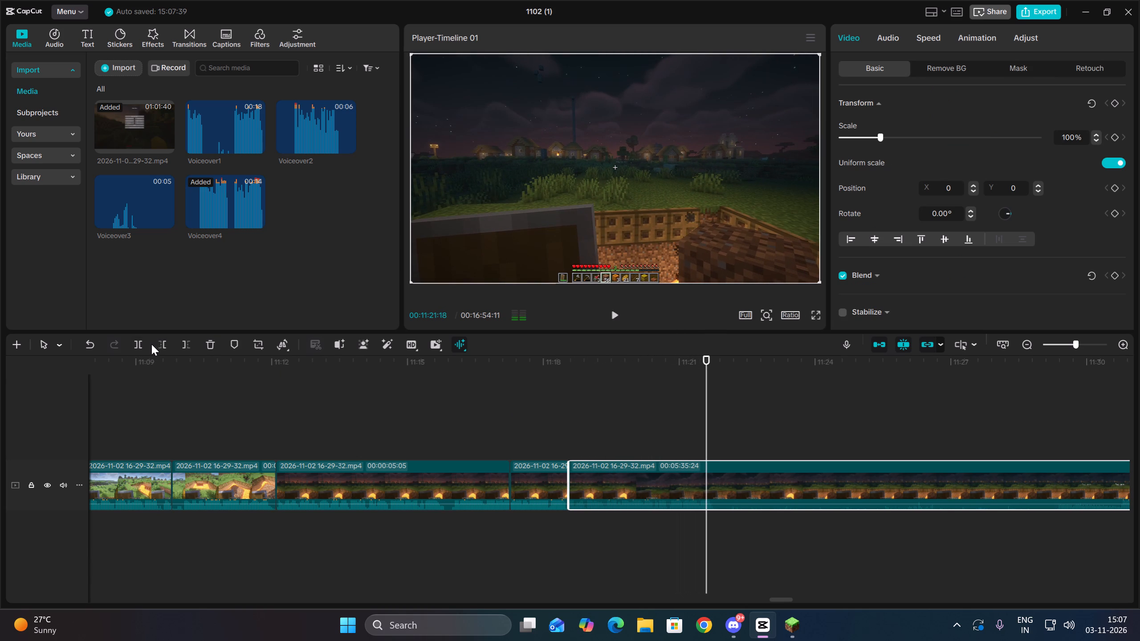
{"action": "left_click", "coordinate": [151, 344]}
{"action": "key", "text": "space"}
{"action": "left_click", "coordinate": [707, 523]}
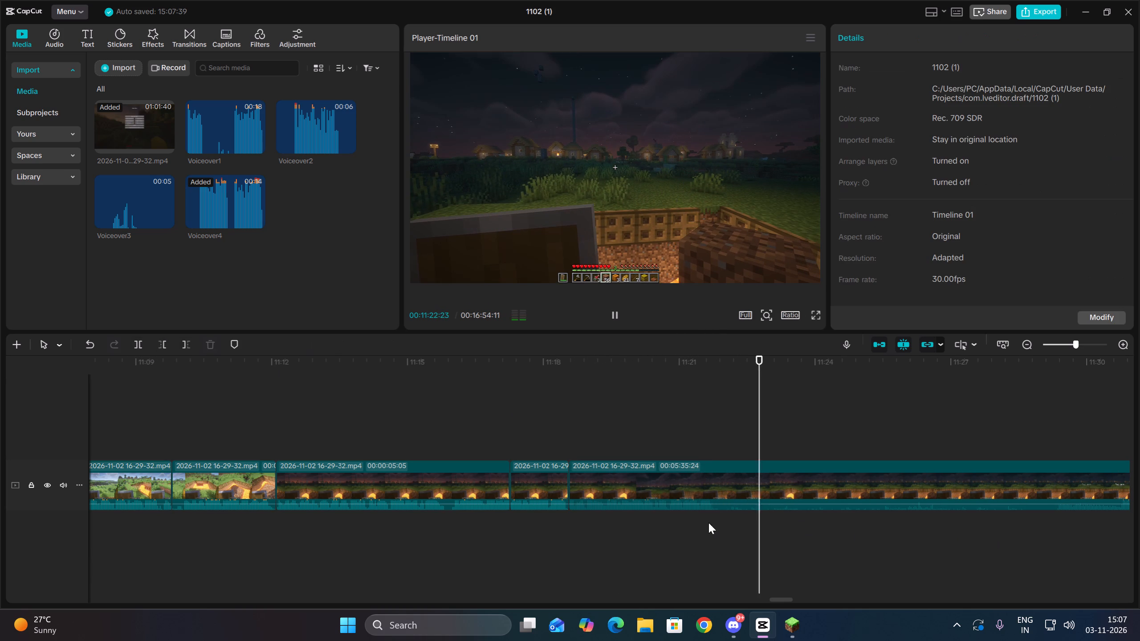
{"action": "left_click_drag", "start_coordinate": [709, 522], "coordinate": [713, 522]}
{"action": "left_click_drag", "start_coordinate": [756, 536], "coordinate": [752, 472]}
{"action": "left_click", "coordinate": [141, 342]}
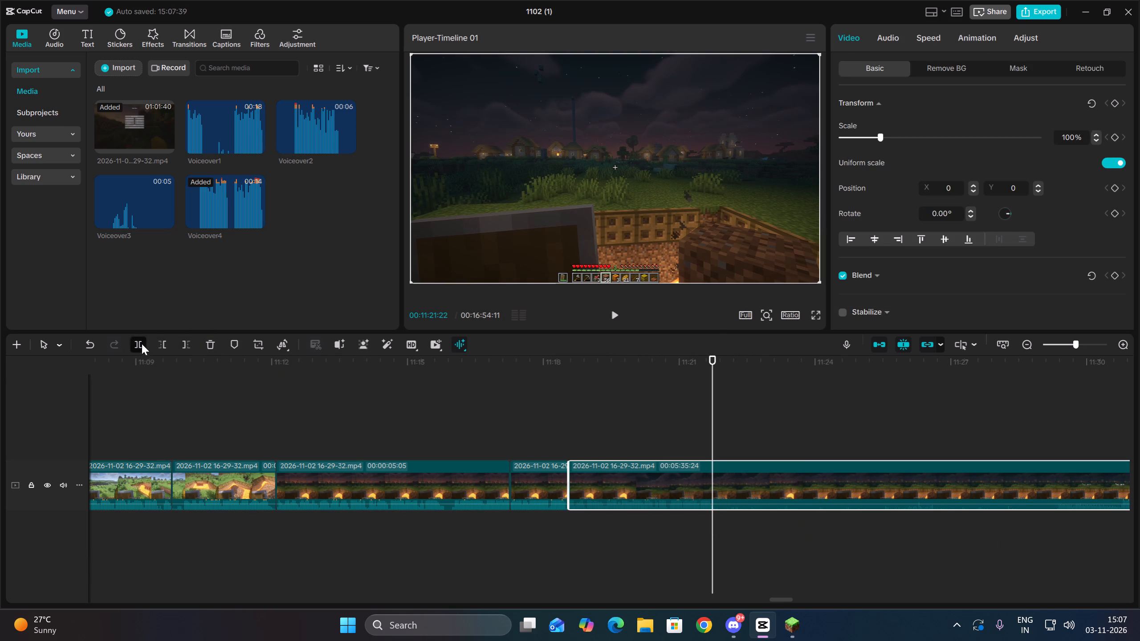
Trim the start of the clip after the 00:11:21:22 cut, removing its footage up to the fading-in title text at 00:11:29:08.
{"action": "key", "text": "space"}
{"action": "left_click", "coordinate": [1028, 341]}
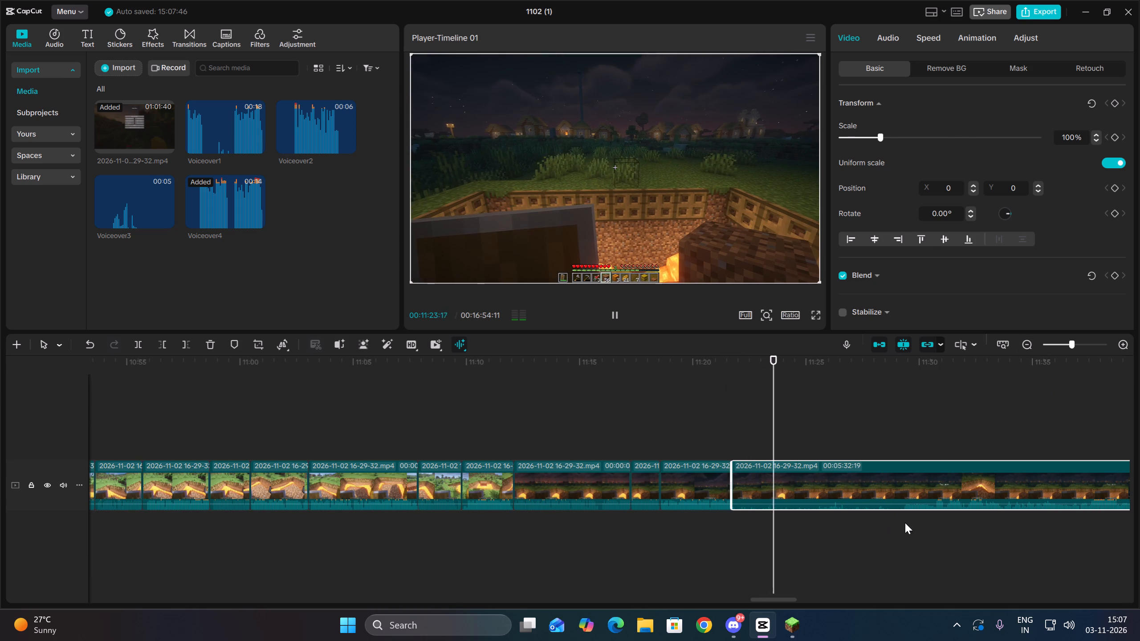
{"action": "left_click", "coordinate": [905, 523]}
{"action": "key", "text": "space"}
{"action": "left_click", "coordinate": [905, 523]}
{"action": "left_click_drag", "start_coordinate": [905, 523], "coordinate": [866, 524]}
{"action": "key", "text": "space"}
{"action": "left_click_drag", "start_coordinate": [925, 540], "coordinate": [939, 490]}
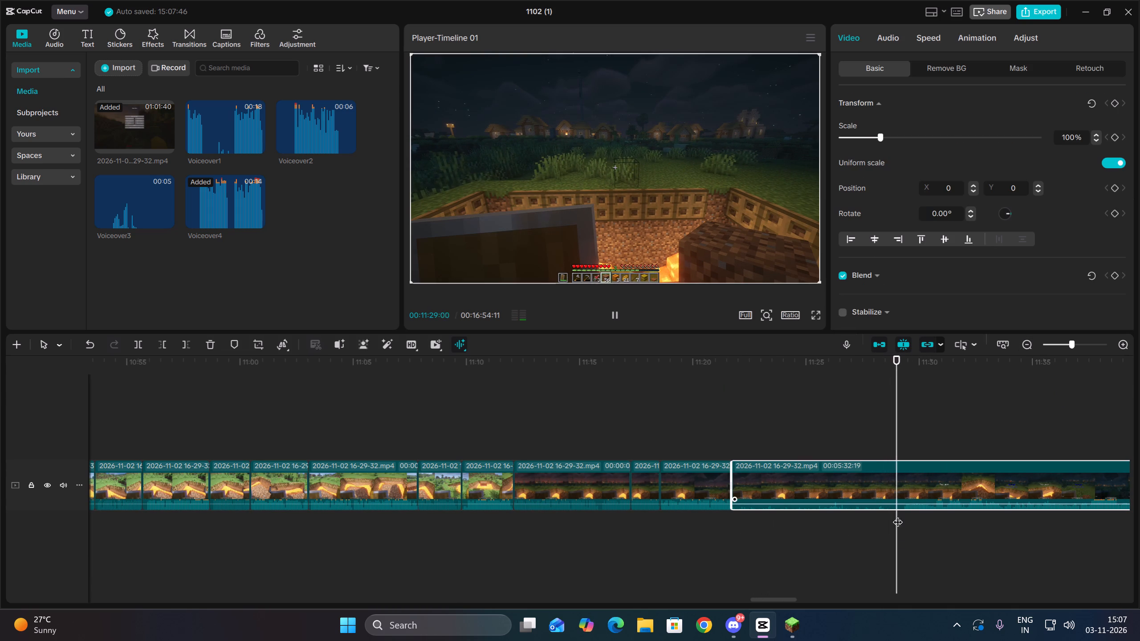
{"action": "left_click", "coordinate": [818, 521]}
{"action": "left_click_drag", "start_coordinate": [818, 521], "coordinate": [903, 510]}
{"action": "left_click_drag", "start_coordinate": [922, 530], "coordinate": [924, 481]}
{"action": "triple_click", "coordinate": [171, 346]}
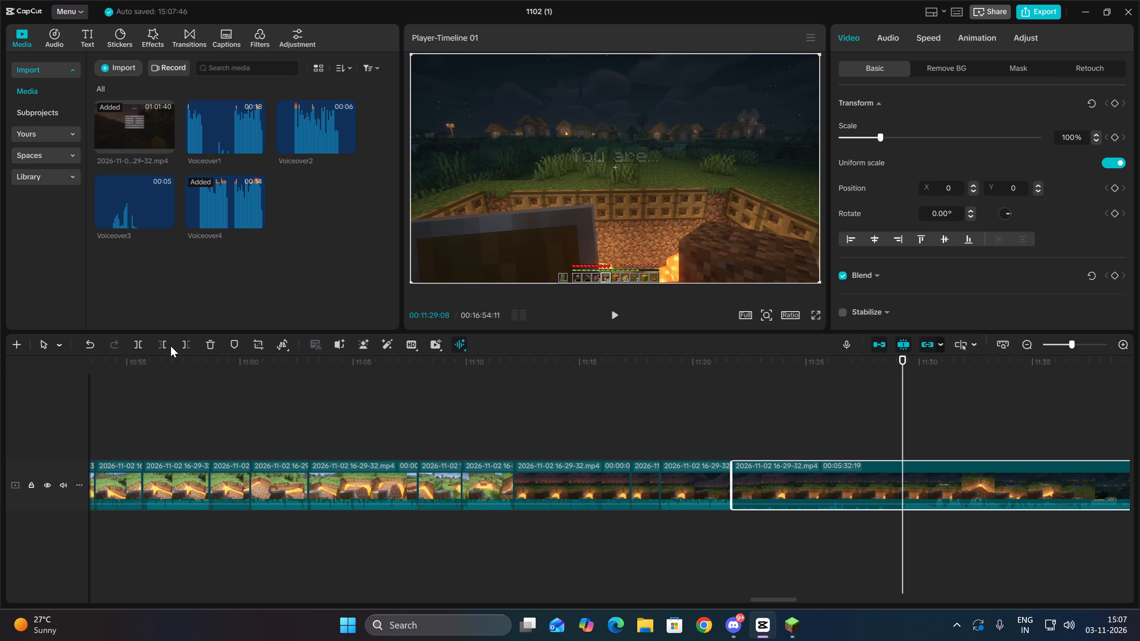
Split the long clip in the stone-house footage at about 00:11:45:16 and delete the footage from that cut up to about 00:11:45:25.
{"action": "key", "text": "space"}
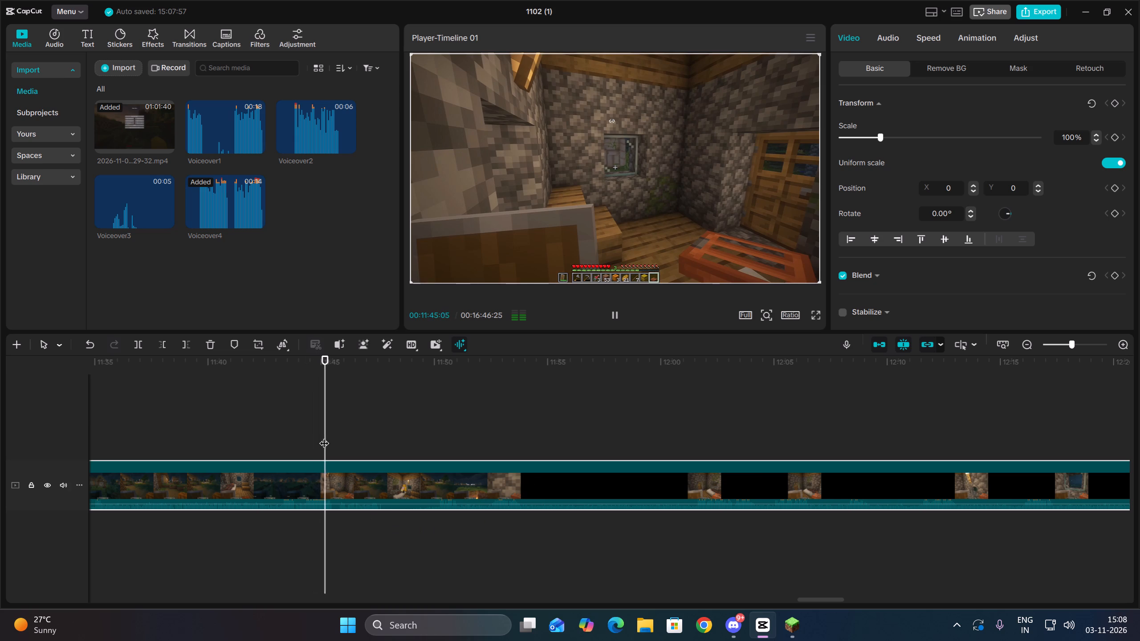
{"action": "key", "text": "space"}
{"action": "left_click", "coordinate": [127, 343]}
{"action": "left_click", "coordinate": [140, 345]}
{"action": "key", "text": "space"}
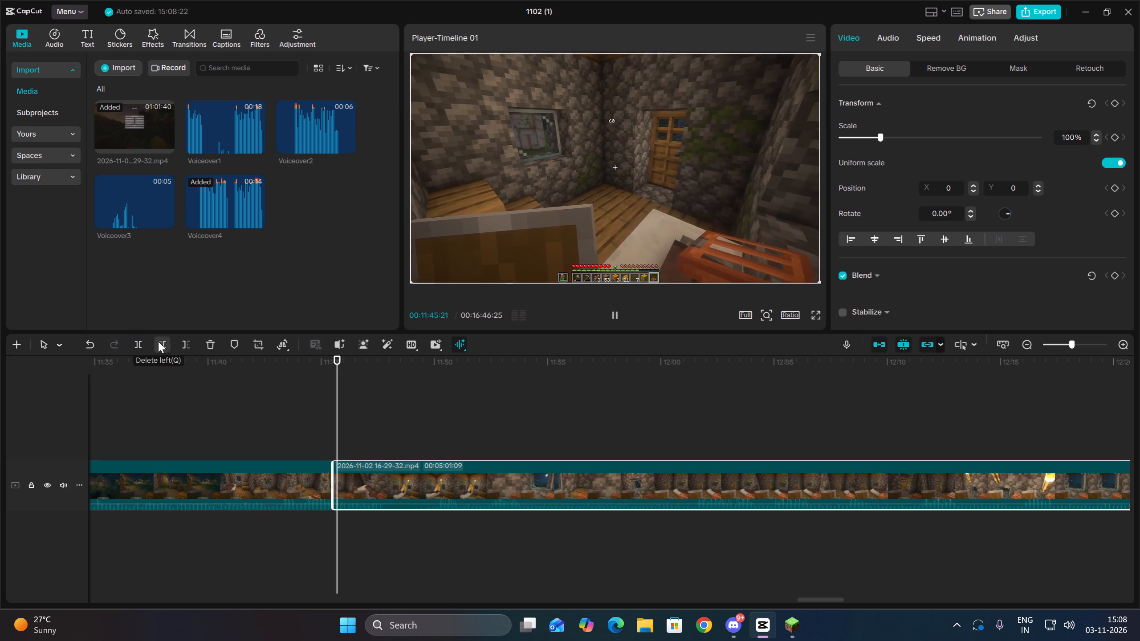
{"action": "left_click", "coordinate": [158, 341]}
Split the stone-house clip at about 00:11:47:10 and delete the footage from that cut up to about 00:11:49:23.
{"action": "key", "text": "space"}
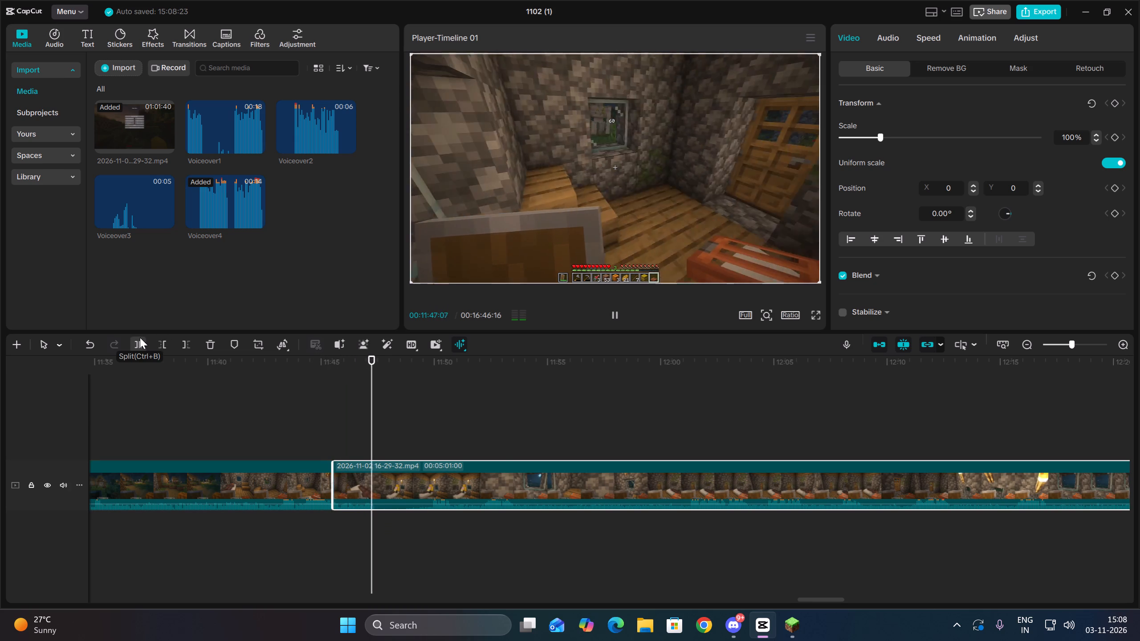
{"action": "left_click", "coordinate": [140, 337]}
{"action": "key", "text": "space"}
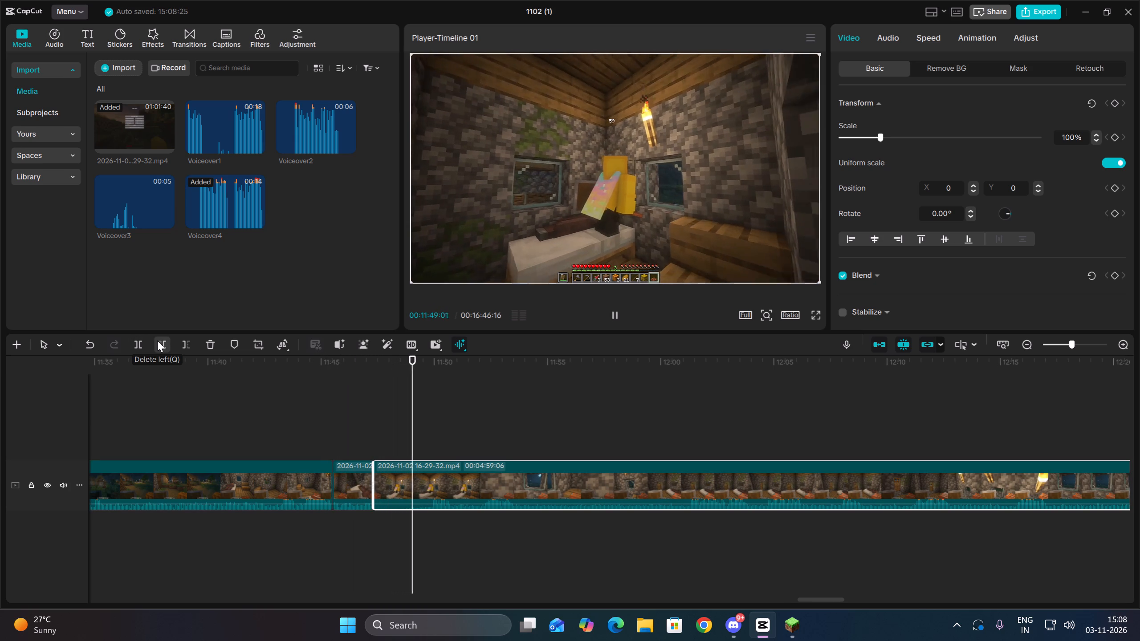
{"action": "left_click", "coordinate": [157, 341]}
Split the stone-house clip at the window view at 00:11:51:08 and delete the footage from that cut up to about 00:11:58:21.
{"action": "key", "text": "space"}
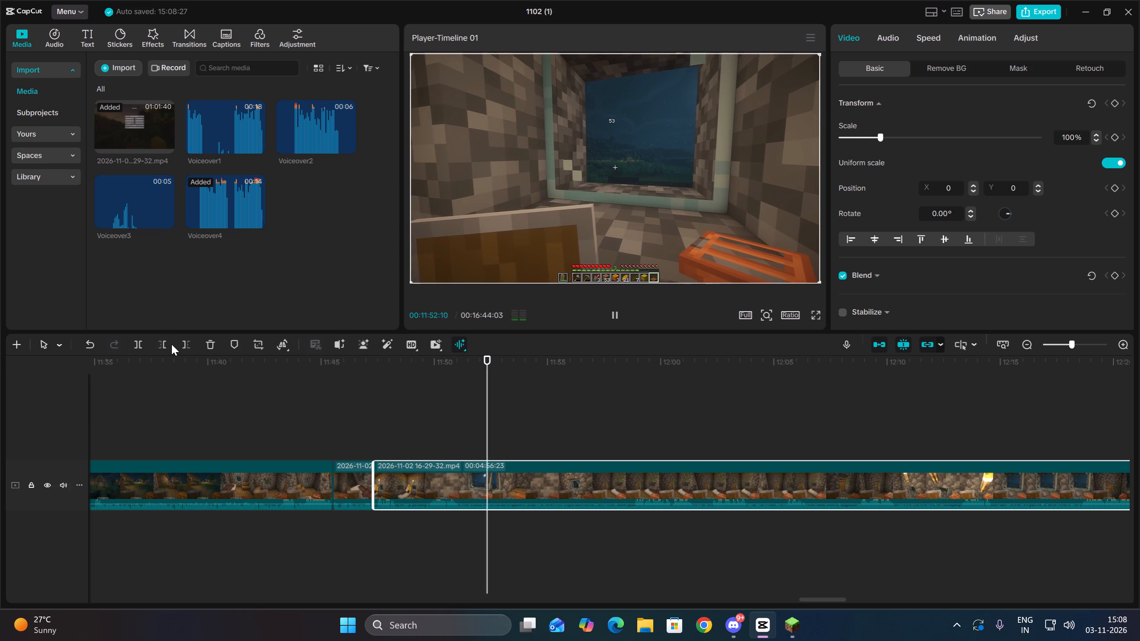
{"action": "double_click", "coordinate": [462, 517]}
{"action": "left_click_drag", "start_coordinate": [489, 536], "coordinate": [495, 473]}
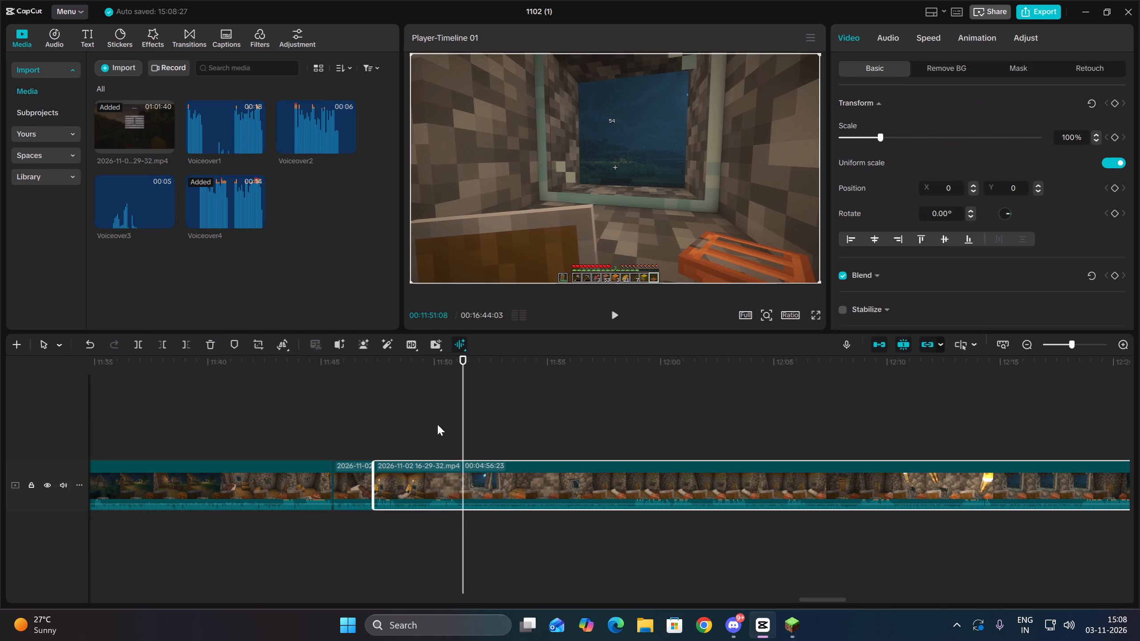
{"action": "left_click", "coordinate": [130, 341]}
{"action": "left_click", "coordinate": [139, 344]}
{"action": "key", "text": "space"}
{"action": "left_click", "coordinate": [639, 512]}
{"action": "left_click_drag", "start_coordinate": [637, 511], "coordinate": [631, 510]}
{"action": "left_click_drag", "start_coordinate": [653, 523], "coordinate": [647, 473]}
{"action": "left_click", "coordinate": [160, 341]}
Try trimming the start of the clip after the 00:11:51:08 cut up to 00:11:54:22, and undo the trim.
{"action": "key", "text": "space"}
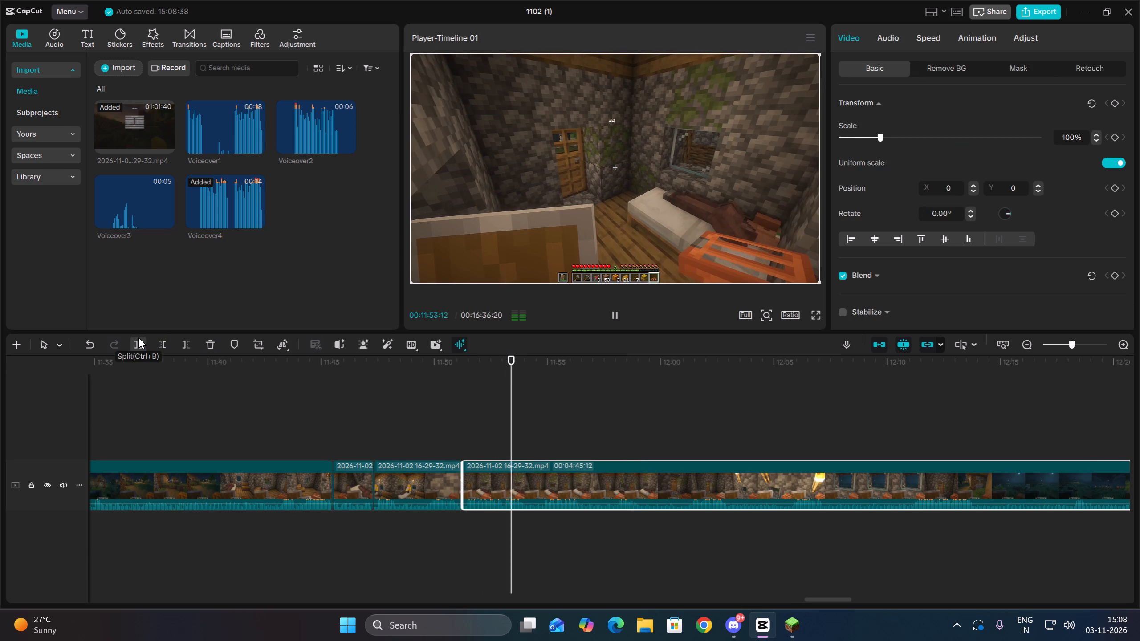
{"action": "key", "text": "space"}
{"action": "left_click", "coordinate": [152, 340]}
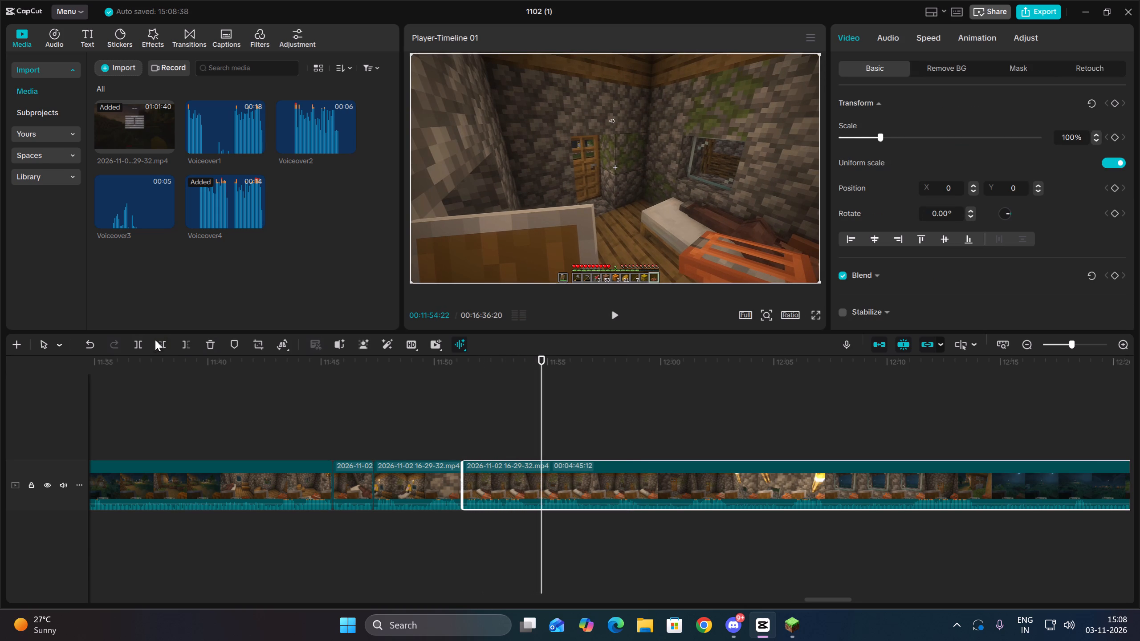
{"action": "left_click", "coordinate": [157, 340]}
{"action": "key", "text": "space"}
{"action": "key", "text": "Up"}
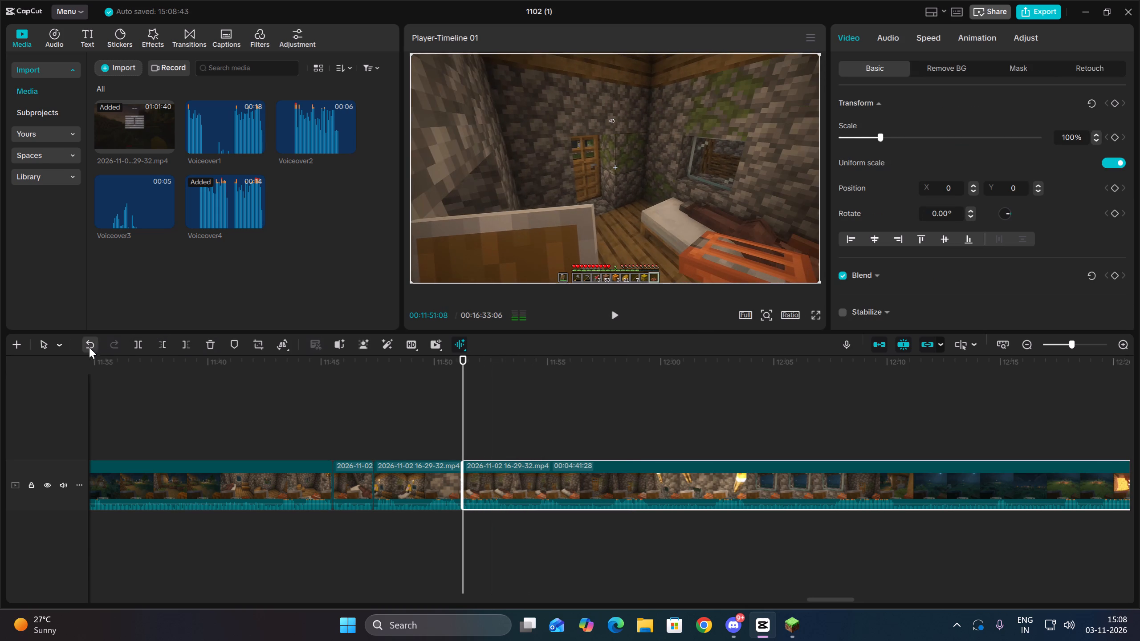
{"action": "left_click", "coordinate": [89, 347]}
Split the stone-house clip at 00:11:53:25 and delete the footage from that cut up to about 00:11:54:23.
{"action": "key", "text": "space"}
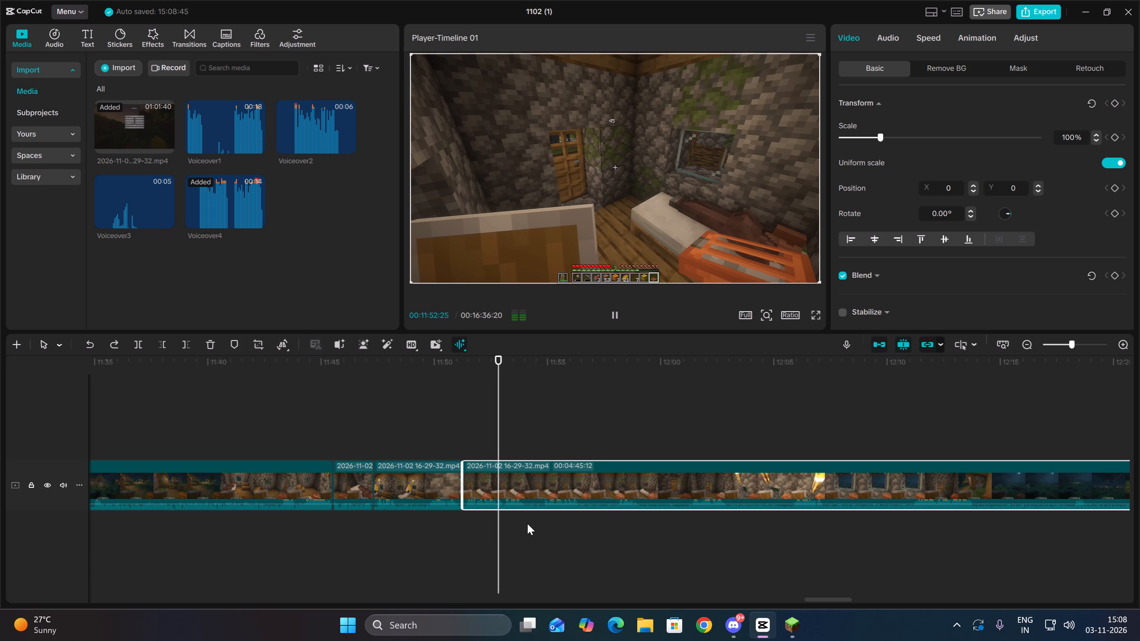
{"action": "left_click_drag", "start_coordinate": [553, 420], "coordinate": [579, 470]}
{"action": "key", "text": "space"}
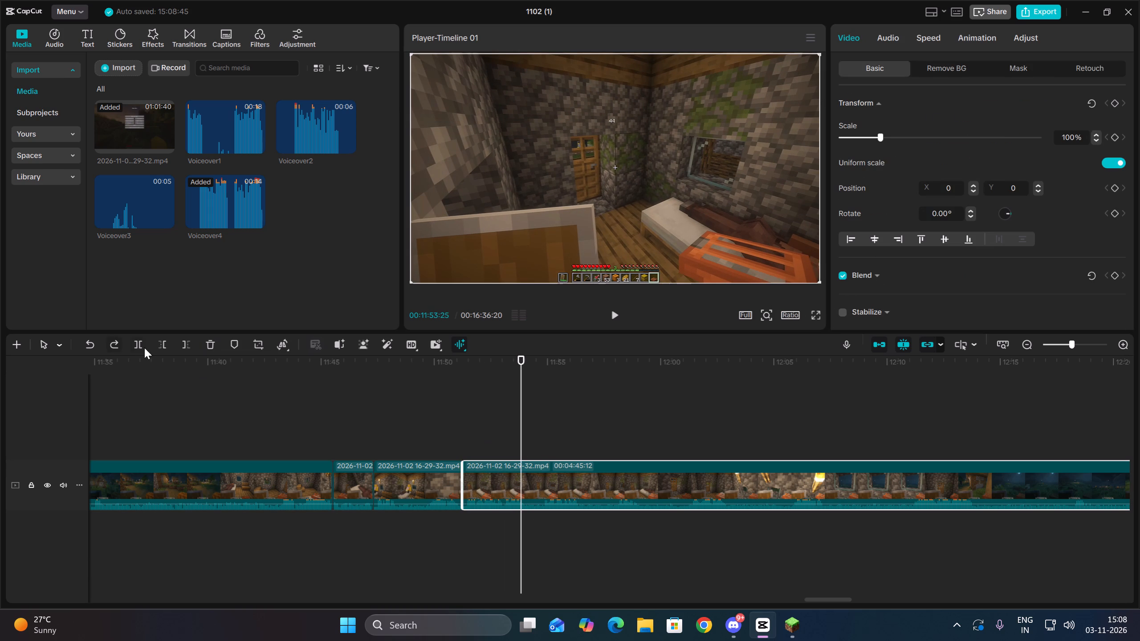
{"action": "left_click", "coordinate": [135, 345]}
{"action": "key", "text": "space"}
{"action": "left_click", "coordinate": [167, 345]}
Review the playback around the new cut and add a timeline marker at the 00:11:51:08 cut.
{"action": "key", "text": "space"}
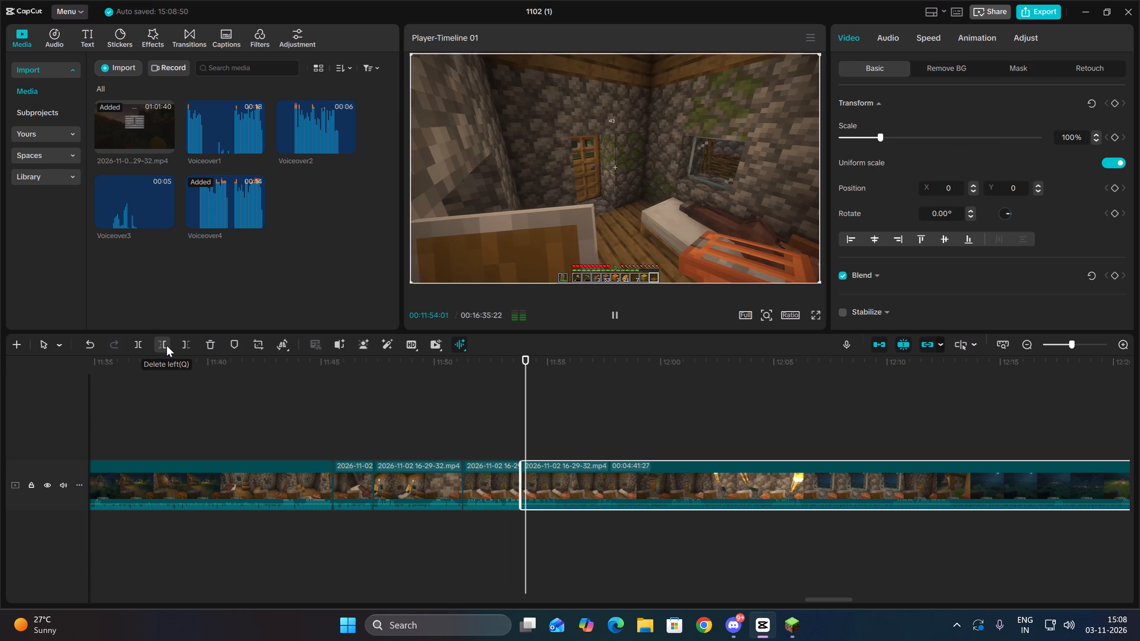
{"action": "left_click", "coordinate": [506, 513]}
{"action": "key", "text": "space"}
{"action": "key", "text": "space"}
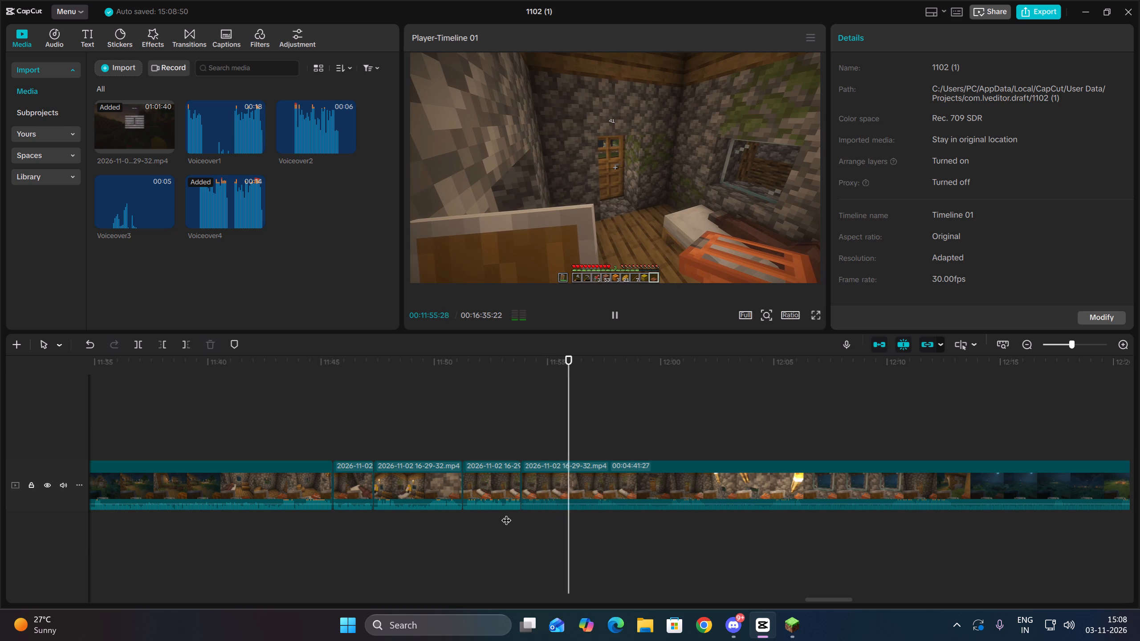
{"action": "key", "text": "space"}
{"action": "left_click", "coordinate": [510, 551]}
{"action": "key", "text": "Up"}
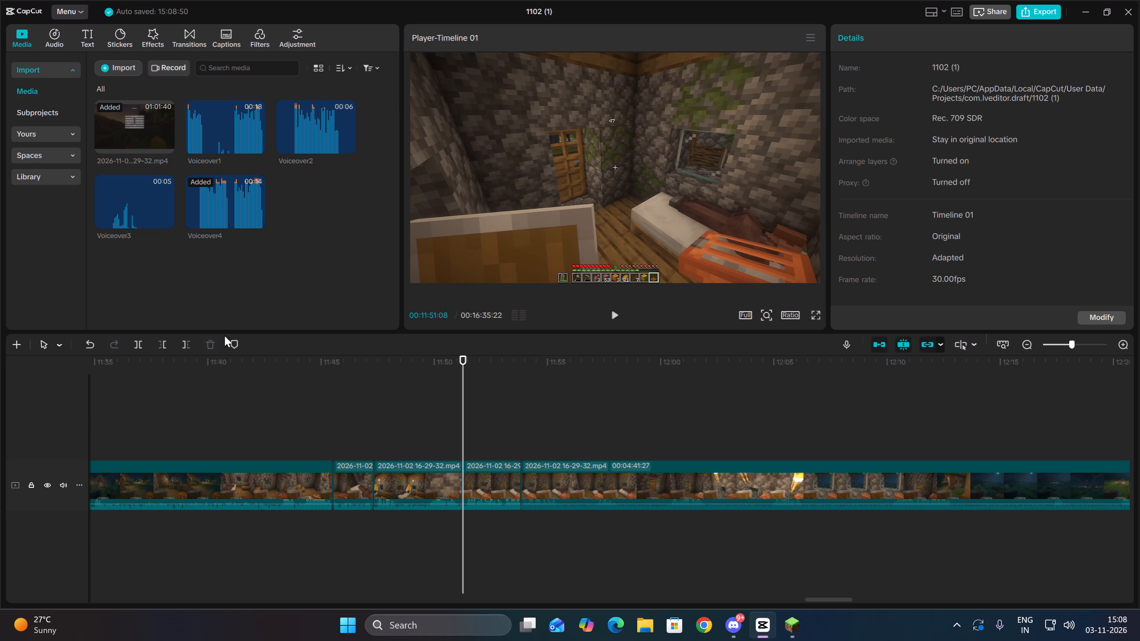
{"action": "left_click", "coordinate": [238, 342]}
Split the stone-house clip at about 00:11:55:16 and delete the footage from that cut up to 00:11:57:01.
{"action": "key", "text": "space"}
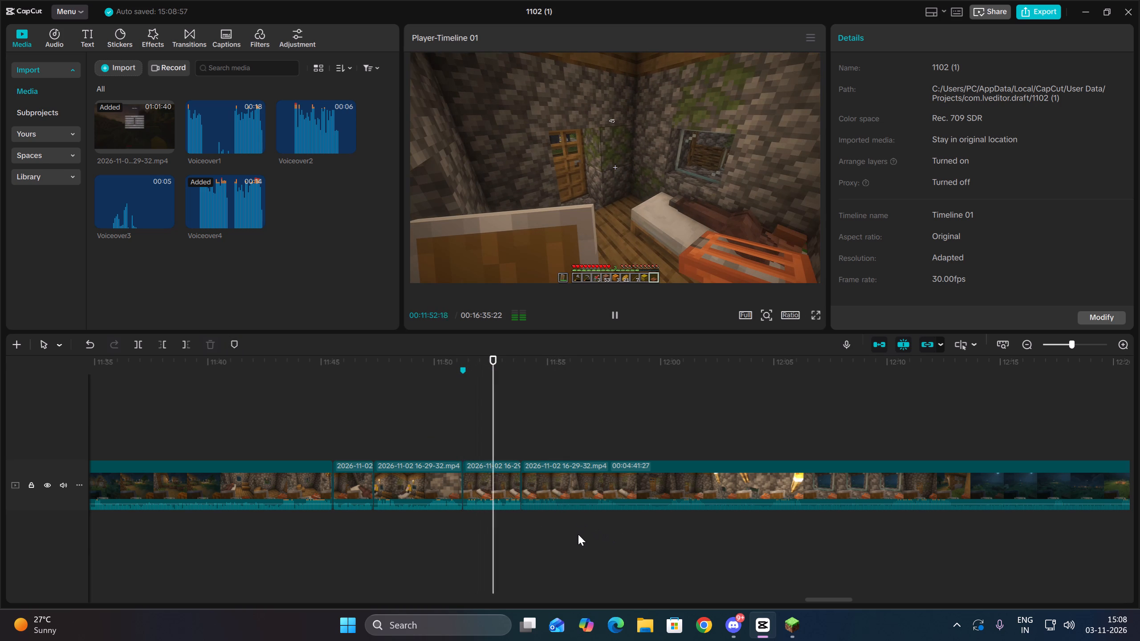
{"action": "left_click_drag", "start_coordinate": [583, 538], "coordinate": [613, 429]}
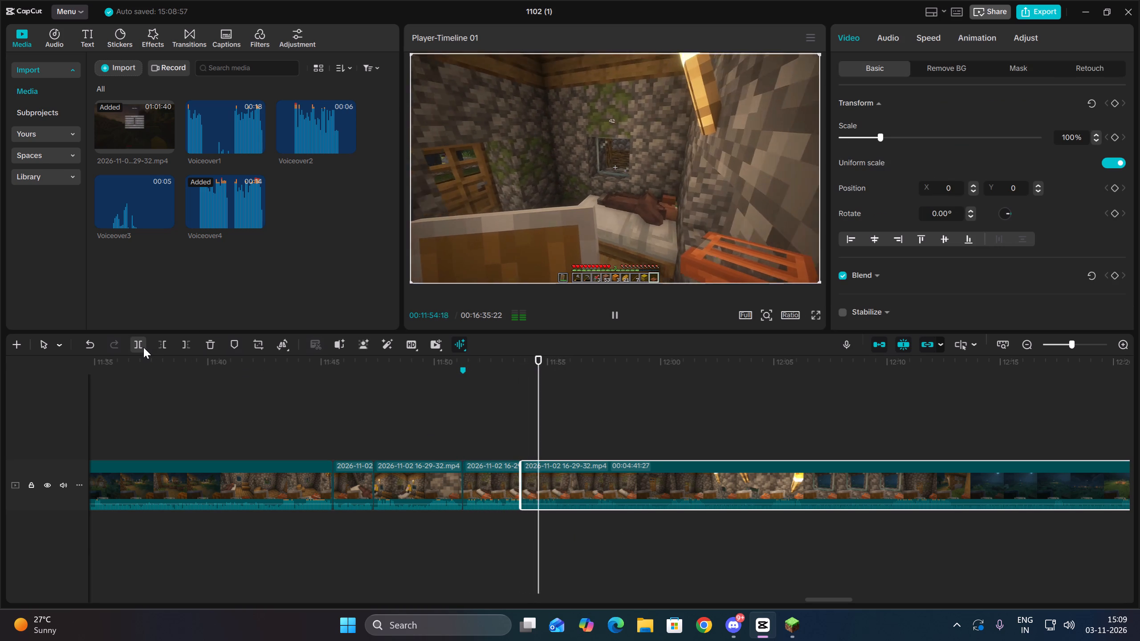
{"action": "key", "text": "space"}
{"action": "left_click", "coordinate": [143, 347]}
{"action": "key", "text": "space"}
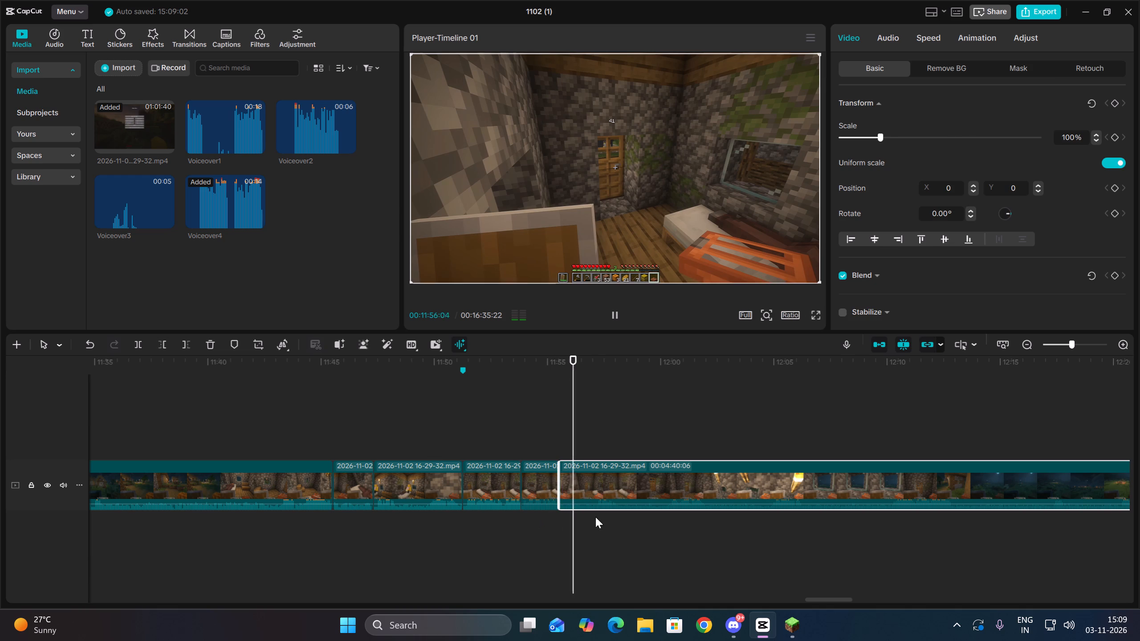
{"action": "left_click", "coordinate": [595, 517]}
{"action": "key", "text": "space"}
{"action": "left_click_drag", "start_coordinate": [635, 540], "coordinate": [676, 479]}
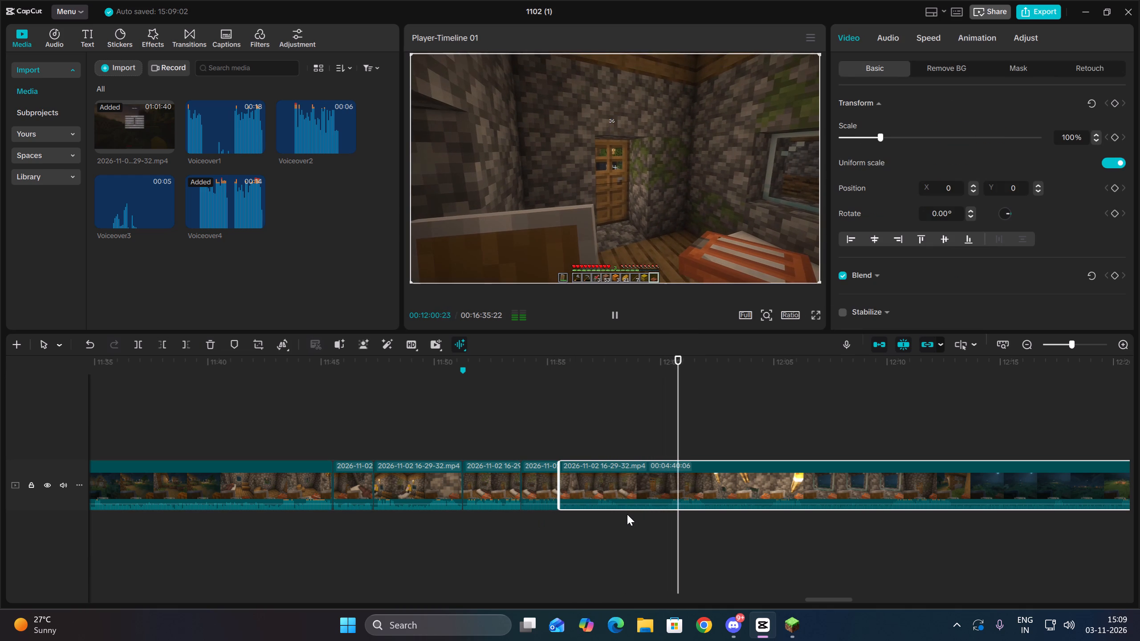
{"action": "left_click", "coordinate": [594, 515]}
{"action": "left_click_drag", "start_coordinate": [617, 535], "coordinate": [631, 500]}
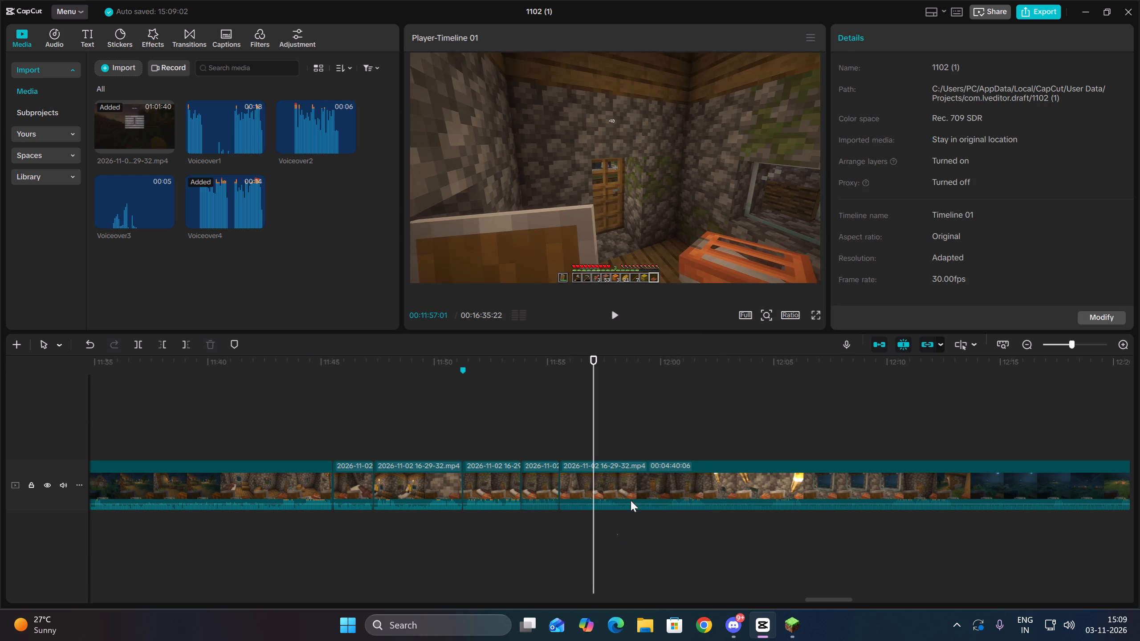
{"action": "left_click_drag", "start_coordinate": [631, 500], "coordinate": [633, 488]}
{"action": "left_click", "coordinate": [159, 345]}
Split the stone-house clip at about 00:11:57:10 and delete the footage from that cut up to about 00:12:03:06.
{"action": "key", "text": "space"}
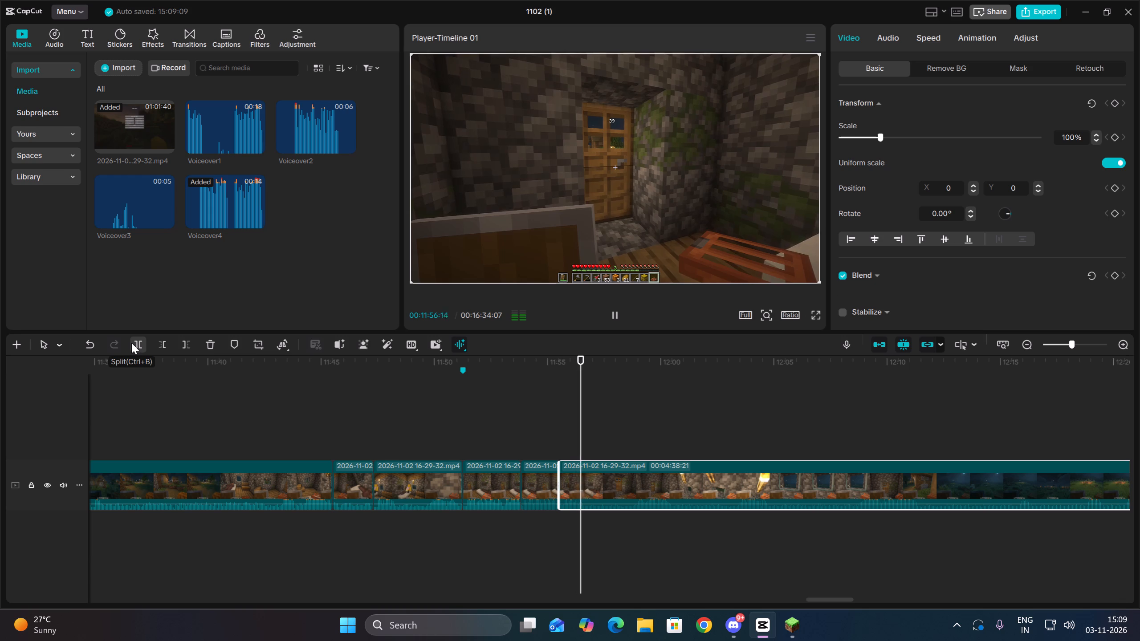
{"action": "key", "text": "space"}
{"action": "left_click", "coordinate": [131, 343]}
{"action": "key", "text": "space"}
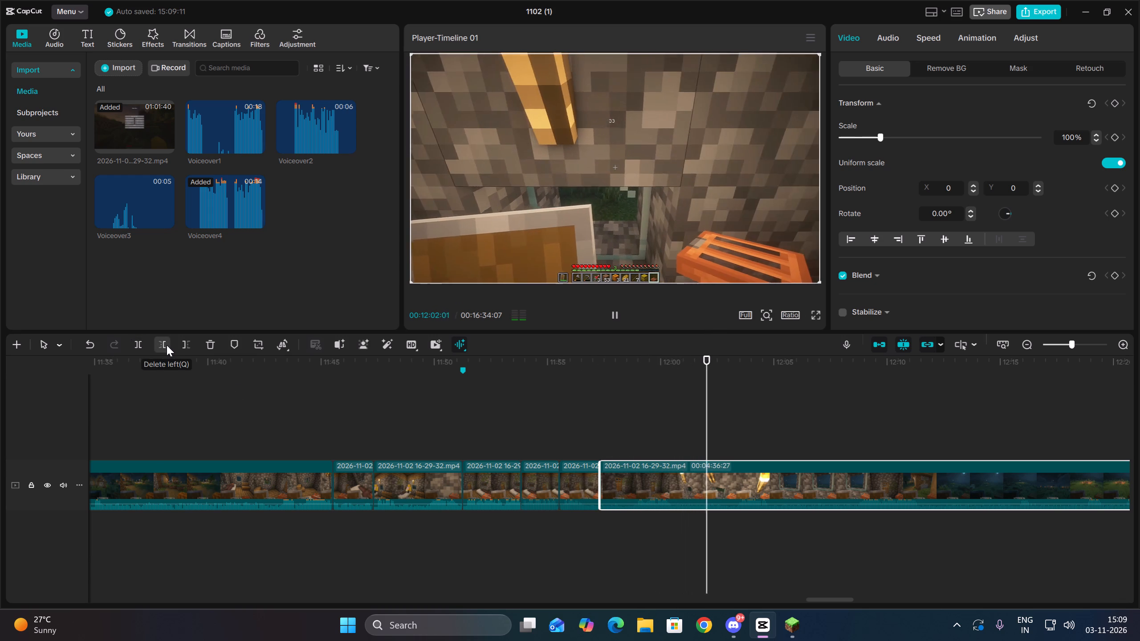
{"action": "left_click", "coordinate": [167, 345]}
Split the stone-house clip at the window view at 00:11:58:29 and delete the footage from that cut up to 00:12:02:25.
{"action": "key", "text": "space"}
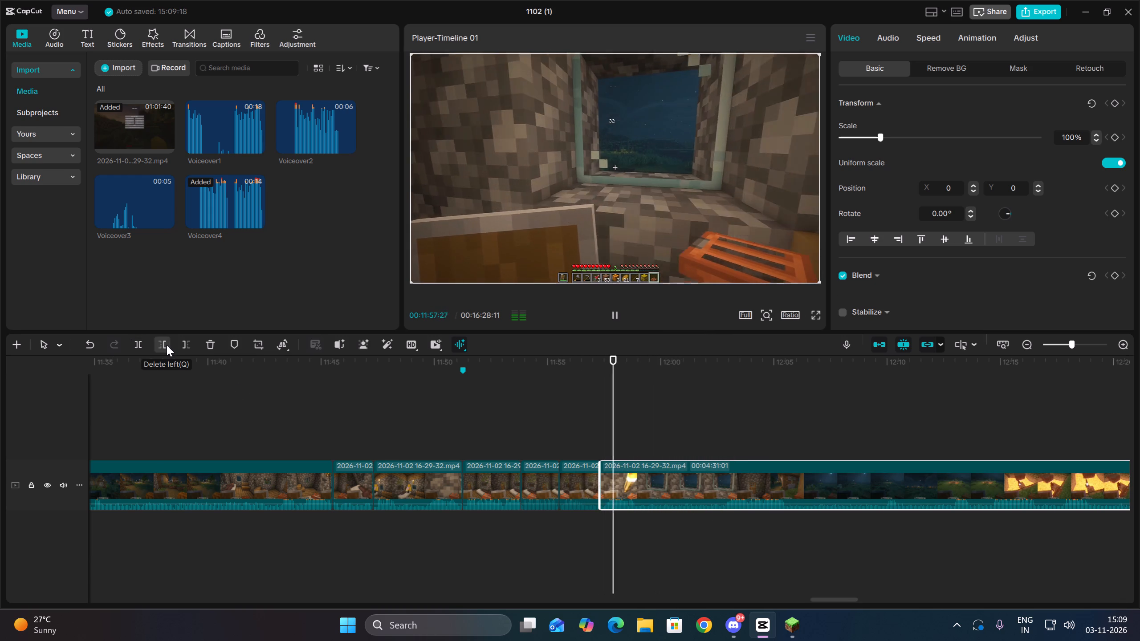
{"action": "key", "text": "space"}
{"action": "left_click", "coordinate": [134, 348]}
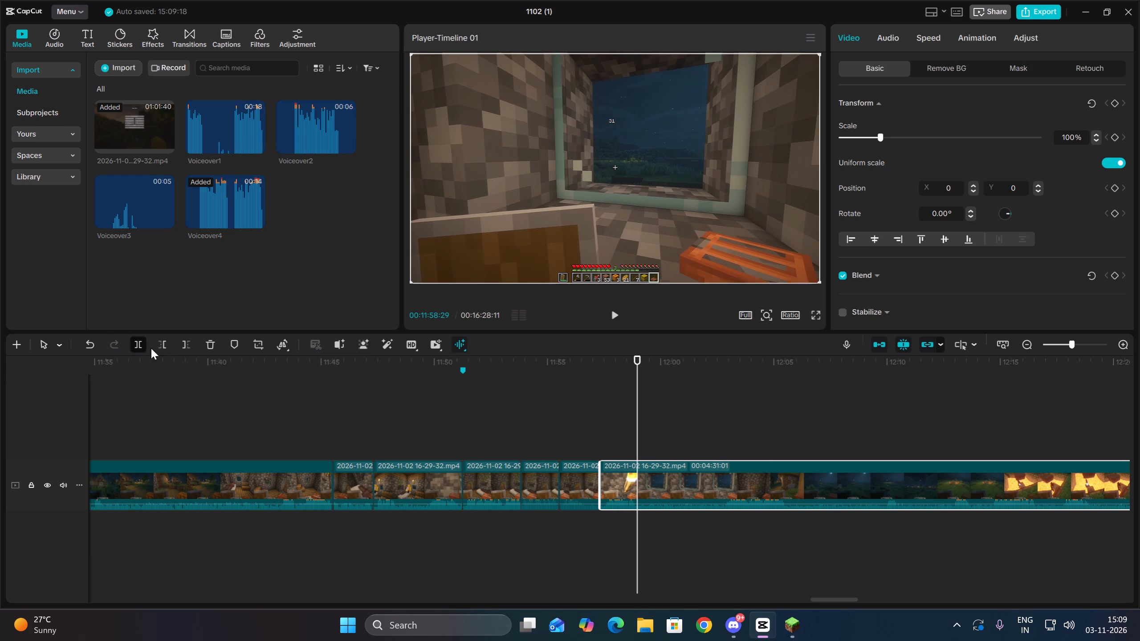
{"action": "key", "text": "space"}
{"action": "left_click", "coordinate": [725, 516]}
{"action": "left_click_drag", "start_coordinate": [751, 526], "coordinate": [766, 472]}
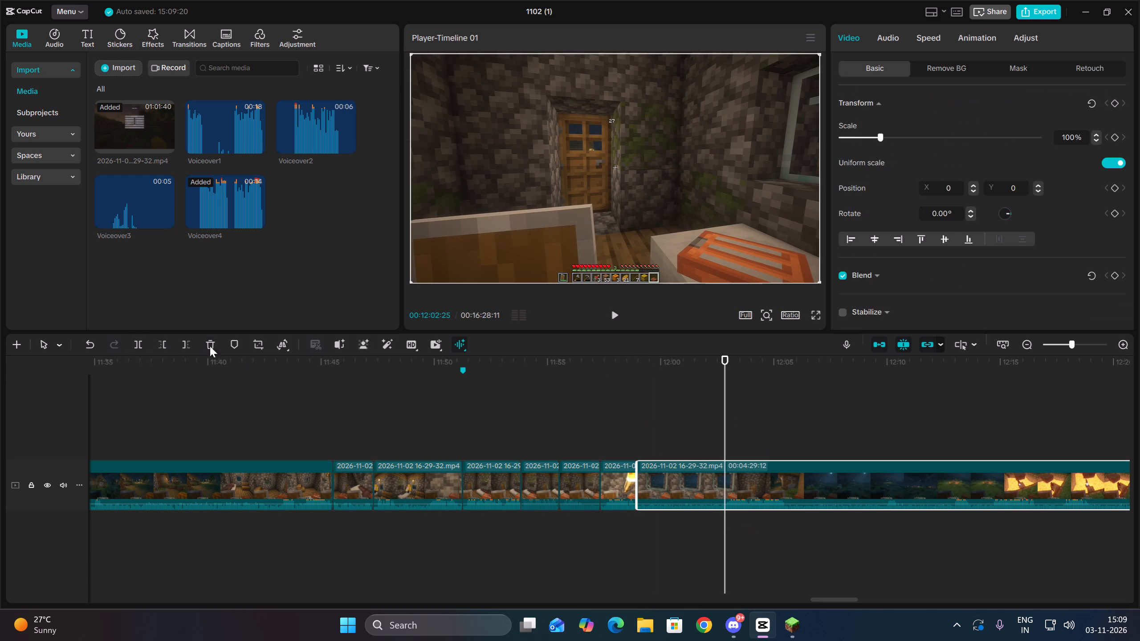
{"action": "left_click", "coordinate": [164, 344]}
{"action": "key", "text": "space"}
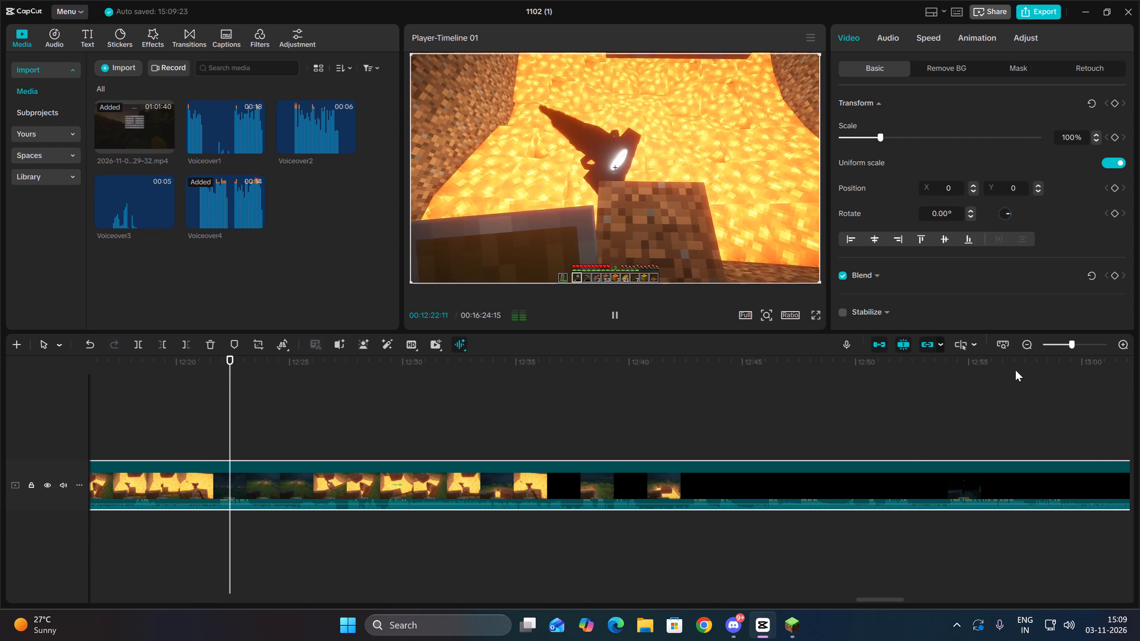
Review the remaining footage after the window view, and split the stone-house clip outside the house at 00:12:01:18.
{"action": "triple_click", "coordinate": [1026, 337]}
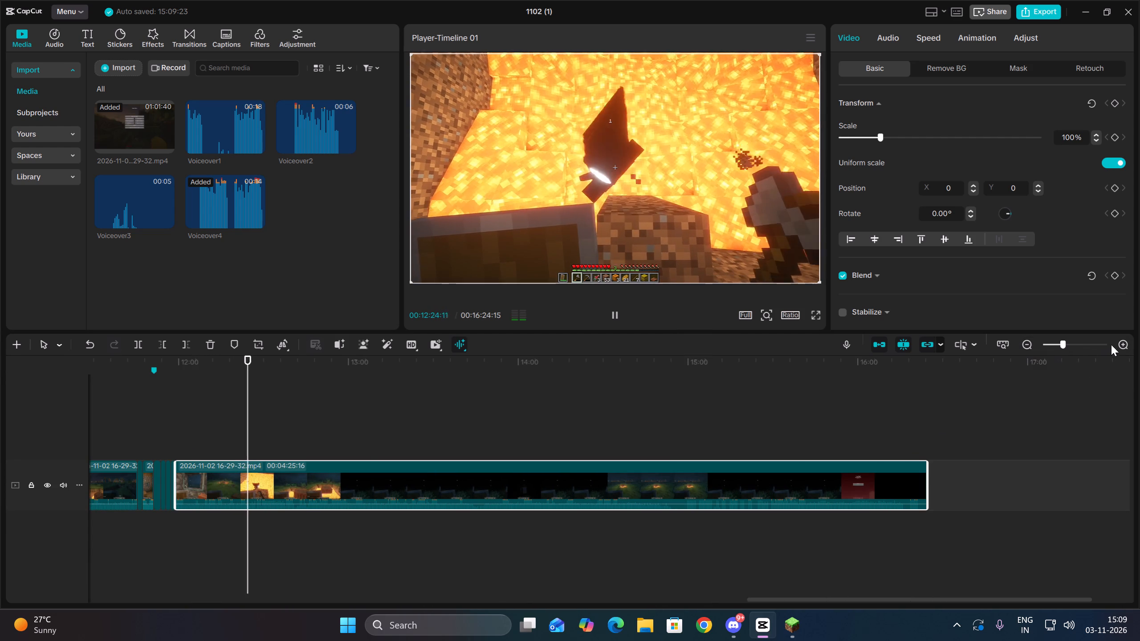
{"action": "double_click", "coordinate": [1121, 342]}
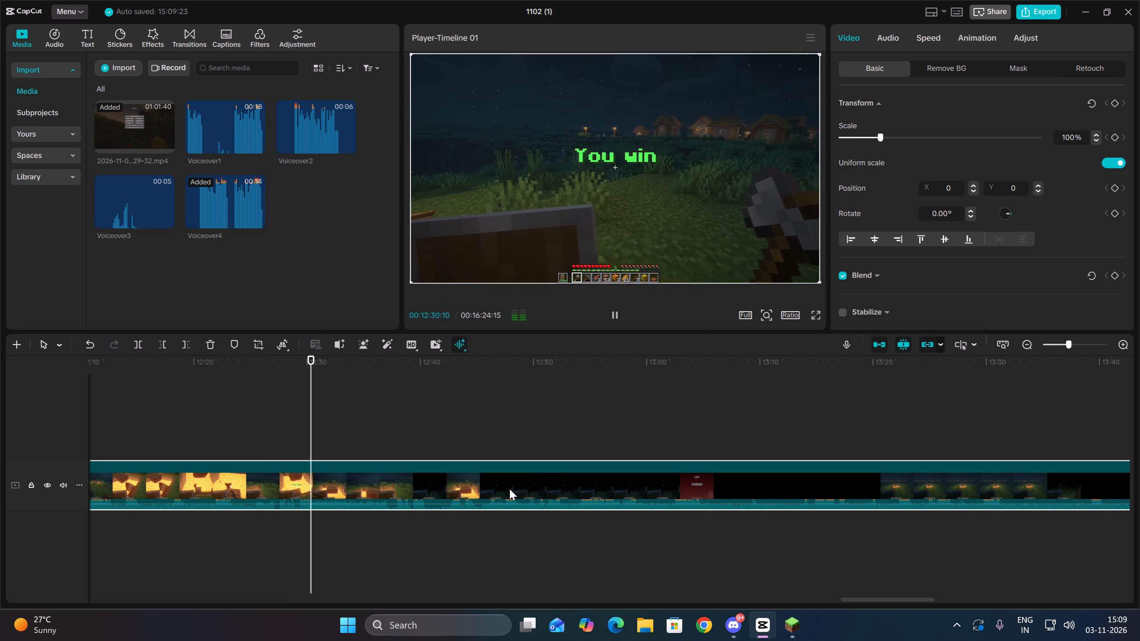
{"action": "key", "text": "Up"}
{"action": "key", "text": "space"}
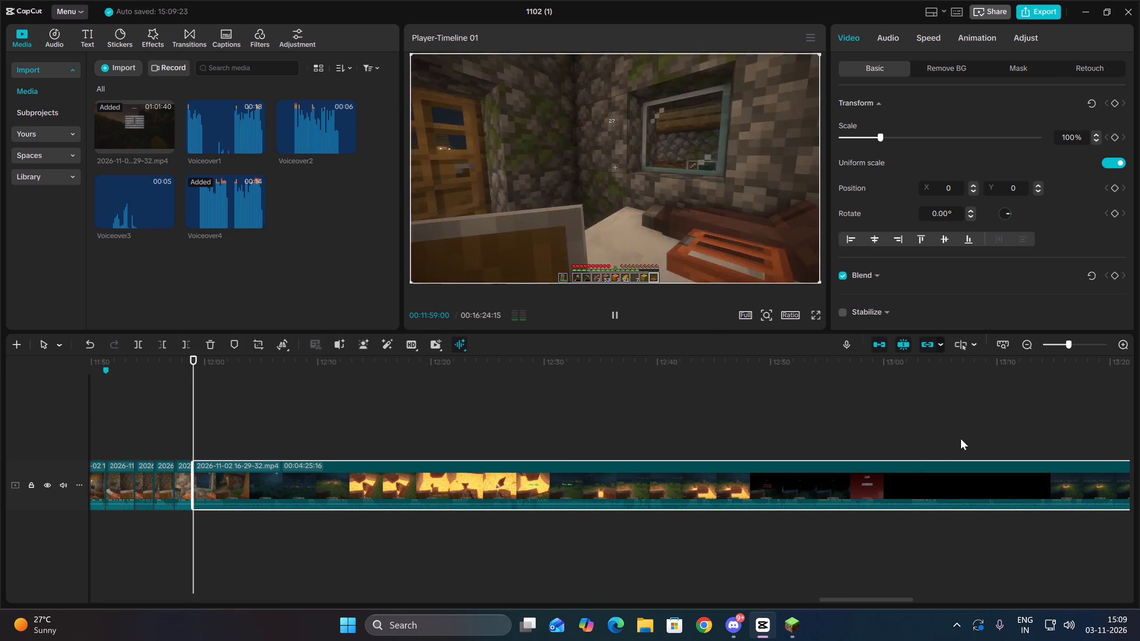
{"action": "triple_click", "coordinate": [1126, 343]}
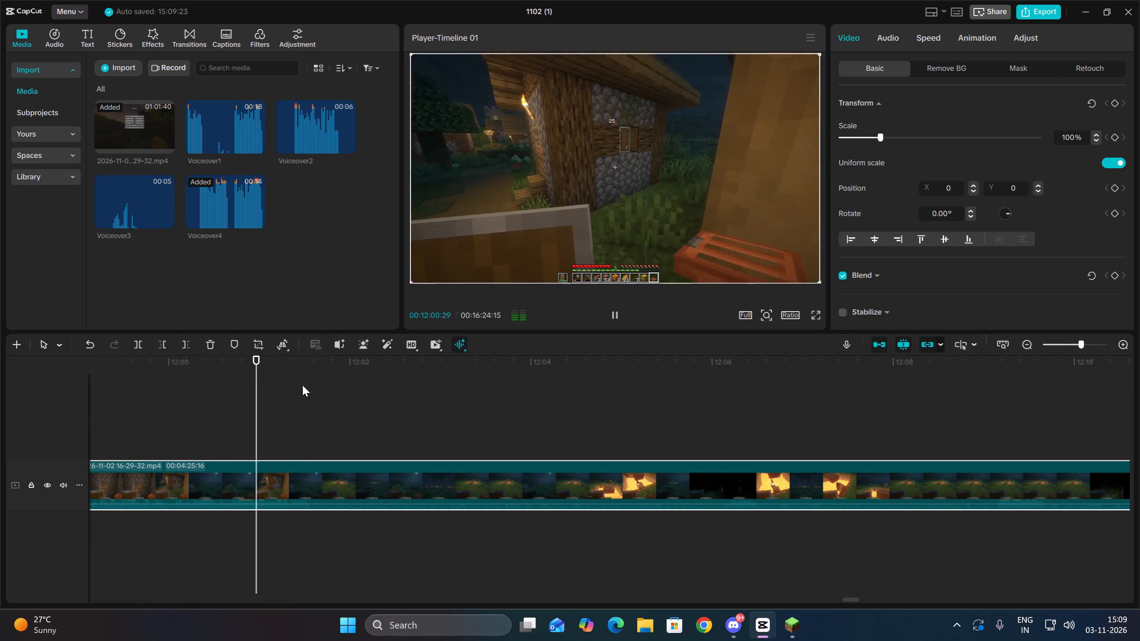
{"action": "key", "text": "space"}
{"action": "left_click_drag", "start_coordinate": [421, 438], "coordinate": [444, 545]}
{"action": "left_click", "coordinate": [140, 346]}
Delete the night walk from the 00:12:01:18 cut up to the lava-pit view at 00:12:10:27.
{"action": "key", "text": "space"}
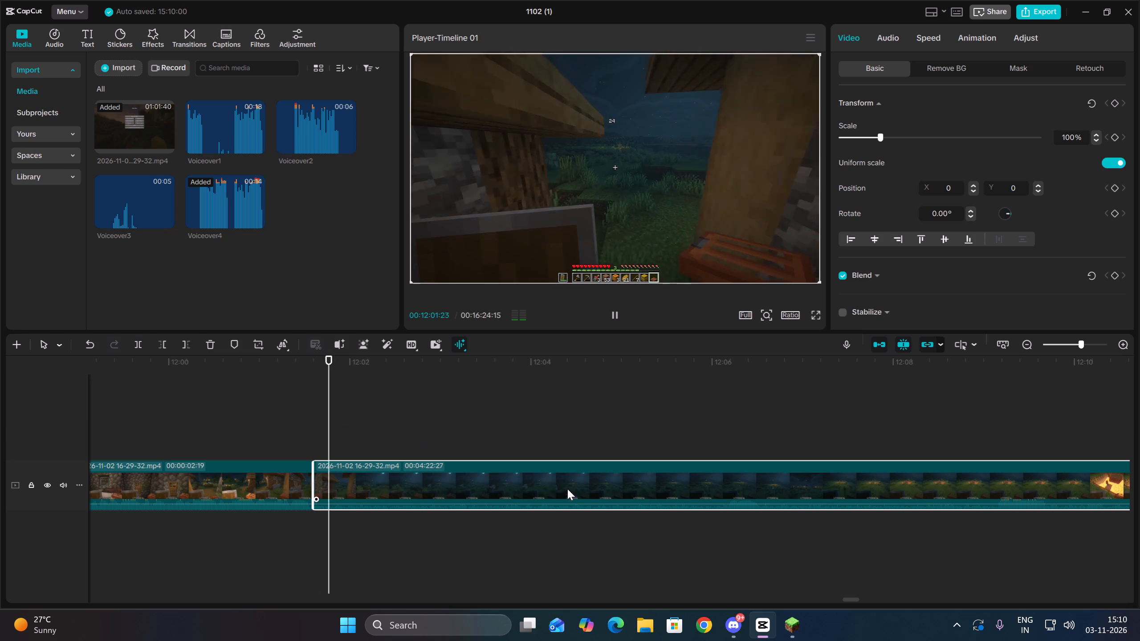
{"action": "left_click", "coordinate": [989, 513]}
{"action": "key", "text": "space"}
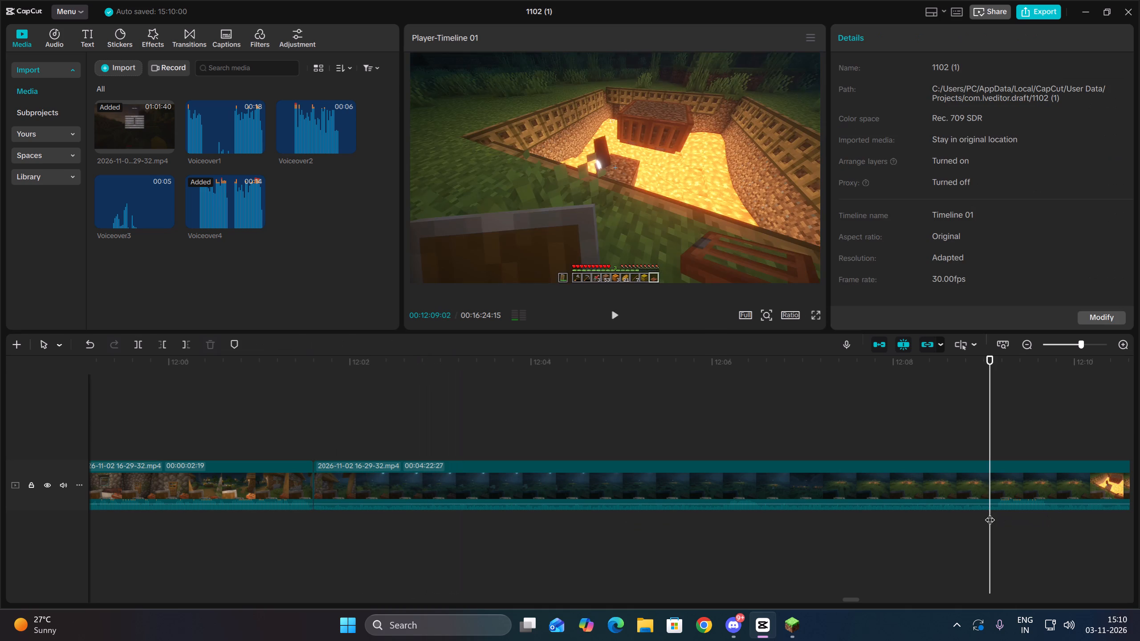
{"action": "key", "text": "space"}
{"action": "left_click", "coordinate": [989, 513]}
{"action": "left_click_drag", "start_coordinate": [989, 513], "coordinate": [995, 515]}
{"action": "key", "text": "space"}
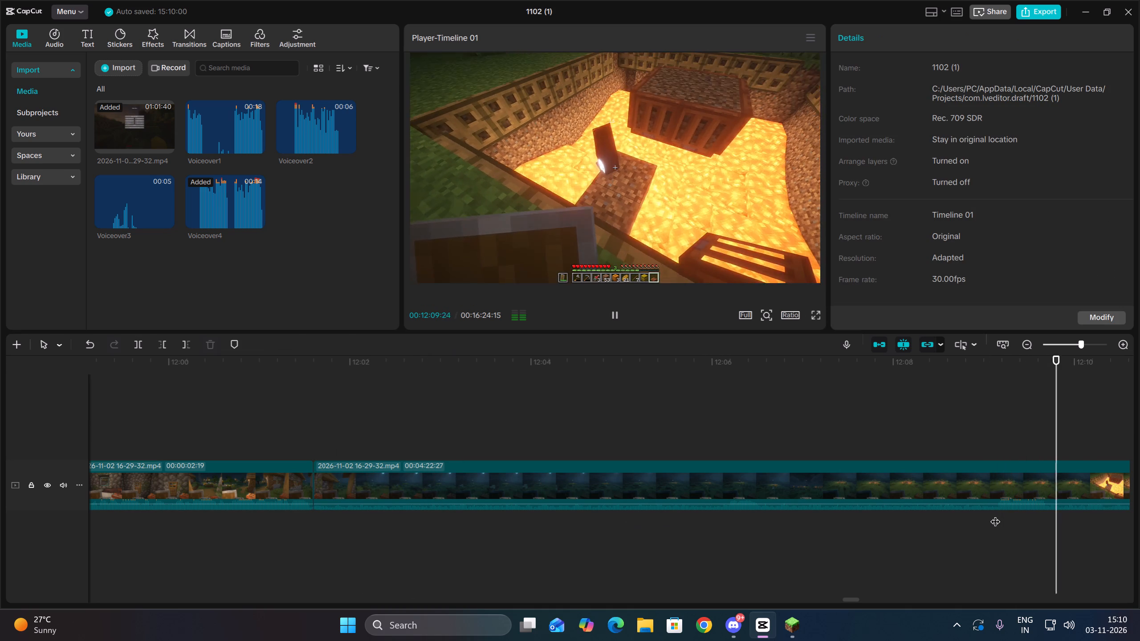
{"action": "key", "text": "space"}
{"action": "left_click_drag", "start_coordinate": [352, 545], "coordinate": [343, 476]}
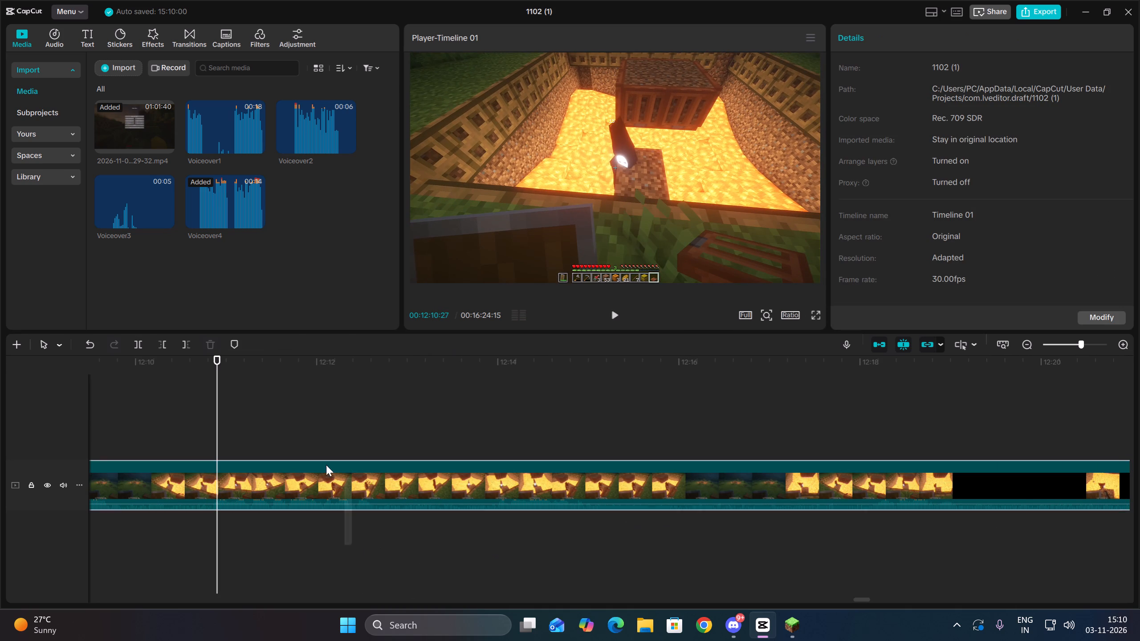
{"action": "left_click", "coordinate": [162, 347]}
Trim about two more seconds off the start of the lava-pit clip in three short cuts, previewing between them.
{"action": "key", "text": "space"}
{"action": "key", "text": "space"}
{"action": "left_click", "coordinate": [162, 347]}
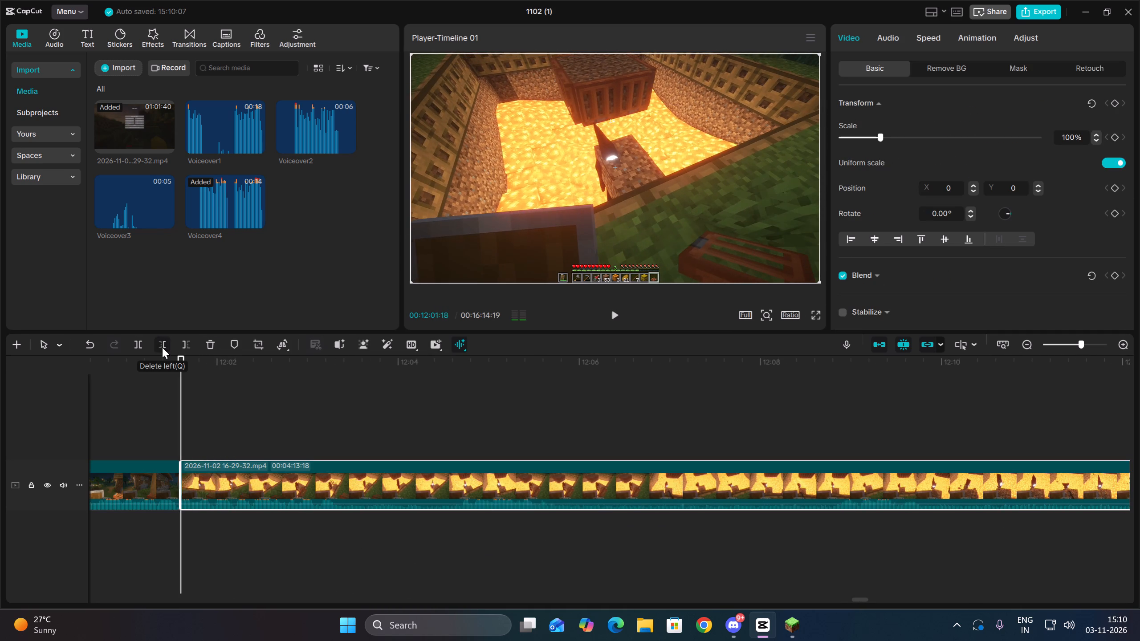
{"action": "key", "text": "space"}
{"action": "key", "text": "space"}
{"action": "left_click", "coordinate": [162, 347]}
{"action": "key", "text": "space"}
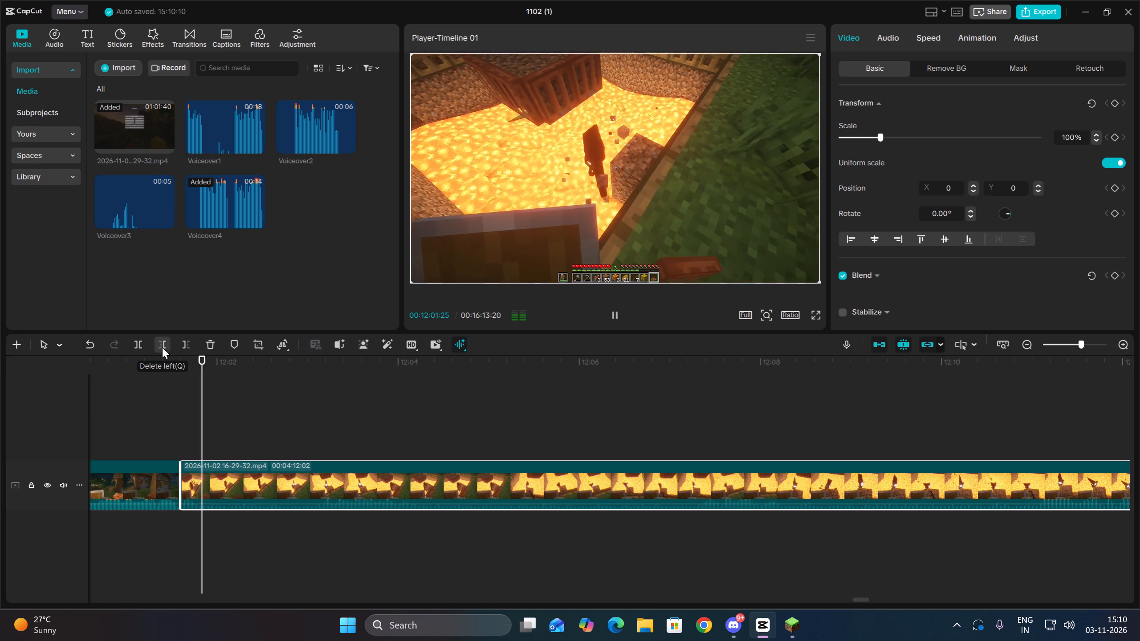
{"action": "left_click", "coordinate": [162, 347]}
Split the lava-pit clip at about 00:12:03:15 and delete the footage from that cut up to about 00:12:06:16.
{"action": "key", "text": "space"}
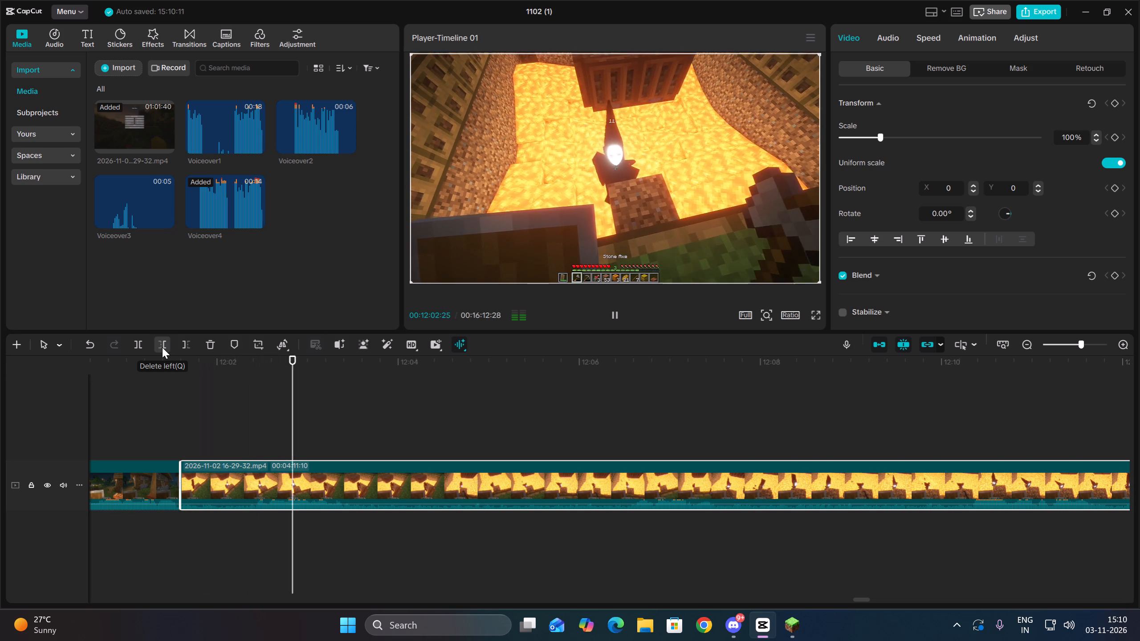
{"action": "key", "text": "space"}
{"action": "left_click", "coordinate": [142, 346]}
{"action": "key", "text": "space"}
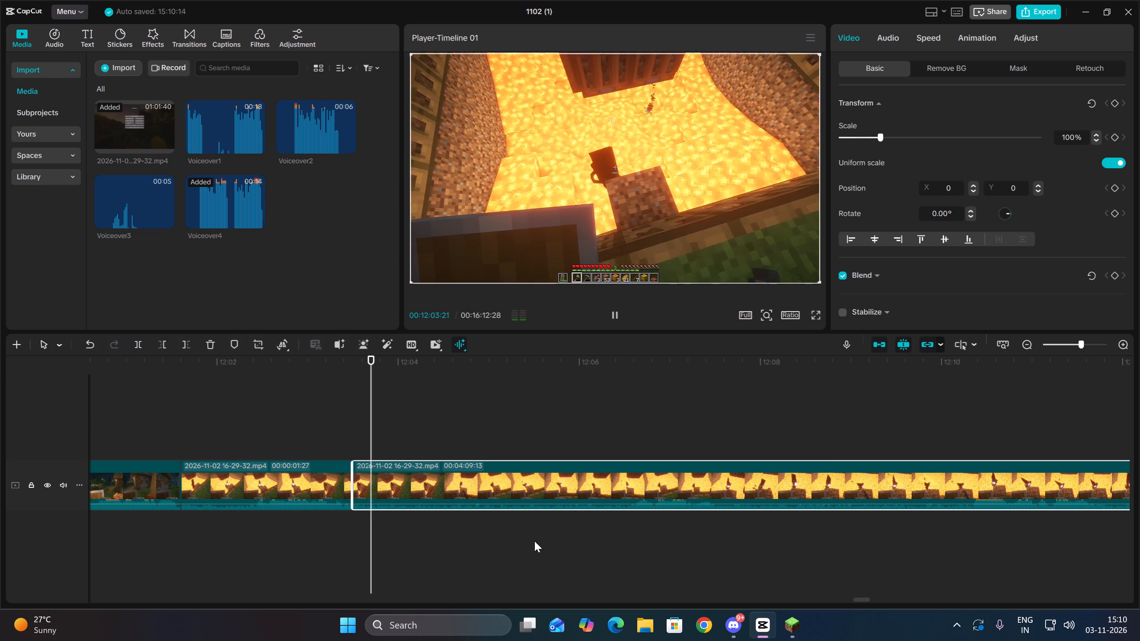
{"action": "left_click", "coordinate": [629, 518]}
{"action": "left_click_drag", "start_coordinate": [661, 534], "coordinate": [667, 496]}
{"action": "left_click", "coordinate": [164, 350]}
Split the lava-pit clip at about 00:12:04:17 and delete the footage from that cut up to 00:12:10:11, just before Game Over.
{"action": "key", "text": "space"}
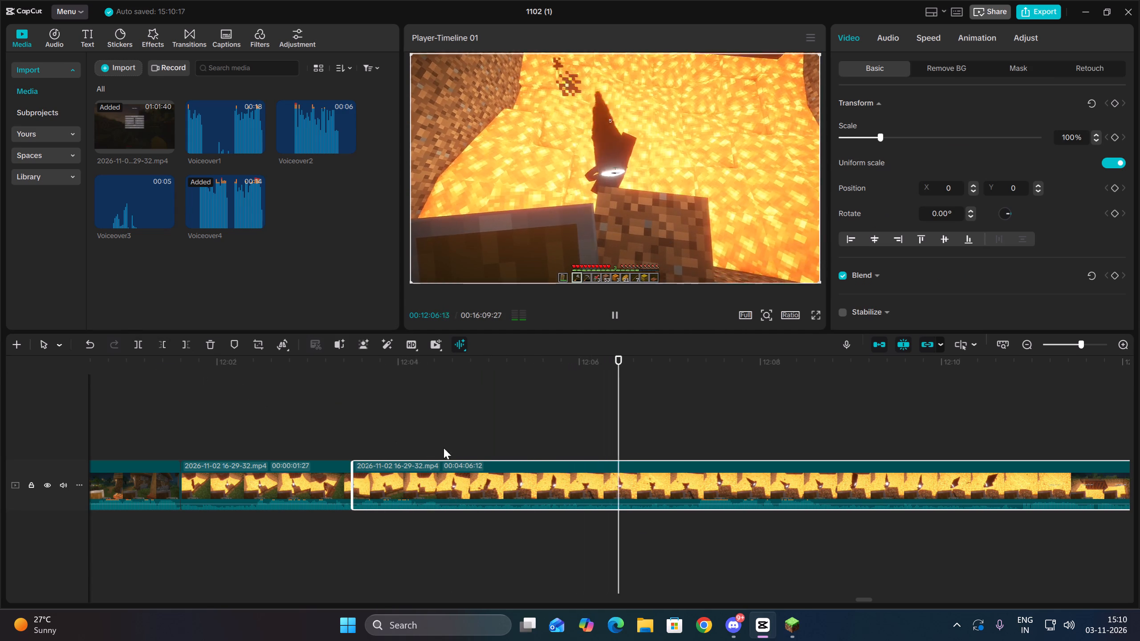
{"action": "double_click", "coordinate": [449, 521]}
{"action": "left_click_drag", "start_coordinate": [492, 533], "coordinate": [489, 501]}
{"action": "left_click", "coordinate": [144, 342]}
{"action": "key", "text": "space"}
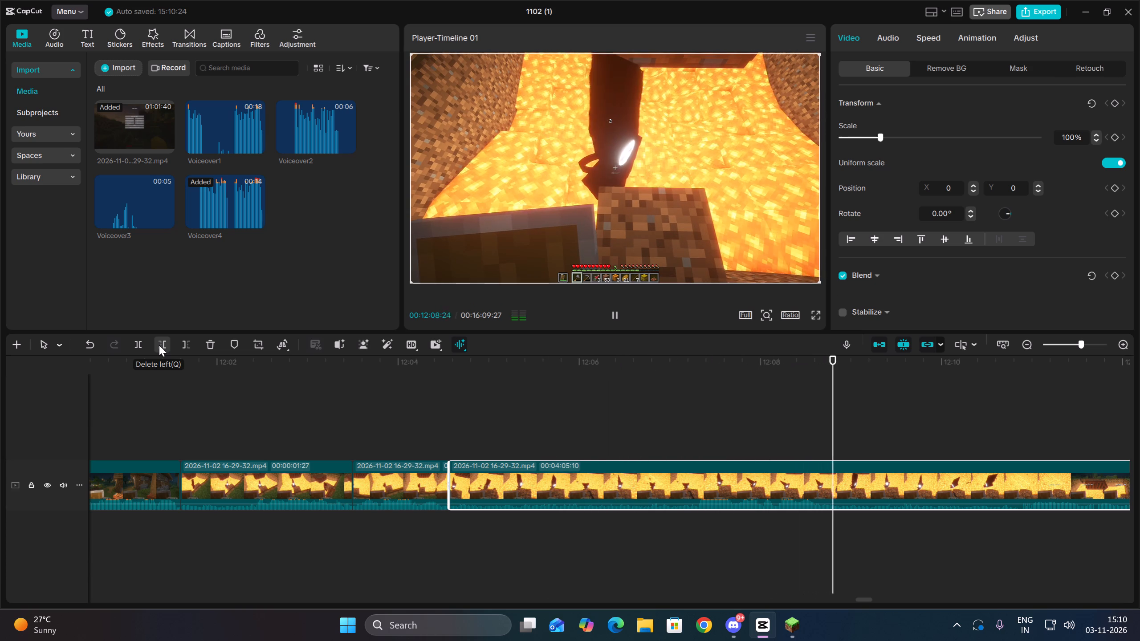
{"action": "key", "text": "space"}
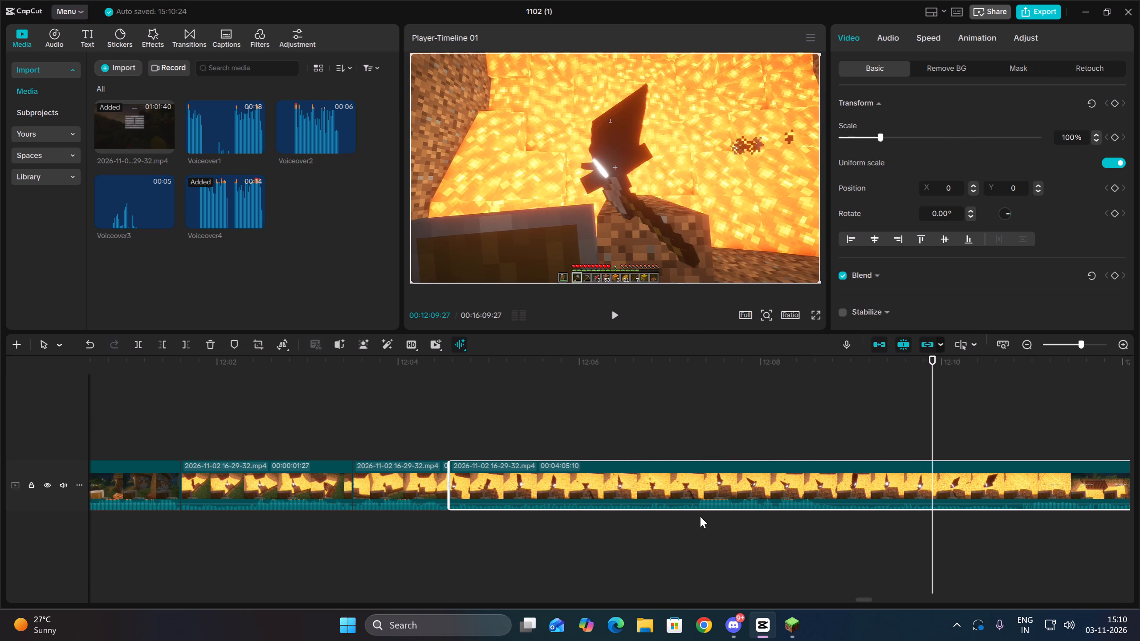
{"action": "left_click", "coordinate": [700, 516]}
{"action": "left_click_drag", "start_coordinate": [700, 516], "coordinate": [911, 528]}
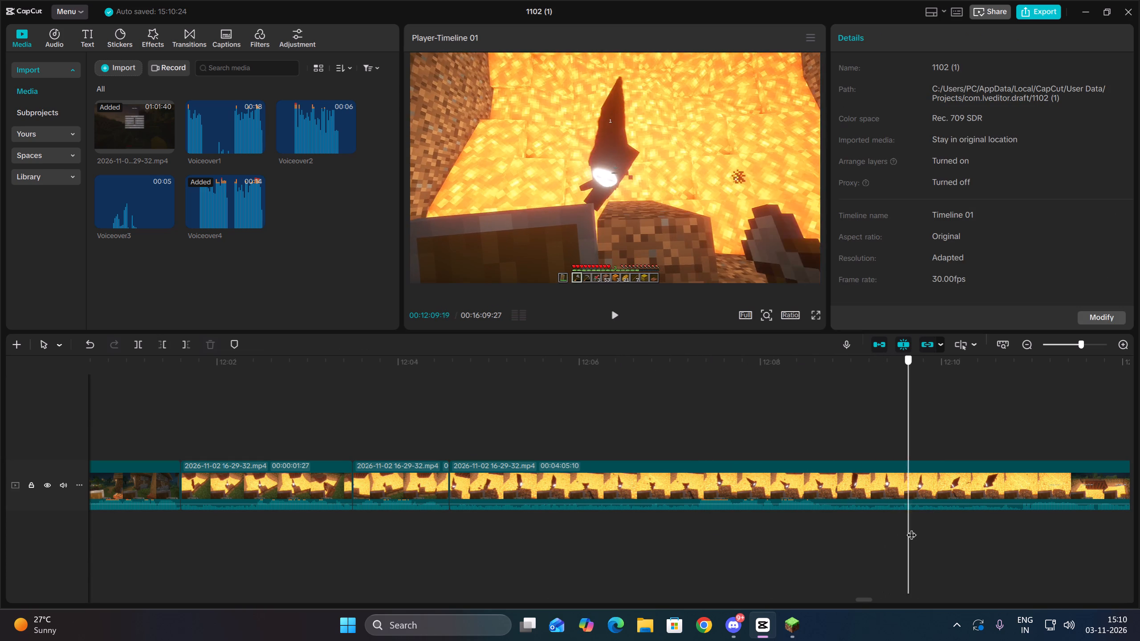
{"action": "left_click_drag", "start_coordinate": [911, 528], "coordinate": [1011, 528]}
{"action": "left_click_drag", "start_coordinate": [983, 536], "coordinate": [961, 495]}
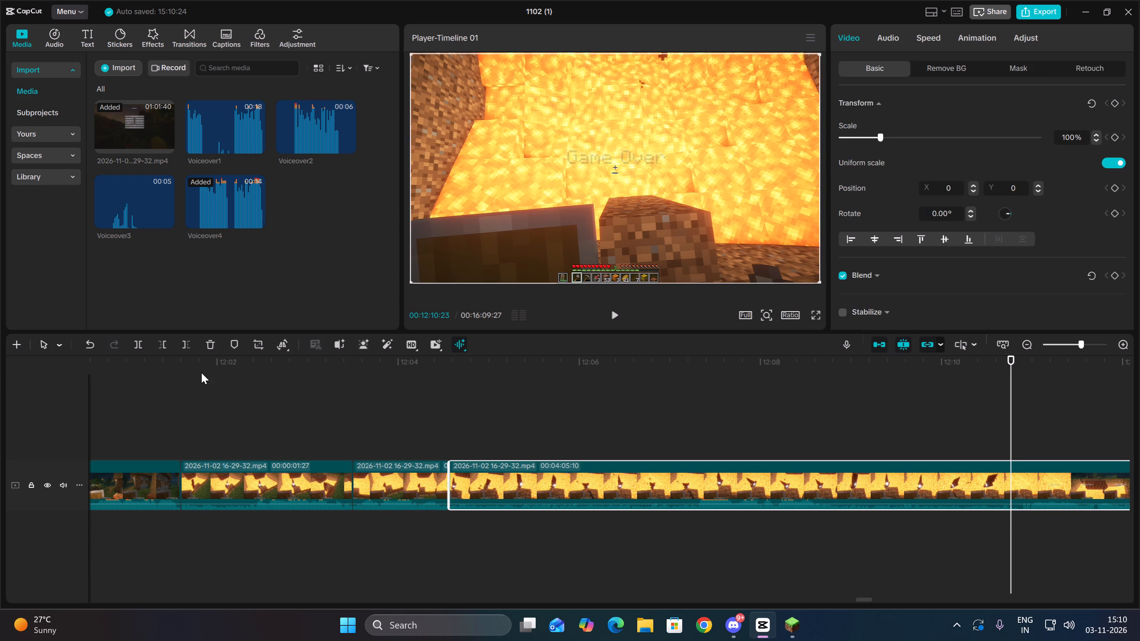
{"action": "left_click", "coordinate": [977, 450]}
{"action": "left_click_drag", "start_coordinate": [1018, 427], "coordinate": [1039, 462]}
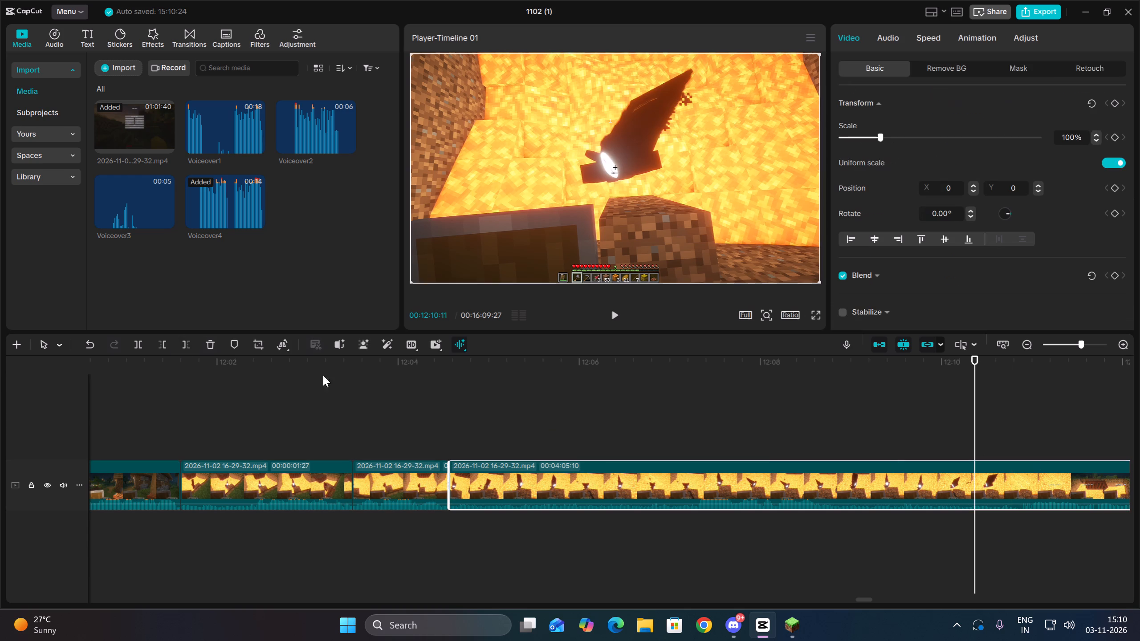
{"action": "left_click", "coordinate": [155, 341]}
Split the Game Over footage at 00:12:06:17 and delete from that cut up to about 00:12:07:06.
{"action": "key", "text": "space"}
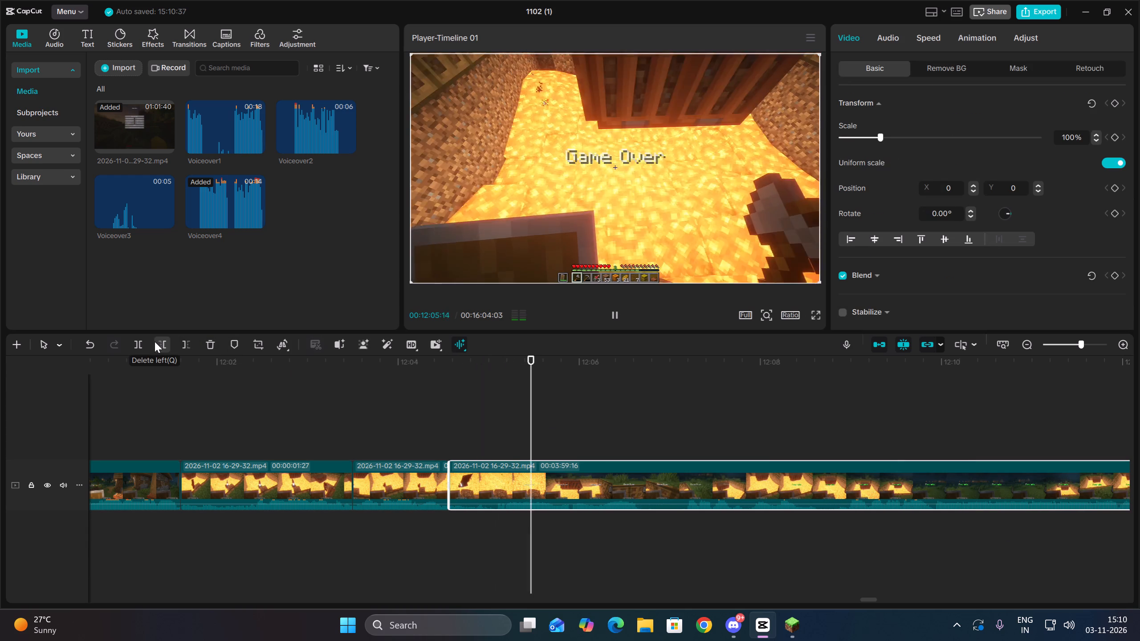
{"action": "key", "text": "space"}
{"action": "left_click", "coordinate": [138, 338]}
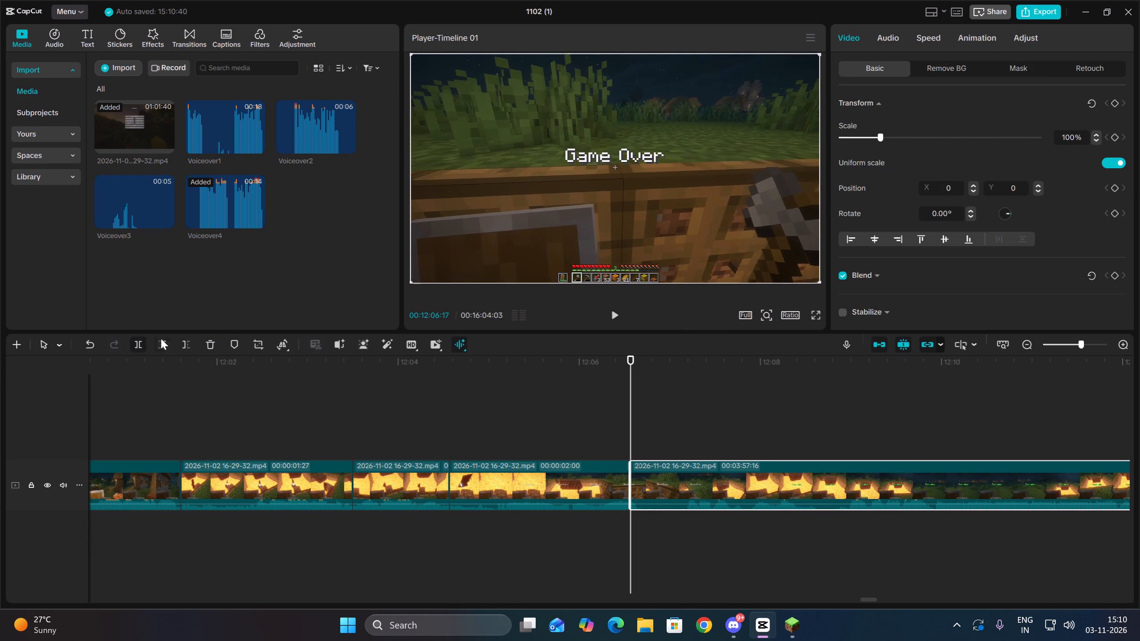
{"action": "key", "text": "space"}
{"action": "left_click", "coordinate": [161, 338]}
Split the lava-pit clip during the You win title at about 00:12:07:28.
{"action": "key", "text": "space"}
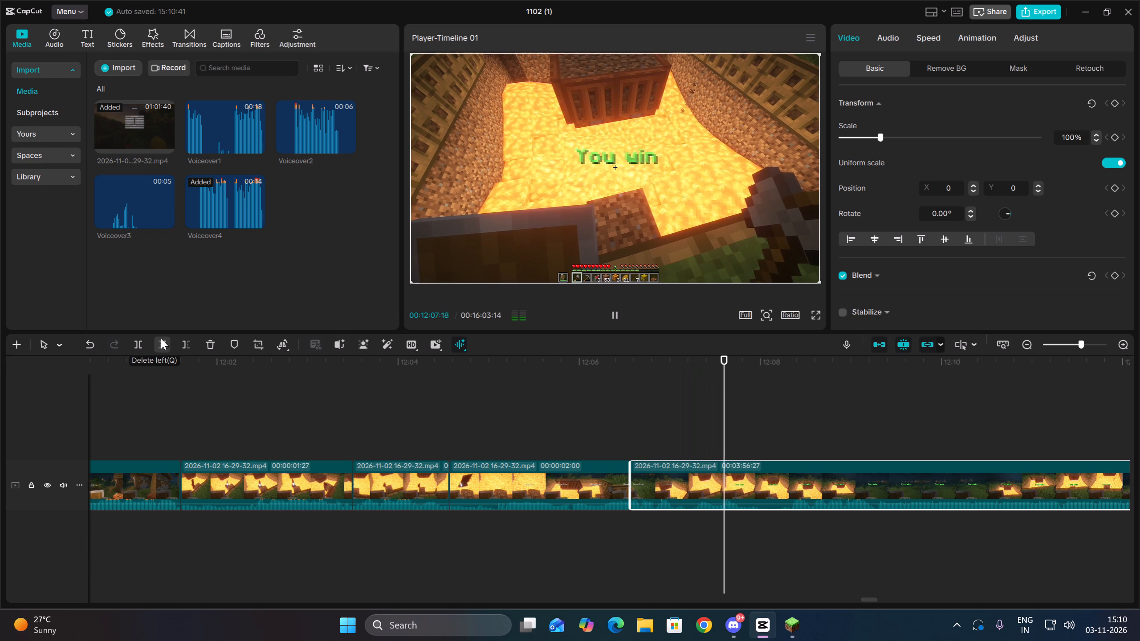
{"action": "key", "text": "space"}
{"action": "left_click", "coordinate": [140, 341]}
Delete the footage from the You win cut up to the lava-pit view at 00:12:18:09.
{"action": "key", "text": "space"}
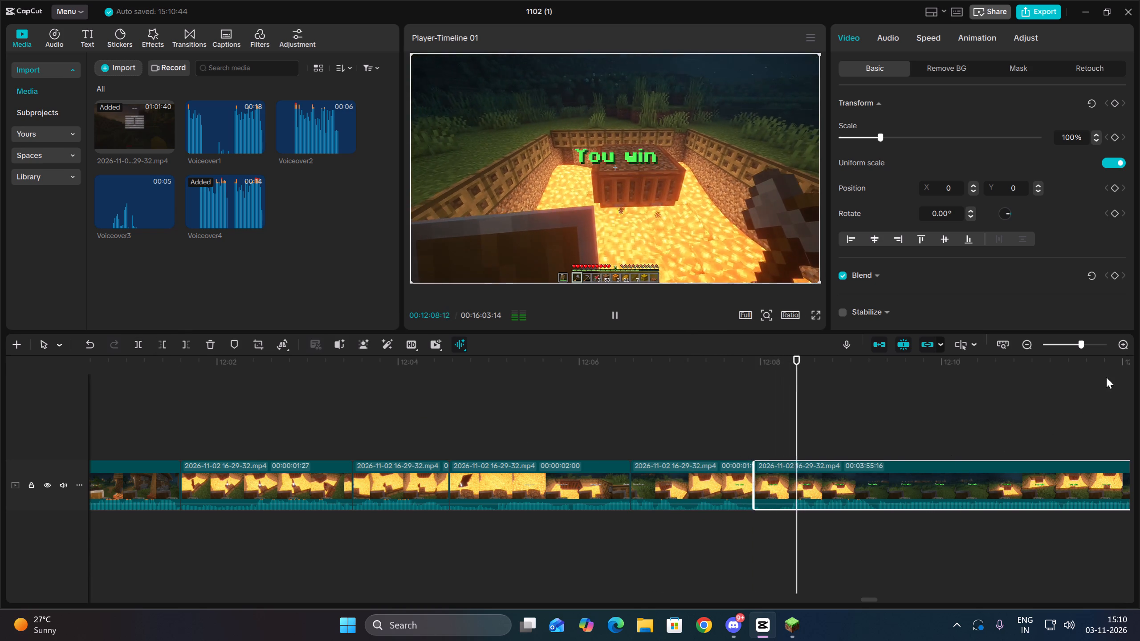
{"action": "left_click", "coordinate": [1030, 343]}
{"action": "left_click", "coordinate": [1034, 525]}
{"action": "left_click_drag", "start_coordinate": [1034, 525], "coordinate": [1069, 513]}
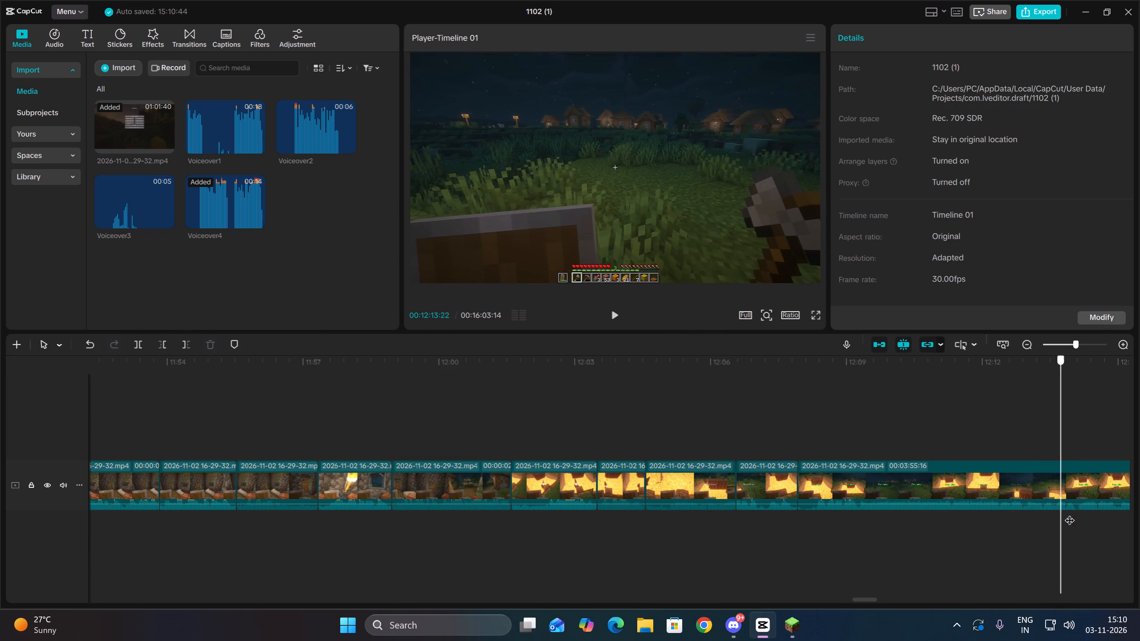
{"action": "left_click_drag", "start_coordinate": [1069, 513], "coordinate": [1110, 506]}
{"action": "key", "text": "space"}
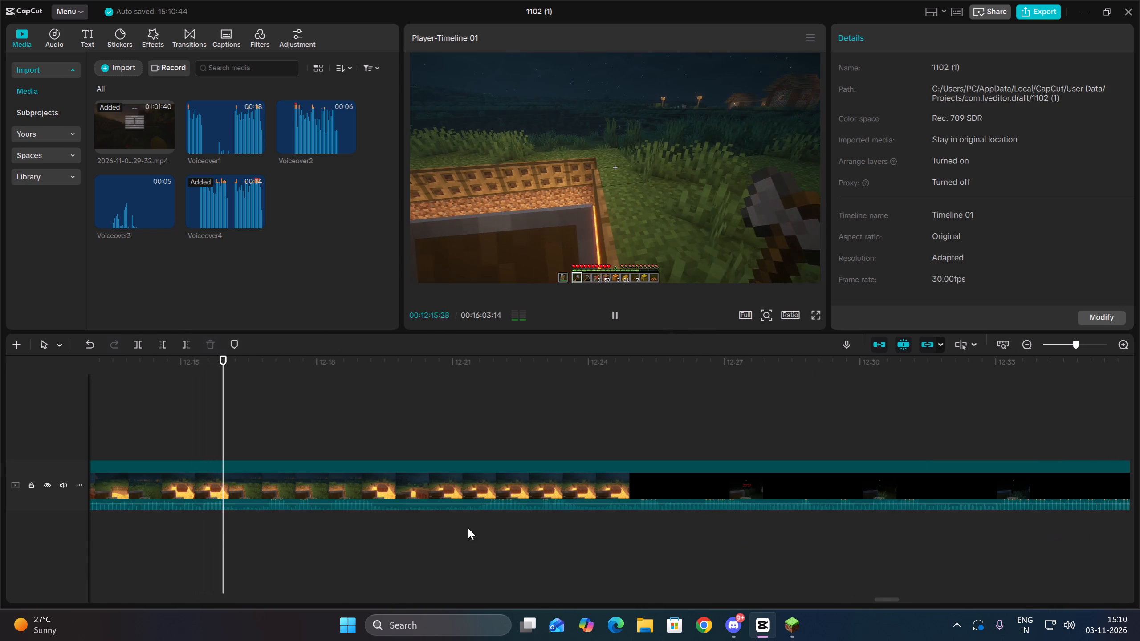
{"action": "left_click", "coordinate": [476, 521]}
{"action": "key", "text": "space"}
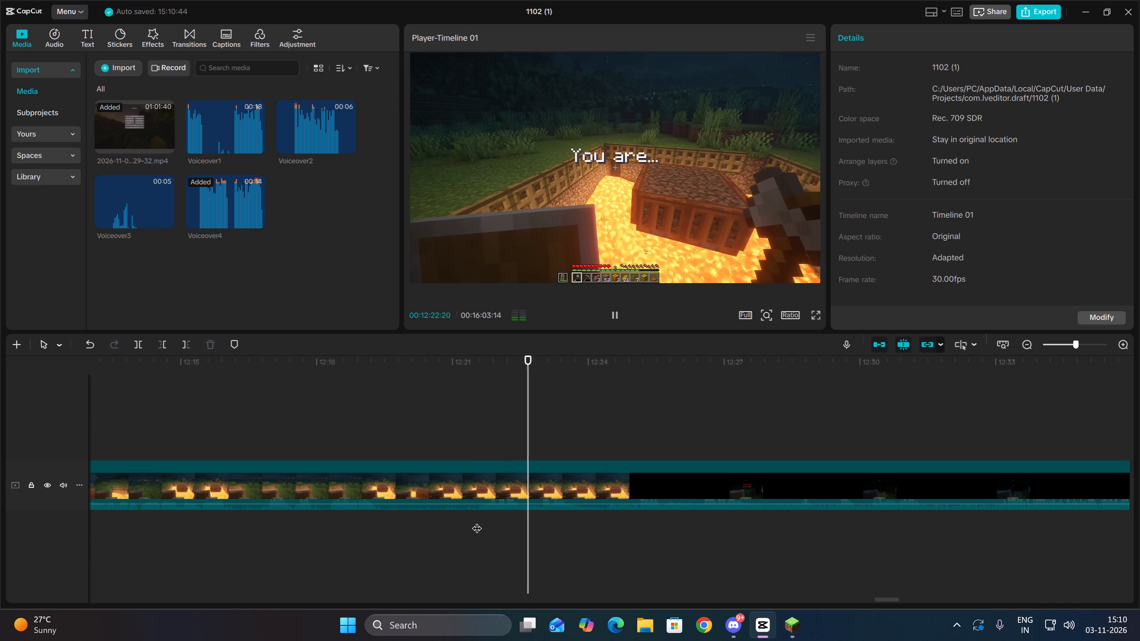
{"action": "left_click", "coordinate": [476, 521]}
{"action": "left_click_drag", "start_coordinate": [476, 521], "coordinate": [443, 515]}
{"action": "key", "text": "space"}
{"action": "key", "text": "space"}
{"action": "left_click_drag", "start_coordinate": [496, 543], "coordinate": [498, 457]}
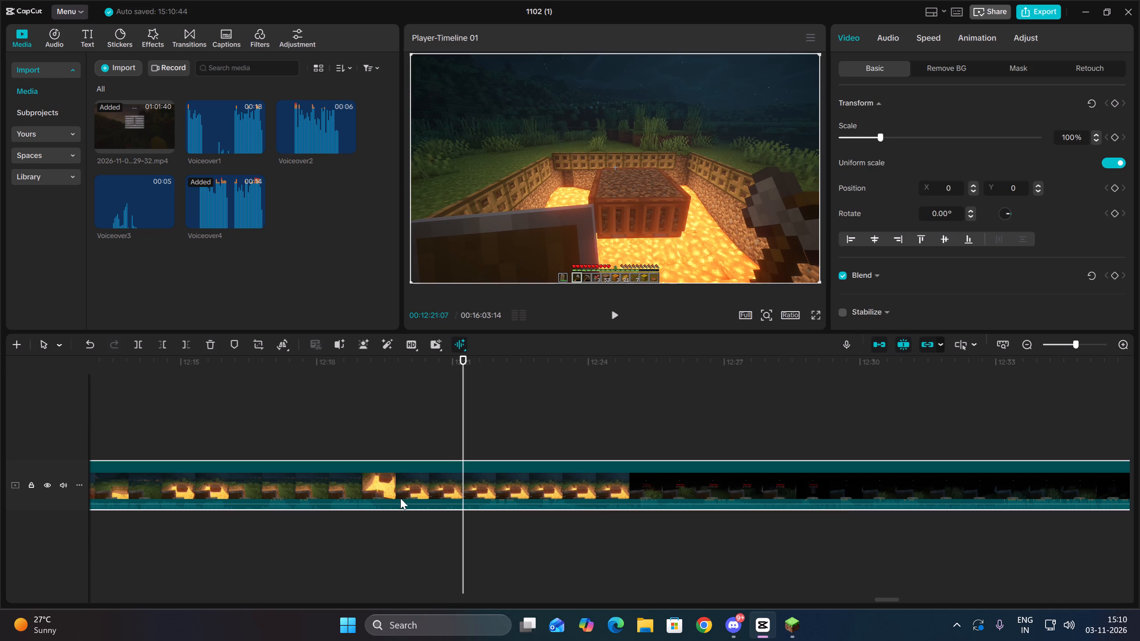
{"action": "double_click", "coordinate": [331, 515]}
{"action": "left_click_drag", "start_coordinate": [366, 536], "coordinate": [366, 481]}
{"action": "left_click", "coordinate": [169, 346]}
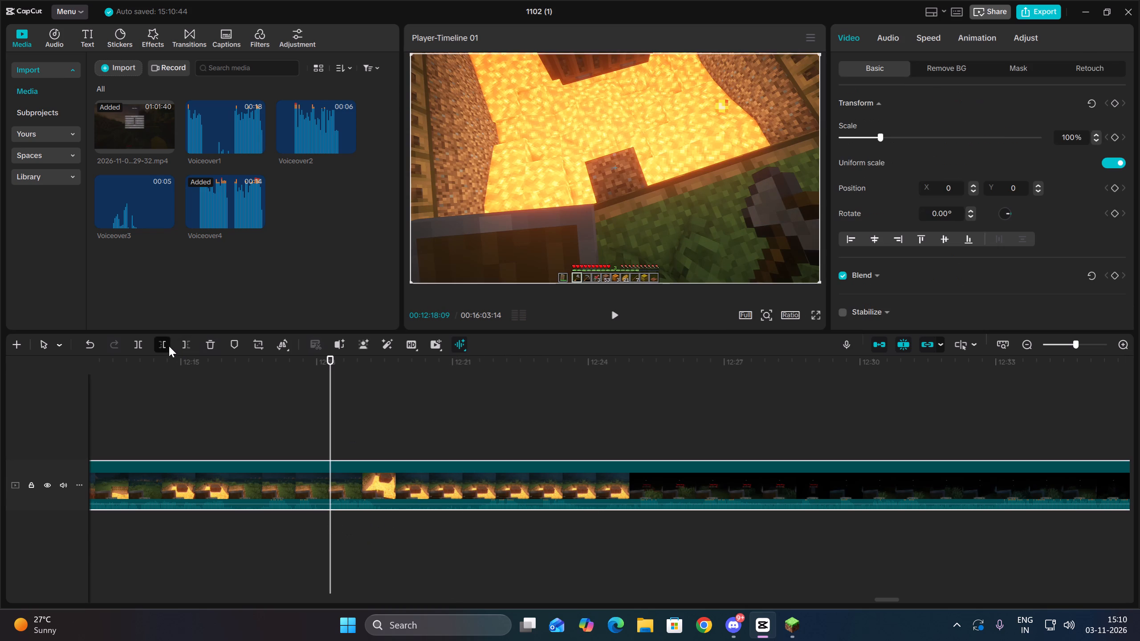
Split the lava-pit clip at 00:12:08:29 and delete the footage from that cut up to about 00:12:11:01.
{"action": "key", "text": "space"}
{"action": "key", "text": "space"}
{"action": "left_click", "coordinate": [146, 348]}
{"action": "key", "text": "space"}
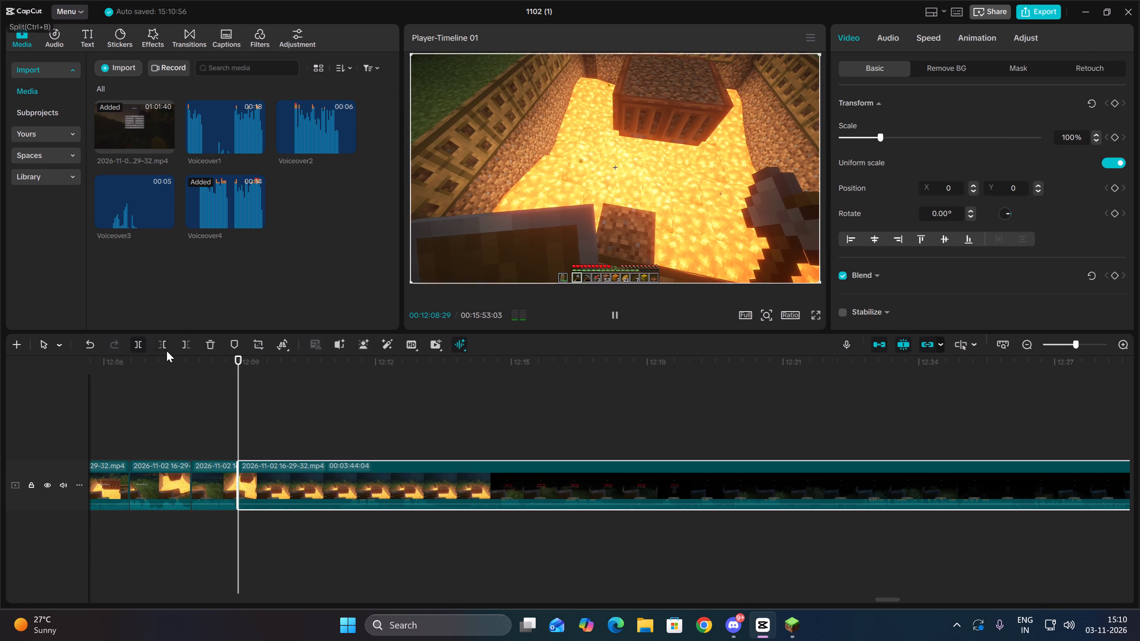
{"action": "left_click", "coordinate": [159, 344]}
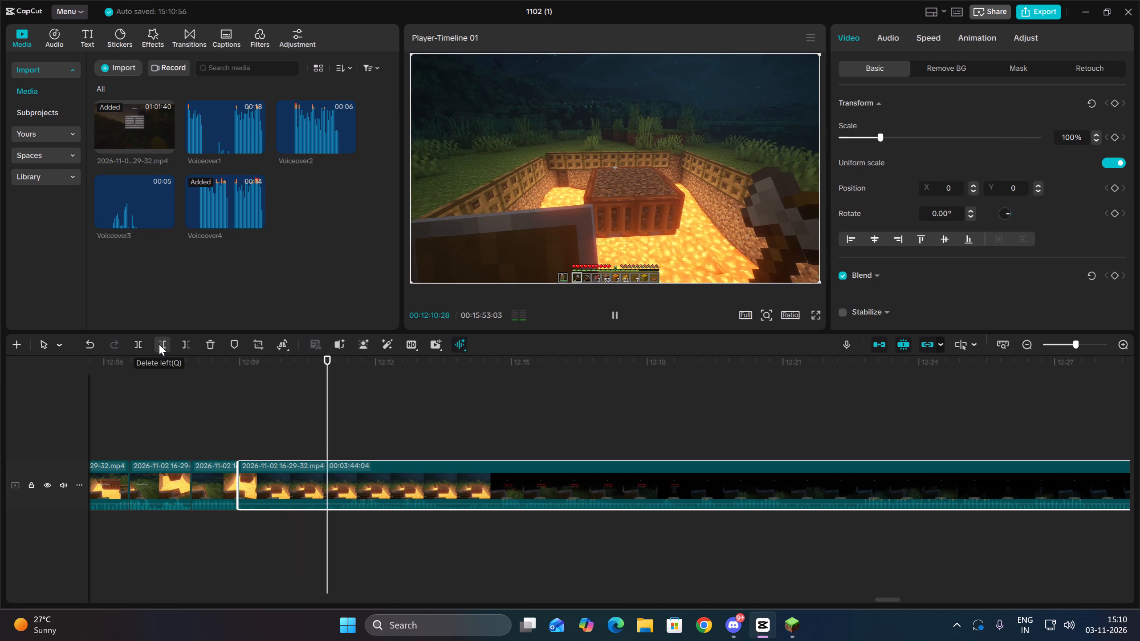
Split the clip during the "You are..." title at about 00:12:11:07 and delete from that cut up to about 00:12:12:04.
{"action": "key", "text": "space"}
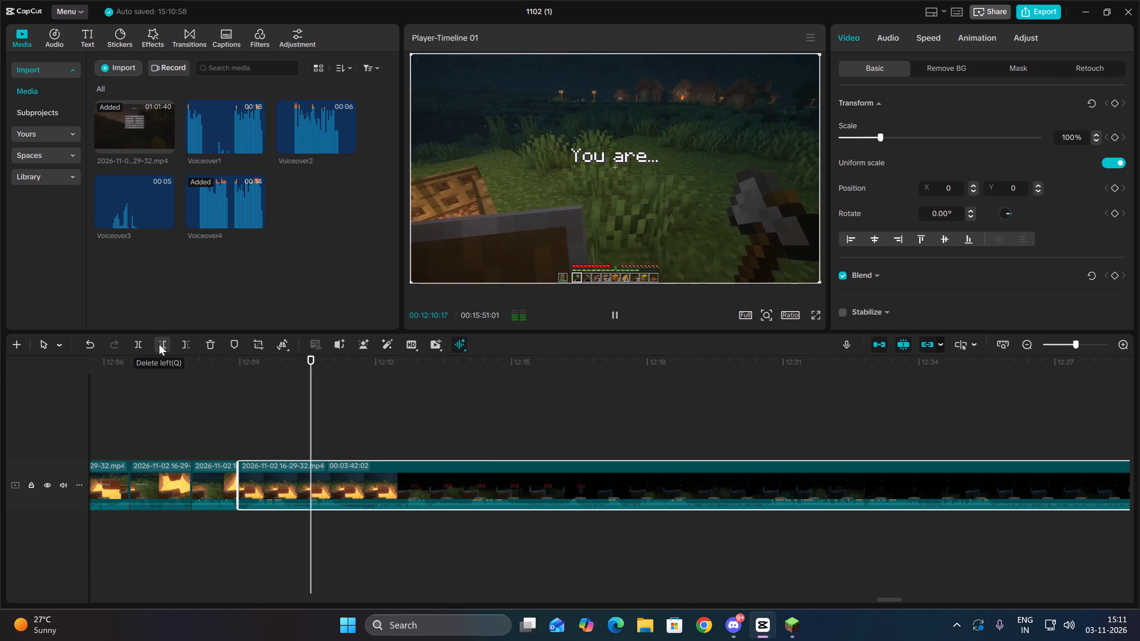
{"action": "key", "text": "space"}
{"action": "left_click", "coordinate": [143, 348]}
{"action": "key", "text": "space"}
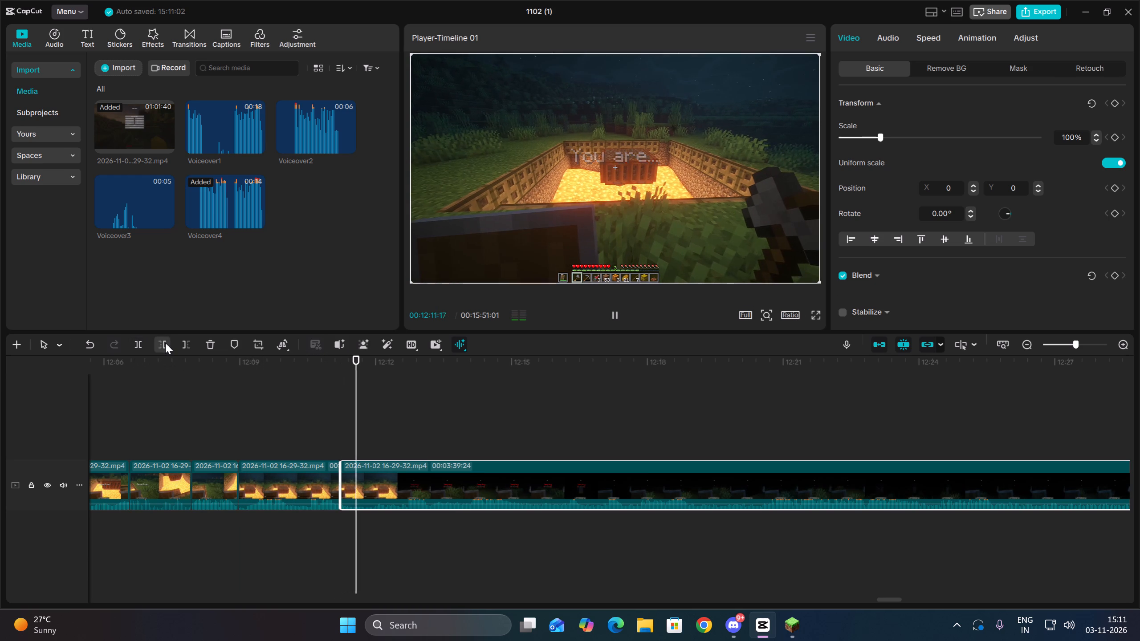
{"action": "left_click", "coordinate": [165, 343]}
Play on into the dark night footage and split the clip at about 00:12:24:23.
{"action": "key", "text": "space"}
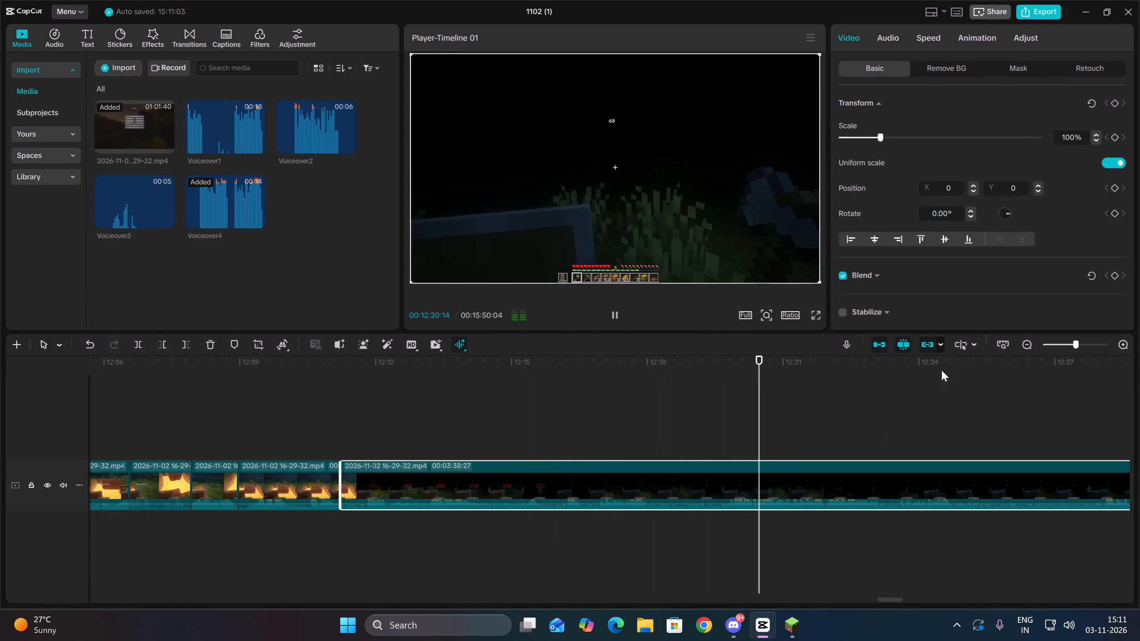
{"action": "double_click", "coordinate": [1029, 345]}
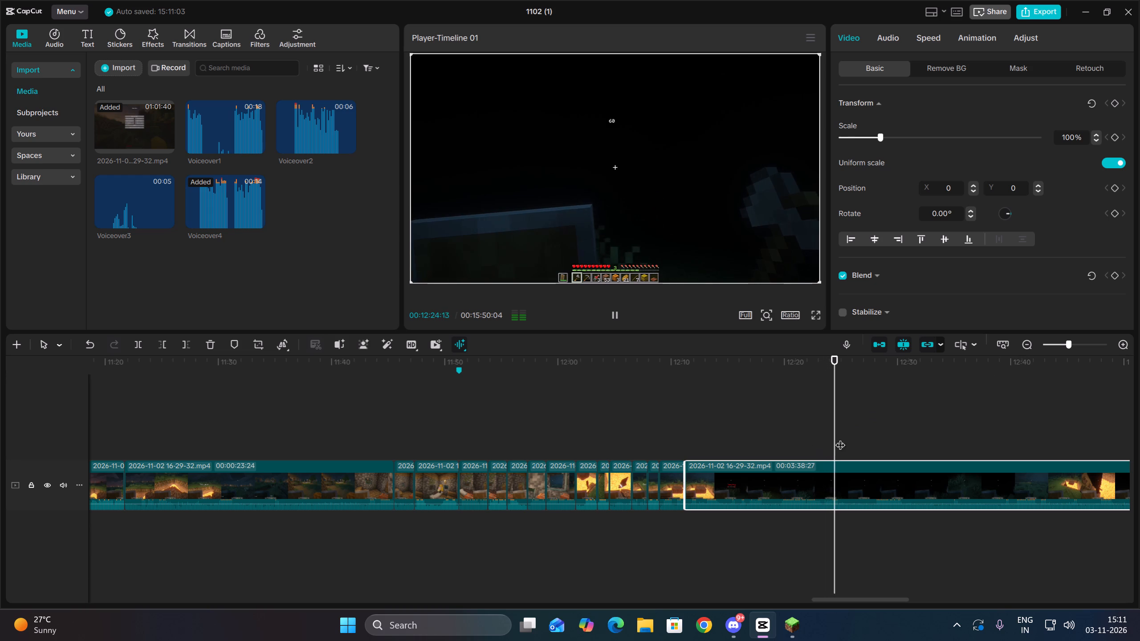
{"action": "key", "text": "space"}
{"action": "left_click", "coordinate": [135, 346]}
Delete the dark night footage from the latest cut at about 00:12:24:23 up to 00:12:27:28.
{"action": "key", "text": "space"}
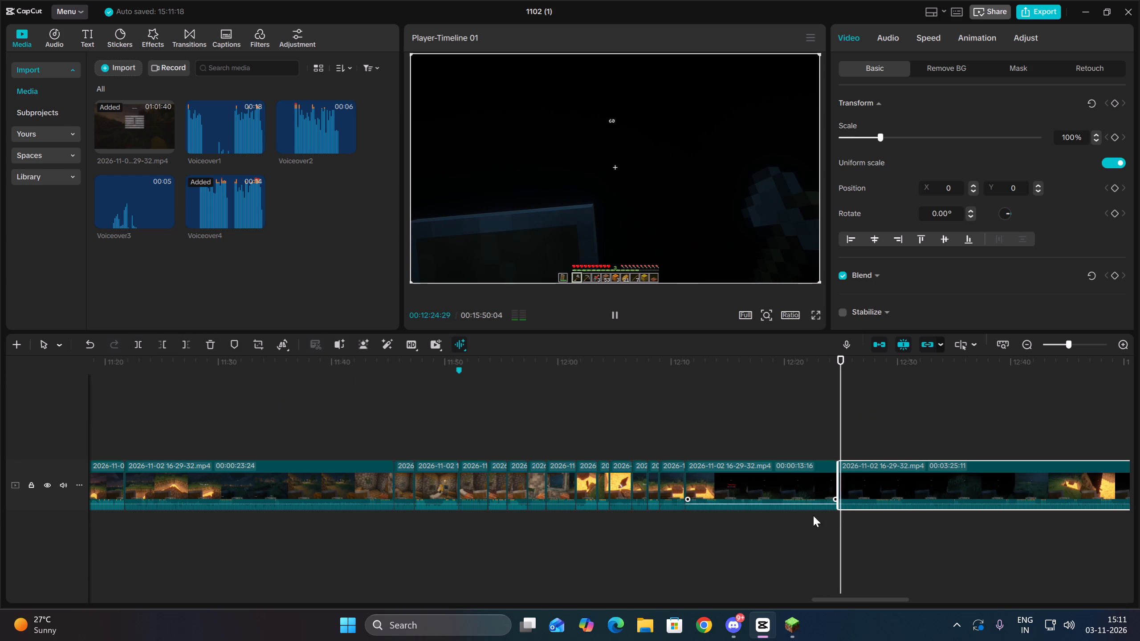
{"action": "left_click", "coordinate": [875, 514]}
{"action": "key", "text": "space"}
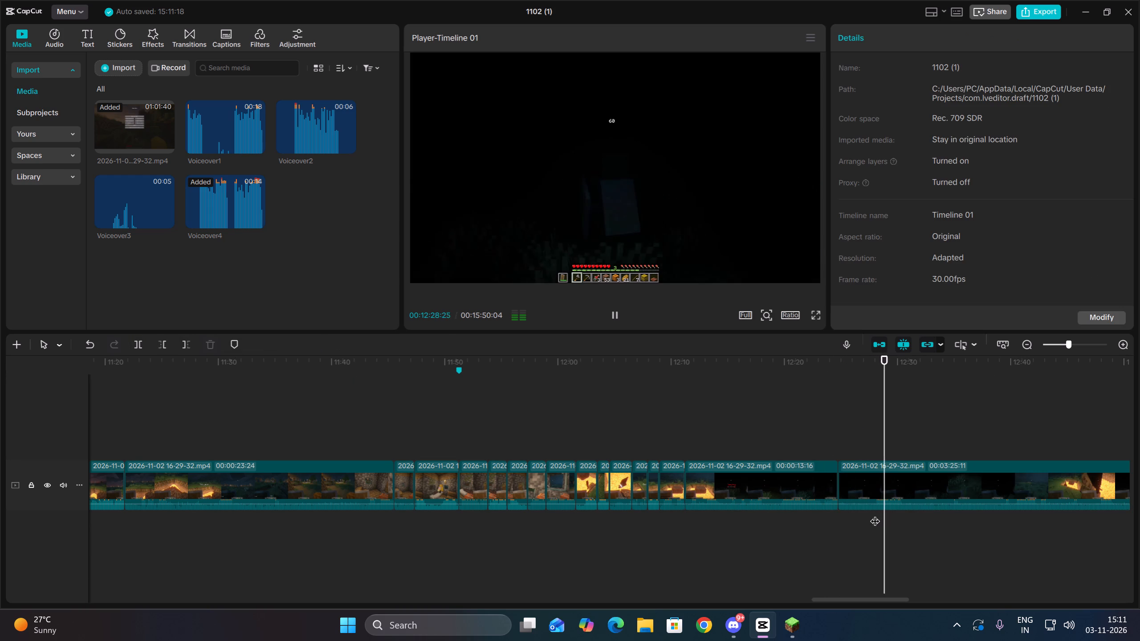
{"action": "left_click", "coordinate": [875, 514]}
{"action": "left_click_drag", "start_coordinate": [916, 544], "coordinate": [924, 479]}
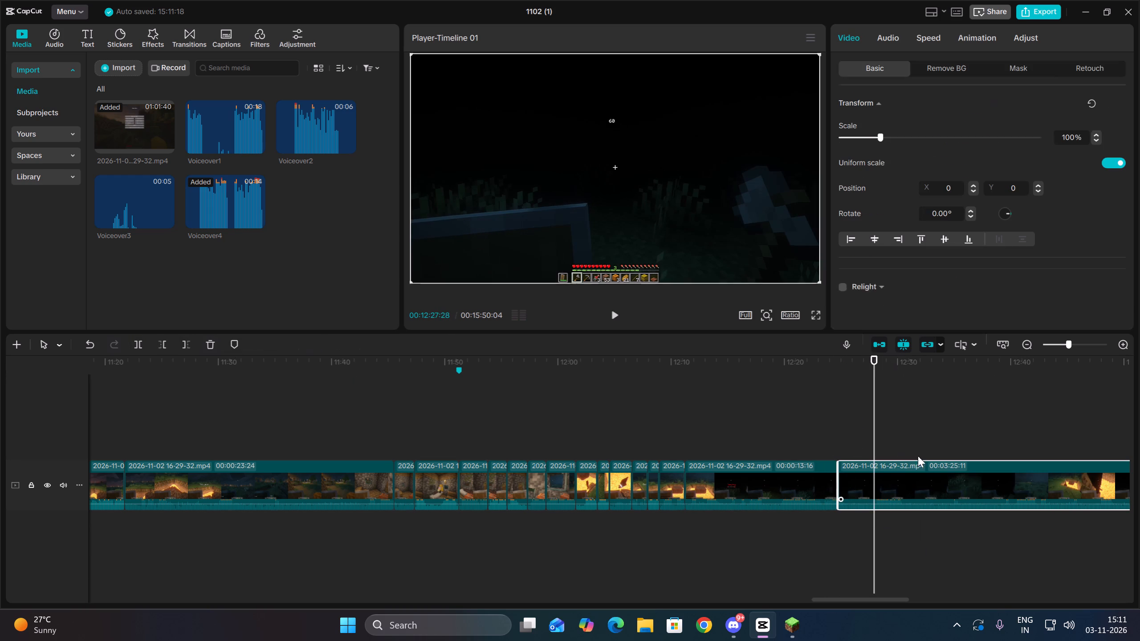
{"action": "left_click", "coordinate": [162, 348]}
Split the night clip at 00:12:27:07 and delete the footage from that cut up to 00:12:33:12.
{"action": "key", "text": "space"}
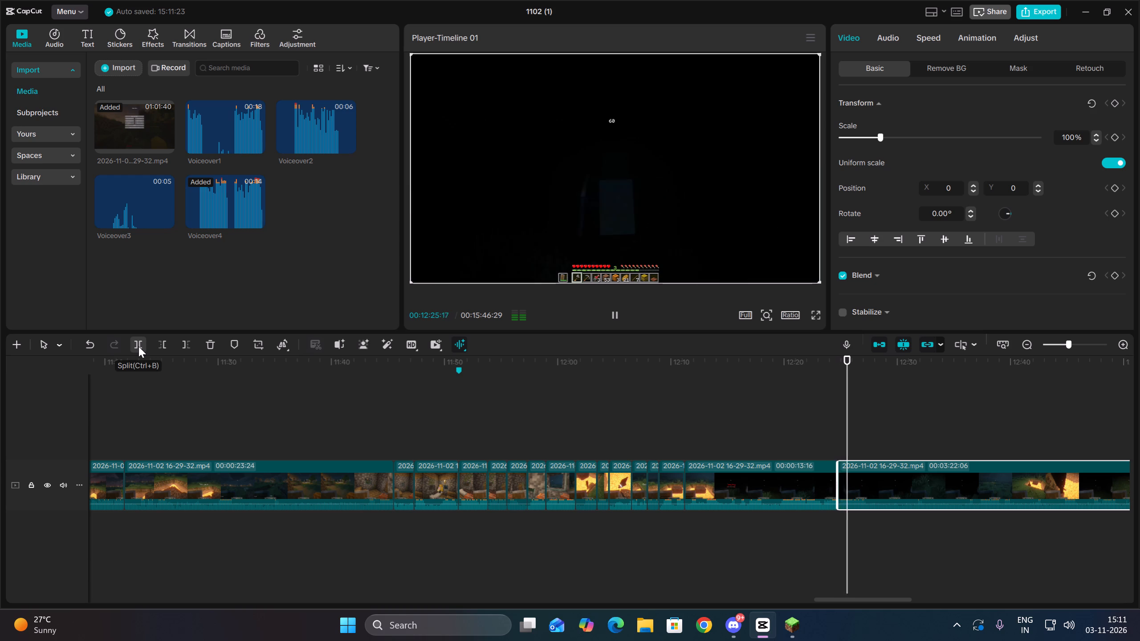
{"action": "key", "text": "space"}
{"action": "left_click", "coordinate": [138, 346]}
{"action": "key", "text": "space"}
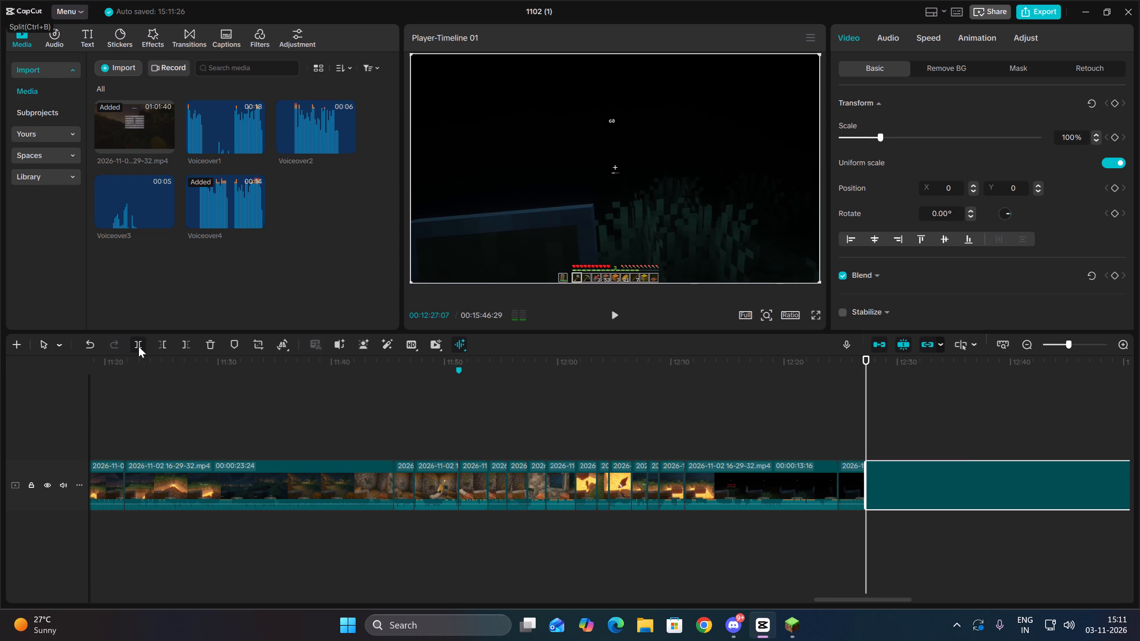
{"action": "left_click", "coordinate": [917, 519]}
{"action": "key", "text": "space"}
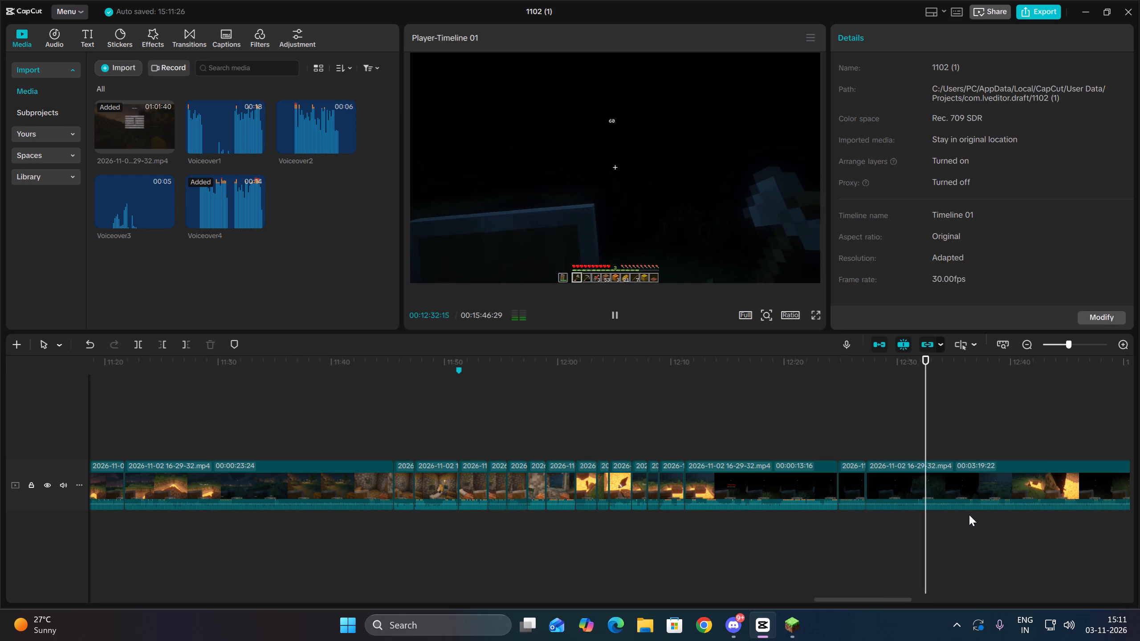
{"action": "left_click", "coordinate": [969, 515]}
{"action": "key", "text": "space"}
{"action": "left_click", "coordinate": [969, 515]}
{"action": "left_click_drag", "start_coordinate": [965, 516], "coordinate": [958, 518]}
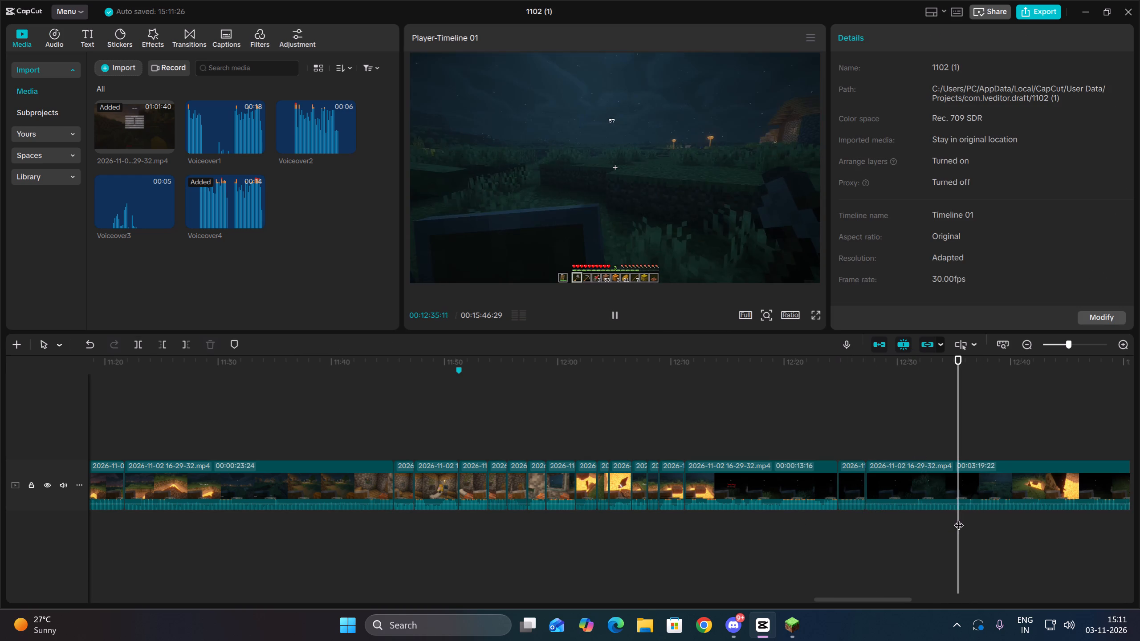
{"action": "left_click_drag", "start_coordinate": [958, 518], "coordinate": [936, 515]}
{"action": "left_click_drag", "start_coordinate": [969, 538], "coordinate": [970, 463]}
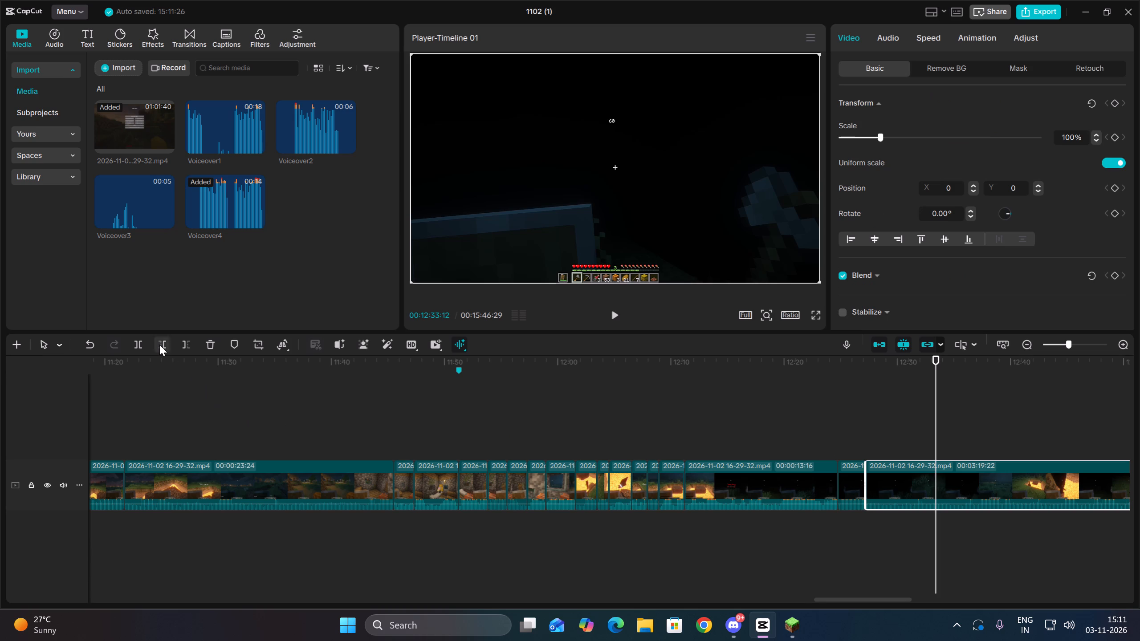
{"action": "left_click", "coordinate": [159, 345]}
Return to the 00:12:27:07 cut and delete the dark footage from it up to about 00:12:28:24.
{"action": "key", "text": "space"}
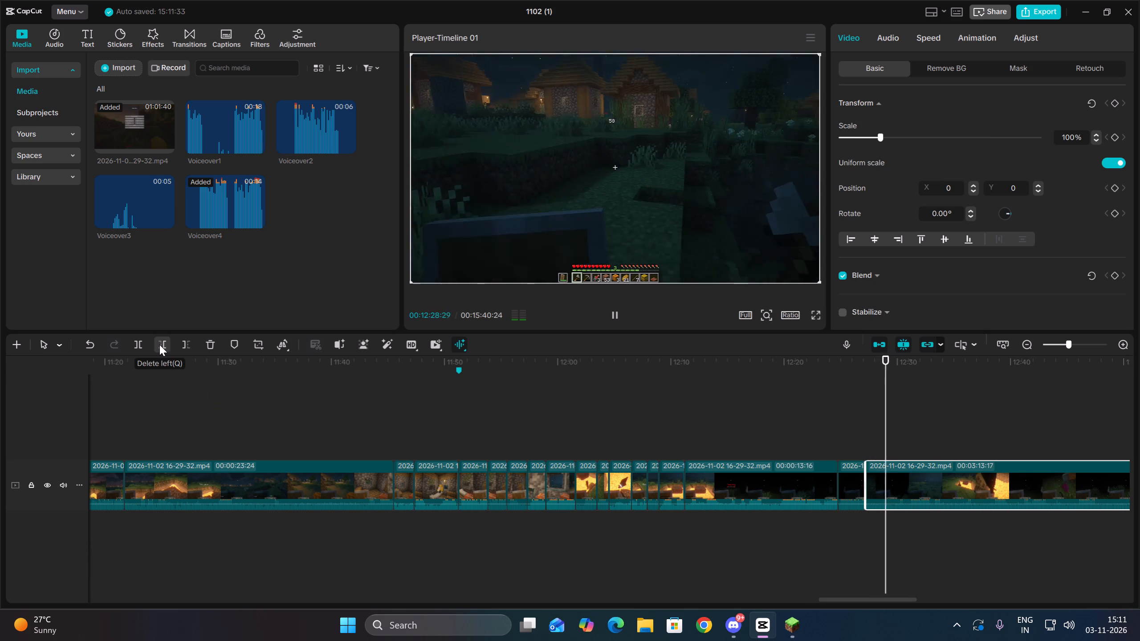
{"action": "key", "text": "Up"}
{"action": "key", "text": "space"}
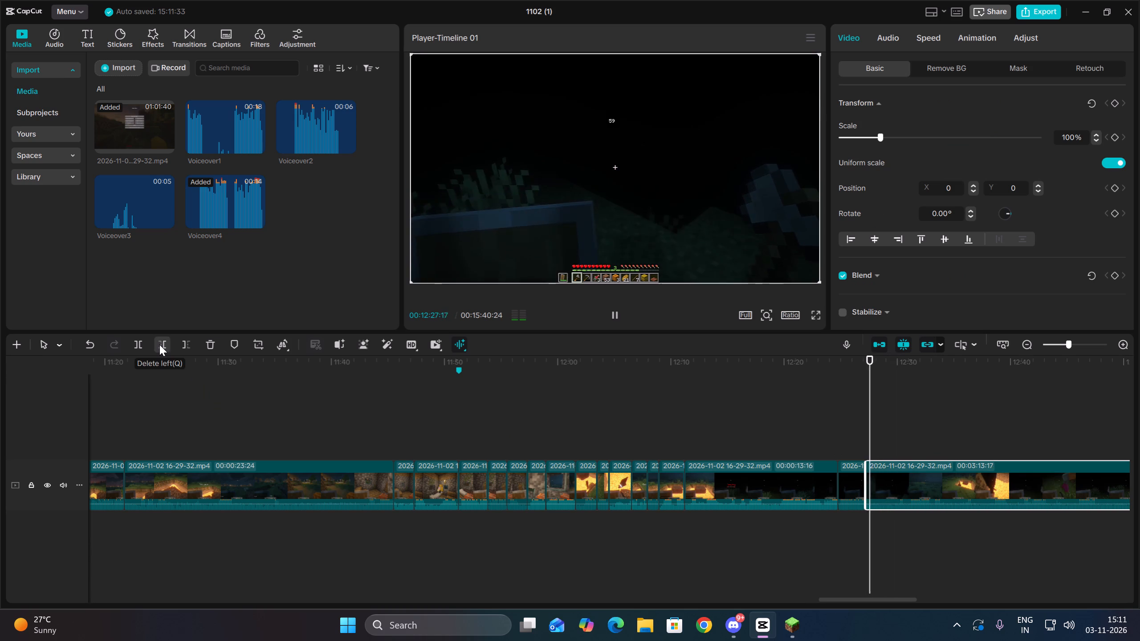
{"action": "key", "text": "space"}
{"action": "left_click", "coordinate": [159, 345]}
Play on past the lava pit and zombie and split the night clip at about 00:12:46:01.
{"action": "key", "text": "space"}
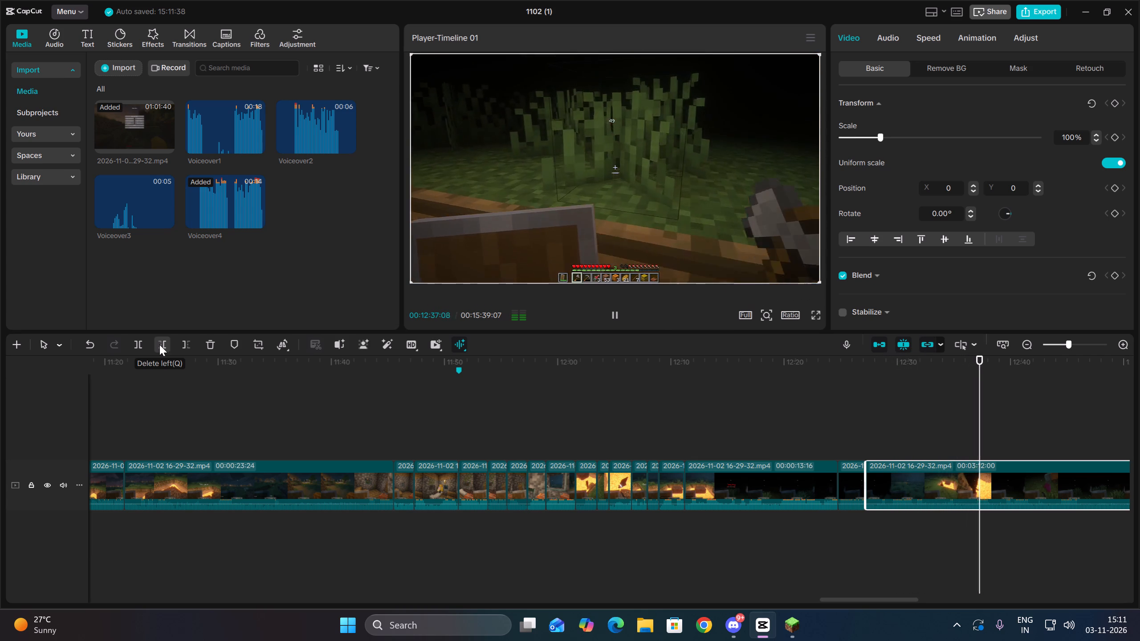
{"action": "key", "text": "space"}
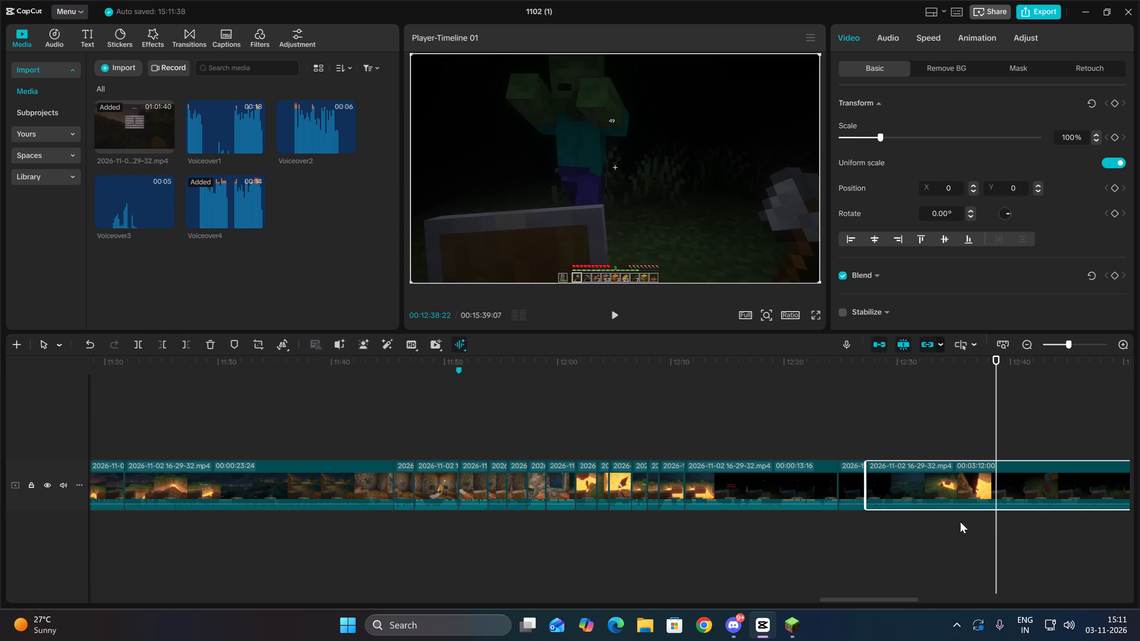
{"action": "key", "text": "space"}
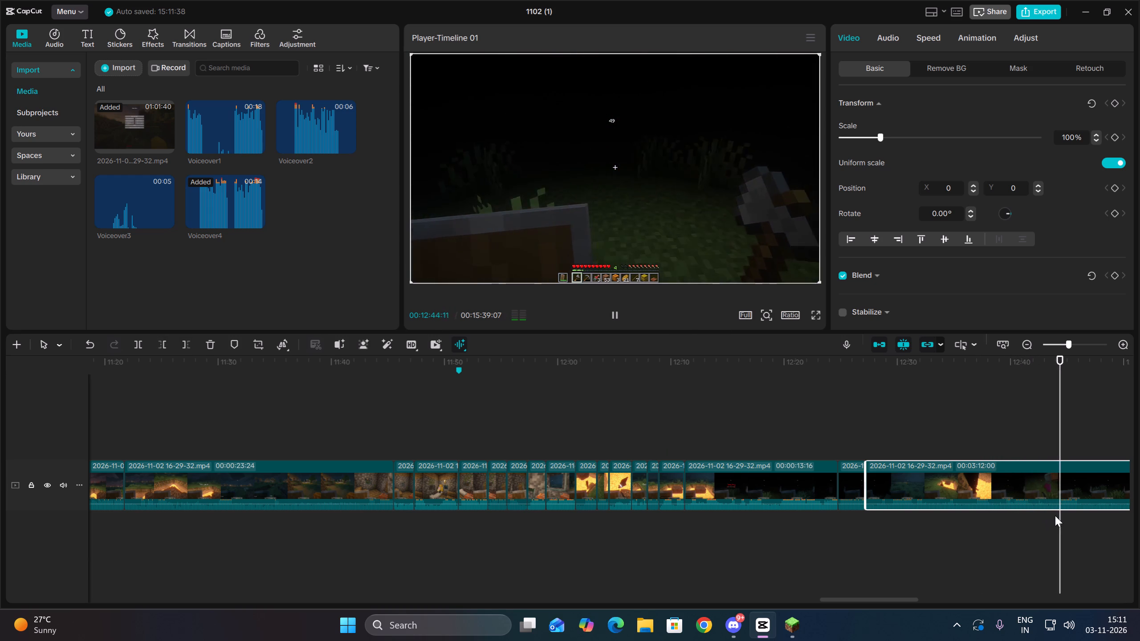
{"action": "key", "text": "space"}
{"action": "left_click_drag", "start_coordinate": [1052, 529], "coordinate": [1042, 494]}
{"action": "left_click", "coordinate": [135, 343]}
Delete the dark grass footage from the 00:12:46:01 cut up to the trapdoor view at 00:13:16:22.
{"action": "key", "text": "space"}
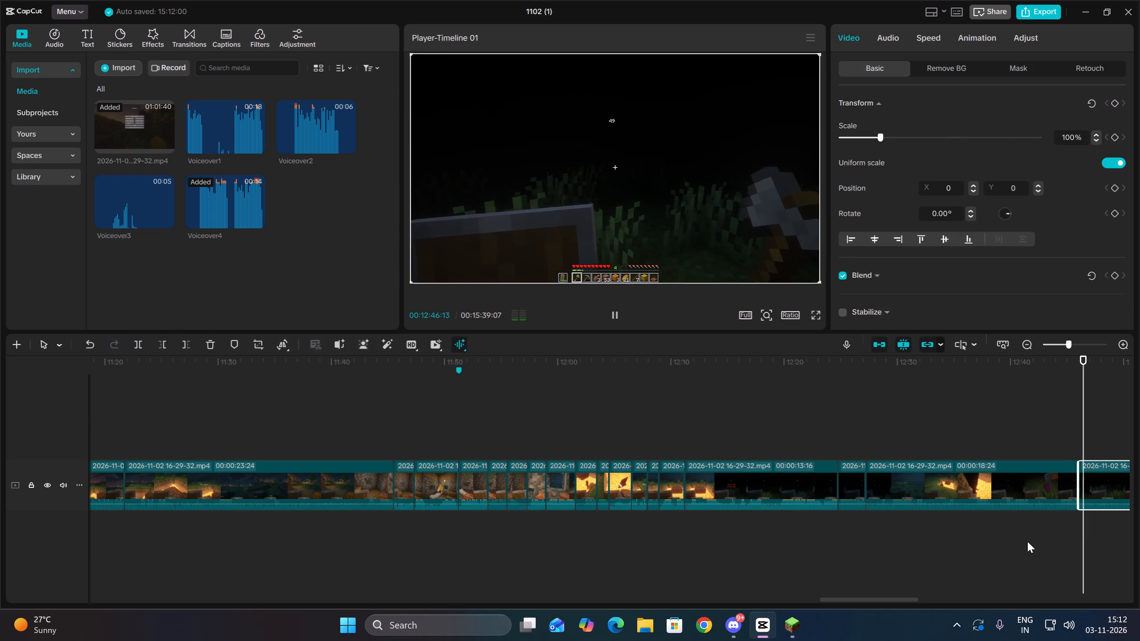
{"action": "left_click_drag", "start_coordinate": [1107, 536], "coordinate": [1139, 547]}
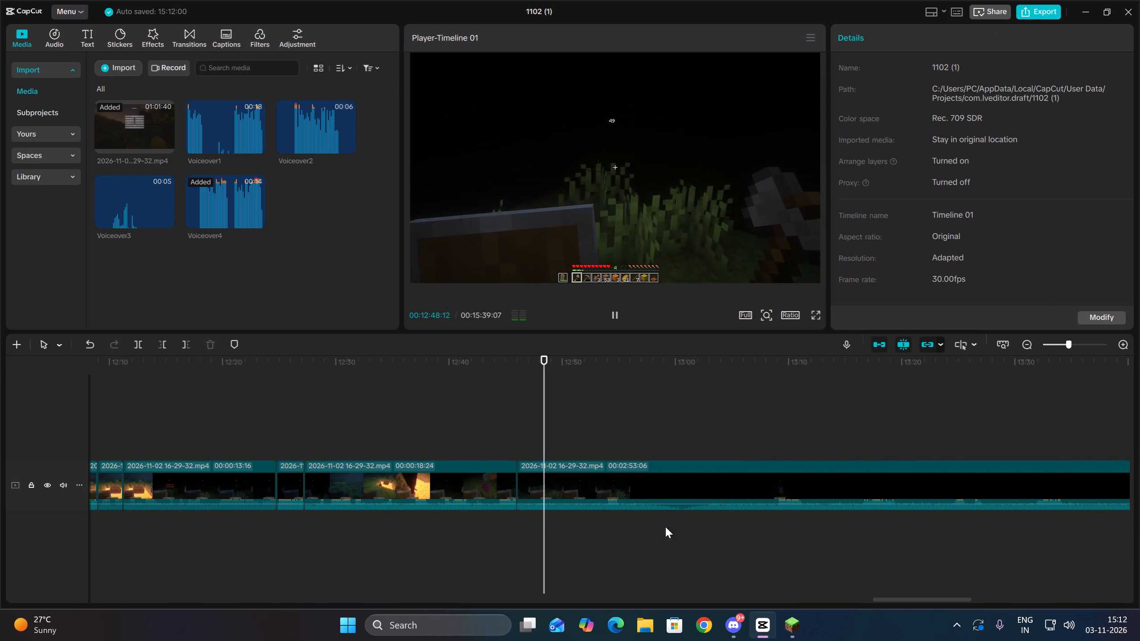
{"action": "left_click", "coordinate": [606, 515]}
{"action": "key", "text": "space"}
{"action": "key", "text": "space"}
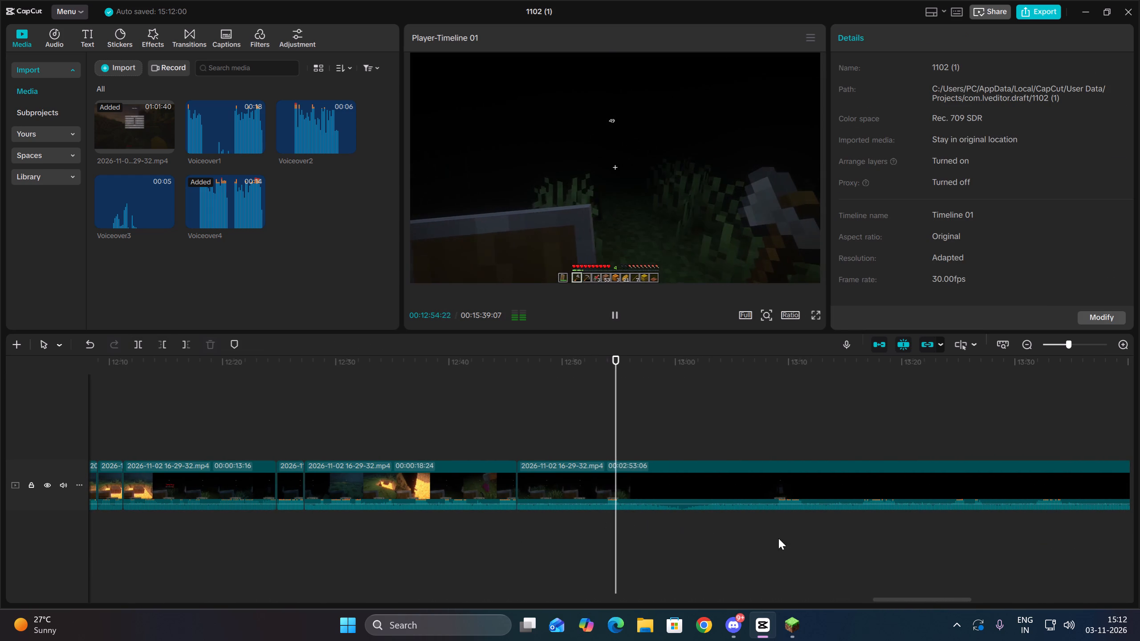
{"action": "left_click", "coordinate": [776, 519]}
{"action": "key", "text": "space"}
{"action": "key", "text": "space"}
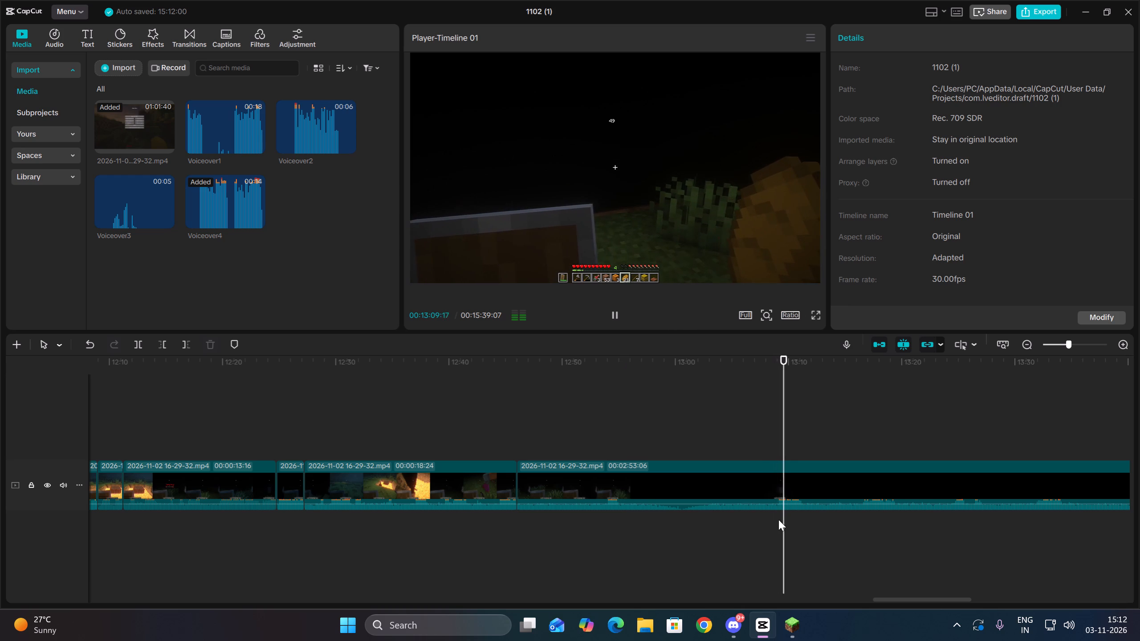
{"action": "left_click", "coordinate": [864, 520]}
{"action": "key", "text": "space"}
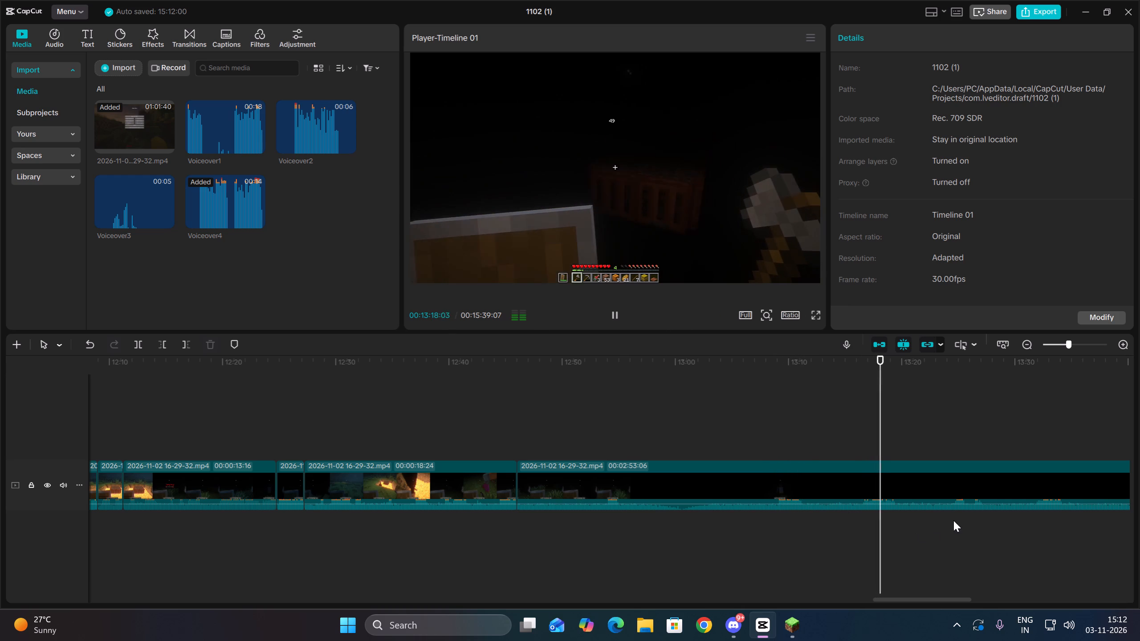
{"action": "left_click", "coordinate": [865, 521]}
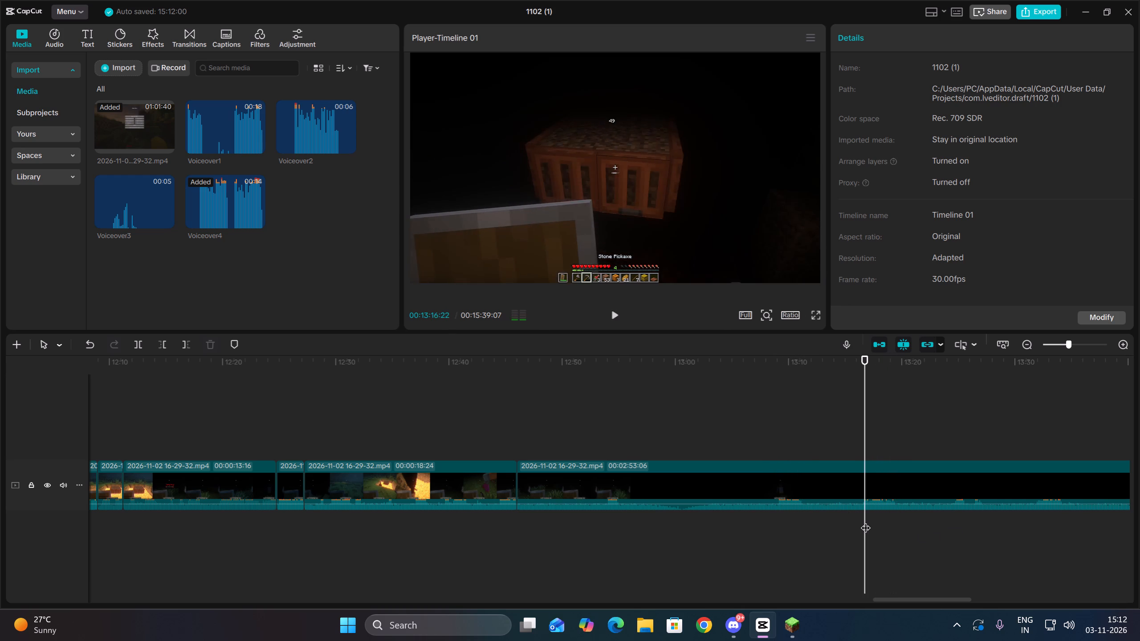
{"action": "left_click", "coordinate": [865, 521]}
{"action": "left_click_drag", "start_coordinate": [900, 539], "coordinate": [903, 495]}
{"action": "left_click", "coordinate": [161, 337]}
Split the trapdoor clip at about 00:12:48:27.
{"action": "key", "text": "space"}
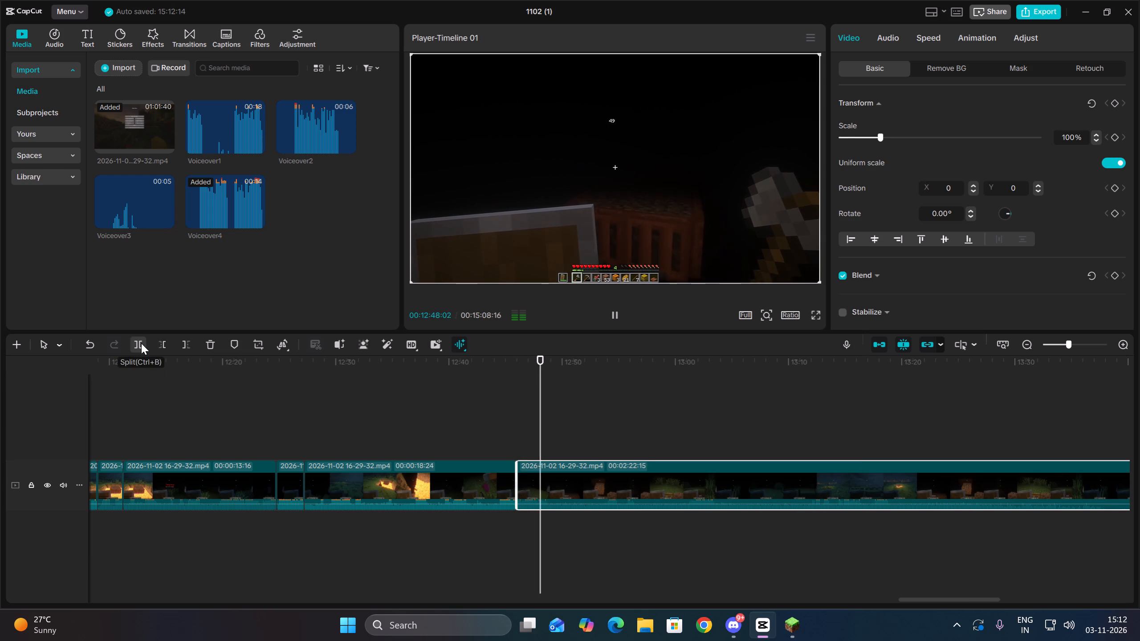
{"action": "key", "text": "space"}
{"action": "left_click", "coordinate": [141, 343]}
Skip ahead to the dirt block placed by the trapdoors and split the clip at 00:12:56:21.
{"action": "key", "text": "space"}
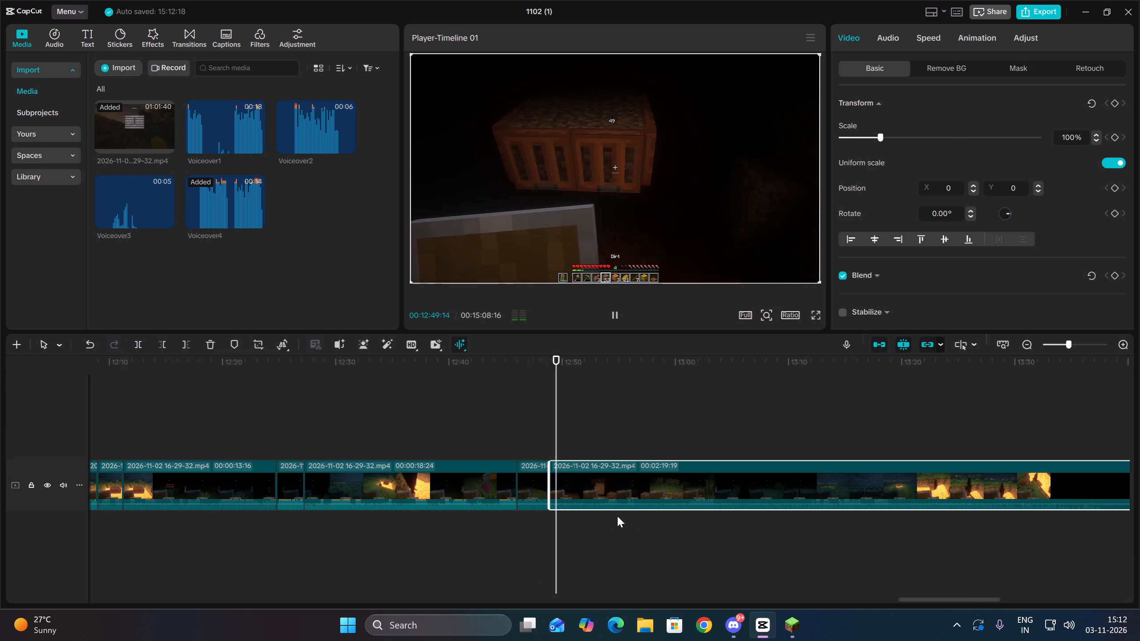
{"action": "left_click", "coordinate": [610, 515]}
{"action": "key", "text": "space"}
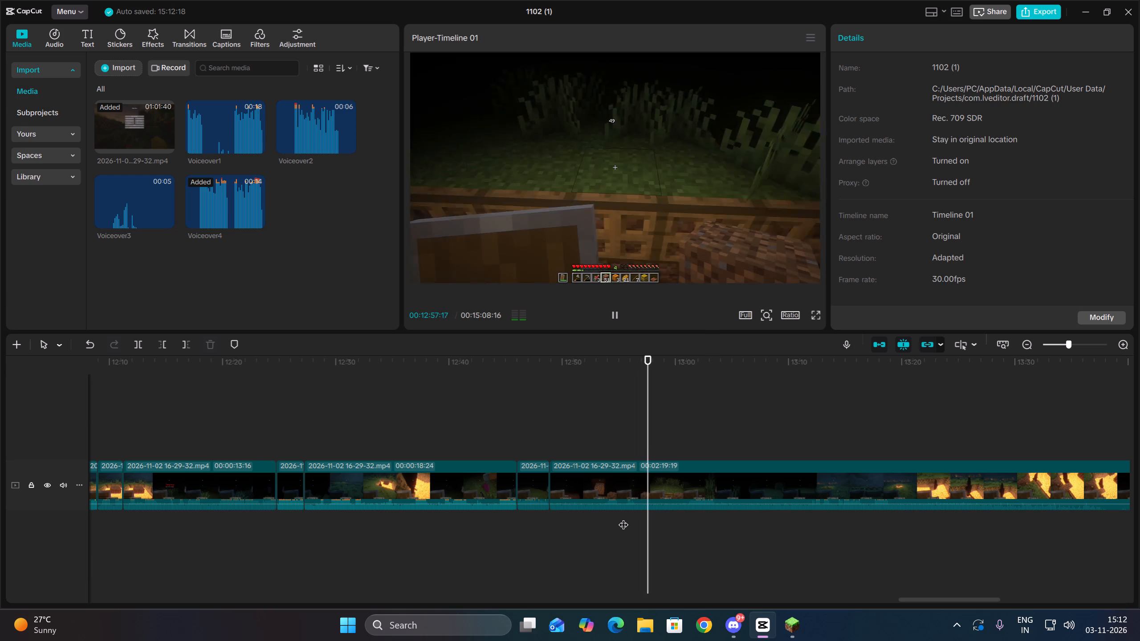
{"action": "key", "text": "space"}
{"action": "left_click", "coordinate": [643, 520]}
{"action": "left_click_drag", "start_coordinate": [643, 520], "coordinate": [638, 519]}
{"action": "left_click_drag", "start_coordinate": [661, 532], "coordinate": [657, 480]}
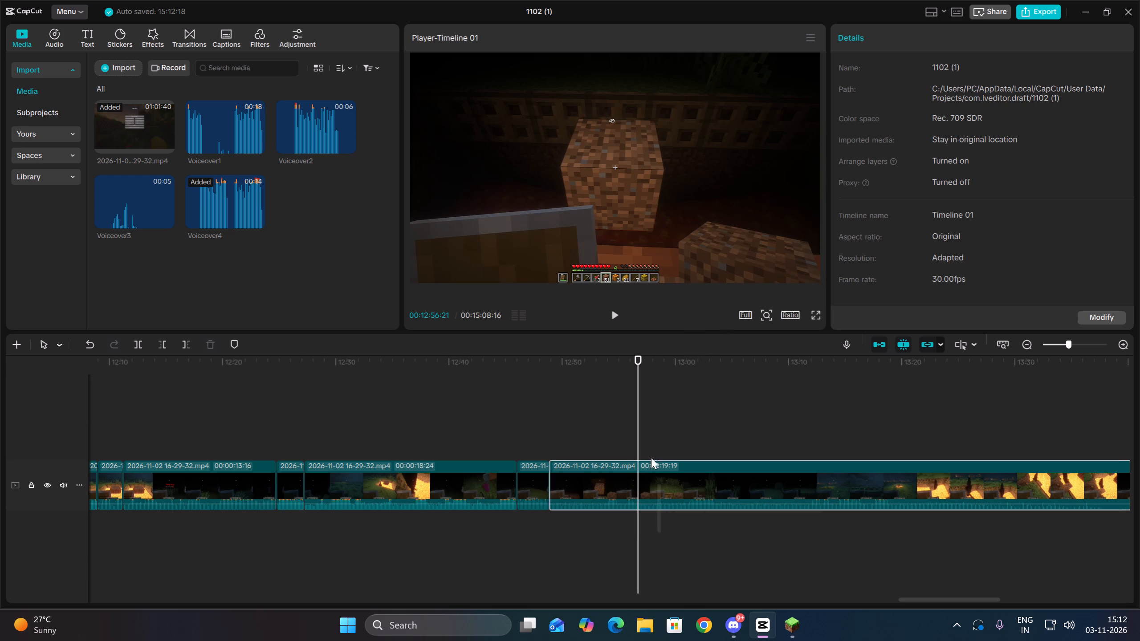
{"action": "left_click", "coordinate": [136, 341]}
Review the night and lava-pit footage after the dirt-block cut, up to about 00:13:38.
{"action": "key", "text": "space"}
{"action": "left_click", "coordinate": [687, 516]}
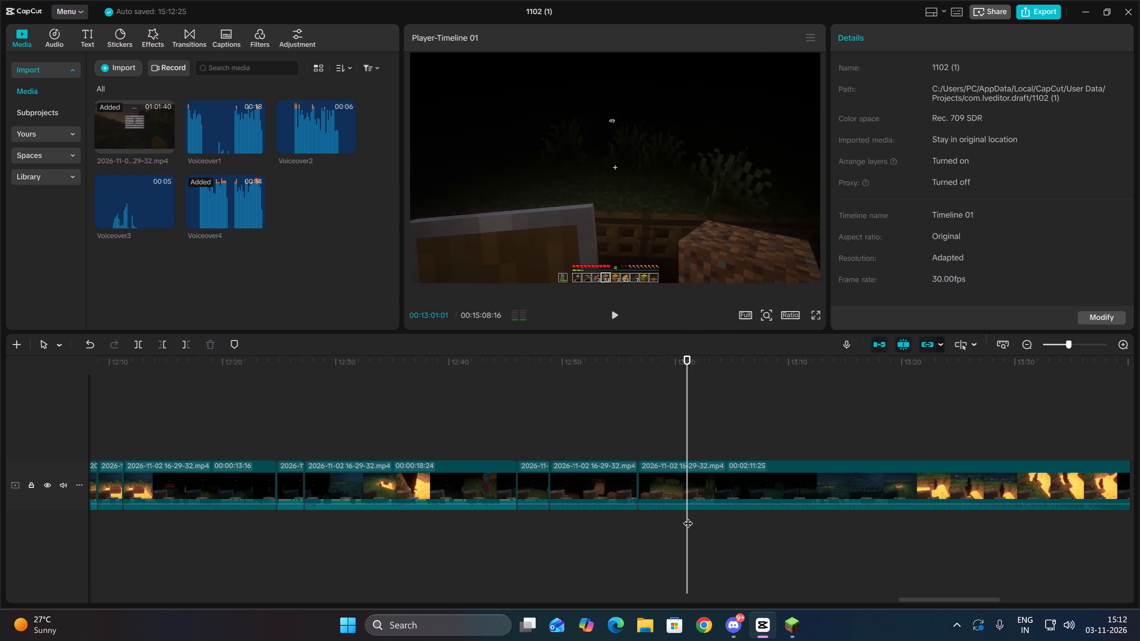
{"action": "key", "text": "space"}
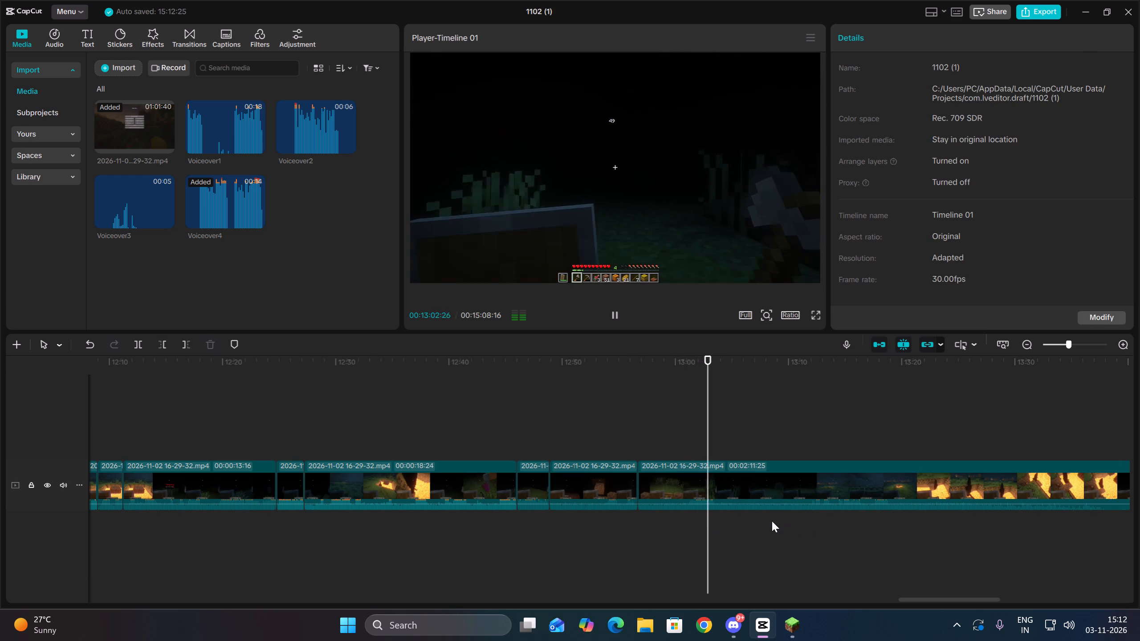
{"action": "left_click", "coordinate": [839, 526]}
{"action": "key", "text": "space"}
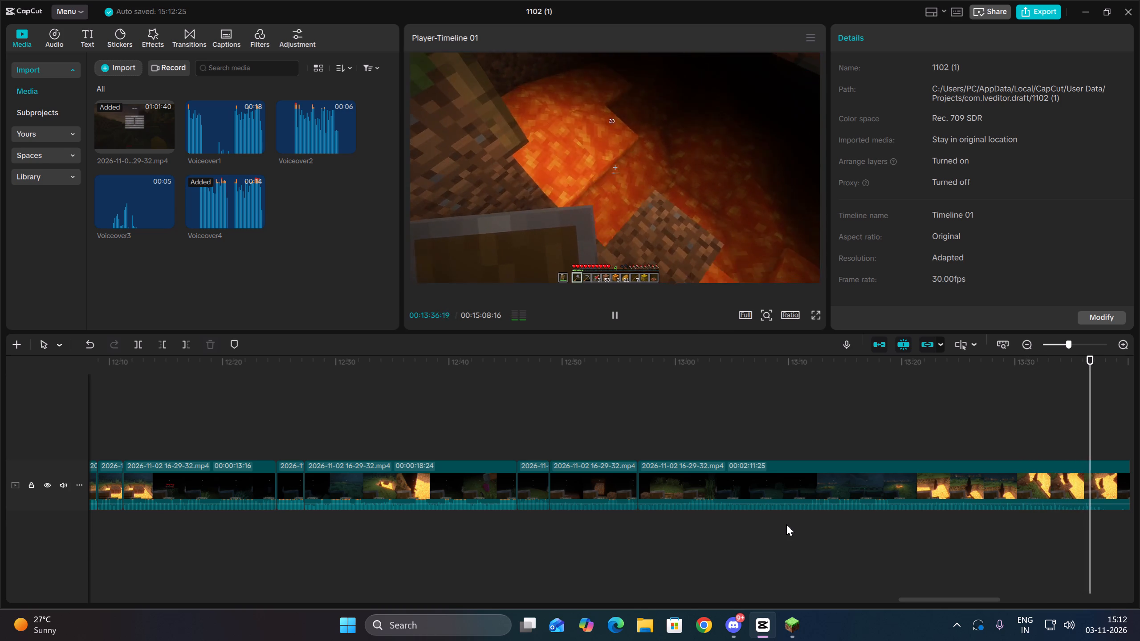
{"action": "key", "text": "space"}
{"action": "key", "text": "space"}
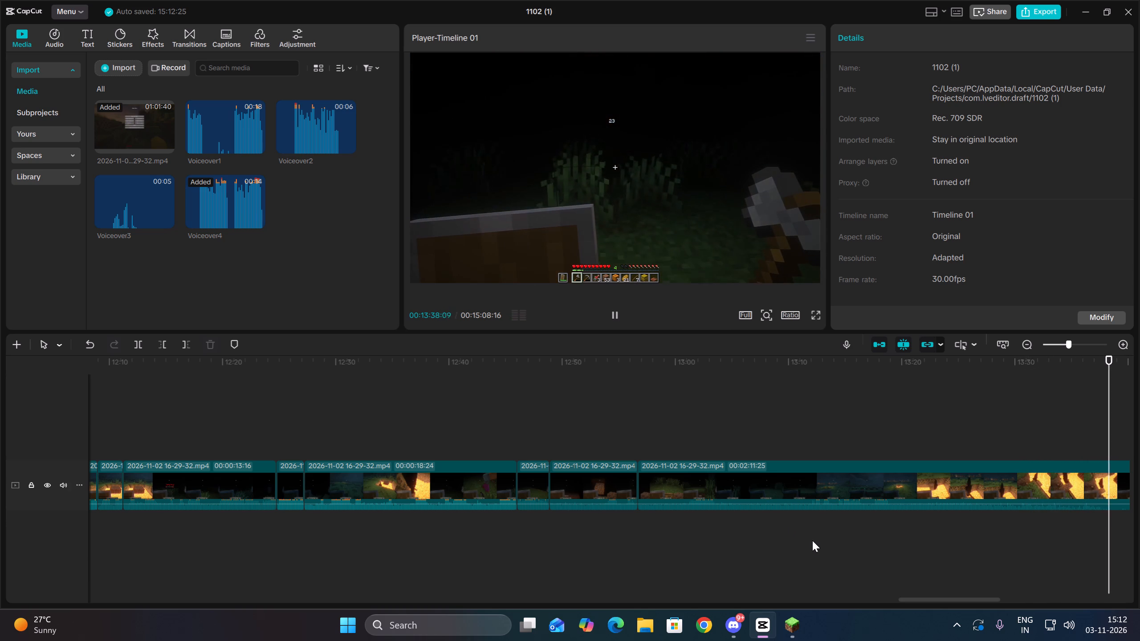
{"action": "key", "text": "space"}
Return to the dirt-block cut at 00:12:56:21 and delete the footage from it up to about 00:13:01:04.
{"action": "key", "text": "Up"}
{"action": "key", "text": "space"}
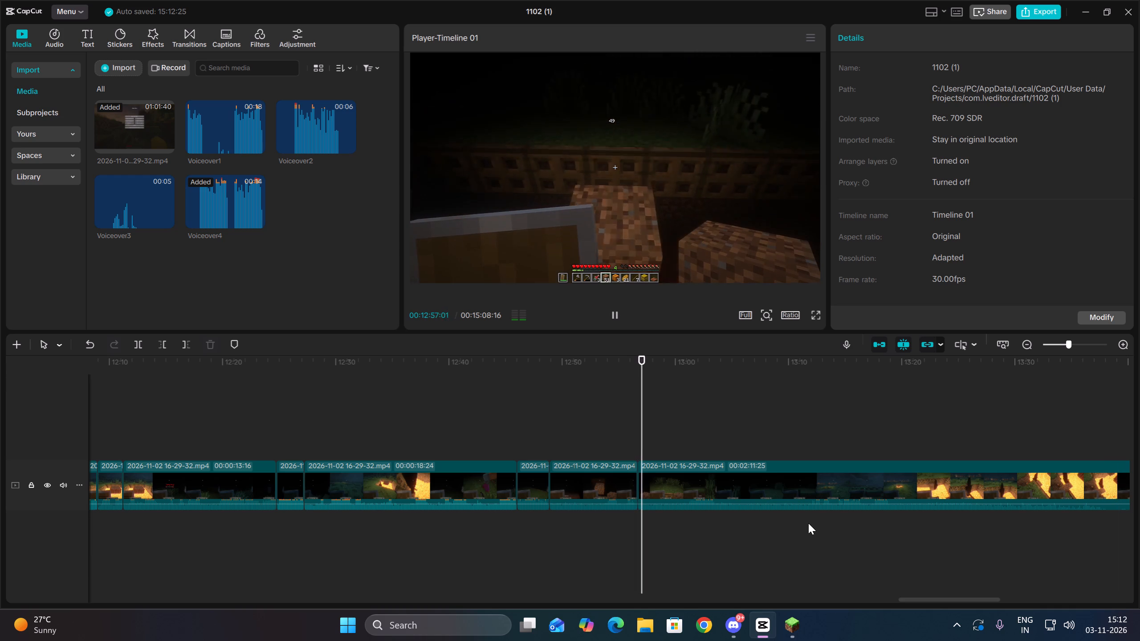
{"action": "left_click_drag", "start_coordinate": [722, 539], "coordinate": [725, 492]}
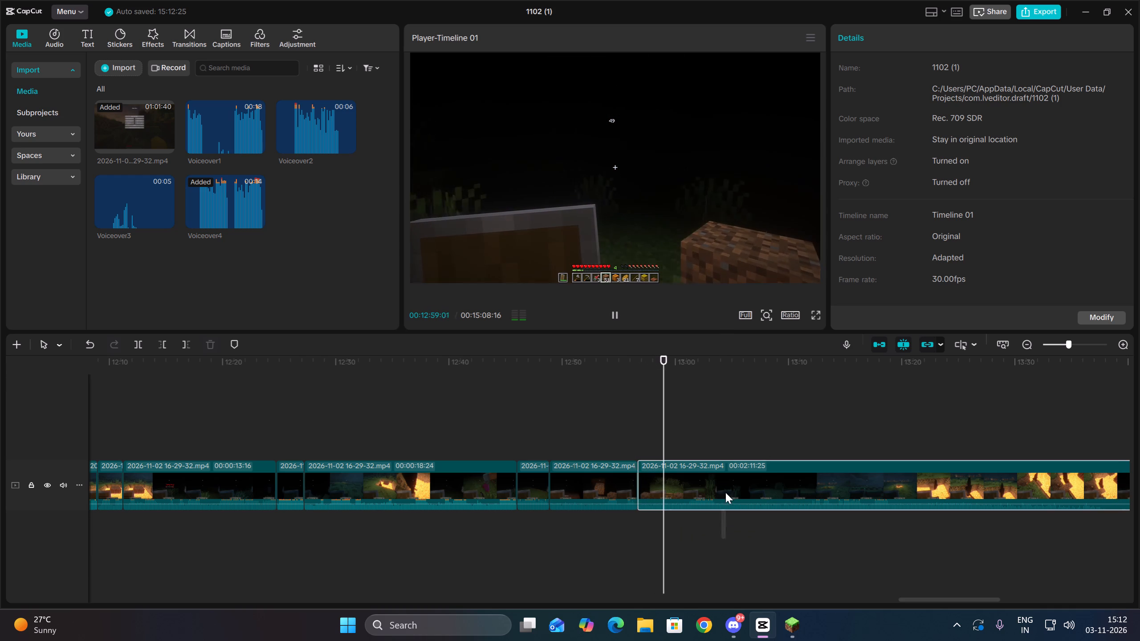
{"action": "left_click_drag", "start_coordinate": [725, 492], "coordinate": [725, 488]}
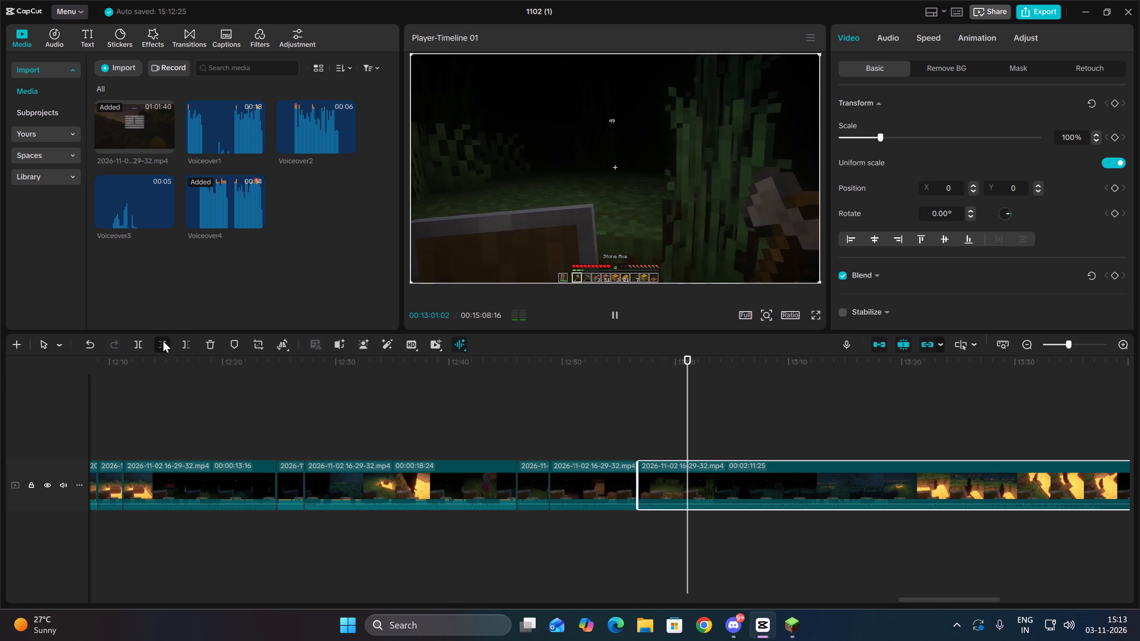
{"action": "left_click", "coordinate": [163, 341]}
Delete the dark grass footage from the 00:12:56:21 cut up to about 00:13:07:03.
{"action": "key", "text": "space"}
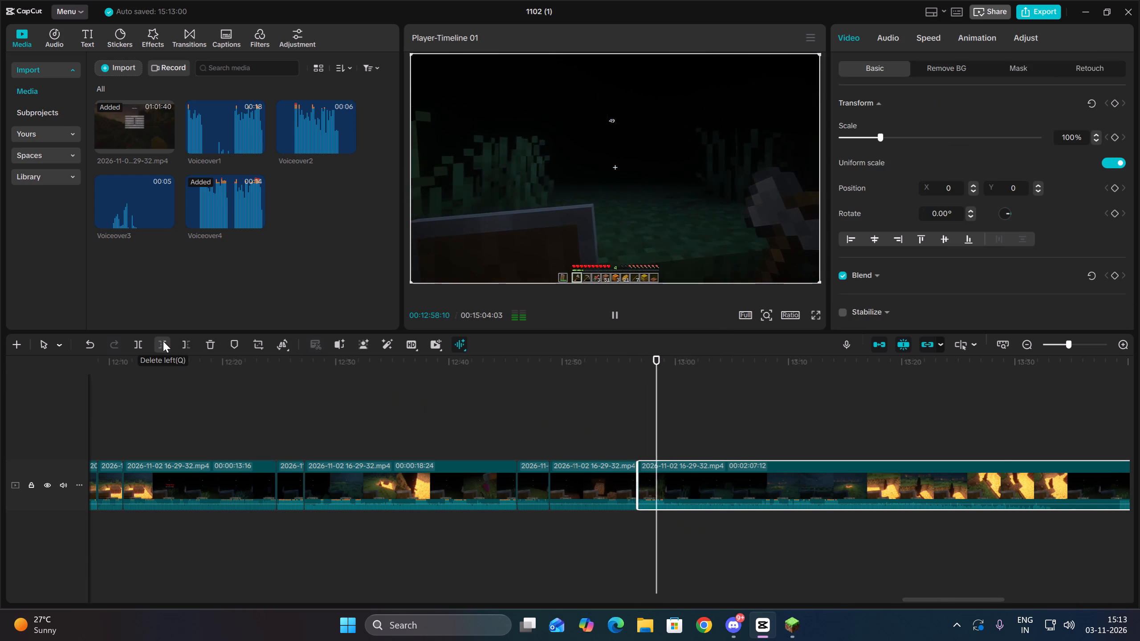
{"action": "left_click", "coordinate": [756, 515]}
{"action": "key", "text": "space"}
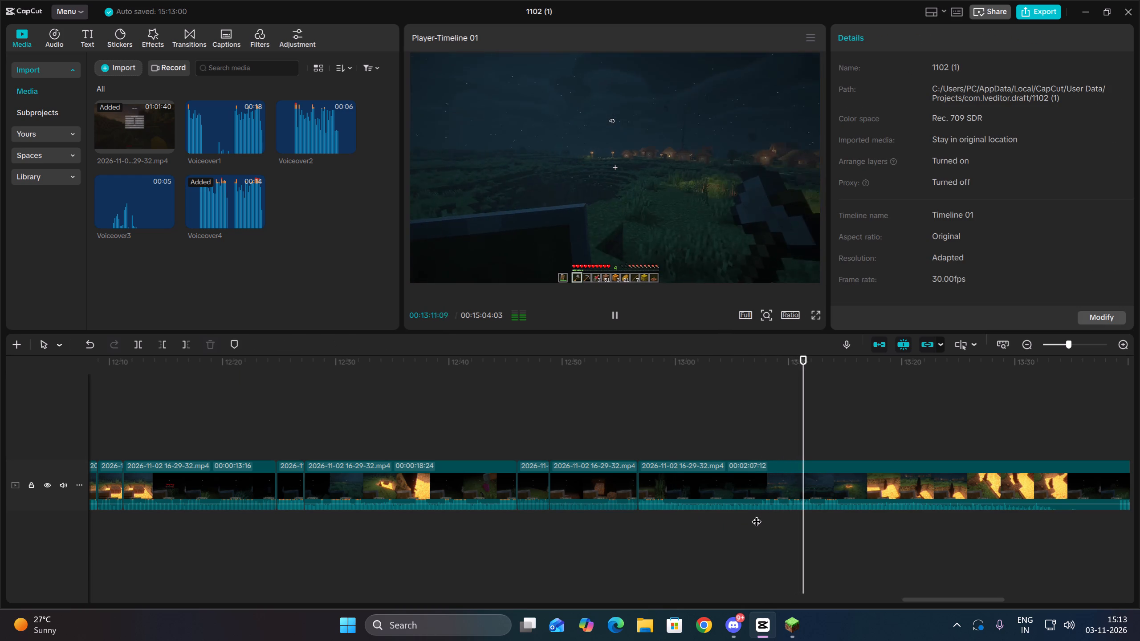
{"action": "left_click", "coordinate": [756, 515]}
{"action": "left_click_drag", "start_coordinate": [790, 532], "coordinate": [791, 487]}
{"action": "left_click", "coordinate": [168, 349]}
Split the moonlit grass clip at about 00:12:58:26 and delete roughly the next 12 frames after that cut.
{"action": "key", "text": "space"}
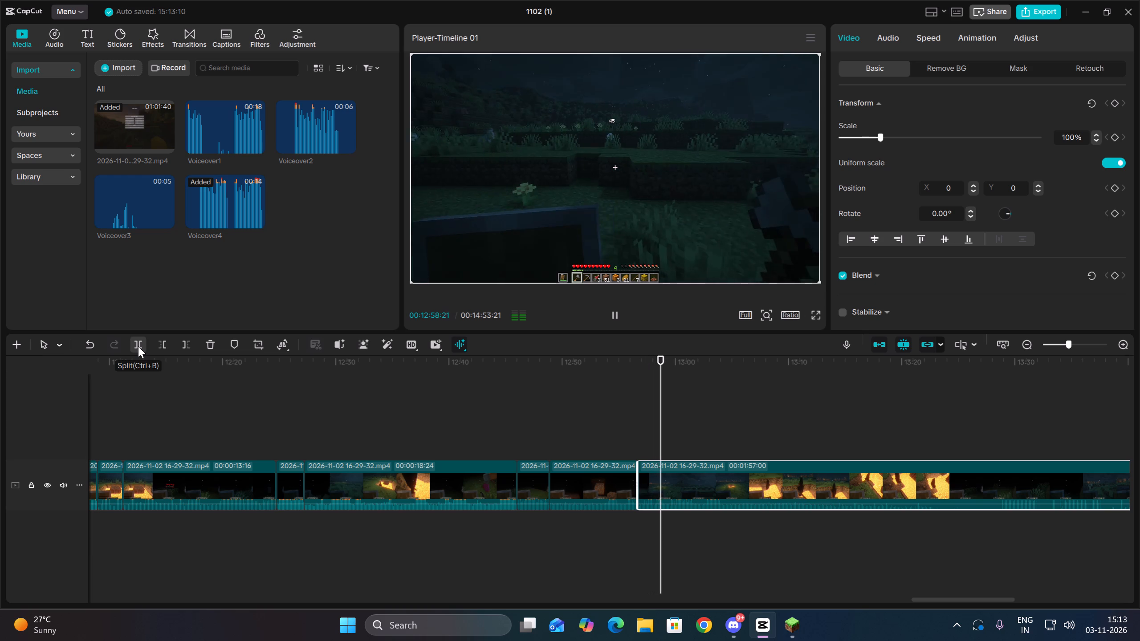
{"action": "left_click", "coordinate": [138, 346]}
{"action": "key", "text": "space"}
{"action": "key", "text": "space"}
{"action": "left_click", "coordinate": [157, 342]}
Play on toward the glowing lava pit and split the clip at about 00:13:01:14.
{"action": "key", "text": "space"}
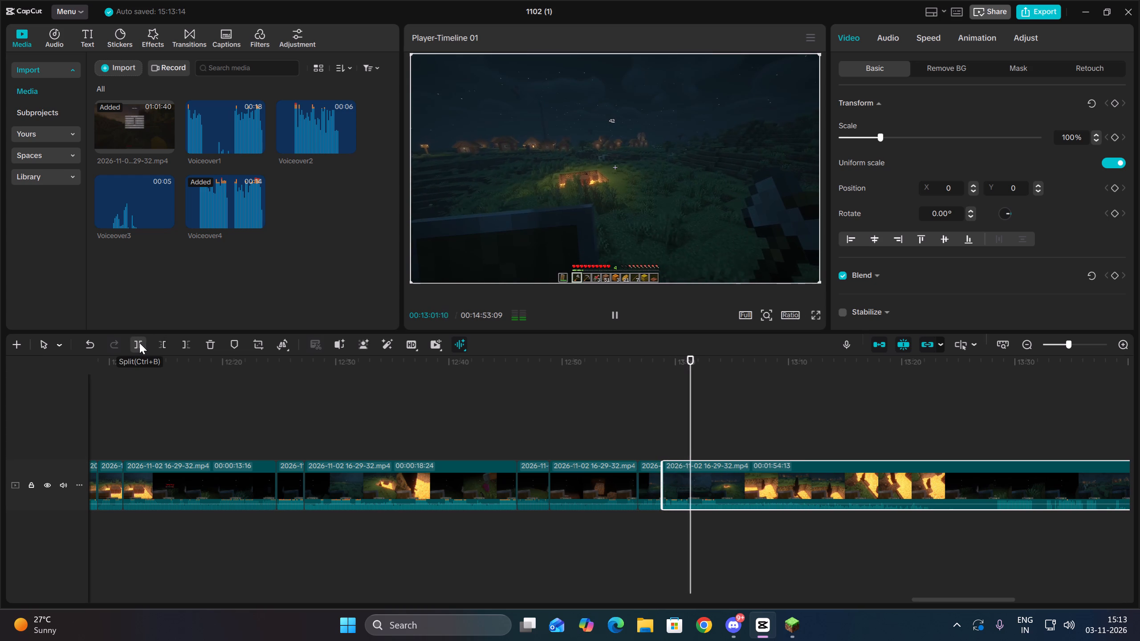
{"action": "key", "text": "space"}
{"action": "left_click", "coordinate": [139, 343]}
{"action": "key", "text": "space"}
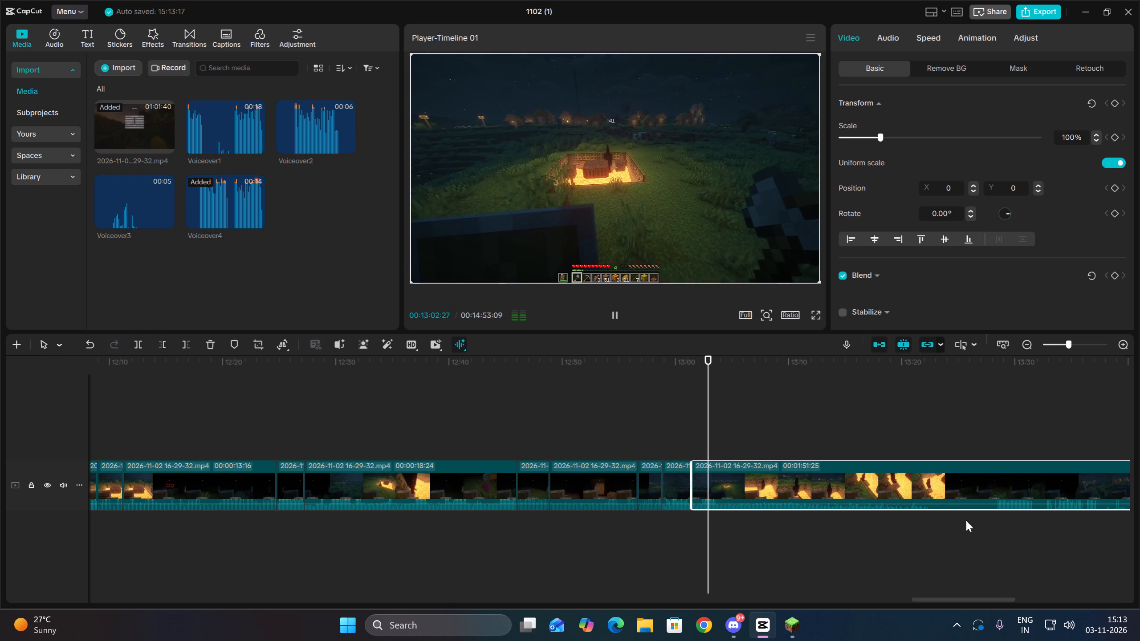
Delete the lava-pit footage from the 00:13:01:14 cut up to about 00:13:27:29, plus roughly 12 more frames of dark footage after the cut.
{"action": "left_click", "coordinate": [992, 518]}
{"action": "key", "text": "space"}
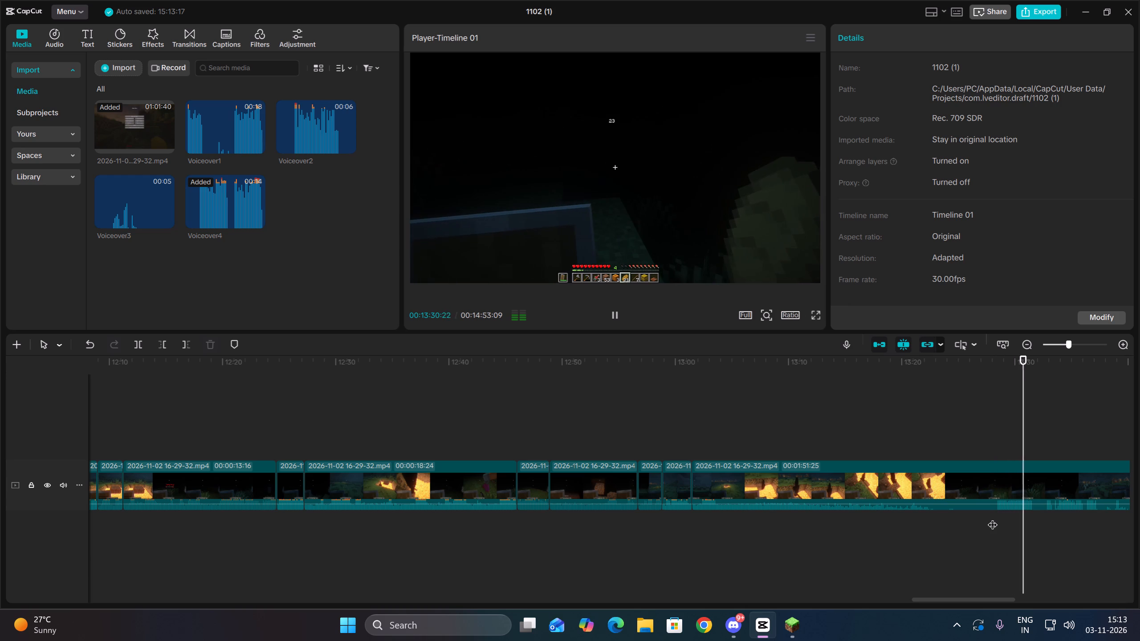
{"action": "left_click", "coordinate": [992, 518]}
{"action": "left_click_drag", "start_coordinate": [1030, 527], "coordinate": [1027, 479]}
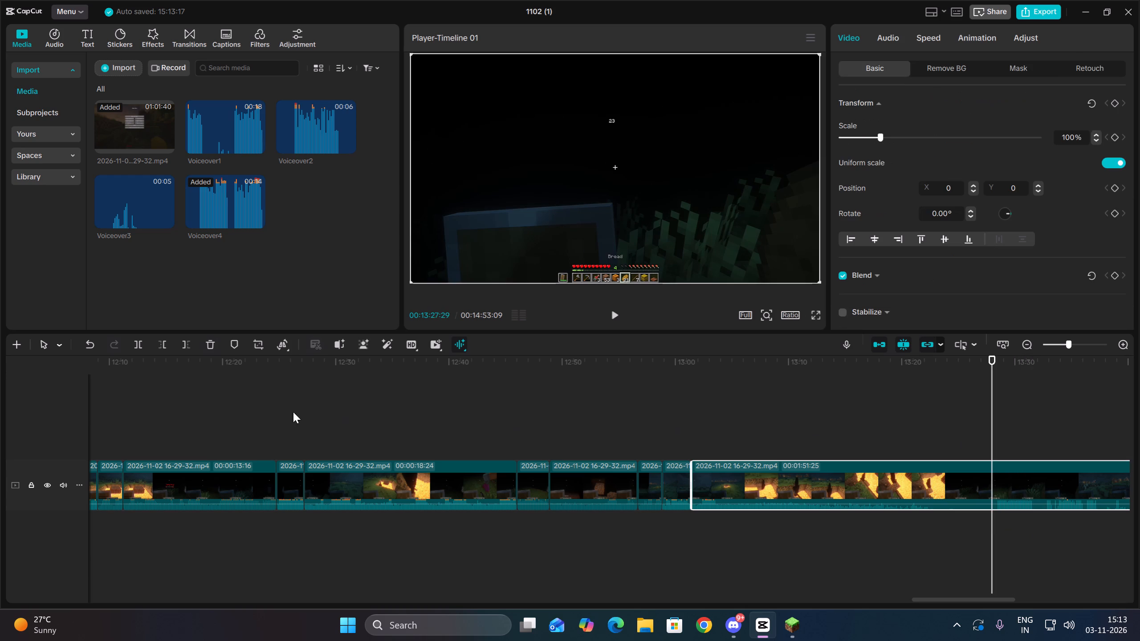
{"action": "left_click", "coordinate": [158, 342]}
{"action": "key", "text": "space"}
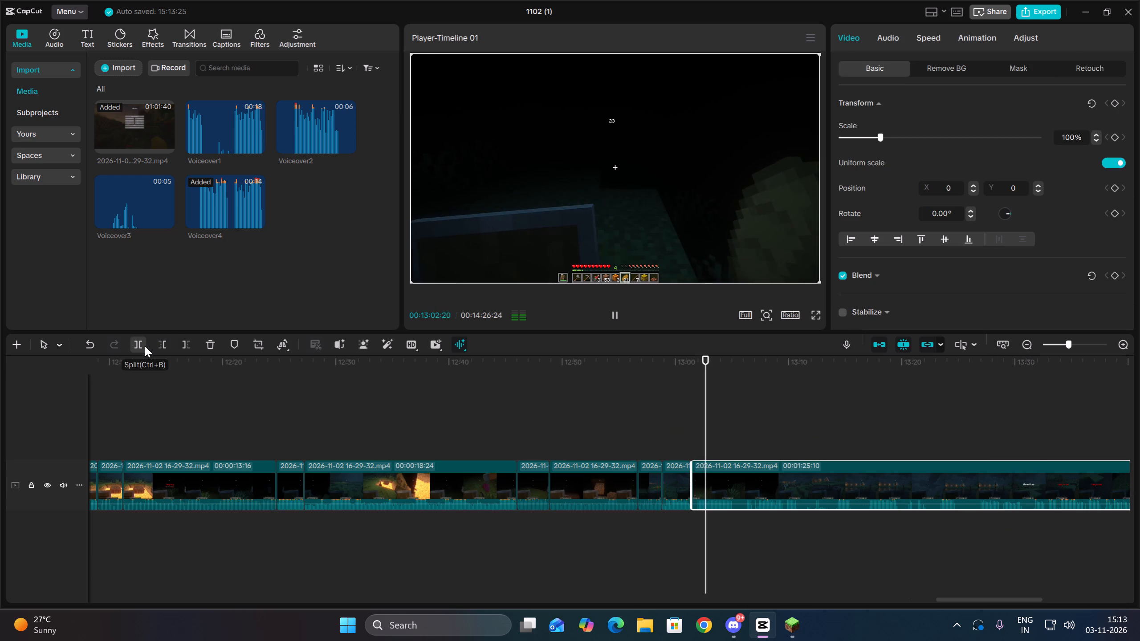
{"action": "key", "text": "Up"}
{"action": "key", "text": "space"}
{"action": "key", "text": "space"}
{"action": "left_click", "coordinate": [165, 347]}
{"action": "key", "text": "space"}
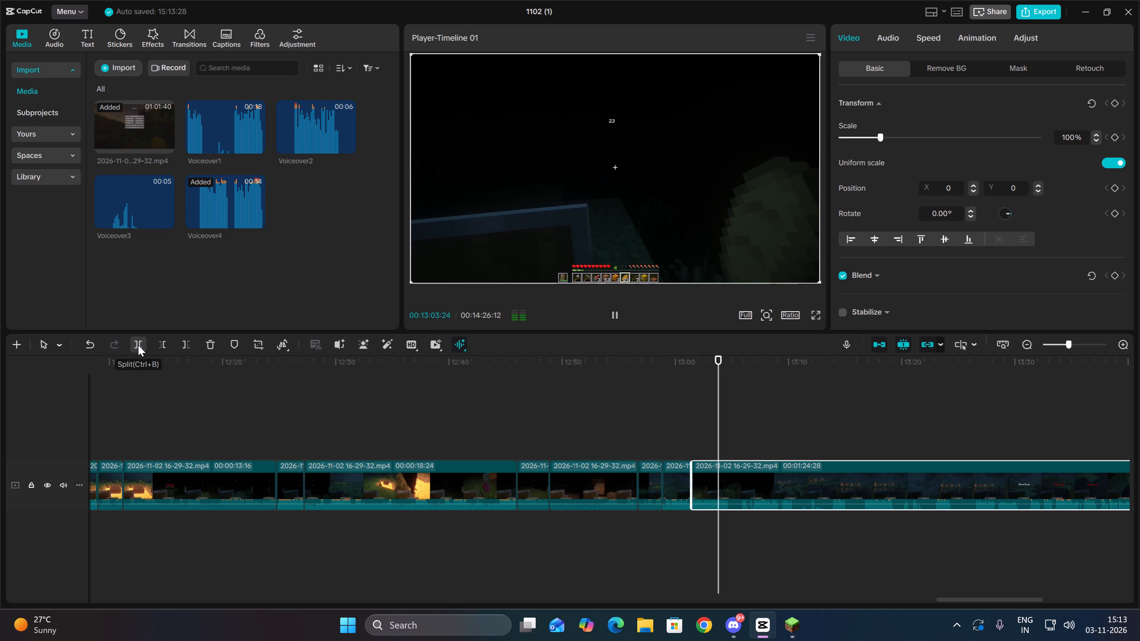
Split the dark night clip at about 00:13:04:18 and delete the footage after that cut up to about 00:13:05:24.
{"action": "left_click", "coordinate": [138, 345]}
{"action": "key", "text": "space"}
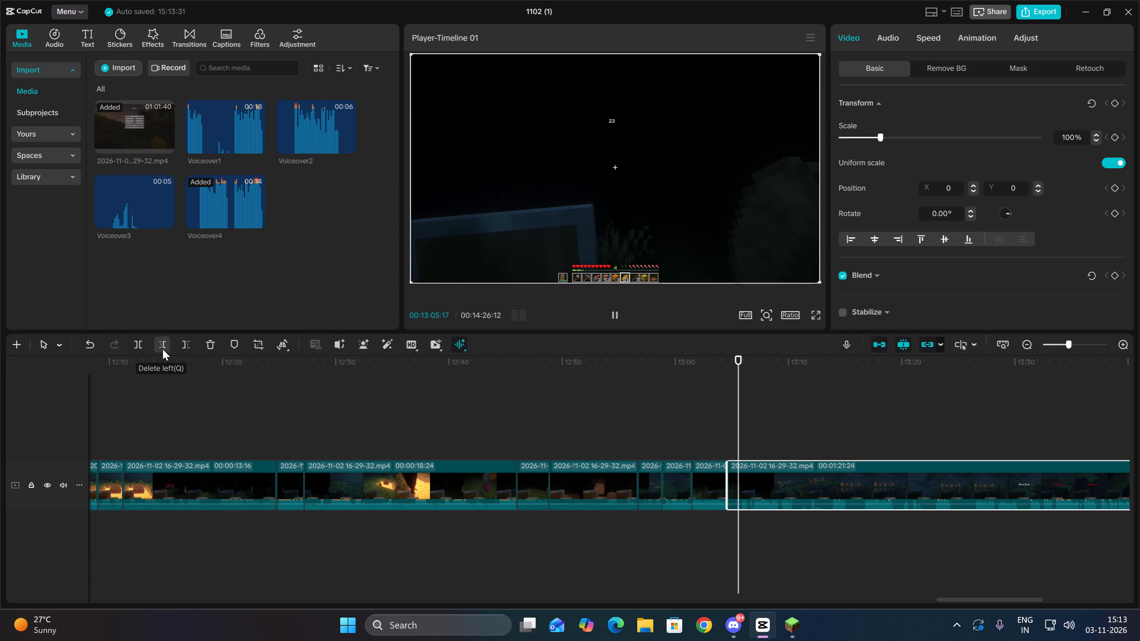
{"action": "left_click", "coordinate": [163, 349]}
{"action": "key", "text": "space"}
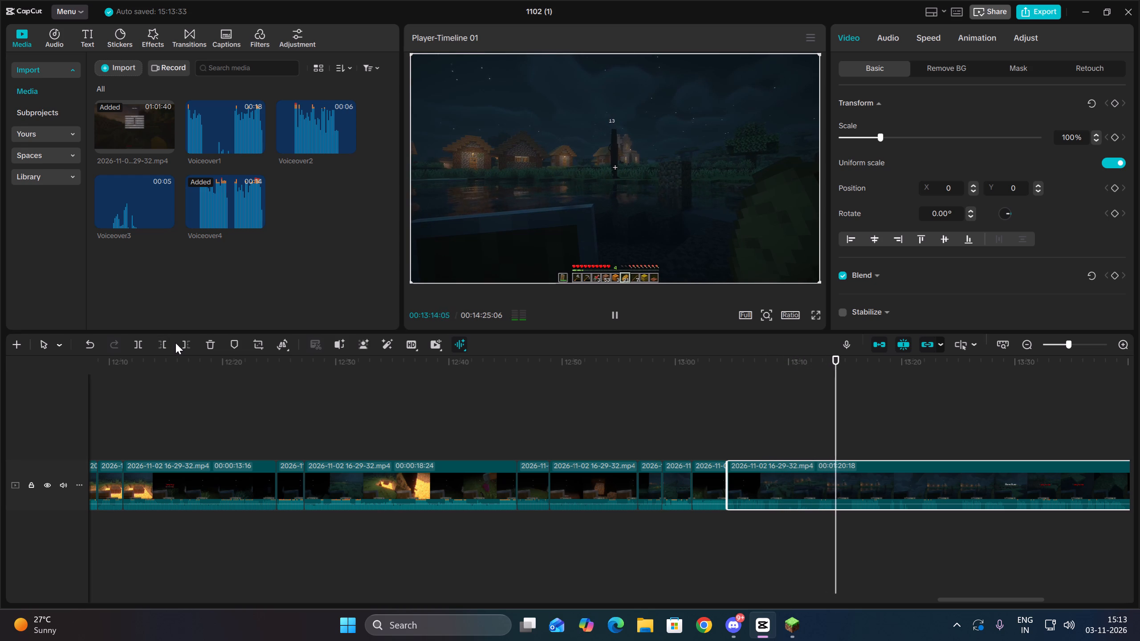
Split the lakeside village clip at about 00:13:14:13 and trim away roughly the next 23 frames after that cut.
{"action": "key", "text": "space"}
{"action": "left_click", "coordinate": [146, 344]}
{"action": "key", "text": "space"}
{"action": "left_click", "coordinate": [165, 343]}
{"action": "key", "text": "space"}
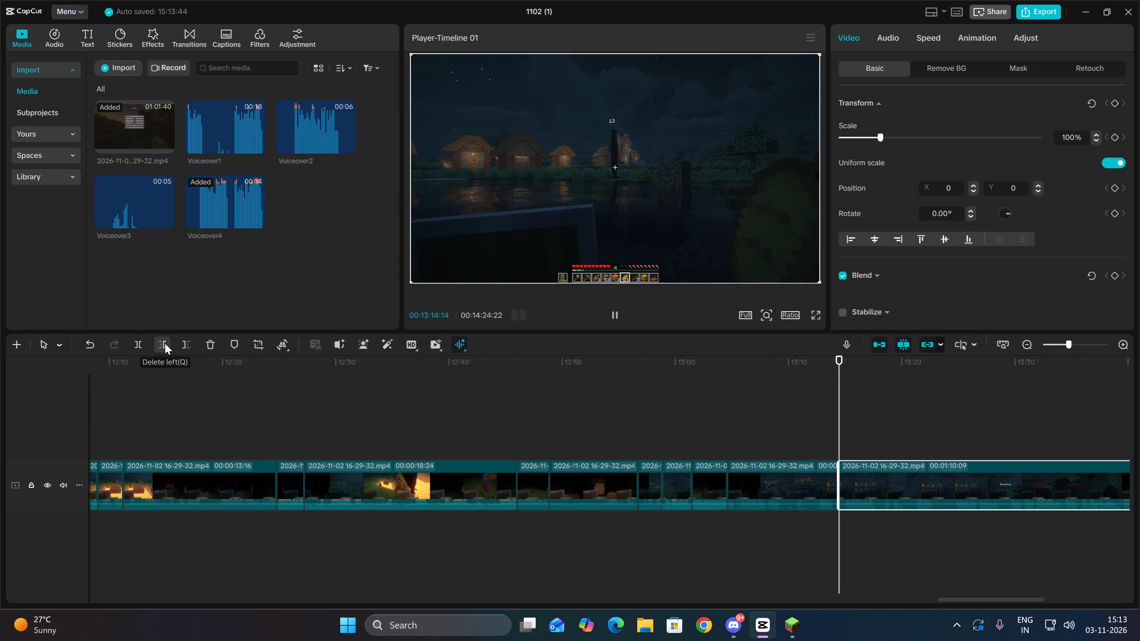
{"action": "left_click", "coordinate": [165, 343]}
{"action": "key", "text": "space"}
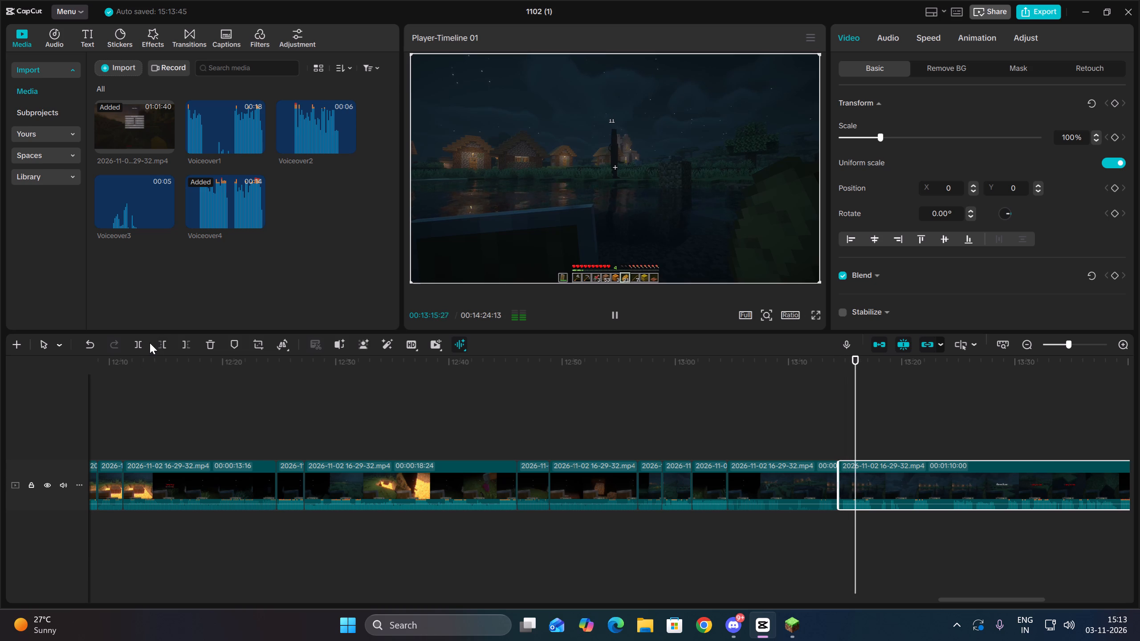
Split the lakeside village clip at about 00:13:17:14 and delete the footage after that cut up to about 00:13:20:22.
{"action": "key", "text": "space"}
{"action": "left_click", "coordinate": [138, 345]}
{"action": "key", "text": "space"}
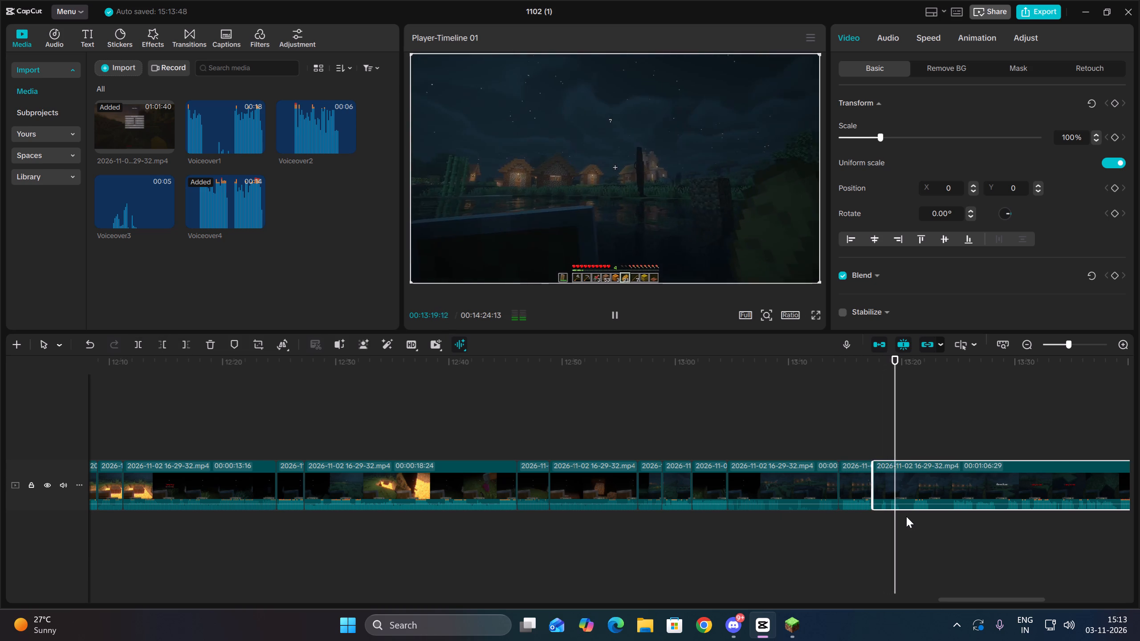
{"action": "key", "text": "space"}
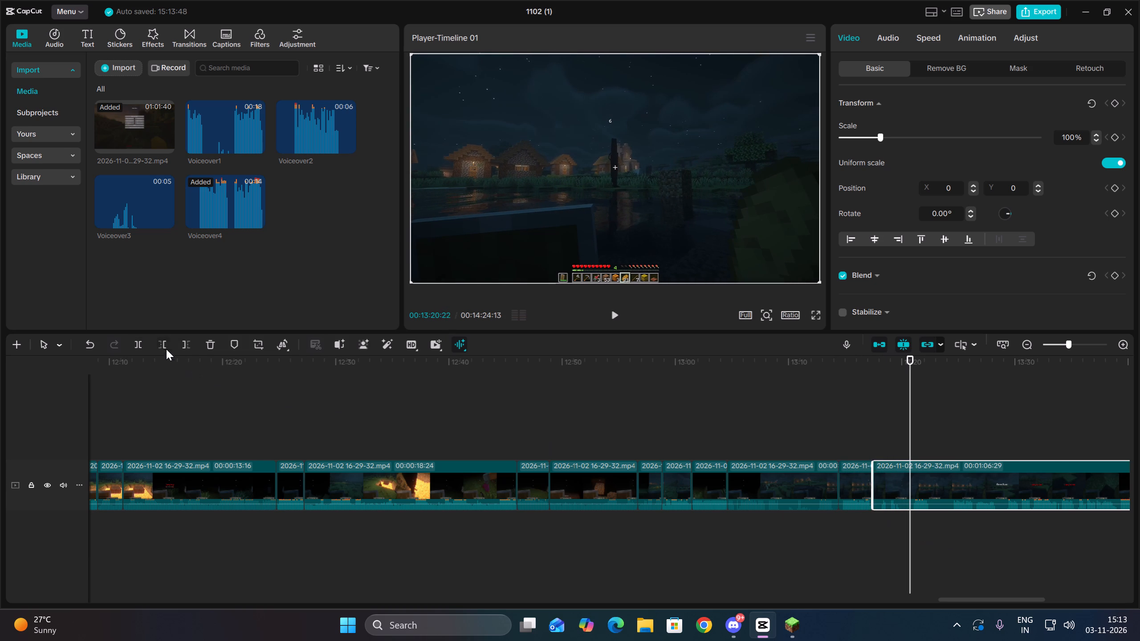
{"action": "left_click", "coordinate": [165, 344]}
{"action": "key", "text": "space"}
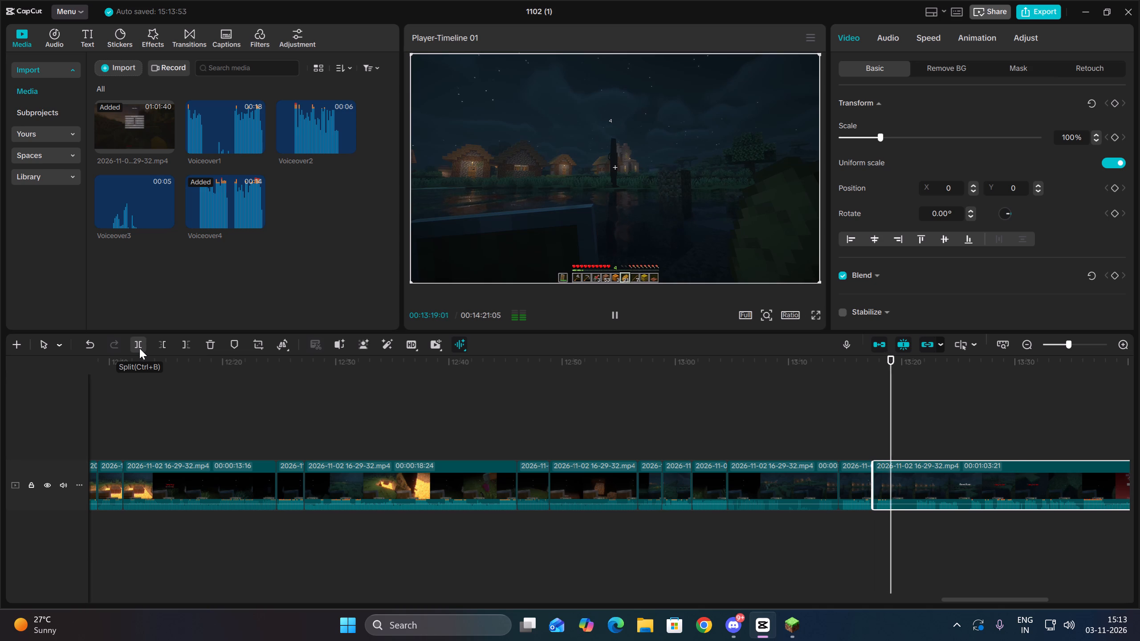
Split the lakeside village clip at about 00:13:19:06 and delete the footage after that cut up to about 00:13:21:02.
{"action": "left_click", "coordinate": [139, 348]}
{"action": "key", "text": "space"}
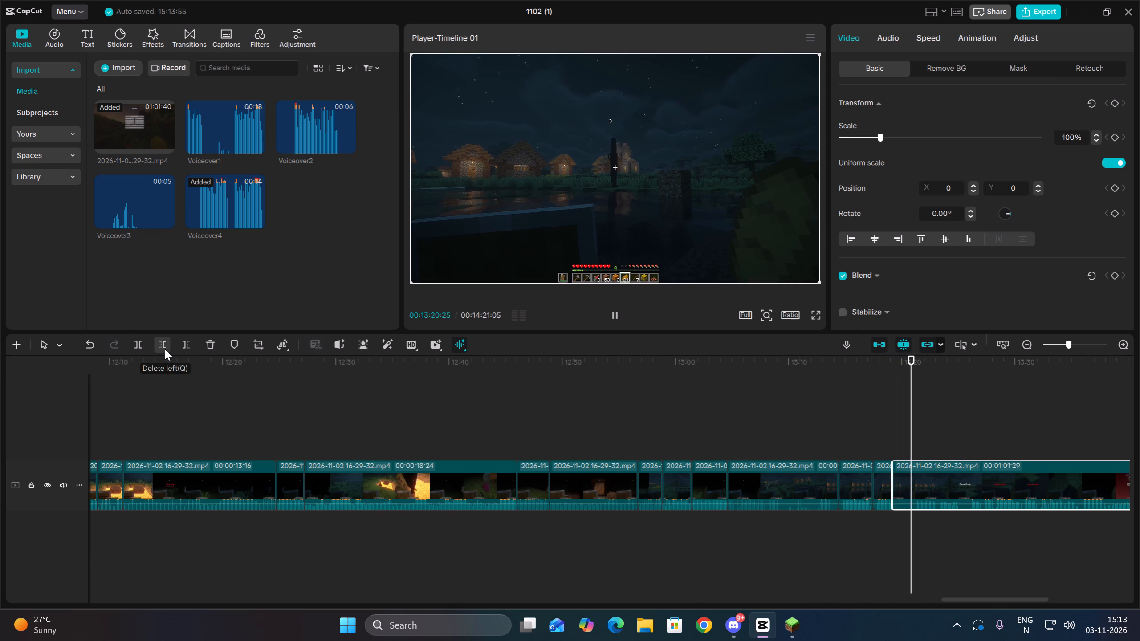
{"action": "left_click", "coordinate": [165, 349]}
{"action": "key", "text": "space"}
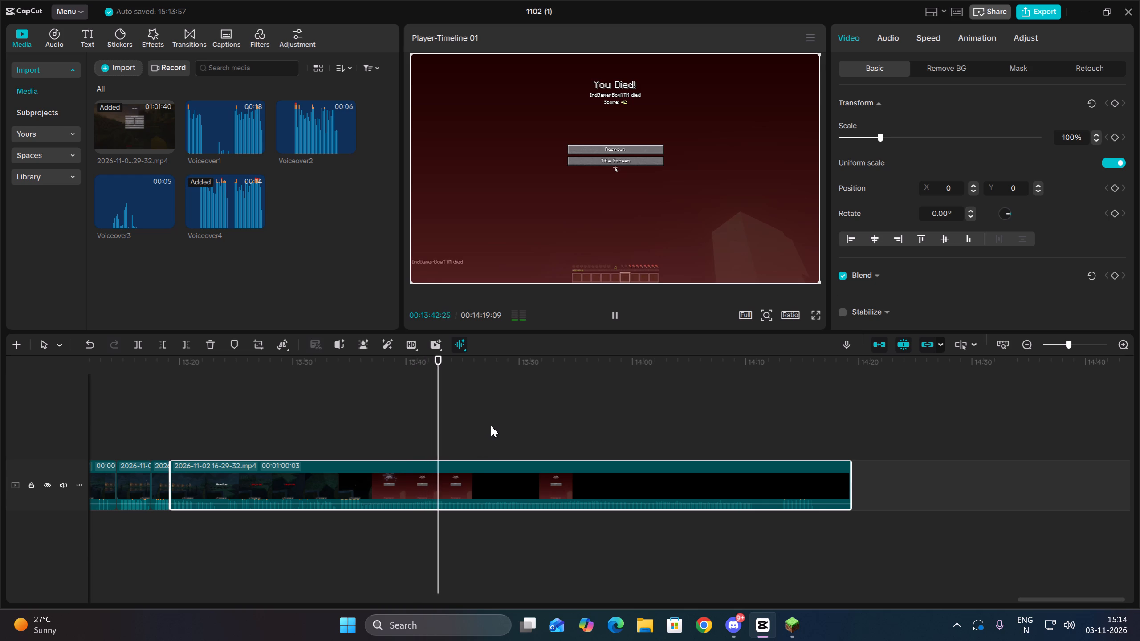
Split the clip on the "You Died!" screen at about 00:13:45:11 and delete the footage after that cut up to about 00:14:12:18.
{"action": "left_click", "coordinate": [143, 341]}
{"action": "key", "text": "space"}
{"action": "left_click", "coordinate": [783, 527]}
{"action": "key", "text": "space"}
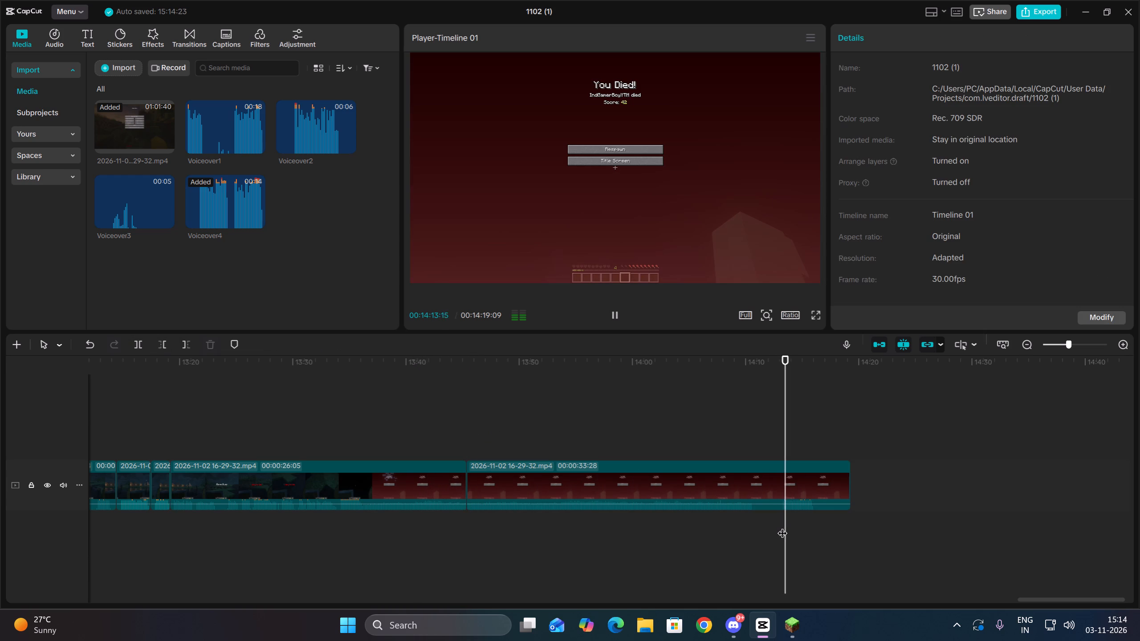
{"action": "left_click", "coordinate": [775, 519]}
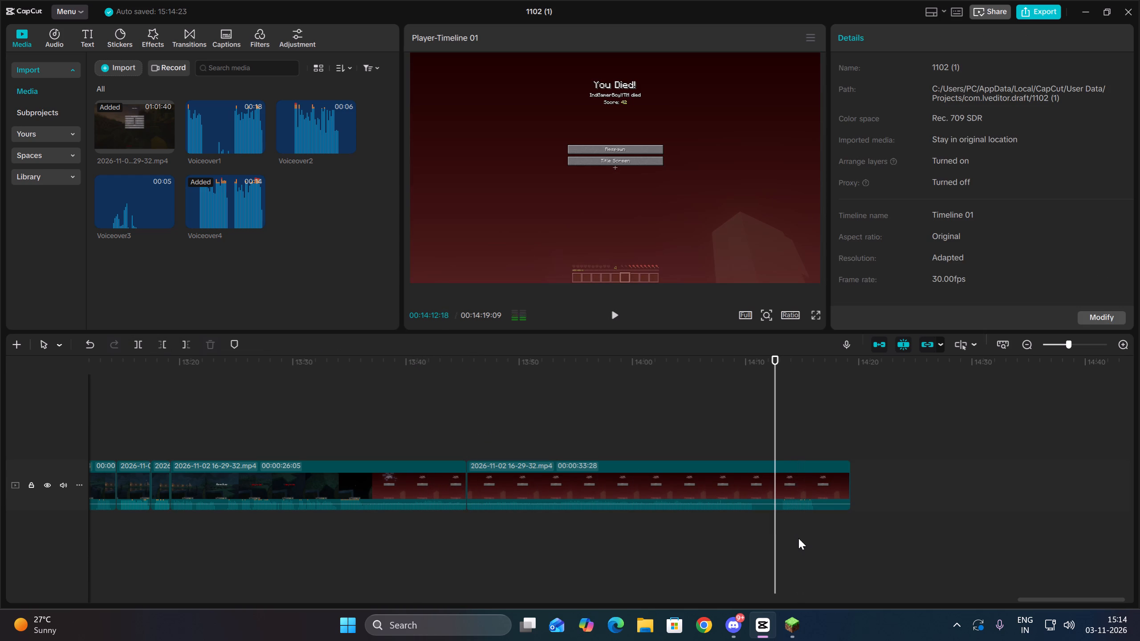
{"action": "left_click_drag", "start_coordinate": [800, 539], "coordinate": [801, 495]}
{"action": "left_click", "coordinate": [168, 347]}
{"action": "key", "text": "space"}
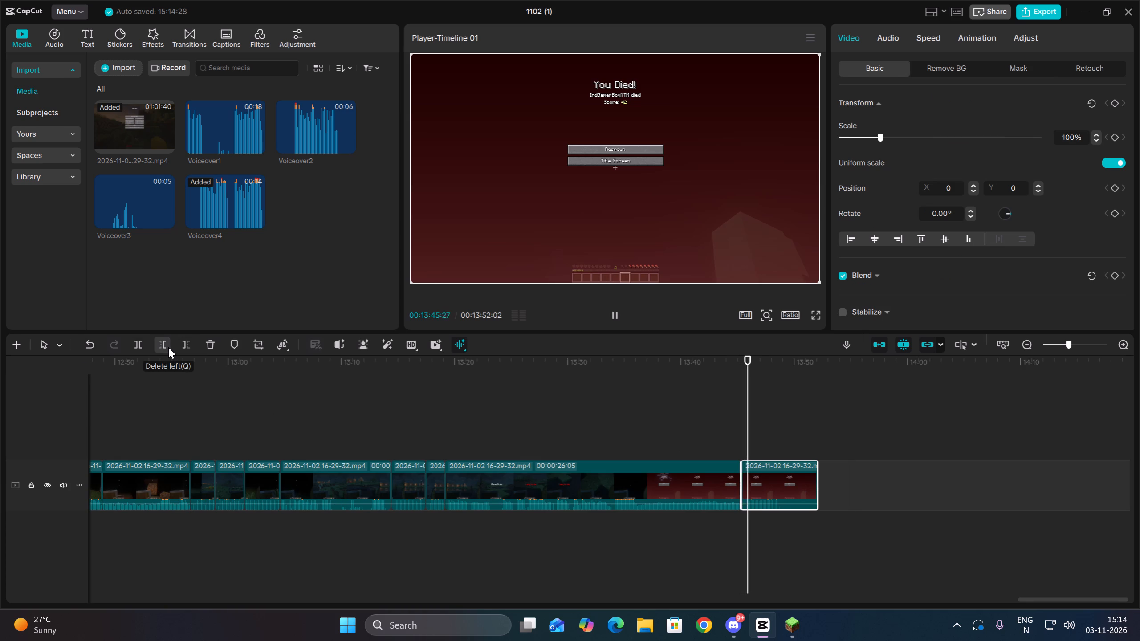
Delete the rest of the final "You Died!" clip after 00:13:48:23 so the timeline ends there.
{"action": "key", "text": "space"}
{"action": "left_click", "coordinate": [192, 342]}
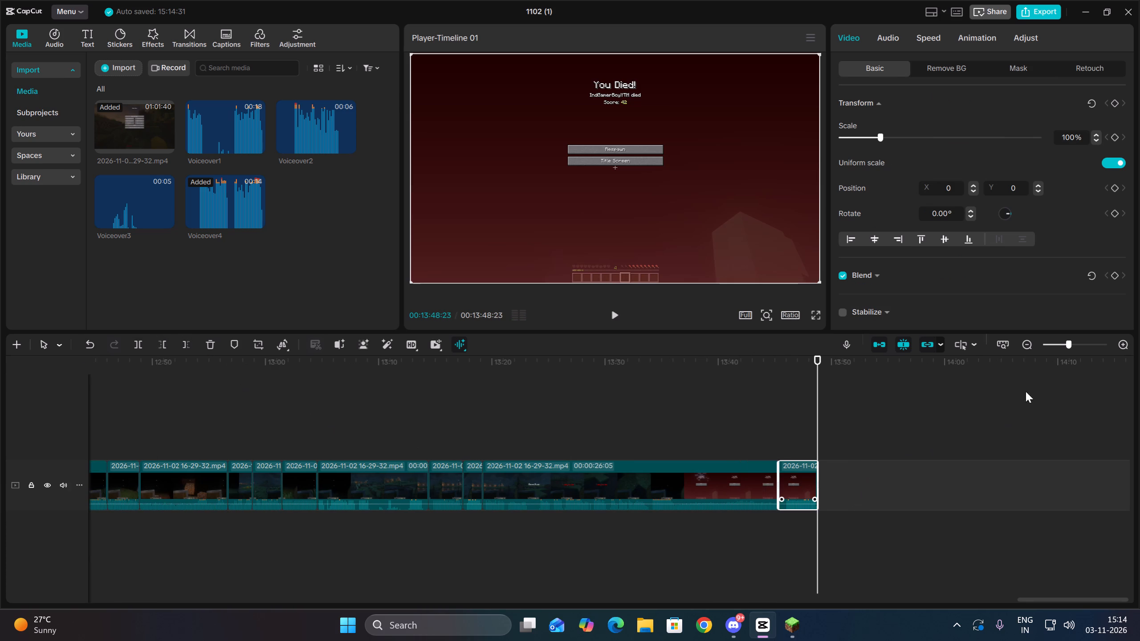
Return the playhead to the start of the timeline at 00:00:00:00.
{"action": "triple_click", "coordinate": [1026, 342]}
{"action": "left_click", "coordinate": [534, 523]}
{"action": "left_click_drag", "start_coordinate": [534, 523], "coordinate": [0, 456]}
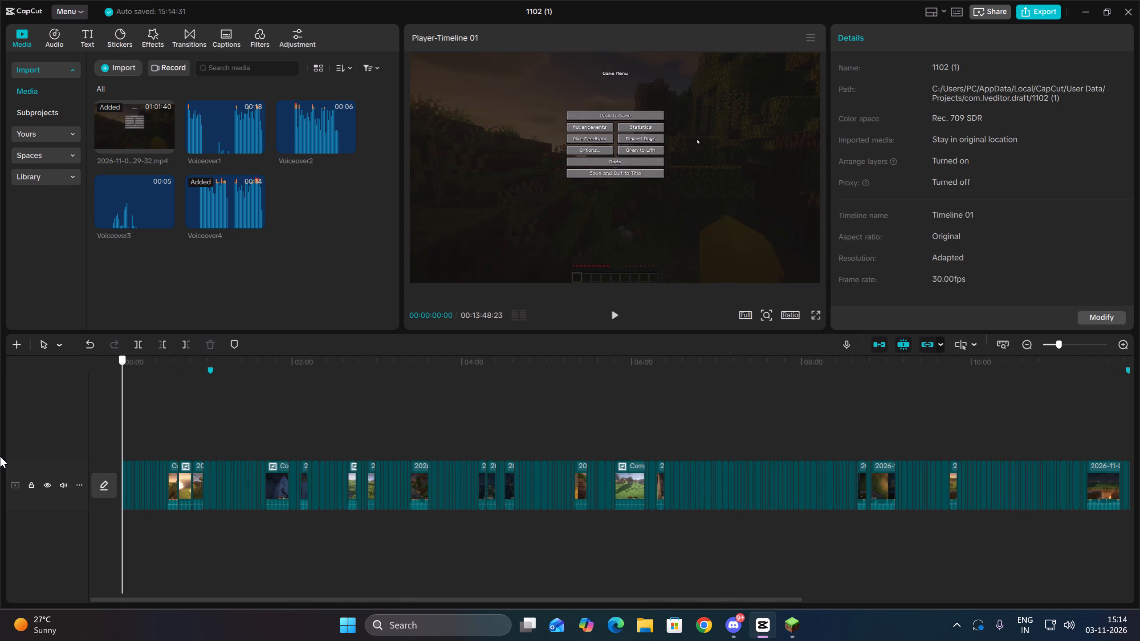
{"action": "left_click_drag", "start_coordinate": [0, 456], "coordinate": [0, 451]}
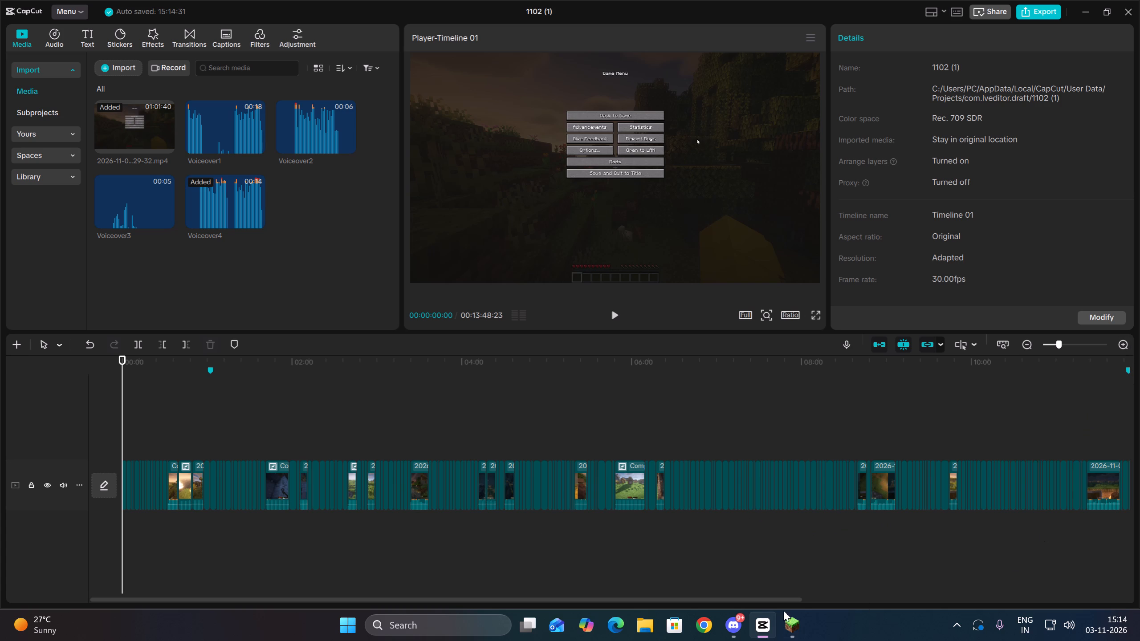
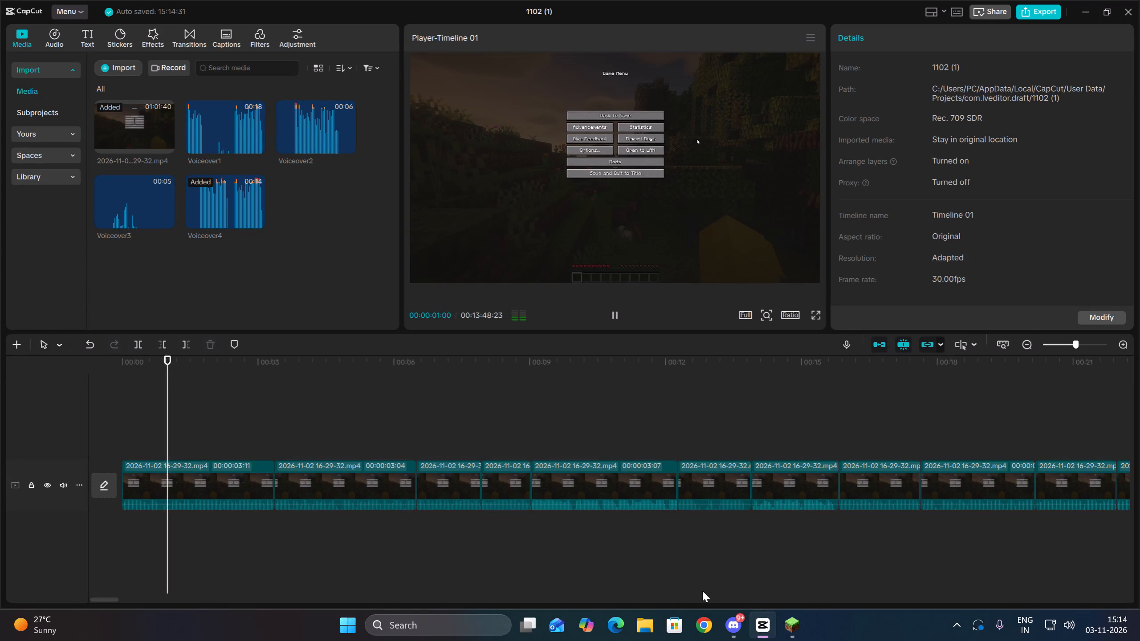
Select all the clips on the timeline and set their audio volume to 2 dB.
{"action": "triple_click", "coordinate": [1029, 342]}
{"action": "triple_click", "coordinate": [1029, 342]}
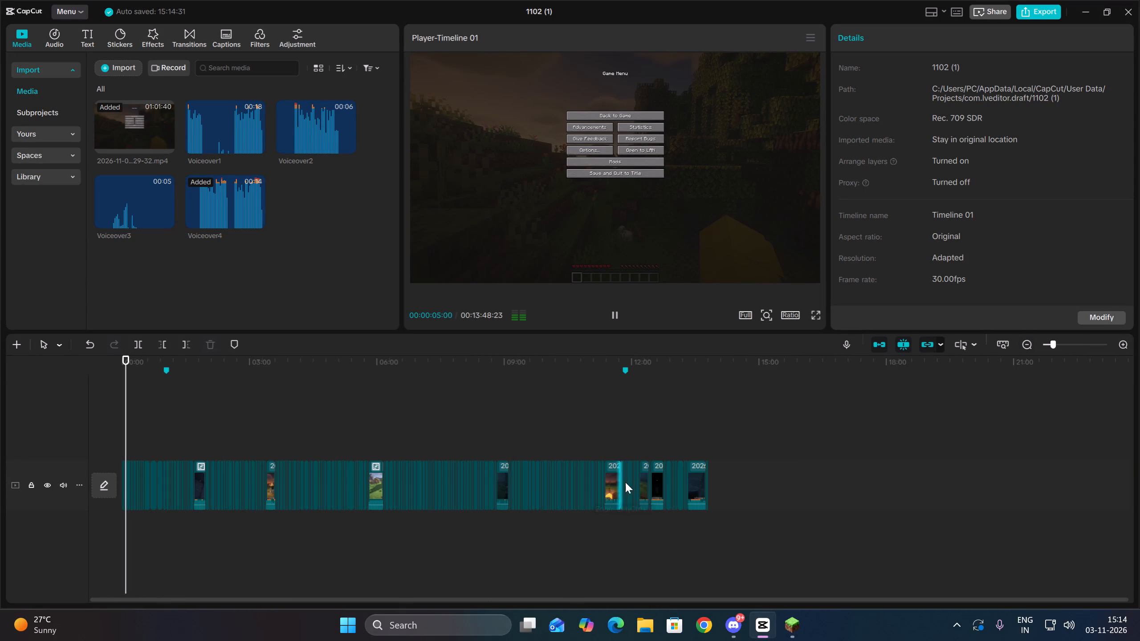
{"action": "left_click_drag", "start_coordinate": [828, 482], "coordinate": [0, 440]}
{"action": "left_click", "coordinate": [897, 41]}
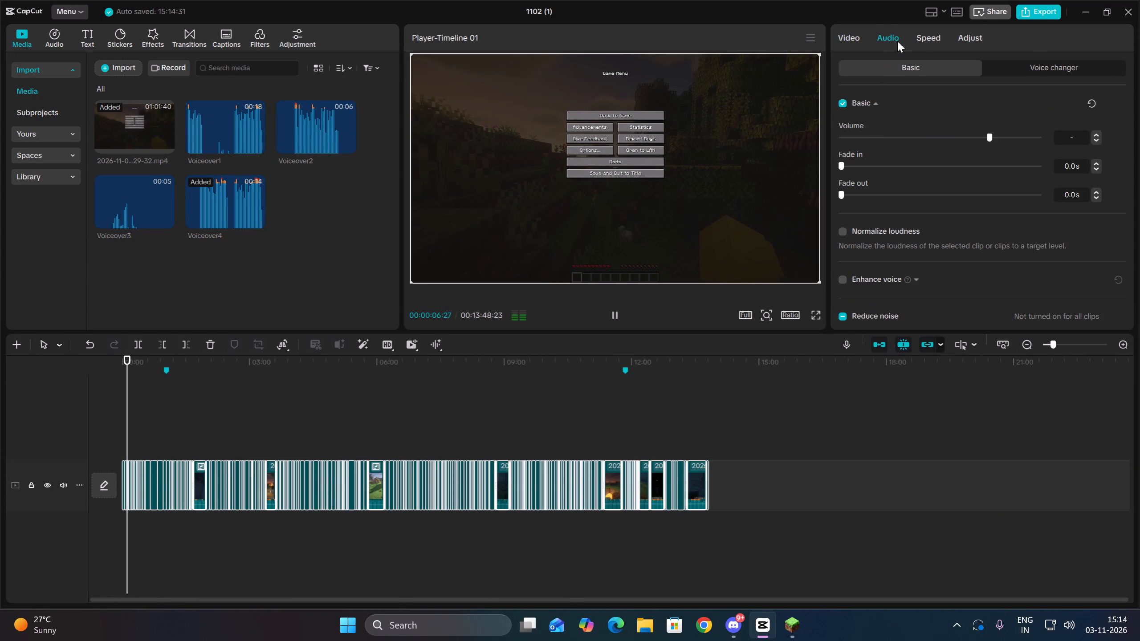
{"action": "left_click", "coordinate": [1071, 136]}
{"action": "key", "text": "BackSpace"}
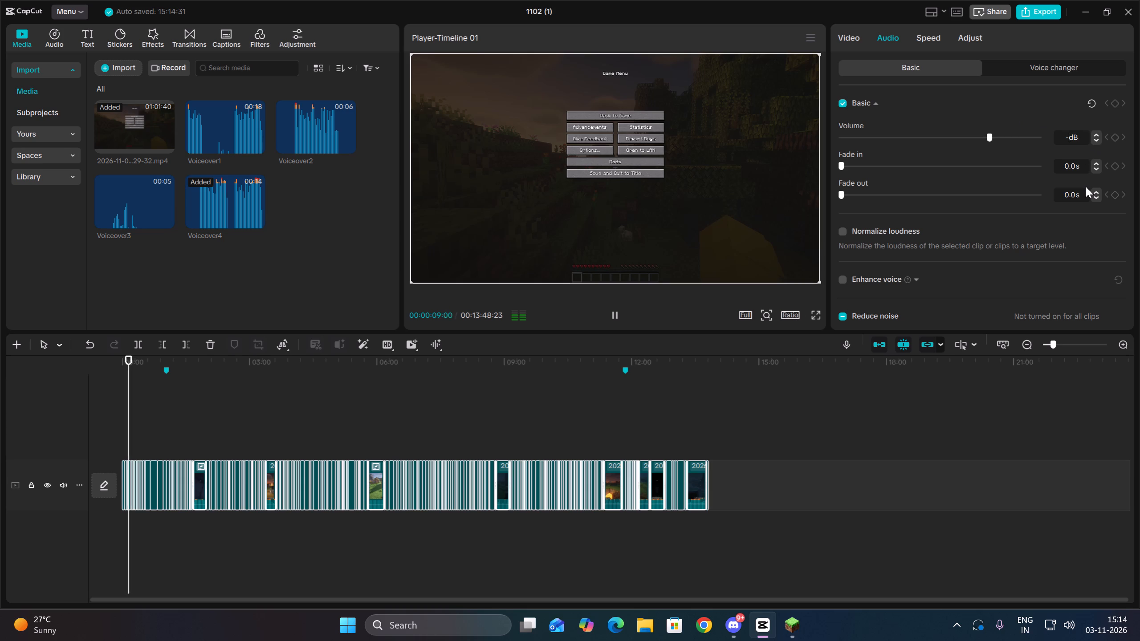
{"action": "key", "text": "BackSpace"}
{"action": "left_click", "coordinate": [1066, 139]}
{"action": "key", "text": "2"}
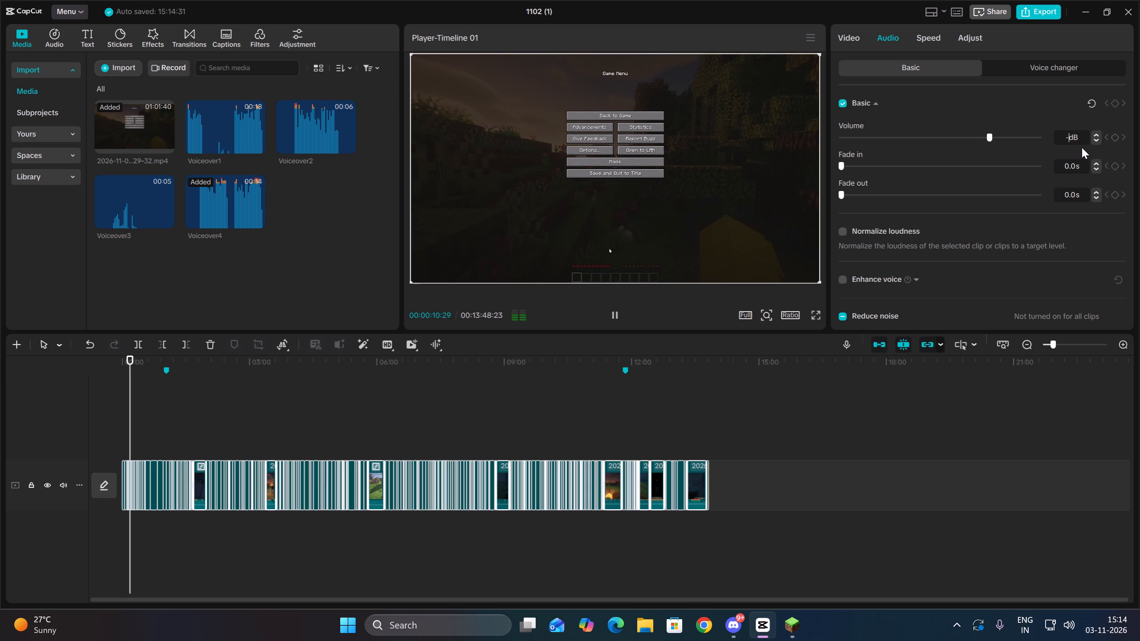
{"action": "key", "text": "BackSpace"}
{"action": "key", "text": "BackSpace"}
{"action": "key", "text": "BackSpace"}
{"action": "left_click", "coordinate": [993, 135]}
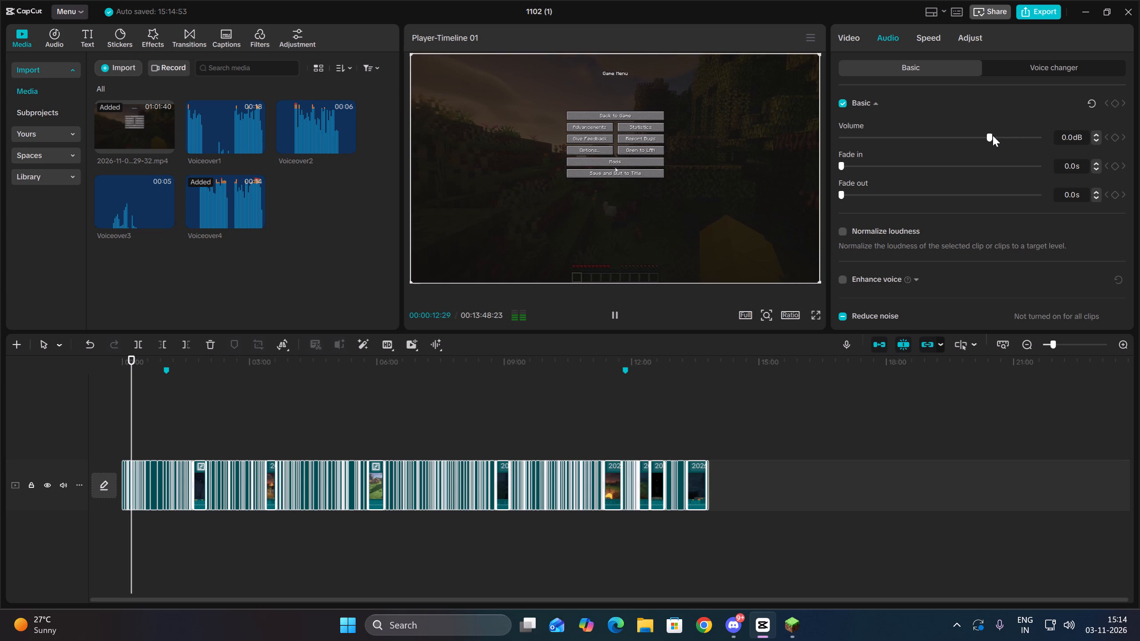
{"action": "left_click_drag", "start_coordinate": [1076, 135], "coordinate": [1043, 131]}
{"action": "key", "text": "BackSpace"}
{"action": "key", "text": "2"}
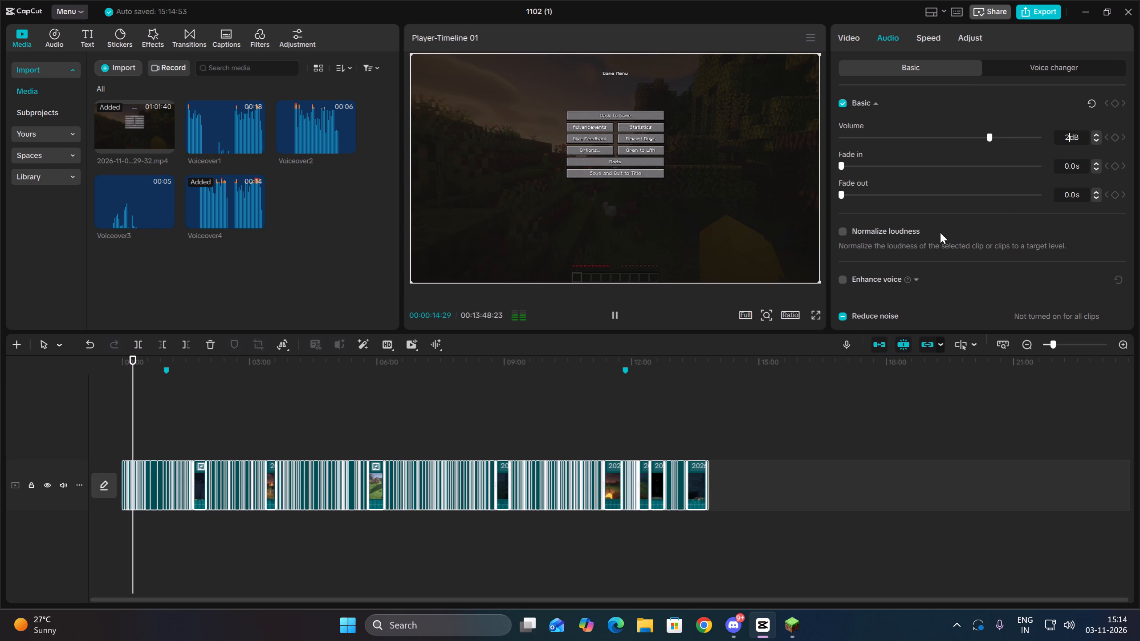
Turn on noise reduction for all the selected timeline clips.
{"action": "left_click", "coordinate": [840, 317]}
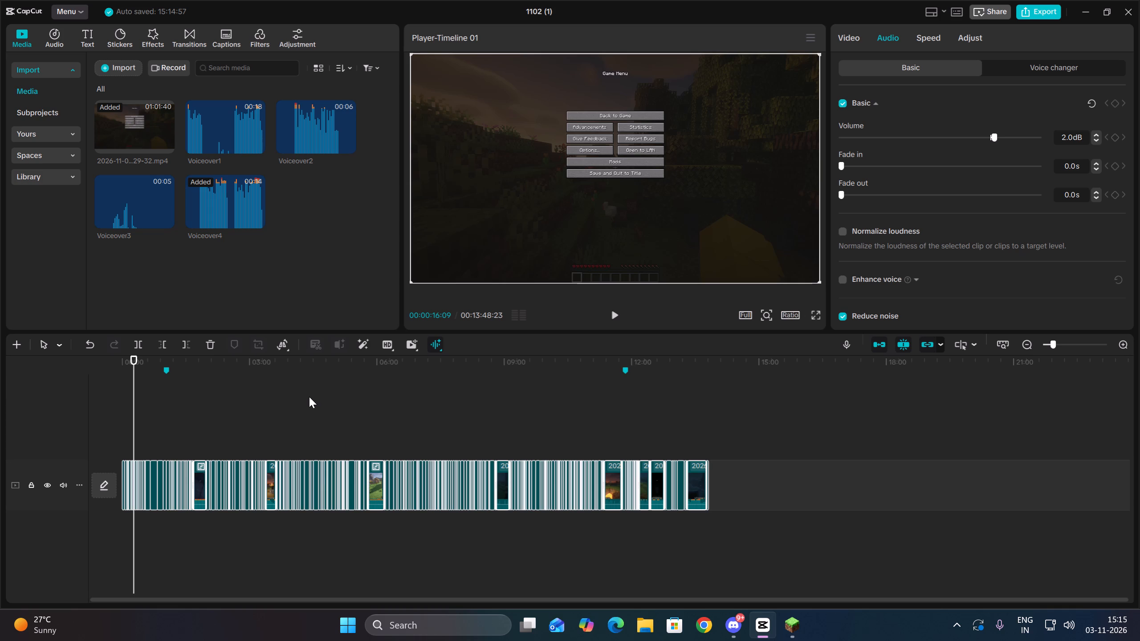
Bring up the available actions for the empty timeline area above the selected clips.
{"action": "right_click_drag", "start_coordinate": [309, 397], "coordinate": [226, 423]}
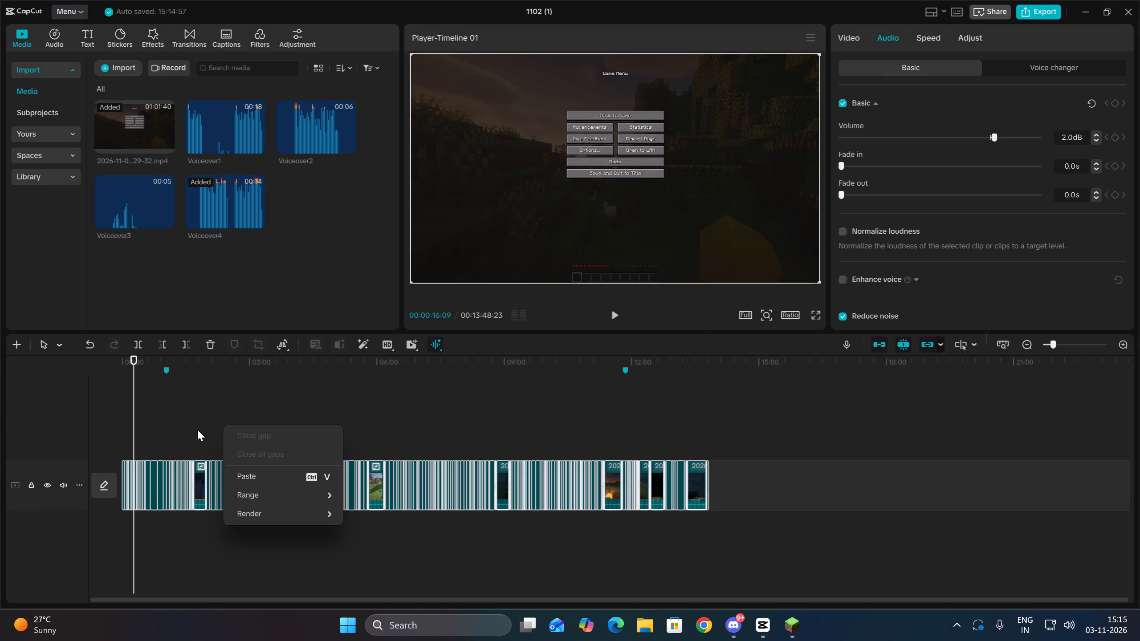
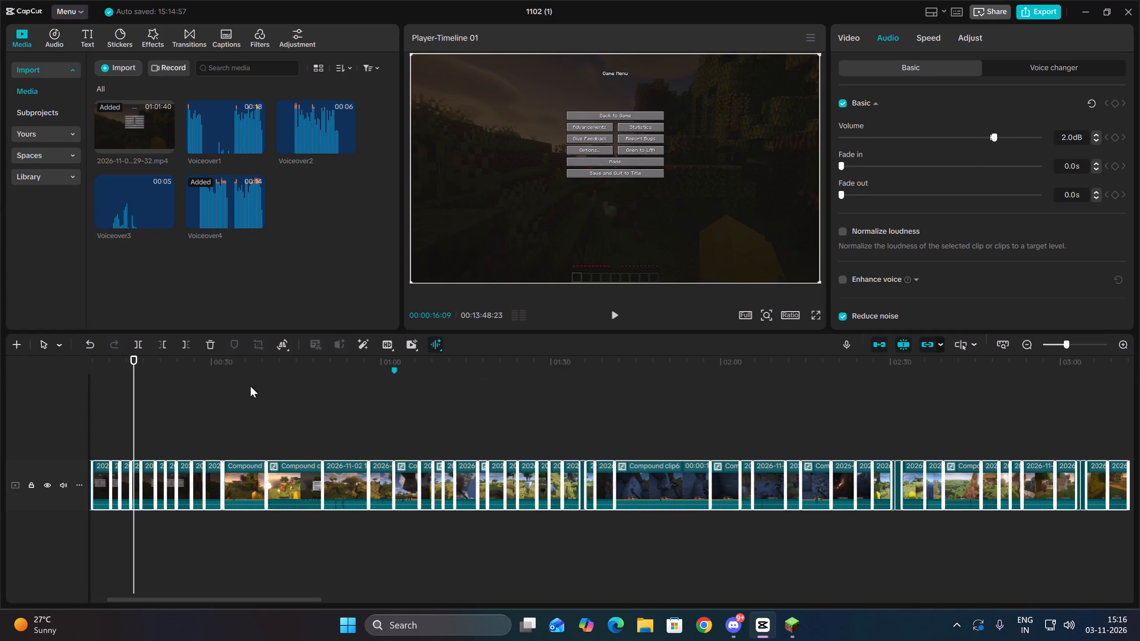
Deselect all the clips and play the timeline from its start to hear the processed audio.
{"action": "double_click", "coordinate": [115, 396]}
{"action": "left_click_drag", "start_coordinate": [113, 394], "coordinate": [0, 396]}
{"action": "key", "text": "space"}
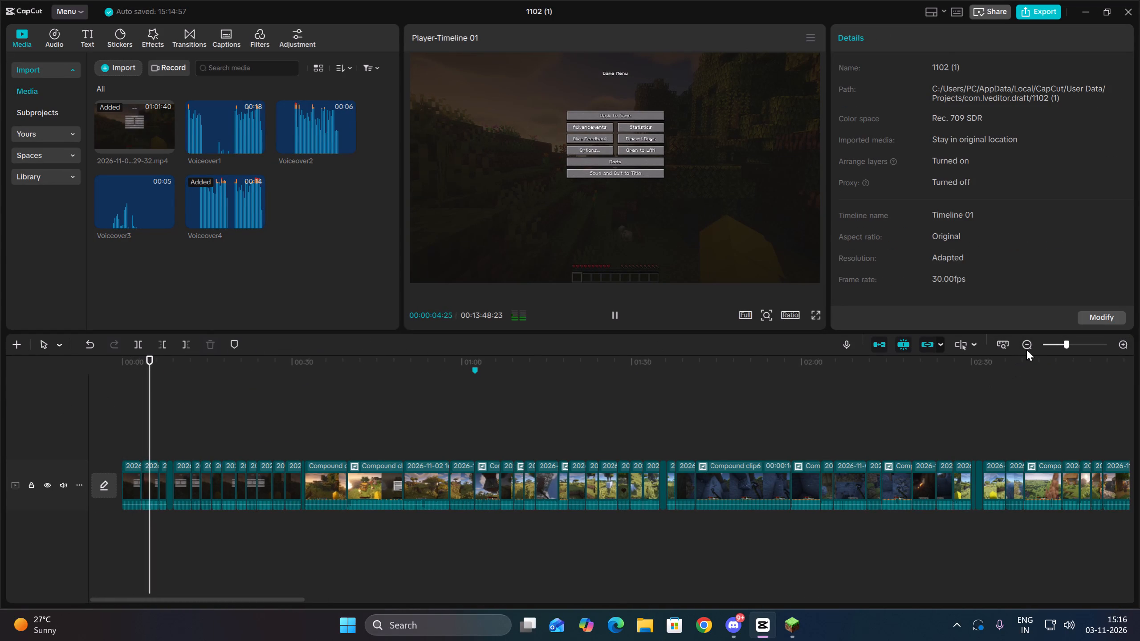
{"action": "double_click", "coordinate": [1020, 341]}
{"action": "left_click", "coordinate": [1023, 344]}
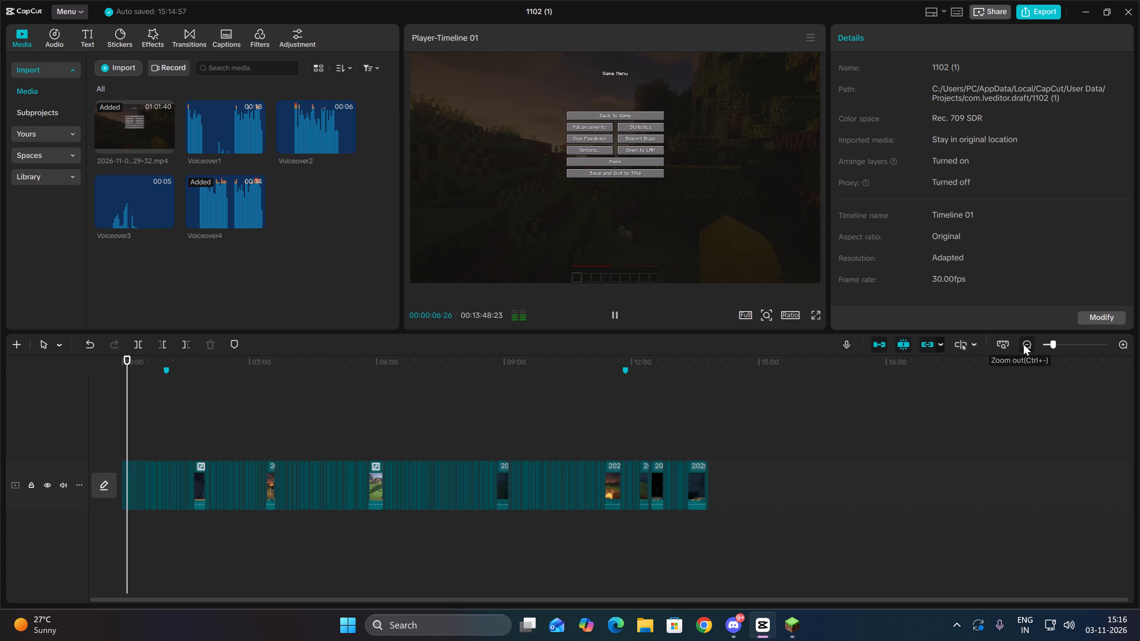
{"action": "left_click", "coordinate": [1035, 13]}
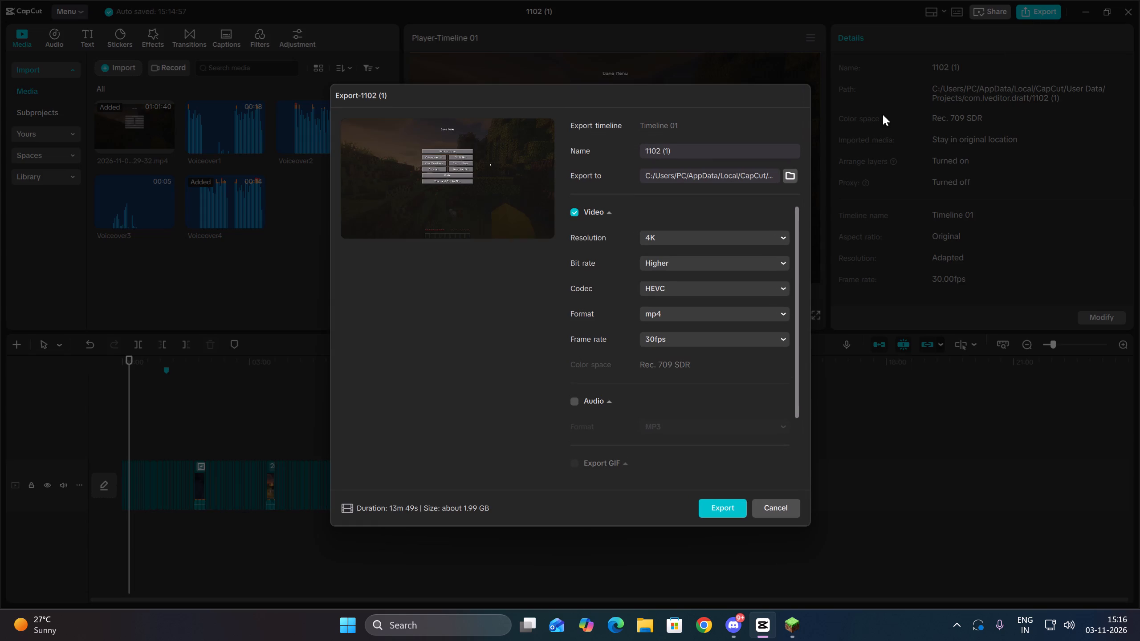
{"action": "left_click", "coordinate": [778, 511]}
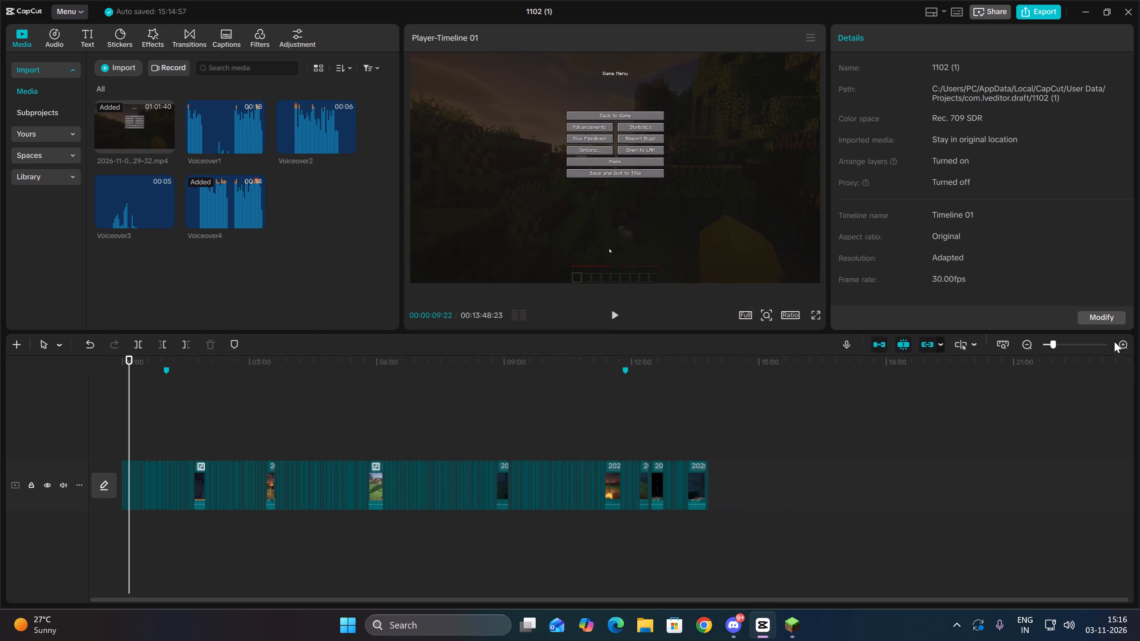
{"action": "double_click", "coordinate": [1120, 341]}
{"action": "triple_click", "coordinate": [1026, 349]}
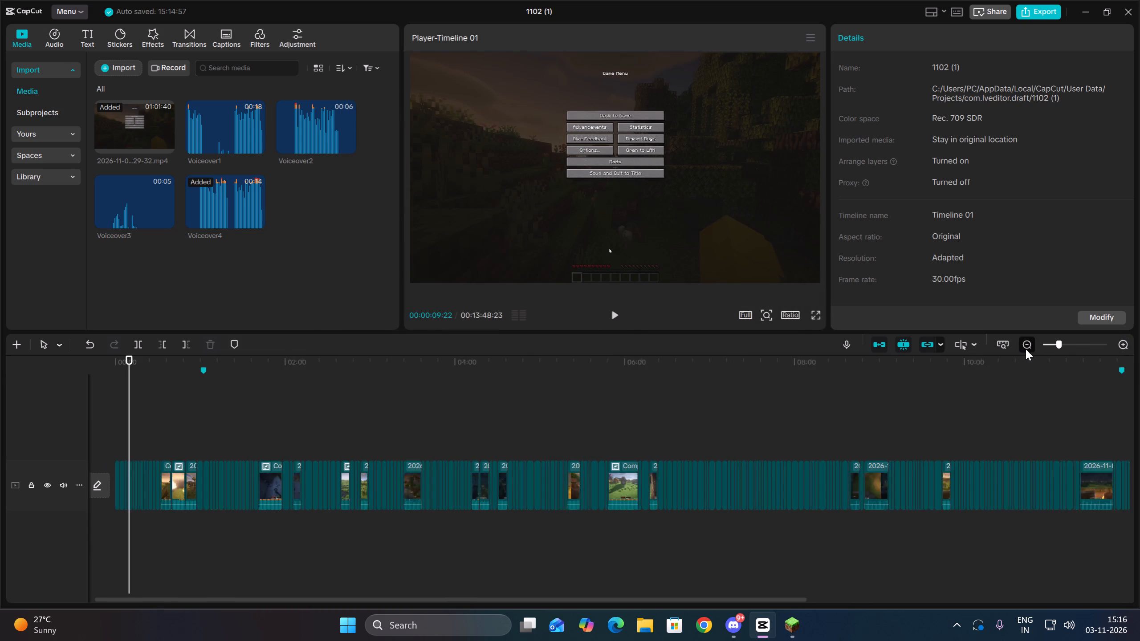
Export the timeline as an audio-only MP3, with video output turned off.
{"action": "left_click", "coordinate": [1038, 15]}
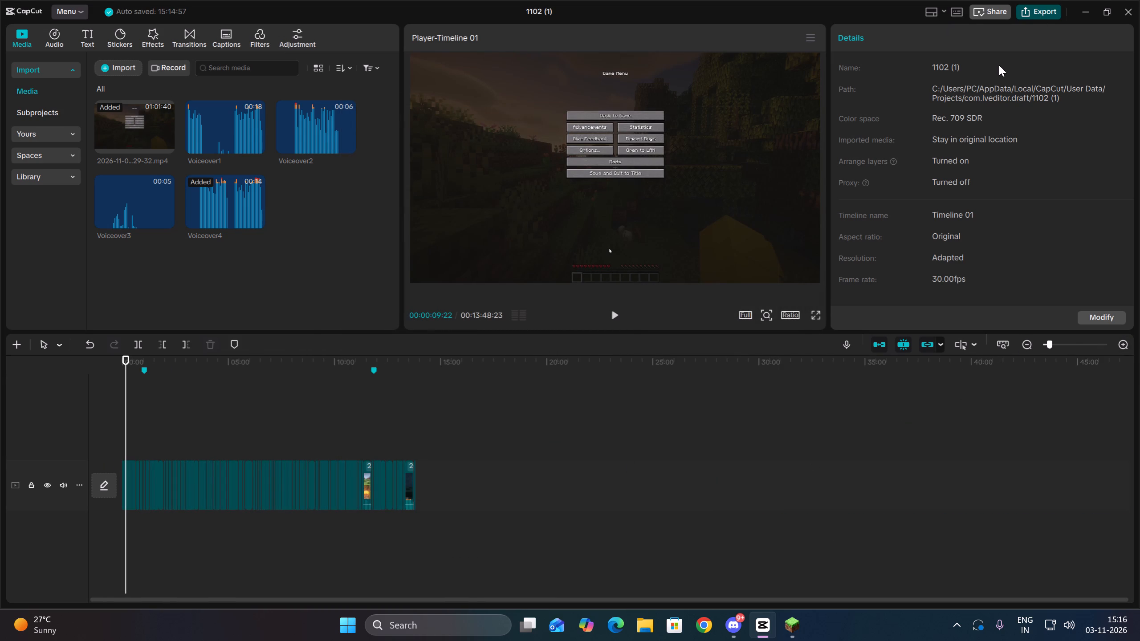
{"action": "left_click", "coordinate": [659, 340]}
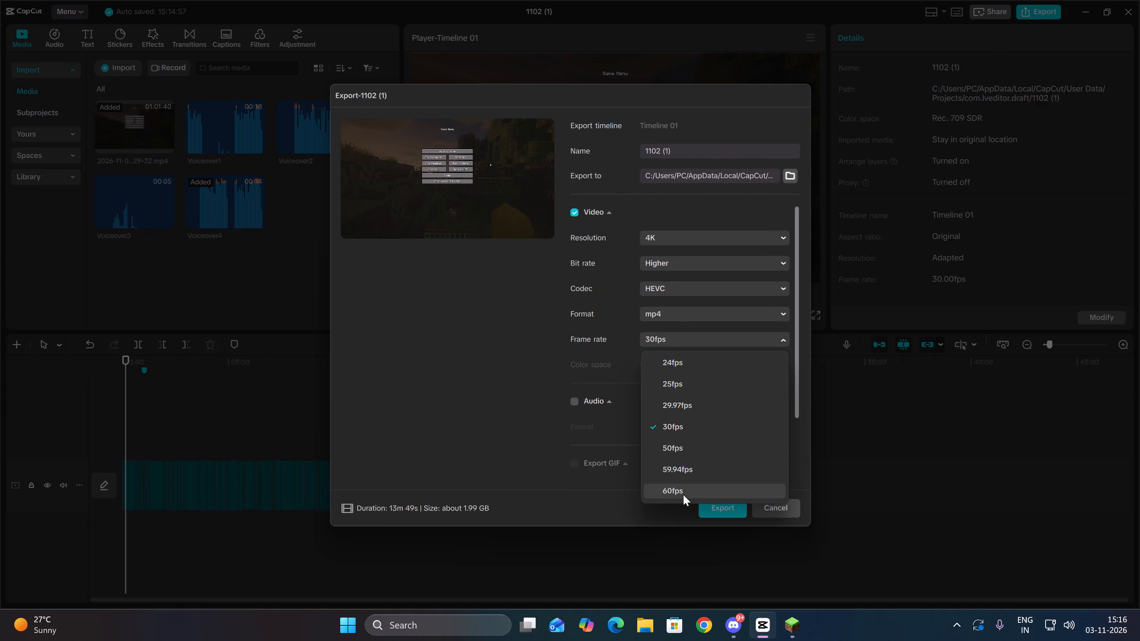
{"action": "left_click", "coordinate": [683, 495]}
{"action": "left_click", "coordinate": [572, 213]}
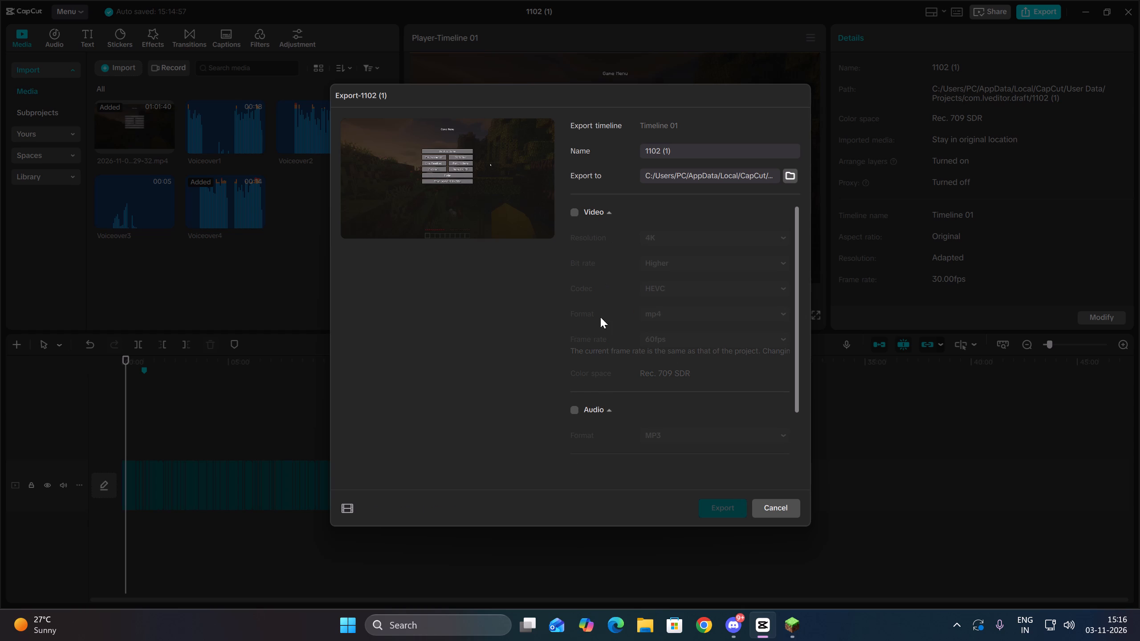
{"action": "left_click", "coordinate": [571, 410]}
{"action": "left_click", "coordinate": [721, 507]}
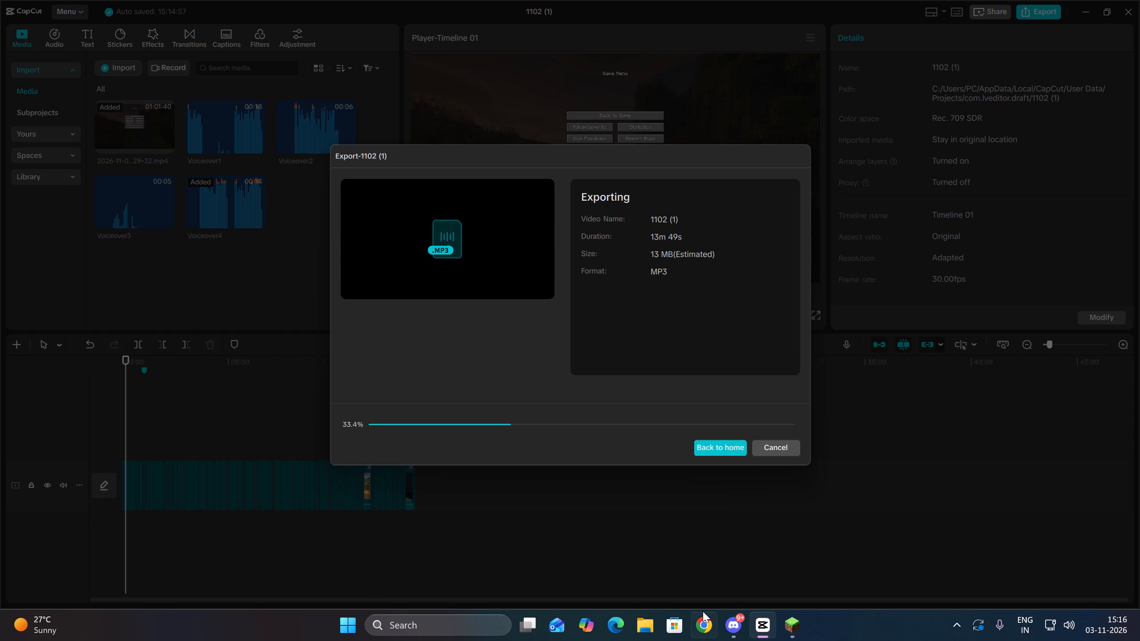
Switch to Chrome and search Google for "keyboard mouse noise remover free".
{"action": "left_click", "coordinate": [699, 627]}
{"action": "left_click", "coordinate": [523, 308]}
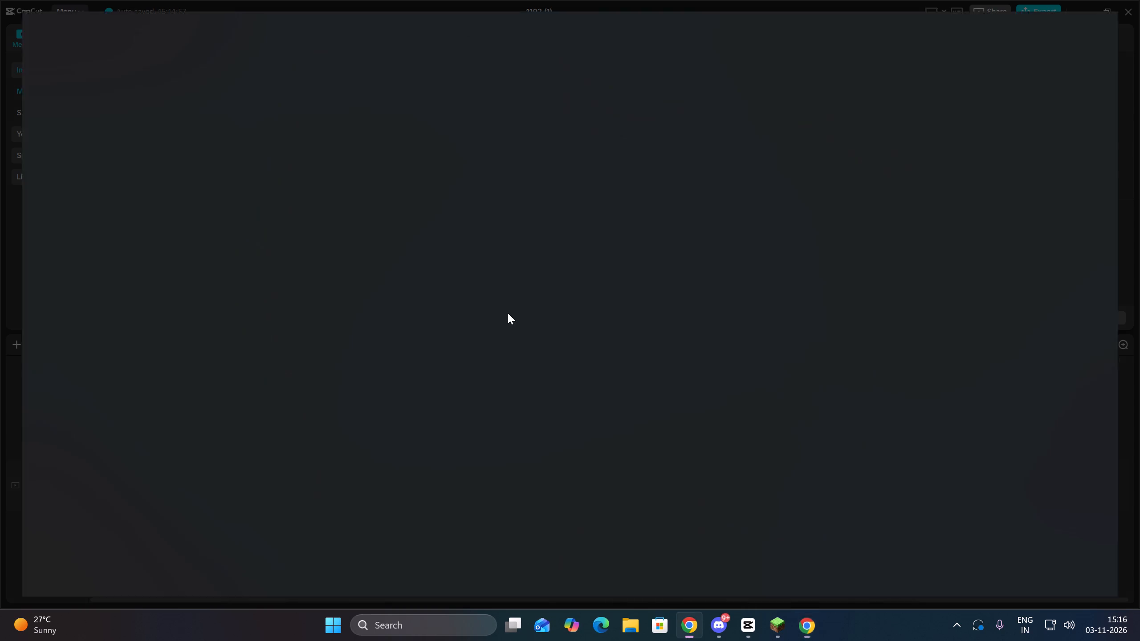
{"action": "left_click", "coordinate": [527, 273]}
{"action": "left_click", "coordinate": [533, 268]}
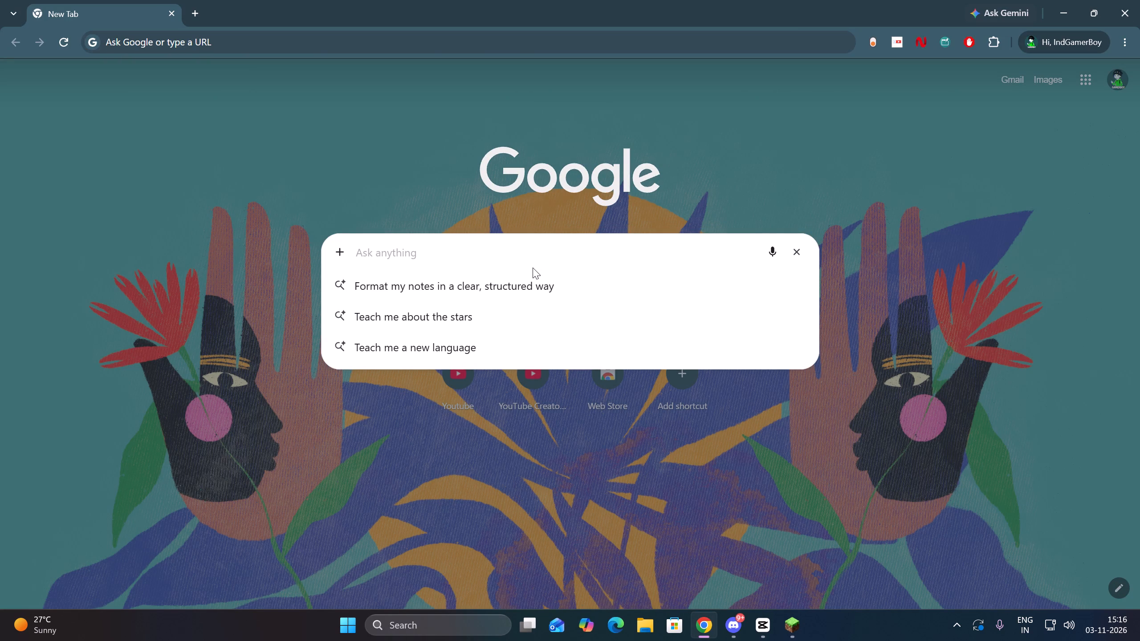
{"action": "key", "text": "Escape"}
{"action": "left_click", "coordinate": [533, 268]}
{"action": "type", "text": "keyboard mouse notis"}
{"action": "key", "text": "BackSpace"}
{"action": "key", "text": "BackSpace"}
{"action": "key", "text": "BackSpace"}
{"action": "type", "text": "ise"}
{"action": "key", "text": "space"}
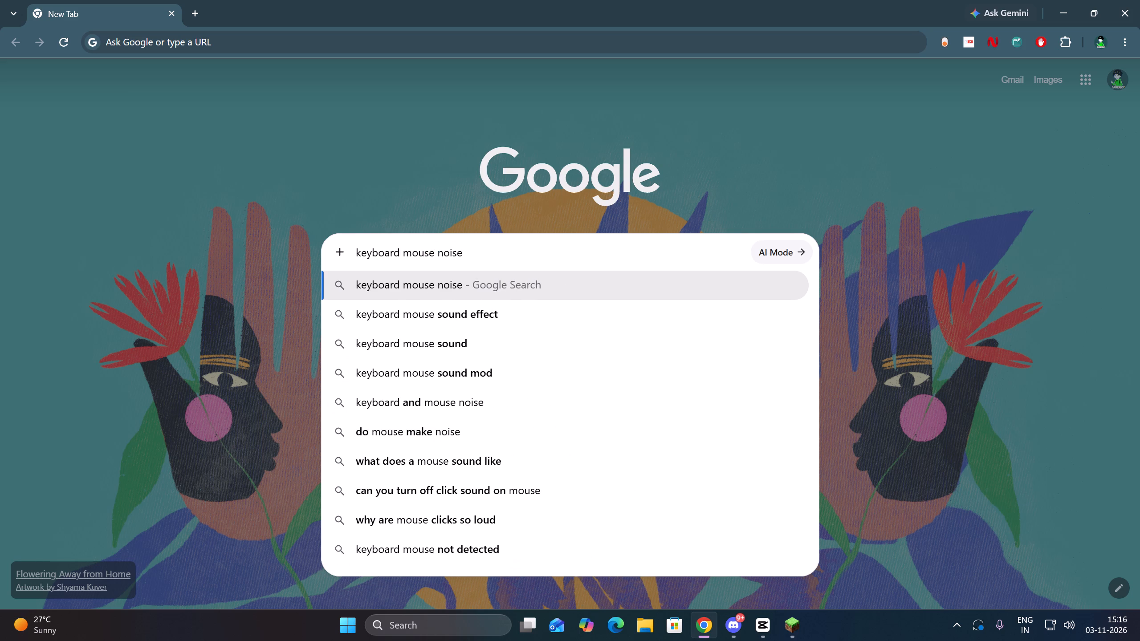
{"action": "type", "text": "remo"}
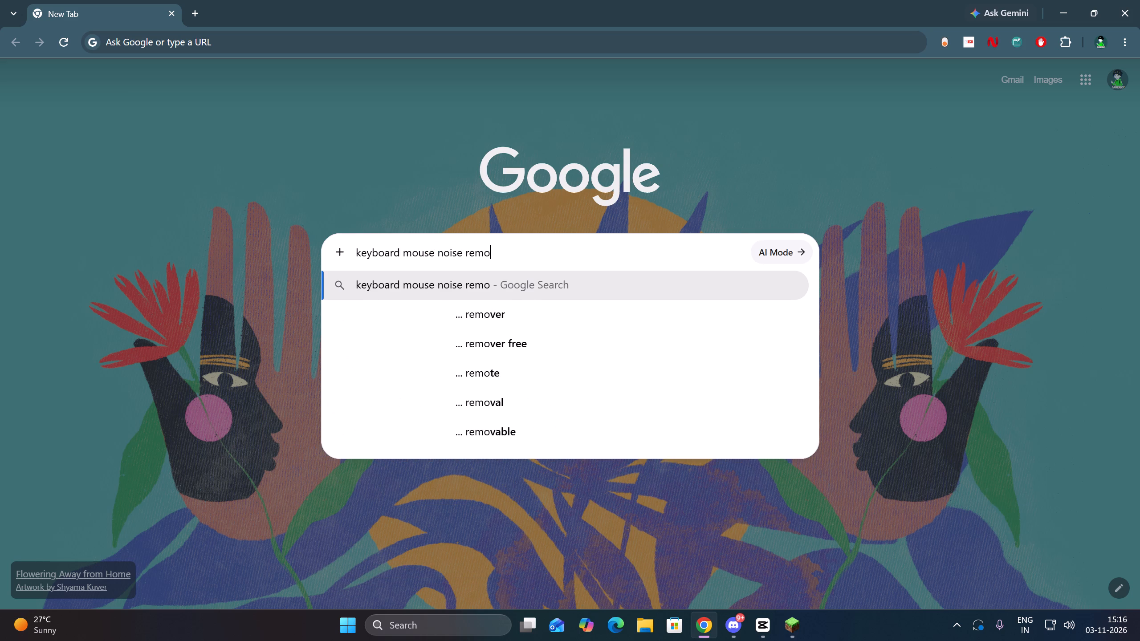
{"action": "type", "text": "ver free"}
{"action": "key", "text": "Return"}
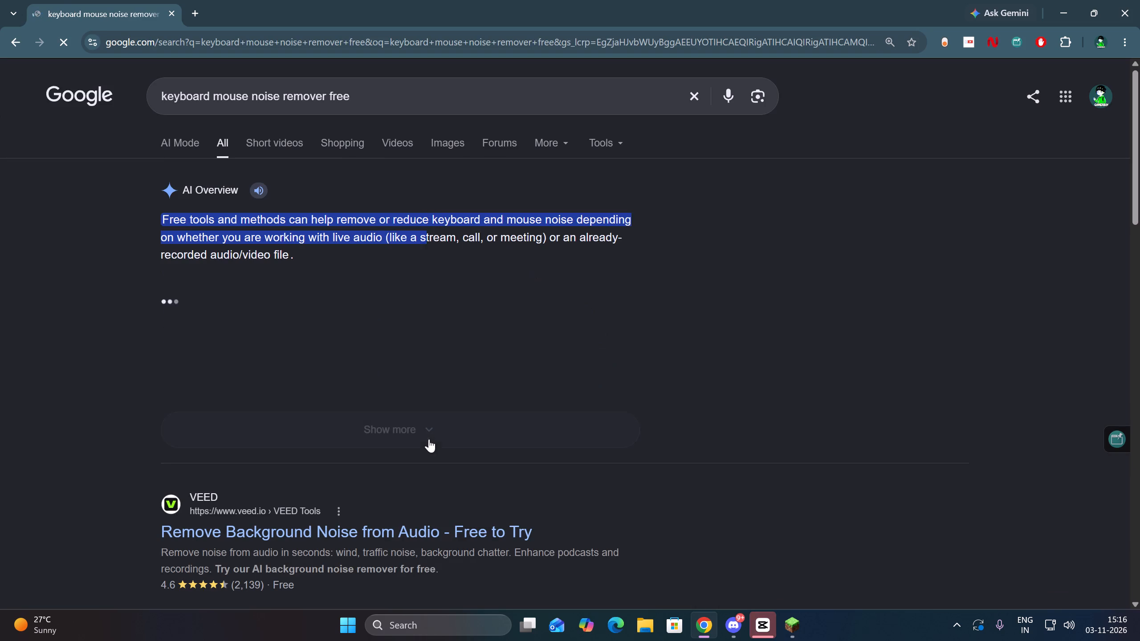
Open VEED's Remove Background Noise from Audio page from the search results and start its audio upload.
{"action": "left_click", "coordinate": [387, 537]}
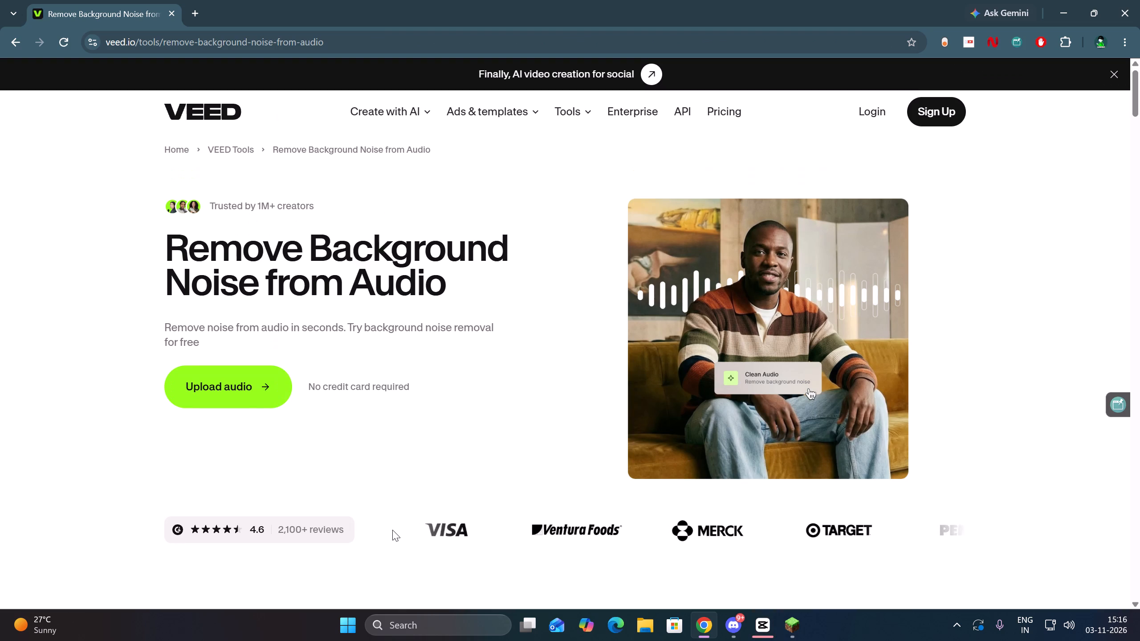
{"action": "left_click", "coordinate": [241, 381]}
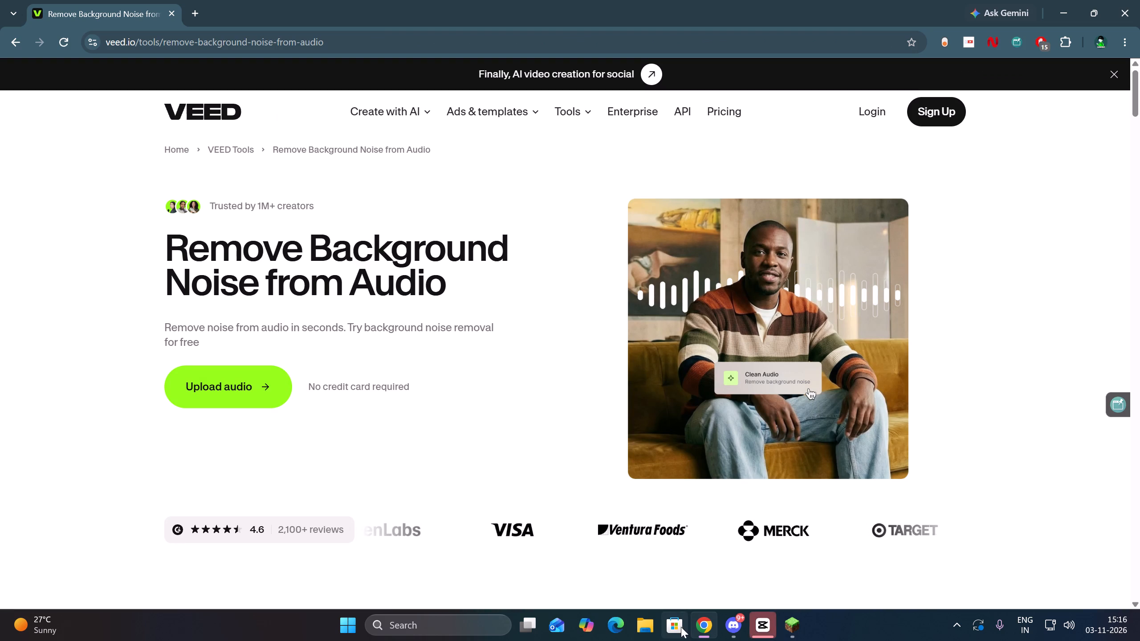
Open the exported audio's folder from CapCut and upload the 1102 (1) MP3 to VEED's background noise remover in Chrome.
{"action": "left_click", "coordinate": [753, 629]}
{"action": "left_click", "coordinate": [665, 436]}
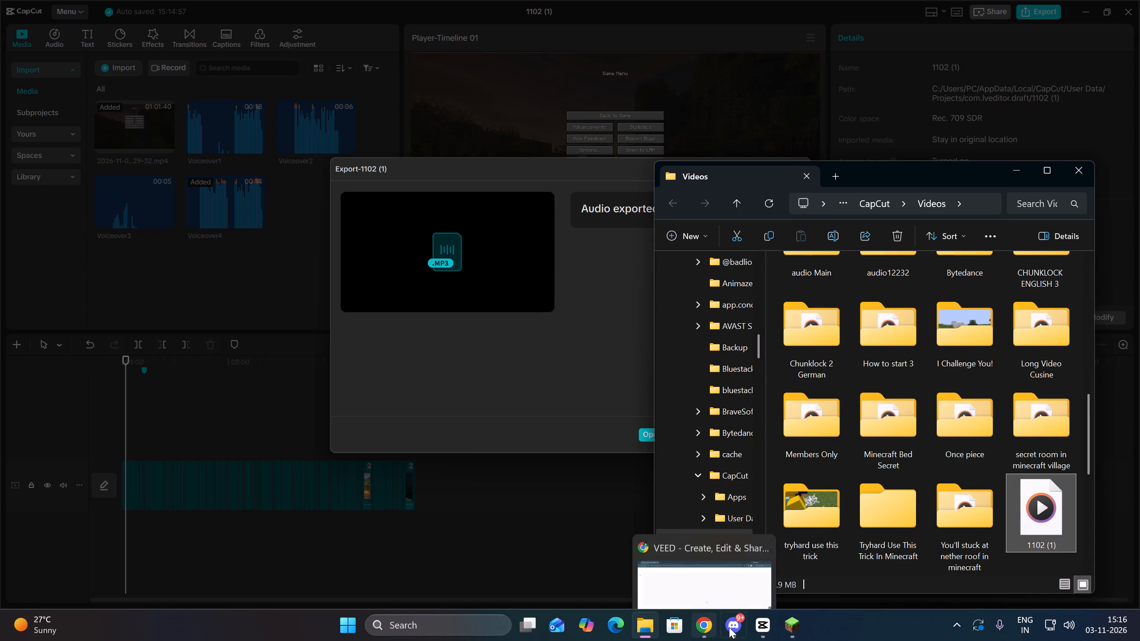
{"action": "left_click", "coordinate": [704, 627]}
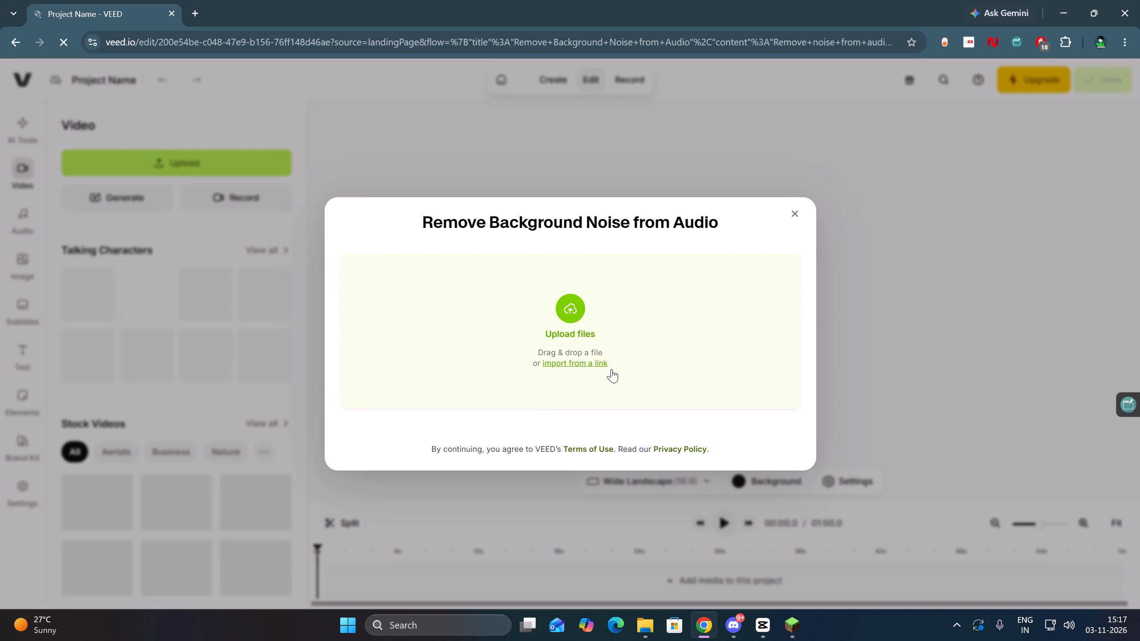
{"action": "left_click", "coordinate": [645, 628]}
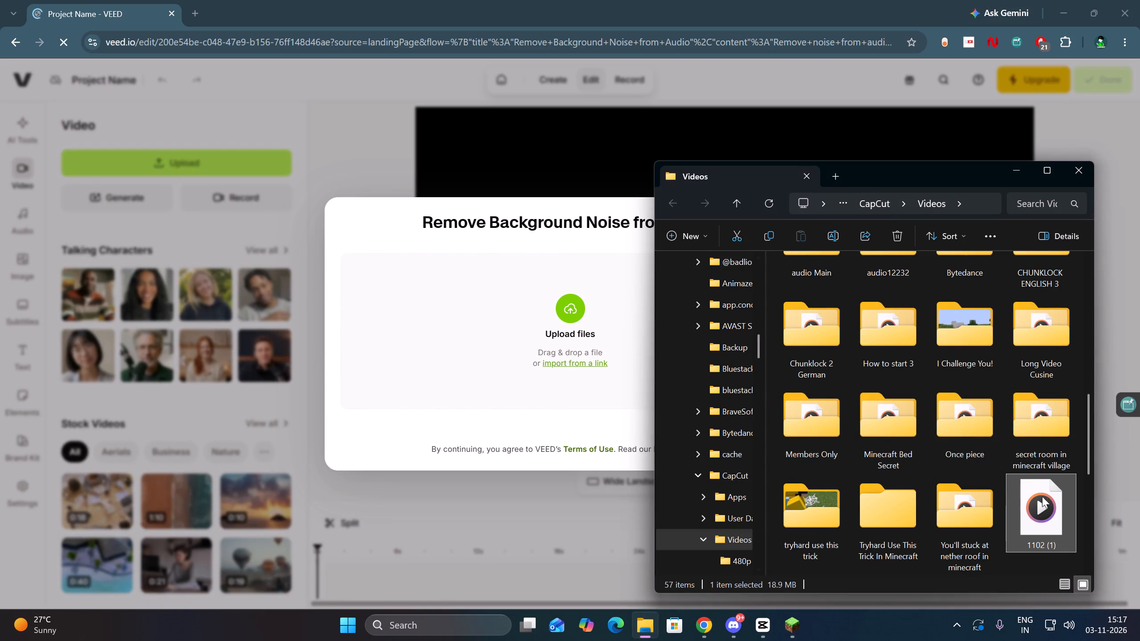
{"action": "left_click_drag", "start_coordinate": [1046, 497], "coordinate": [495, 332]}
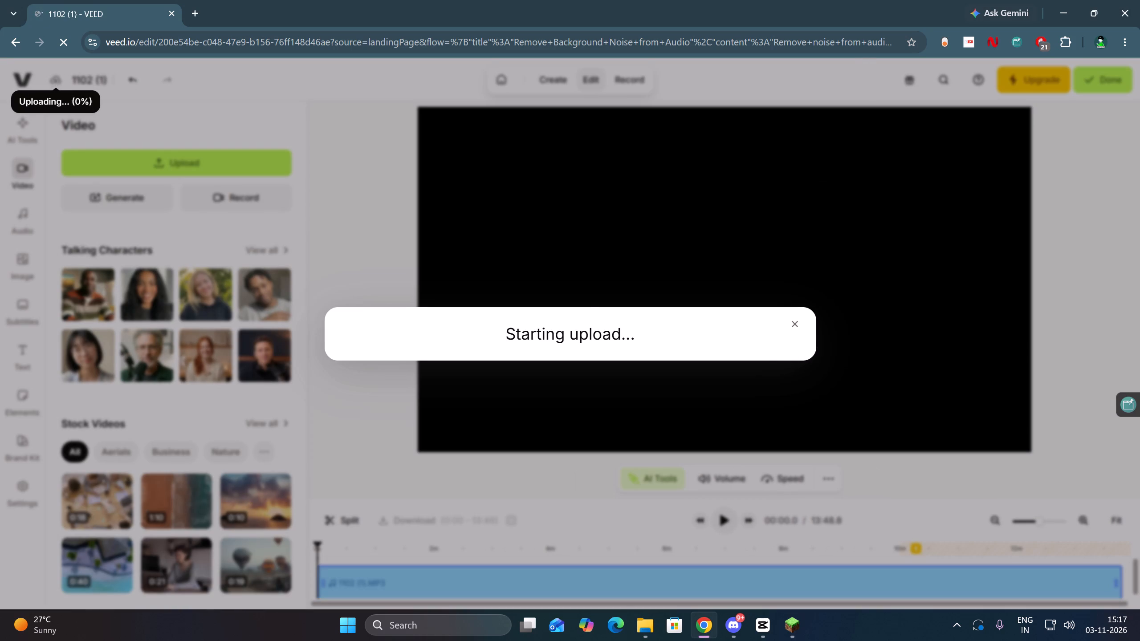
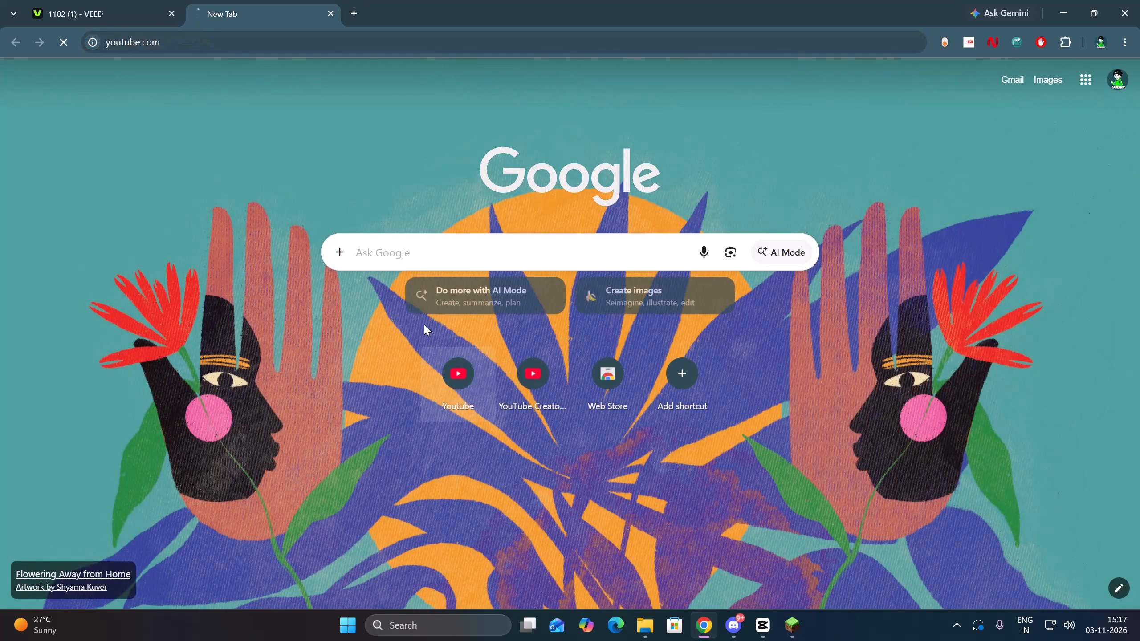
Return to the VEED project and briefly play the uploaded audio from its beginning.
{"action": "left_click", "coordinate": [67, 0]}
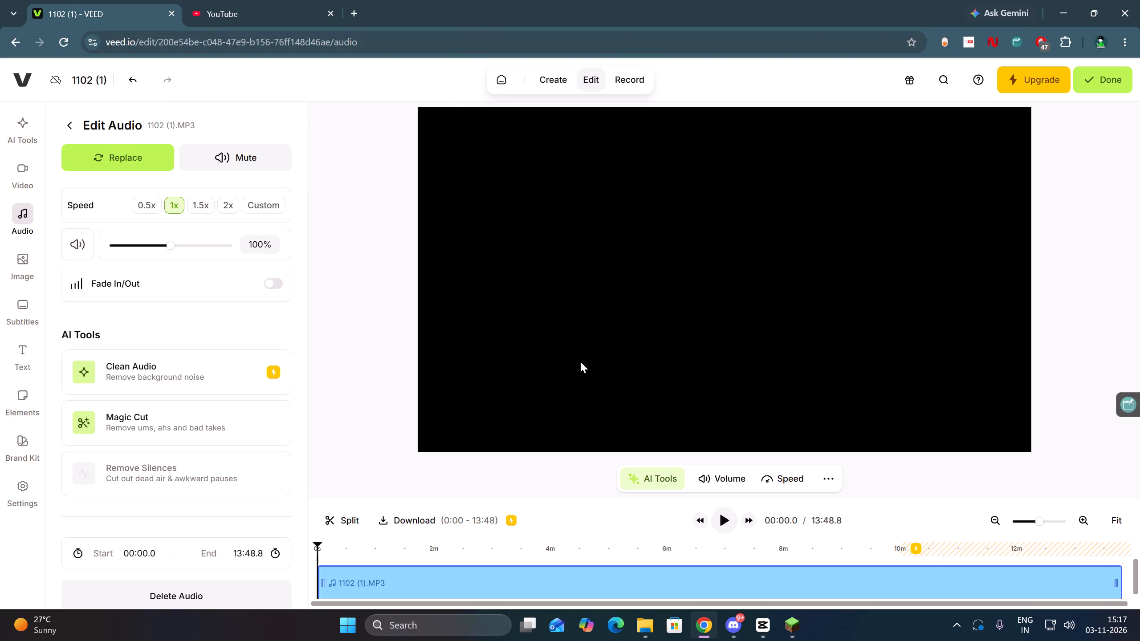
{"action": "left_click", "coordinate": [729, 526]}
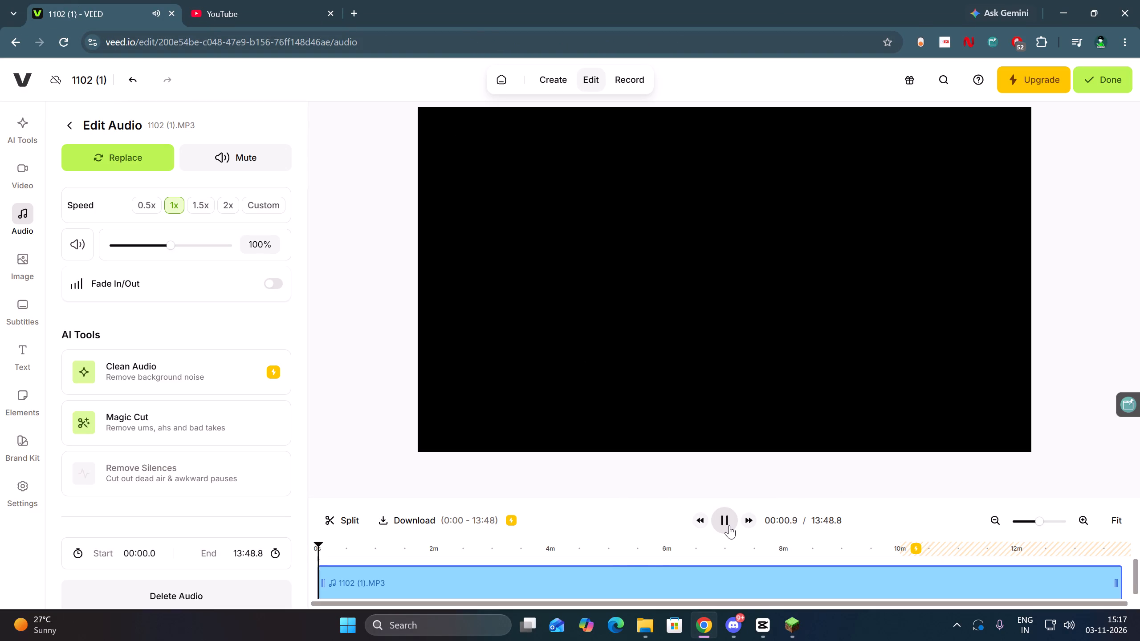
{"action": "scroll", "coordinate": [621, 559], "scroll_direction": "down", "scroll_amount": 3}
{"action": "left_click", "coordinate": [731, 523]}
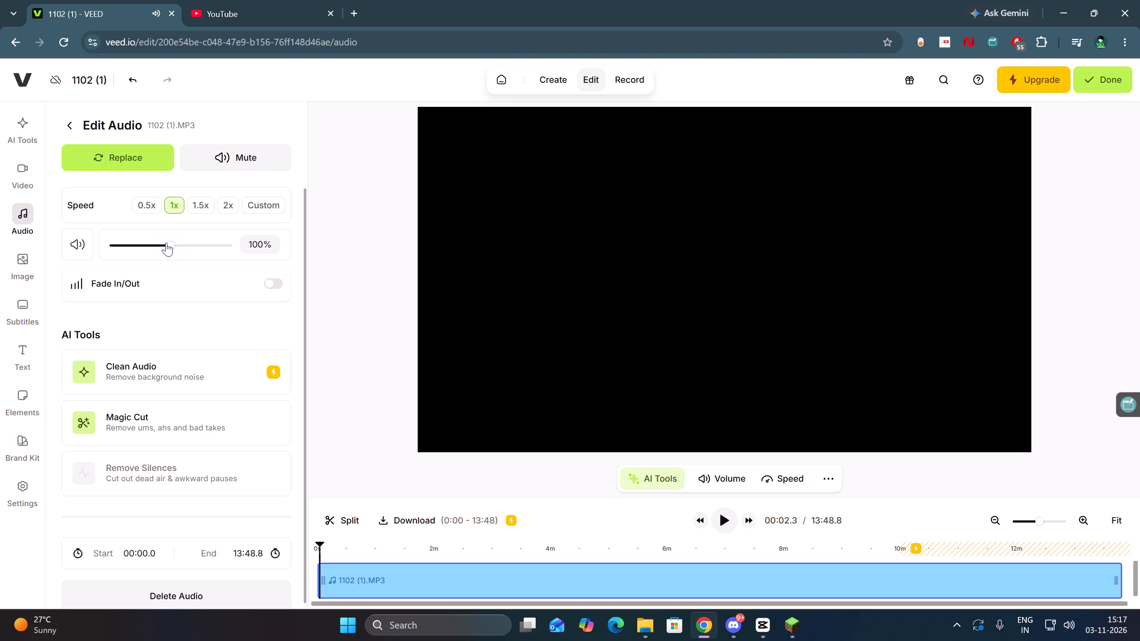
Raise the volume of the 1102 (1) audio clip to 109%.
{"action": "left_click_drag", "start_coordinate": [166, 243], "coordinate": [177, 244]}
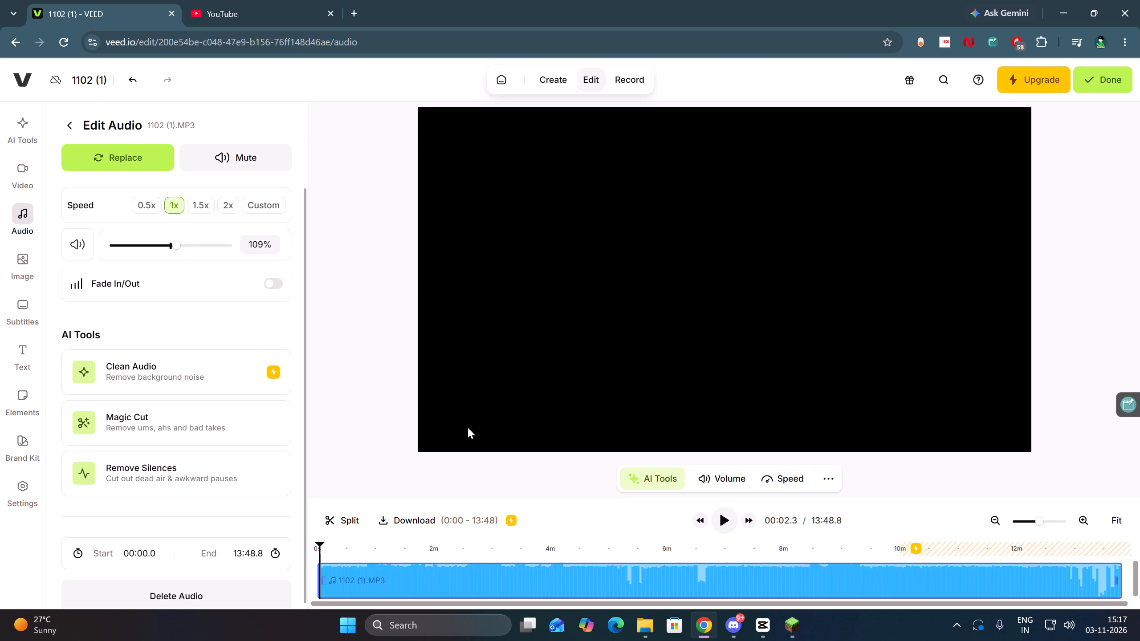
Start the Clean Audio tool on the 1102 (1) clip to remove its background noise.
{"action": "scroll", "coordinate": [160, 379], "scroll_direction": "down", "scroll_amount": 1}
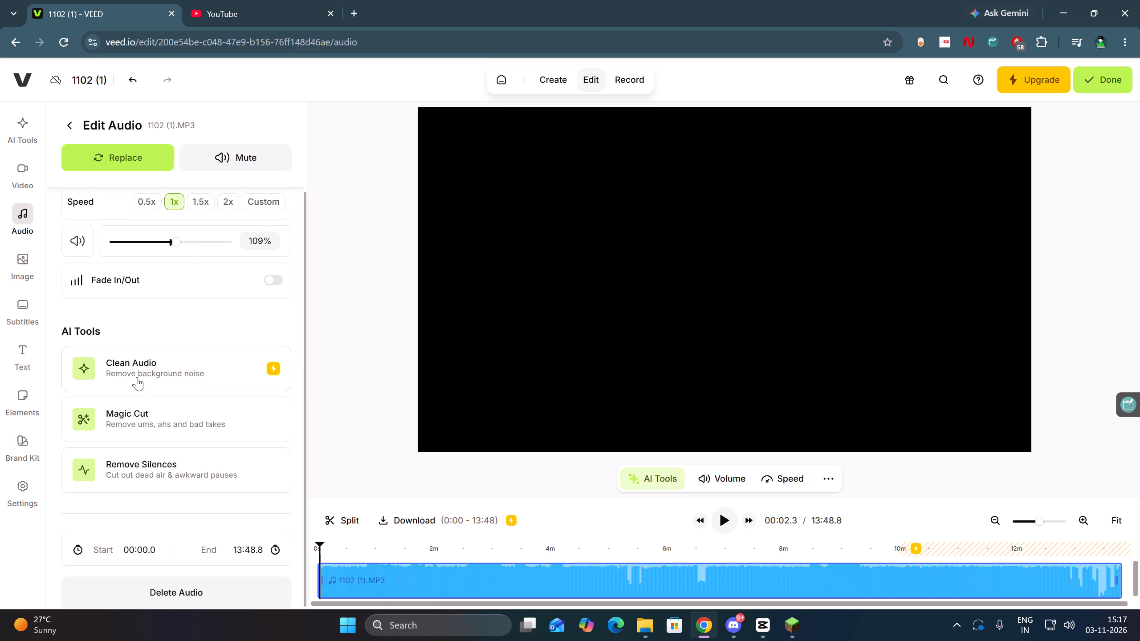
{"action": "left_click", "coordinate": [138, 377]}
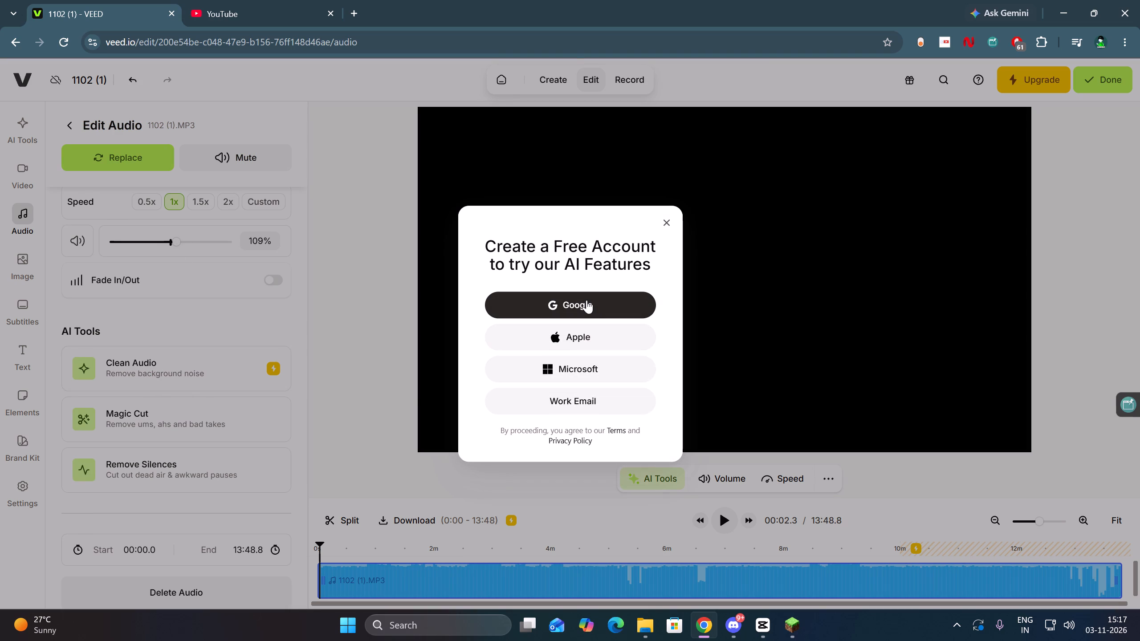
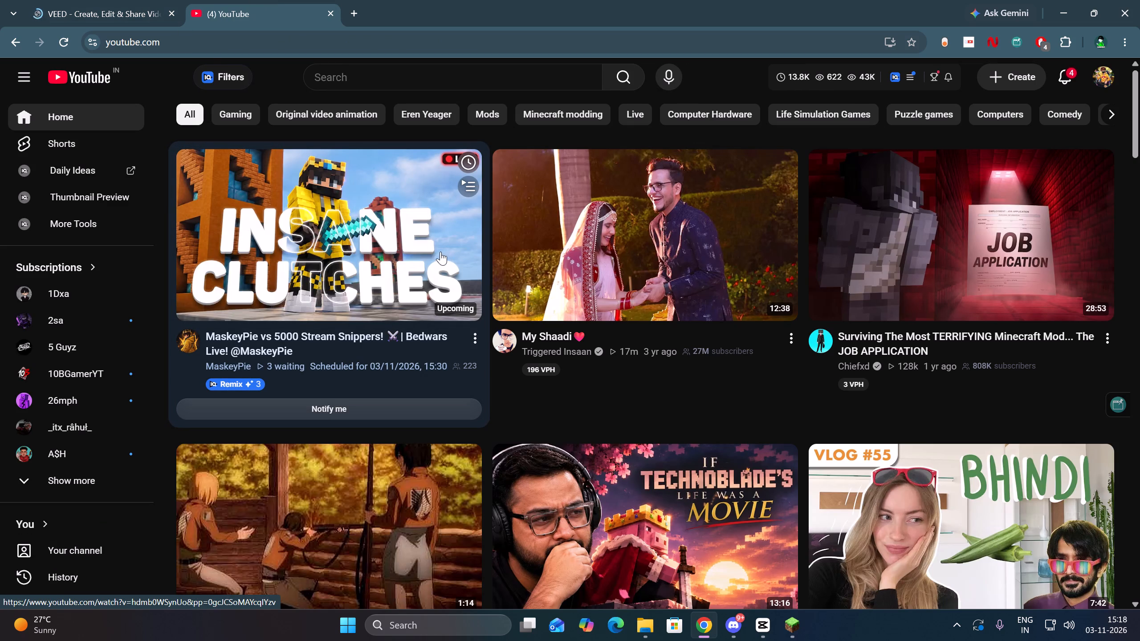
Open the Minecraft Mod "JOB APPLICATION" YouTube video in a new tab and view it.
{"action": "middle_click", "coordinate": [965, 258]}
{"action": "left_click", "coordinate": [432, 0]}
Complete VEED's onboarding with VEED's YouTube as the referral source, and continue with the free plan.
{"action": "left_click", "coordinate": [58, 0]}
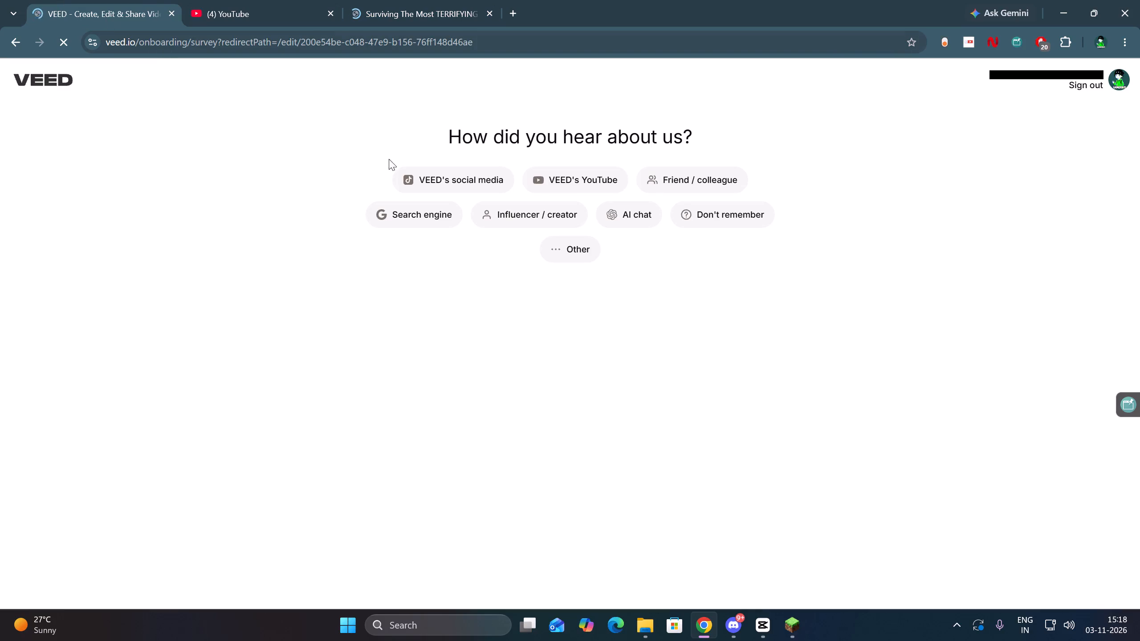
{"action": "left_click", "coordinate": [574, 179]}
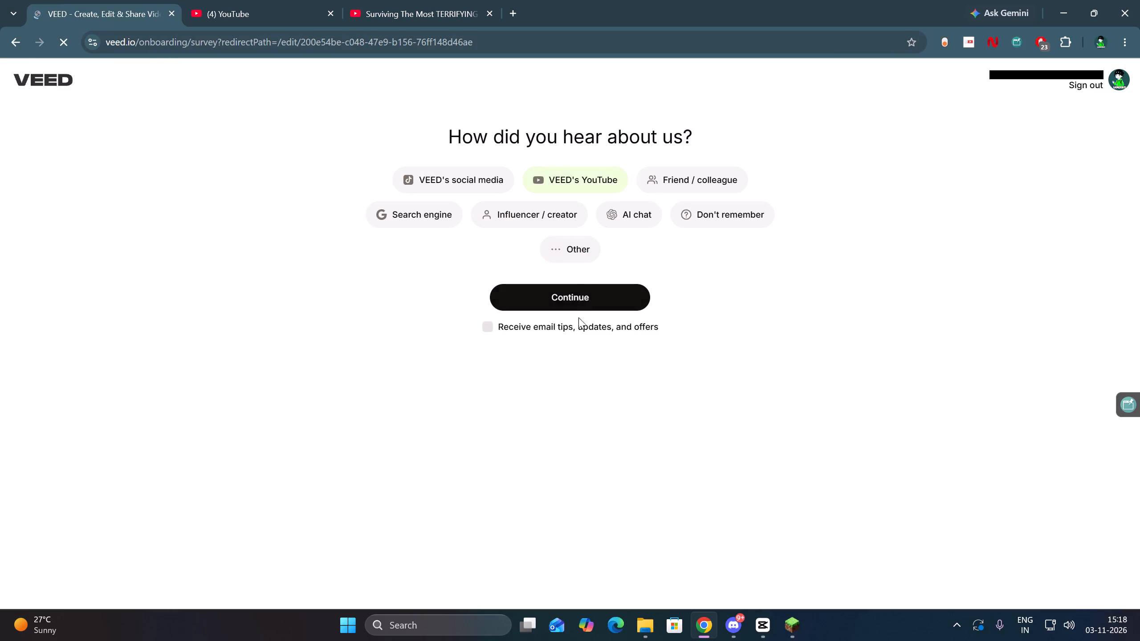
{"action": "left_click", "coordinate": [583, 289]}
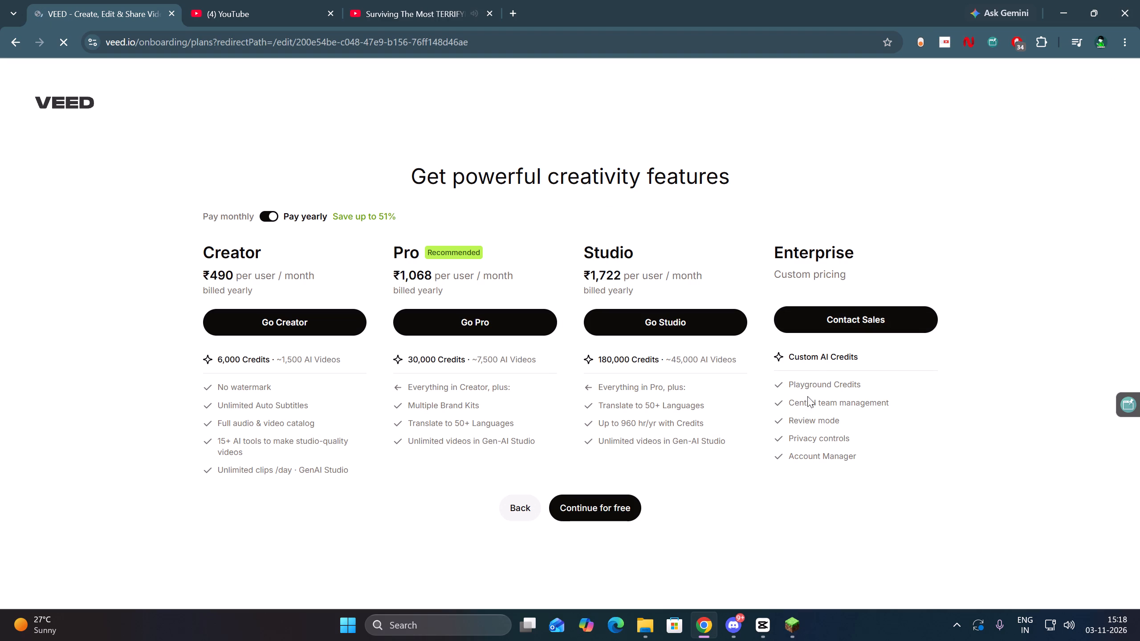
{"action": "left_click", "coordinate": [581, 505]}
Check the open YouTube tabs, ending on the "JOB APPLICATION" Minecraft video.
{"action": "left_click", "coordinate": [299, 0]}
{"action": "left_click", "coordinate": [423, 11]}
{"action": "left_click_drag", "start_coordinate": [458, 404], "coordinate": [450, 381]}
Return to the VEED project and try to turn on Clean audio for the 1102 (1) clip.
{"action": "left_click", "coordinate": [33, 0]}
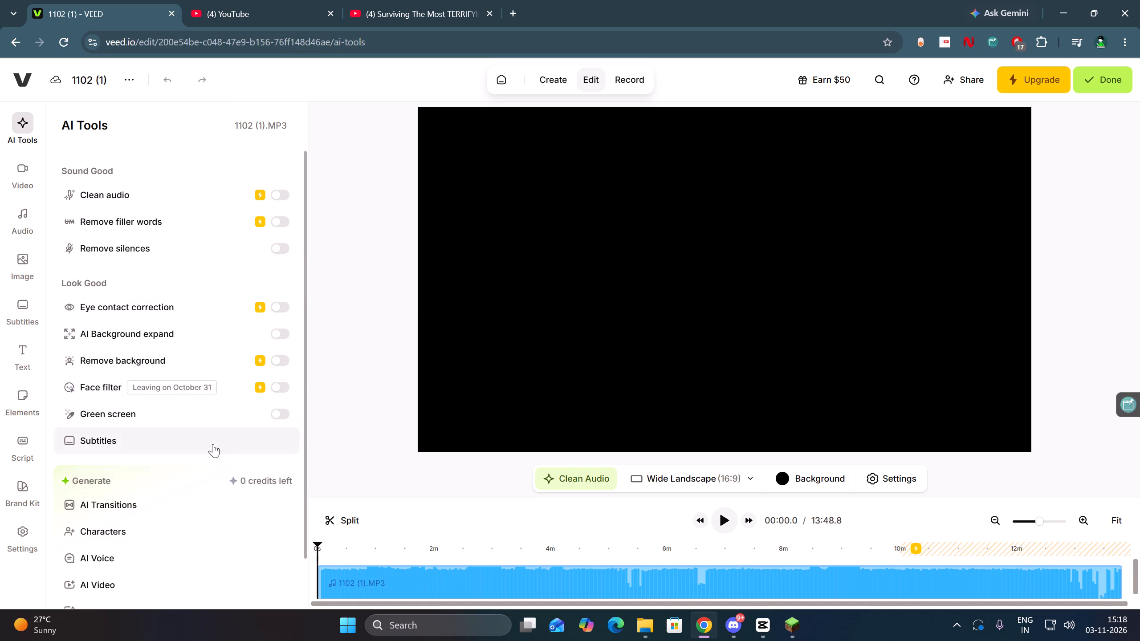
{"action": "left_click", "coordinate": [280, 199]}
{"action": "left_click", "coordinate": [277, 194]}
Look through the YouTube tabs and open the upcoming MaskeyPie vs 5000 Stream Snippers livestream page.
{"action": "left_click", "coordinate": [286, 0]}
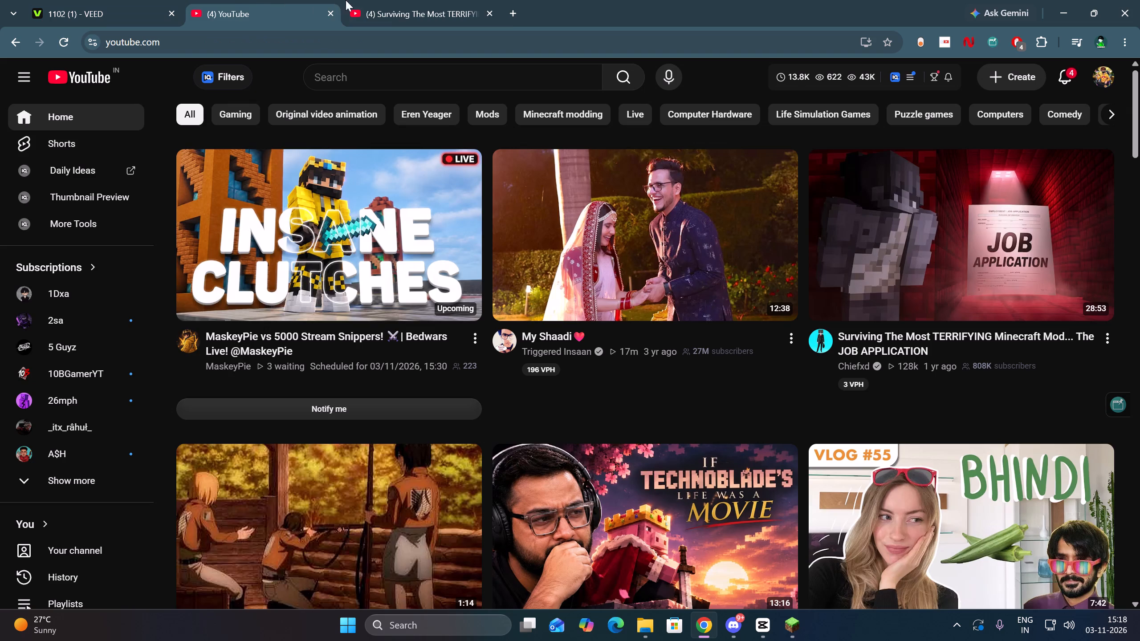
{"action": "left_click", "coordinate": [395, 0]}
{"action": "left_click", "coordinate": [295, 0]}
{"action": "left_click", "coordinate": [294, 193]}
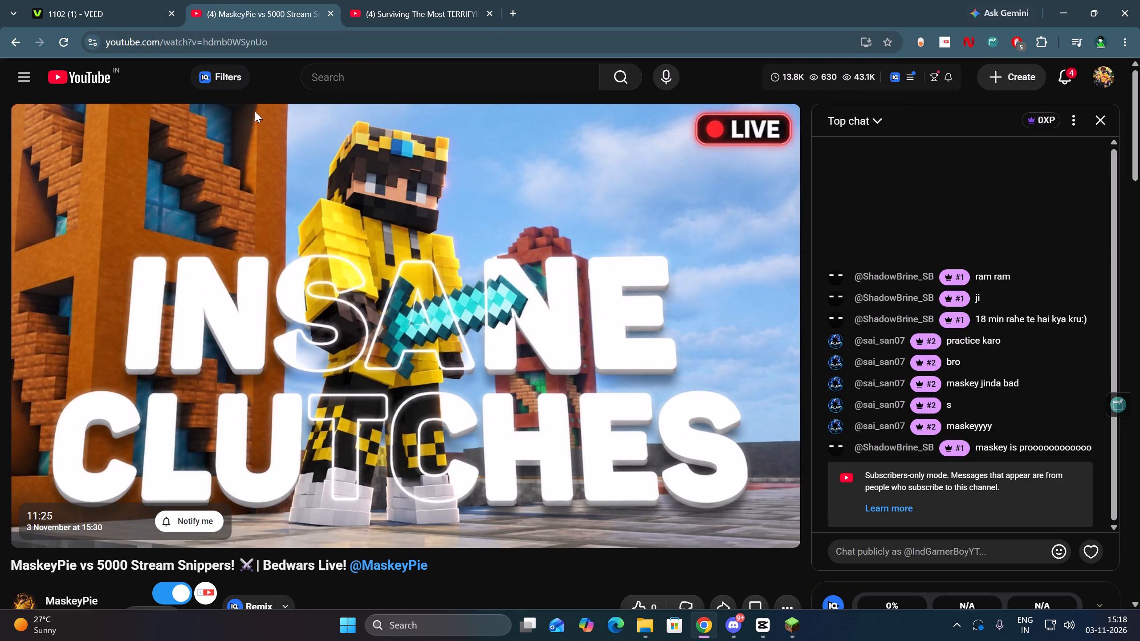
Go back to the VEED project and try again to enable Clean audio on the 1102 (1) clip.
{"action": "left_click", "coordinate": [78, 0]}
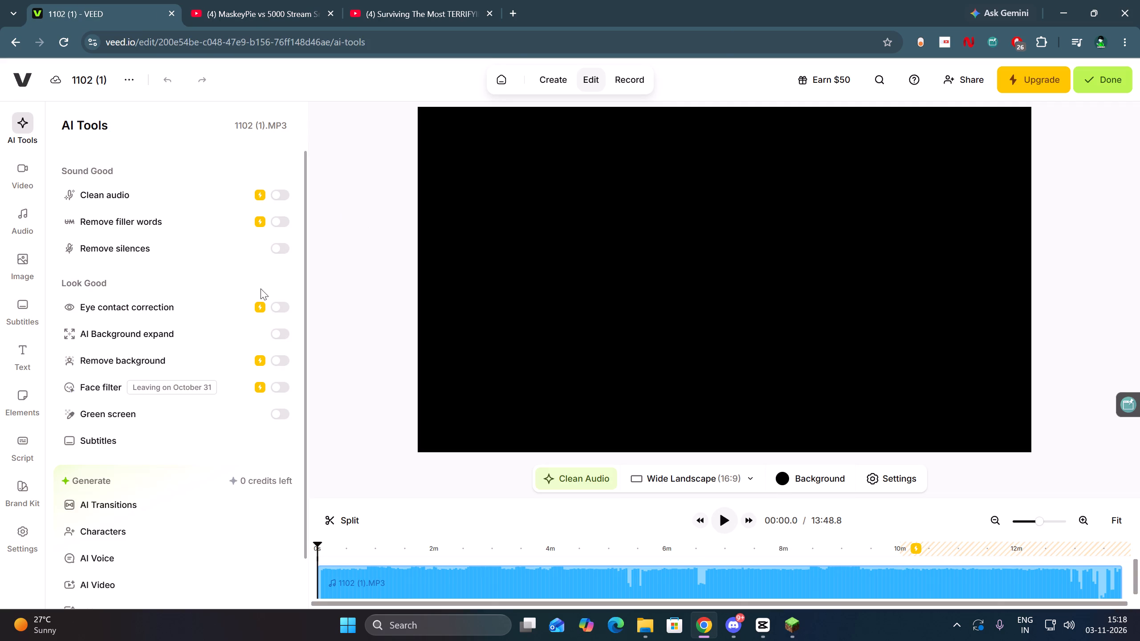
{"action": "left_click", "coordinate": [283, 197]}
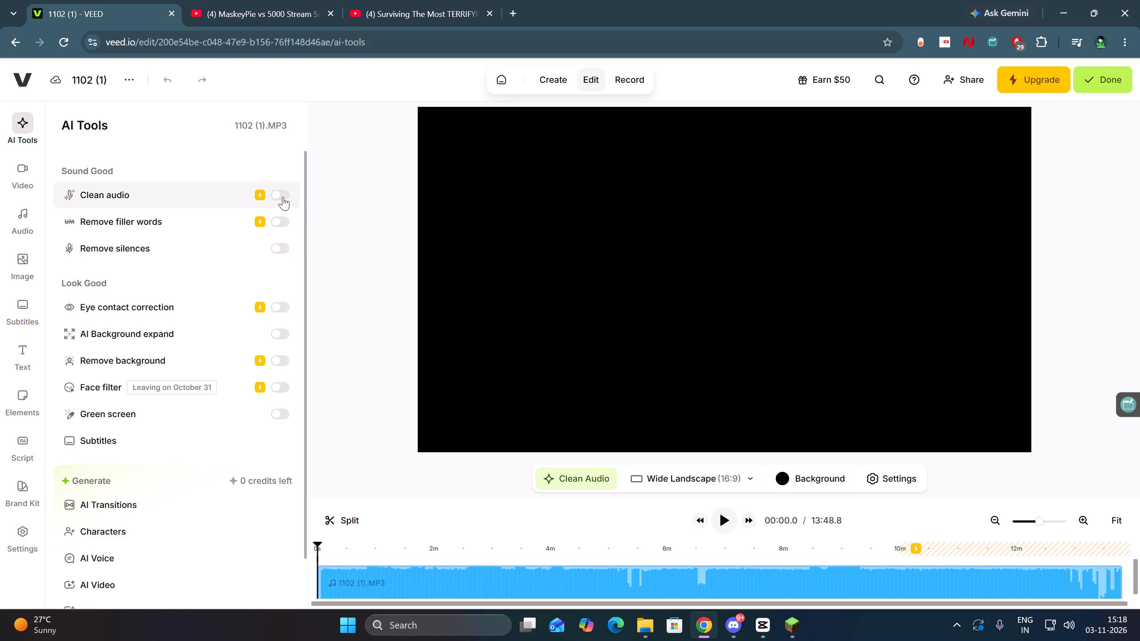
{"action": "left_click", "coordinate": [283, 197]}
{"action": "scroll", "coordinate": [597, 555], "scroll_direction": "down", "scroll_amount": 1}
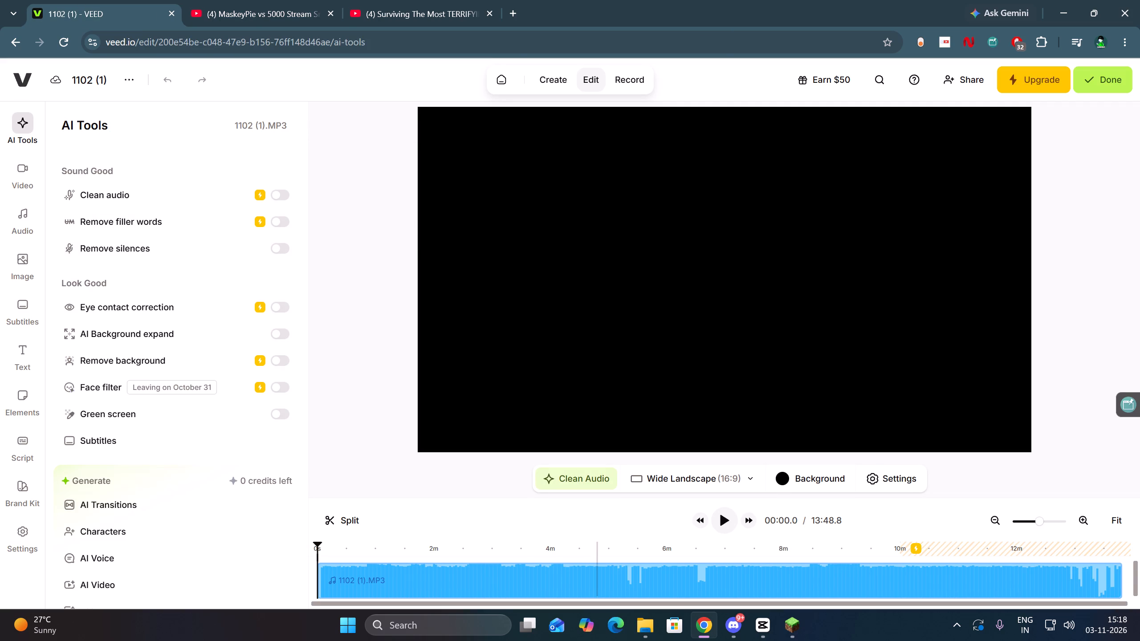
Play the 1102 (1) audio from the start, listen again shortly before the 4-minute mark, and pause it.
{"action": "left_click", "coordinate": [718, 524]}
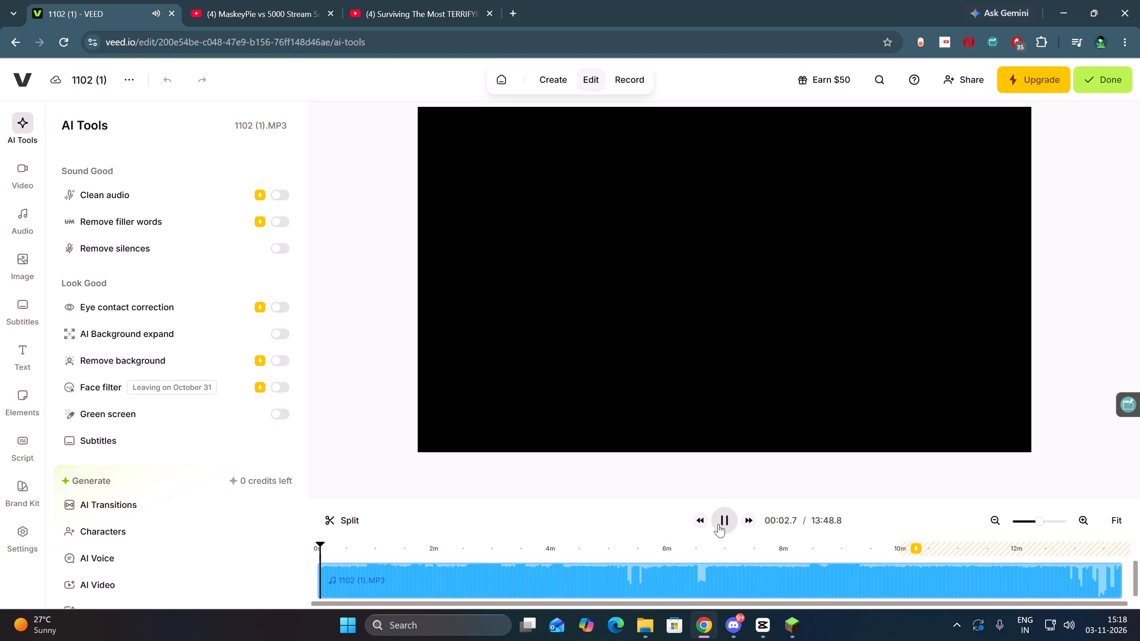
{"action": "left_click", "coordinate": [527, 537]}
{"action": "left_click", "coordinate": [533, 542]}
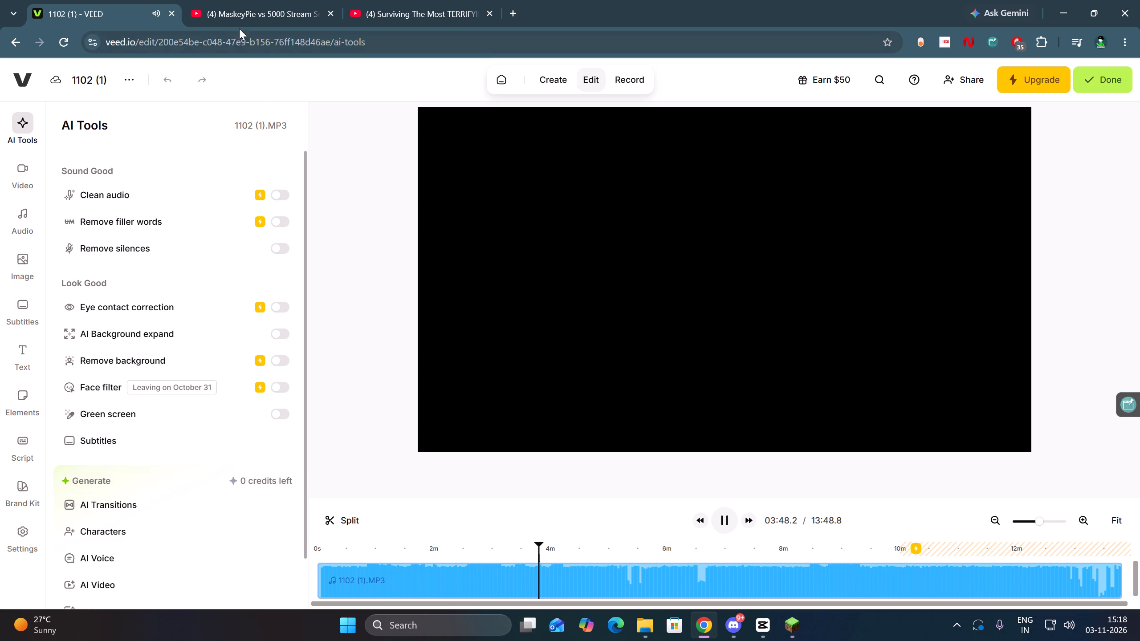
{"action": "left_click", "coordinate": [511, 8]}
{"action": "left_click", "coordinate": [129, 0]}
{"action": "left_click", "coordinate": [726, 531]}
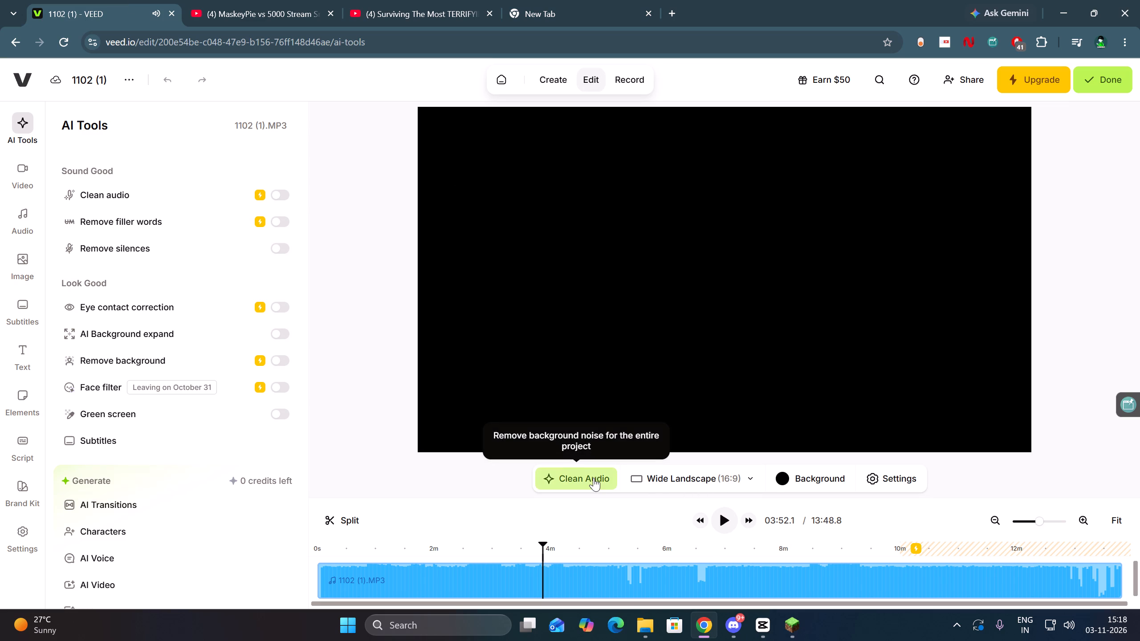
Search Google for "background noise remover free" in the new tab.
{"action": "left_click", "coordinate": [564, 0]}
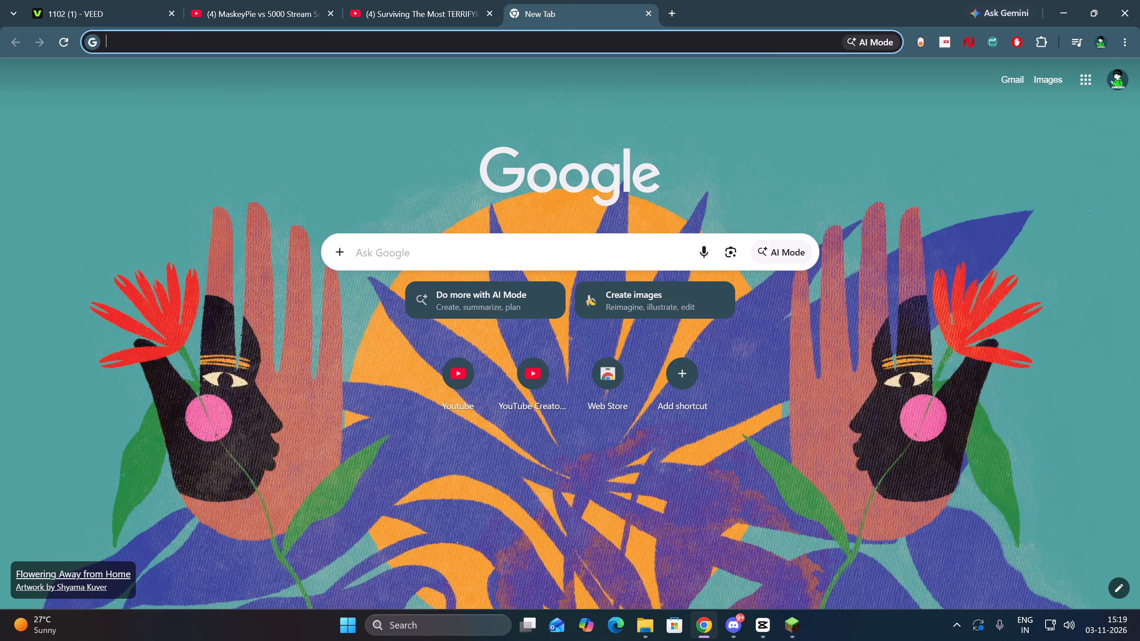
{"action": "left_click", "coordinate": [552, 252]}
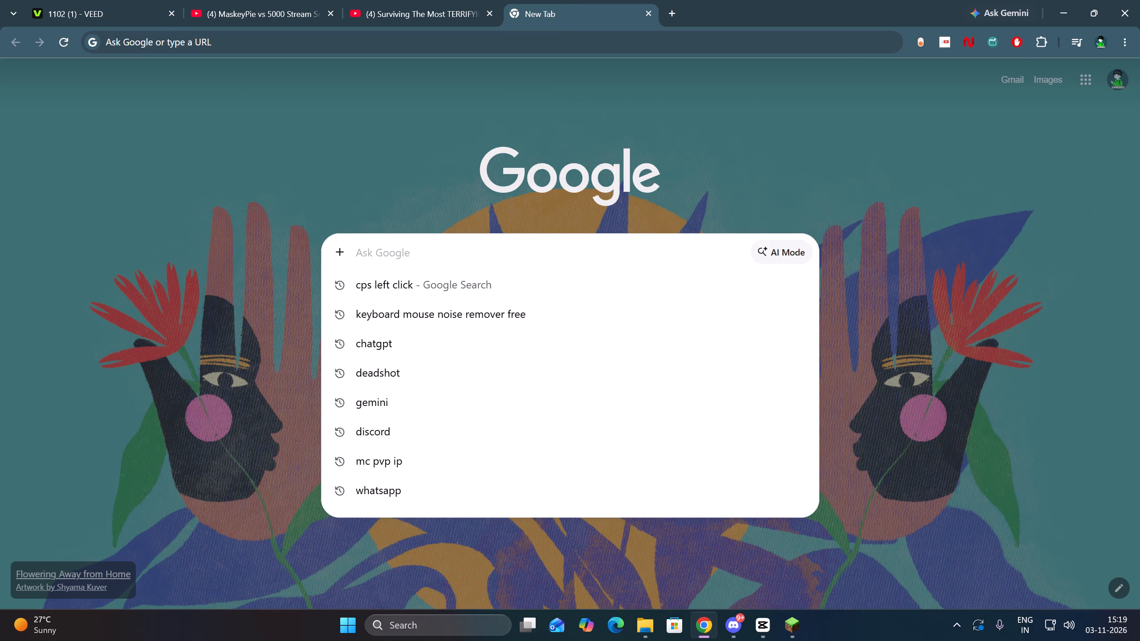
{"action": "type", "text": "mine"}
{"action": "key", "text": "BackSpace"}
{"action": "key", "text": "BackSpace"}
{"action": "key", "text": "BackSpace"}
{"action": "key", "text": "BackSpace"}
{"action": "key", "text": "BackSpace"}
{"action": "key", "text": "BackSpace"}
{"action": "key", "text": "BackSpace"}
{"action": "key", "text": "BackSpace"}
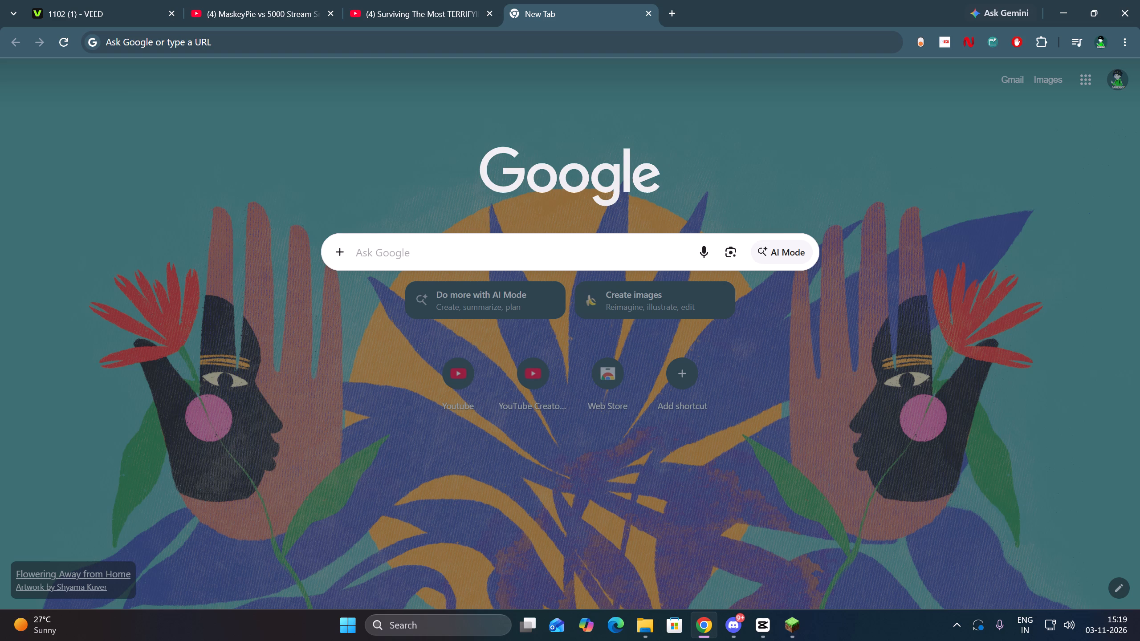
{"action": "type", "text": "background m"}
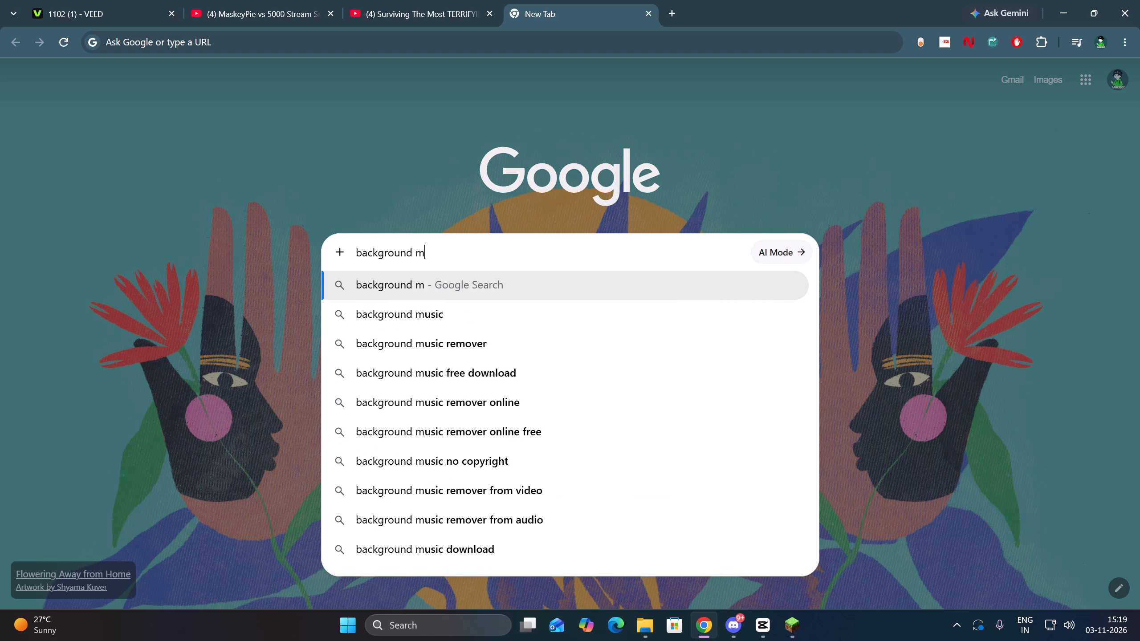
{"action": "key", "text": "BackSpace"}
{"action": "type", "text": "noise remo"}
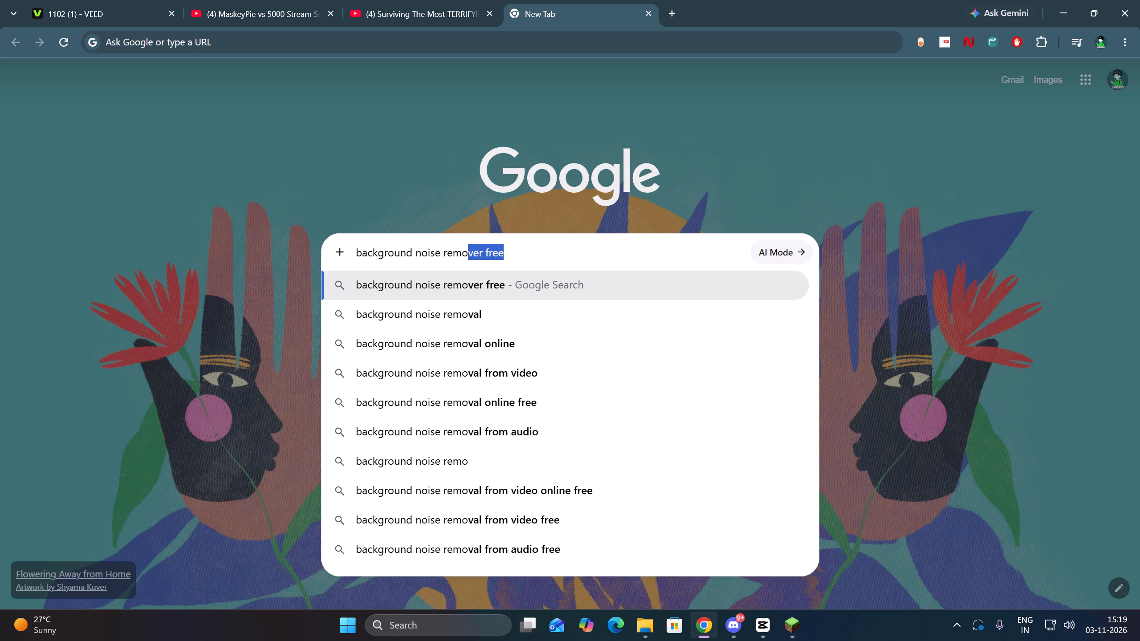
{"action": "key", "text": "Return"}
Open the Noise Reducer website, noise-reducer.com, from the search results.
{"action": "scroll", "coordinate": [382, 289], "scroll_direction": "down", "scroll_amount": 5}
{"action": "scroll", "coordinate": [363, 288], "scroll_direction": "up", "scroll_amount": 4}
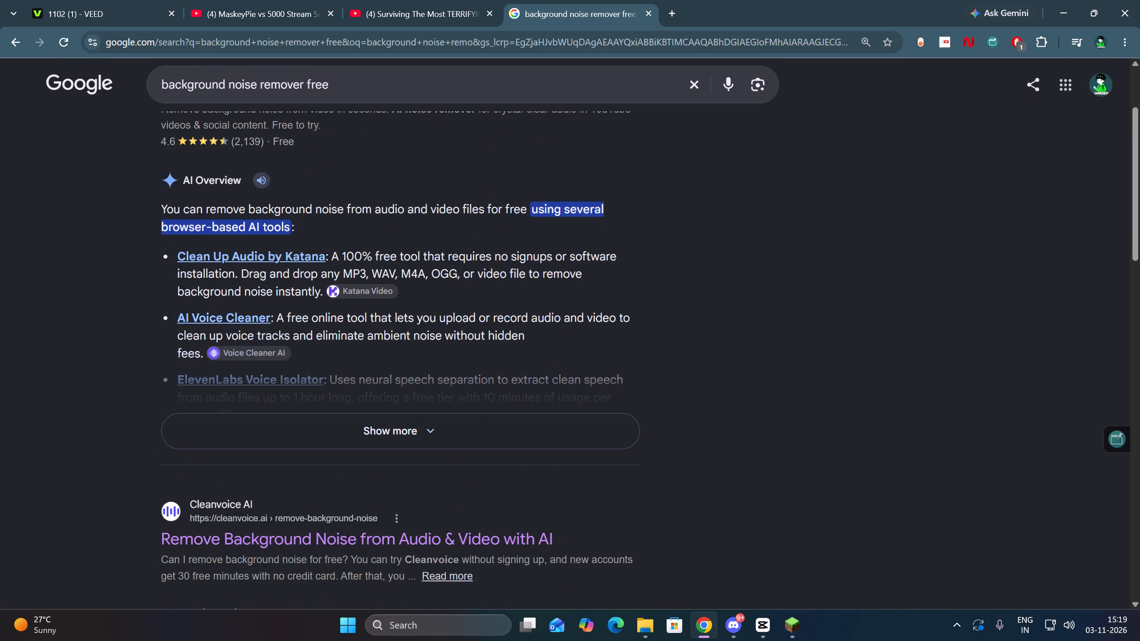
{"action": "scroll", "coordinate": [302, 291], "scroll_direction": "down", "scroll_amount": 1}
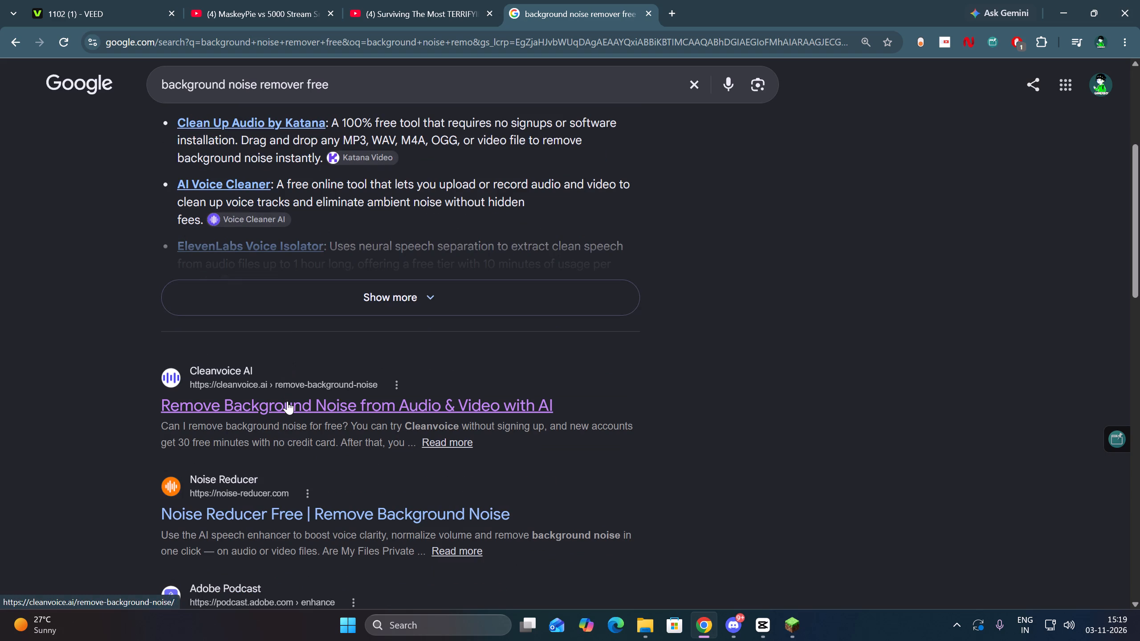
{"action": "left_click", "coordinate": [283, 510]}
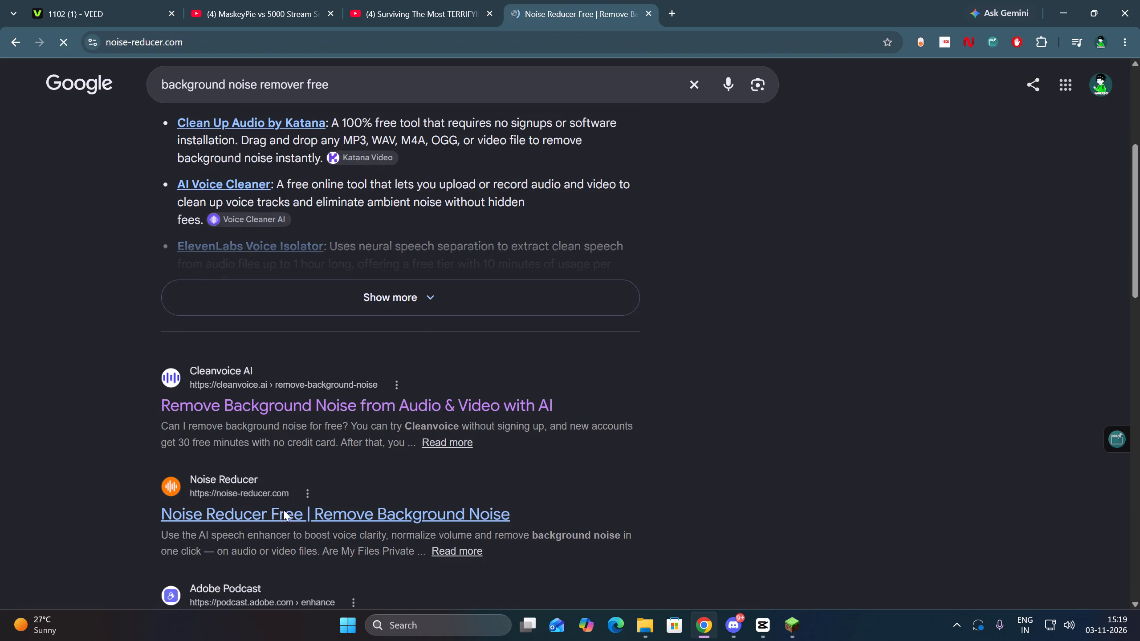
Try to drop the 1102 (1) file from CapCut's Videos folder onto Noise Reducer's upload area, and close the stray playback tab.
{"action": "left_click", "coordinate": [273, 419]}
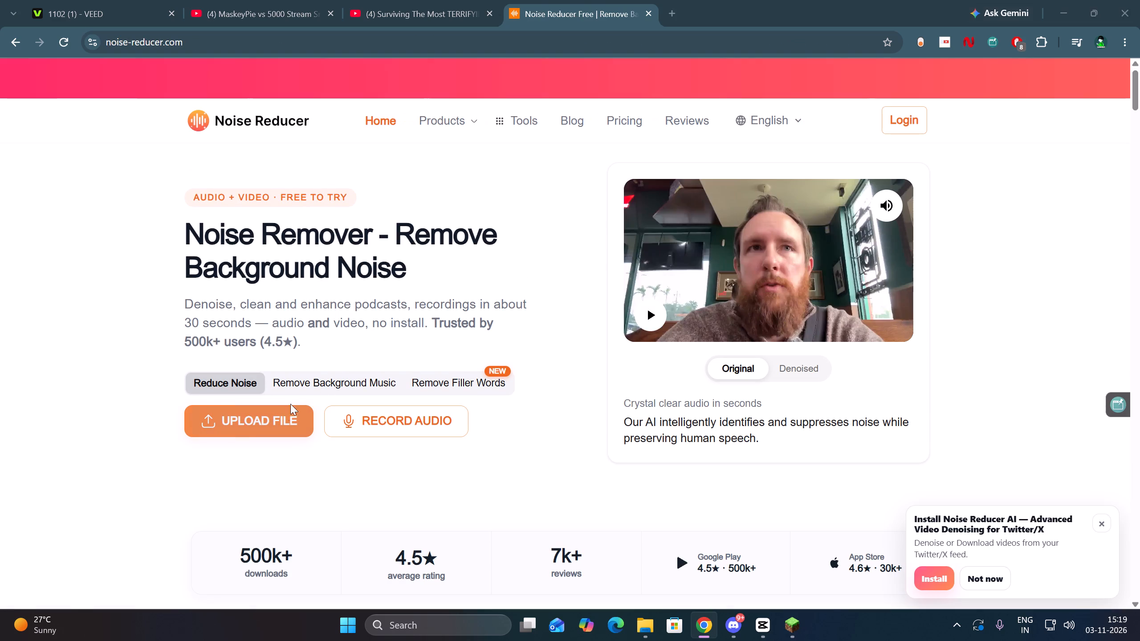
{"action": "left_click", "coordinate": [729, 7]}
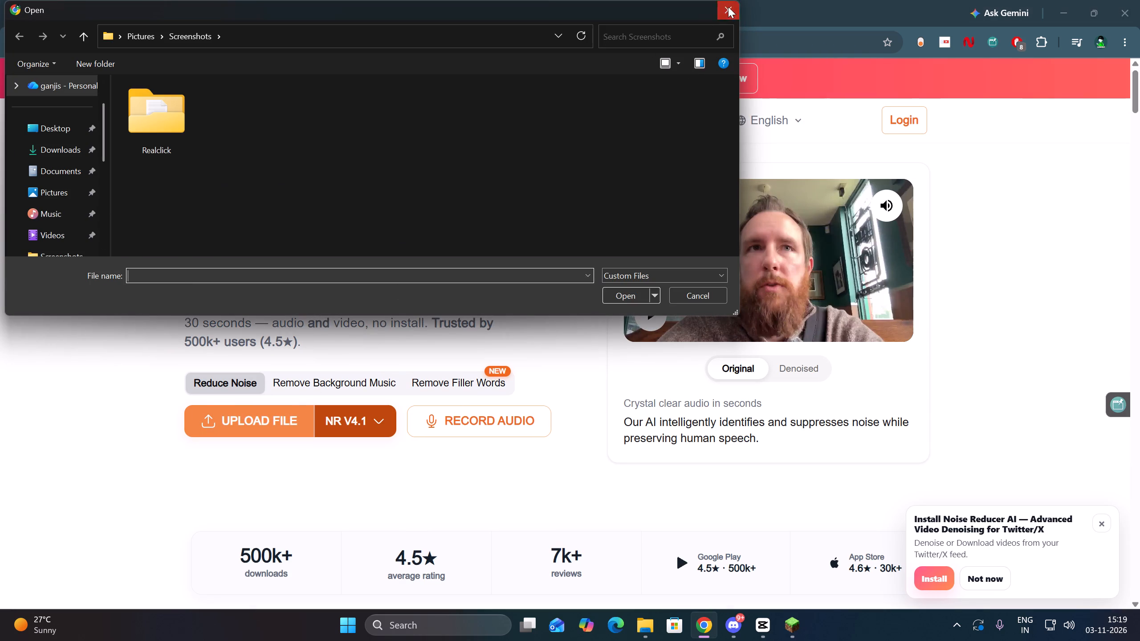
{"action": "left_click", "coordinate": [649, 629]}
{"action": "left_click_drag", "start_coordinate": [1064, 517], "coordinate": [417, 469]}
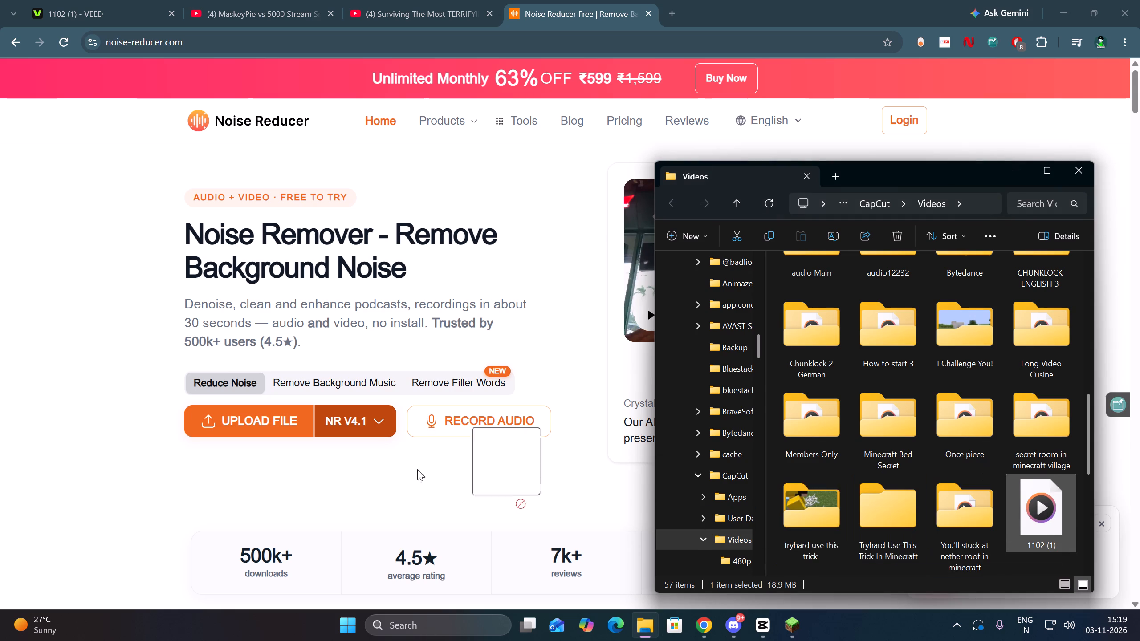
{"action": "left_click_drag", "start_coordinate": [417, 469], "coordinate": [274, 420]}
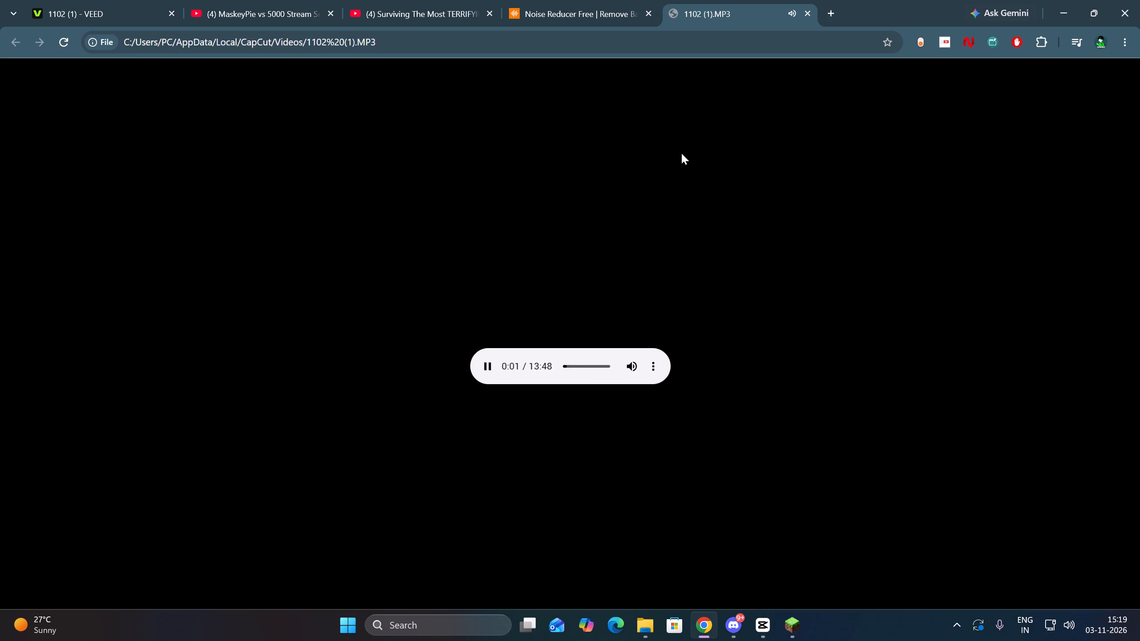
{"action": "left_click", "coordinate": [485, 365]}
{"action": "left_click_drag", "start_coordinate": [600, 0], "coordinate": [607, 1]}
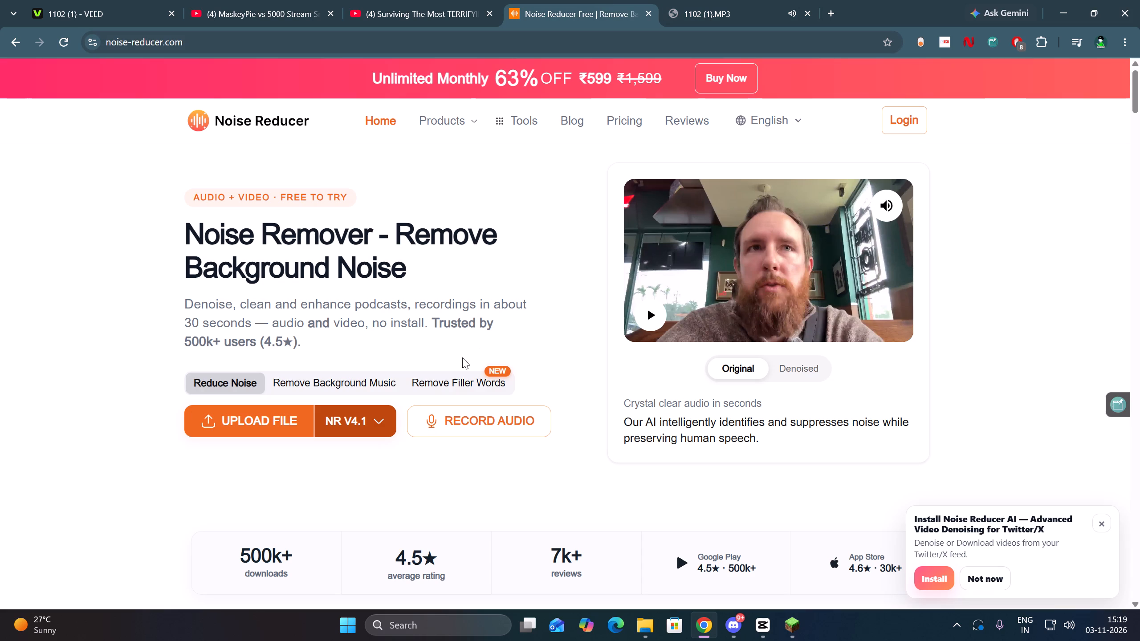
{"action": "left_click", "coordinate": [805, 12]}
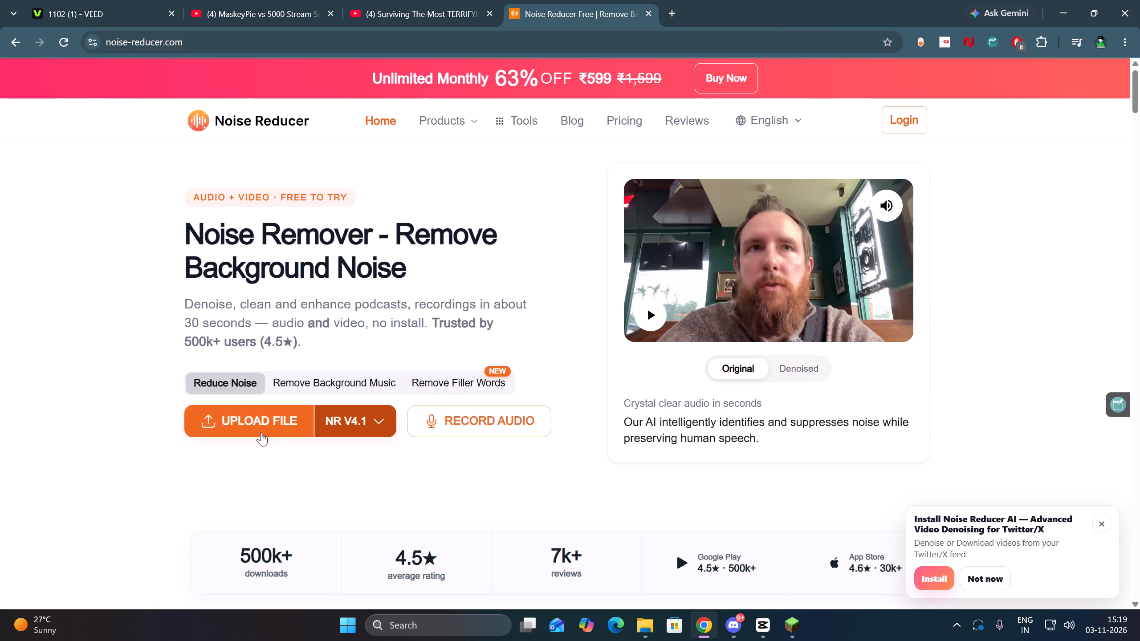
Reopen Noise Reducer's file picker, copy the 1102 (1) file from CapCut's Videos folder, and paste it into the picker's Screenshots folder.
{"action": "left_click", "coordinate": [268, 424]}
{"action": "scroll", "coordinate": [61, 203], "scroll_direction": "down", "scroll_amount": 5}
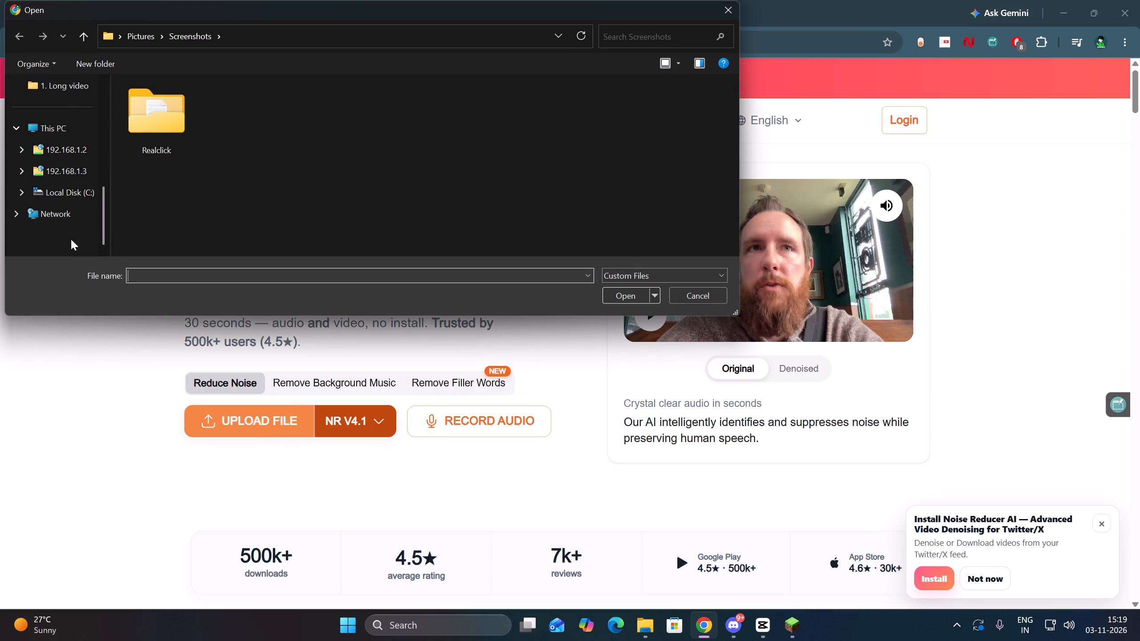
{"action": "scroll", "coordinate": [71, 239], "scroll_direction": "down", "scroll_amount": 1}
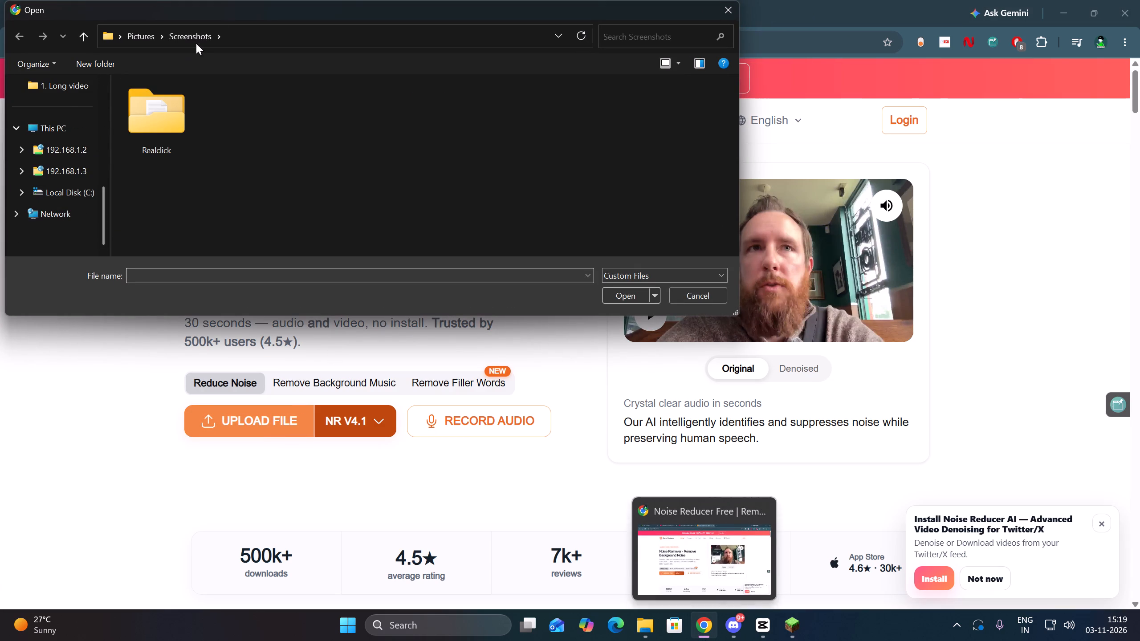
{"action": "left_click", "coordinate": [645, 622]}
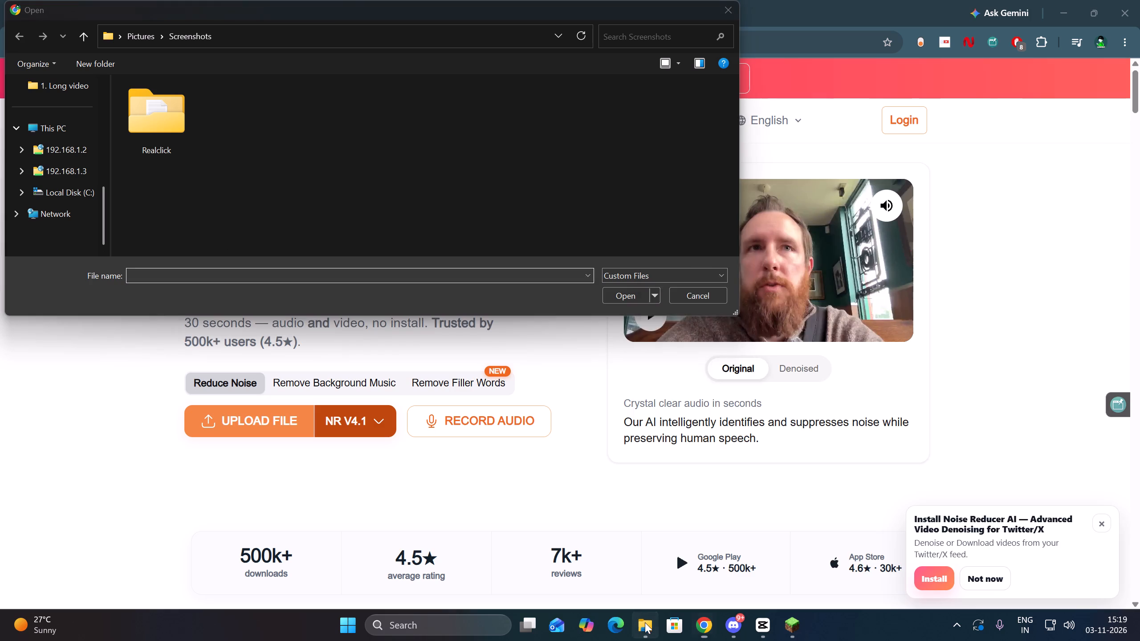
{"action": "right_click", "coordinate": [1031, 511]}
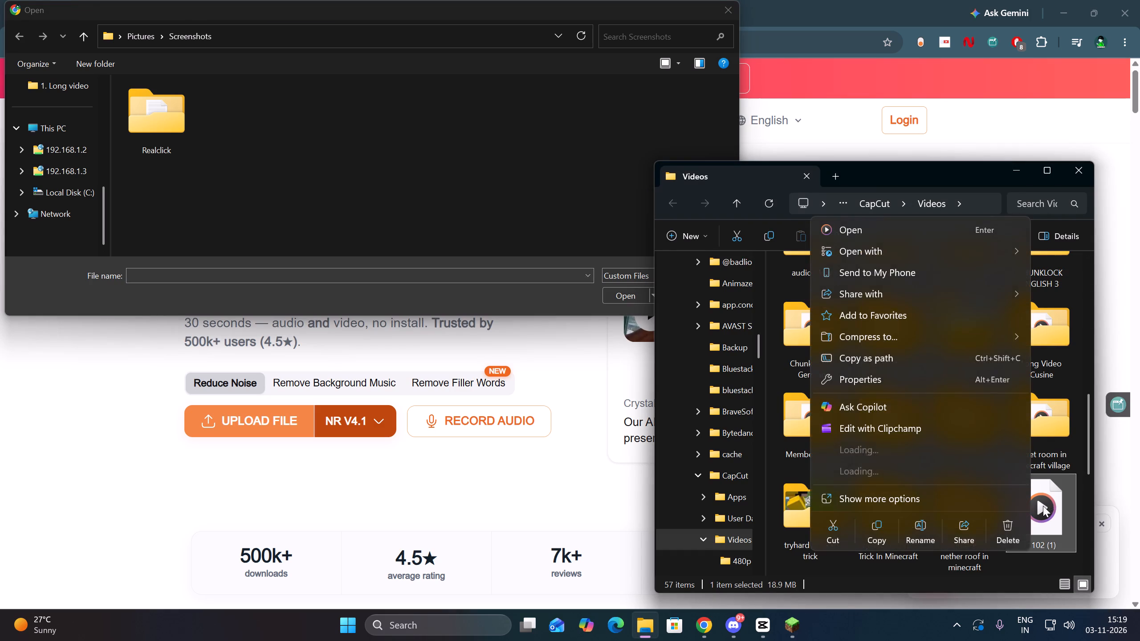
{"action": "left_click", "coordinate": [872, 525]}
{"action": "right_click", "coordinate": [367, 136]}
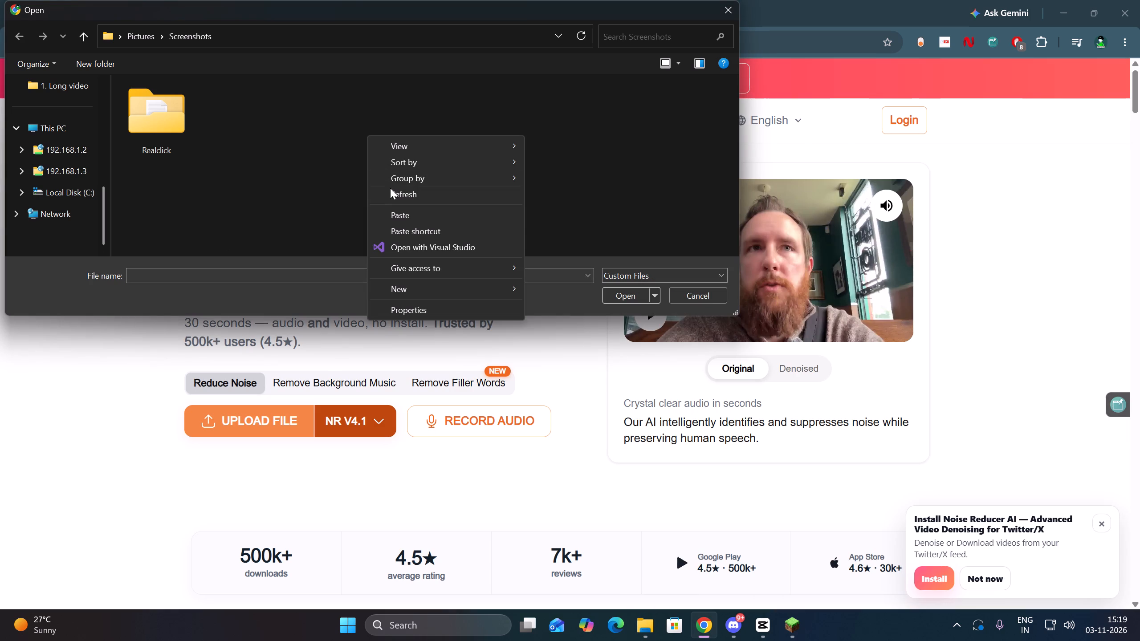
{"action": "left_click", "coordinate": [395, 213]}
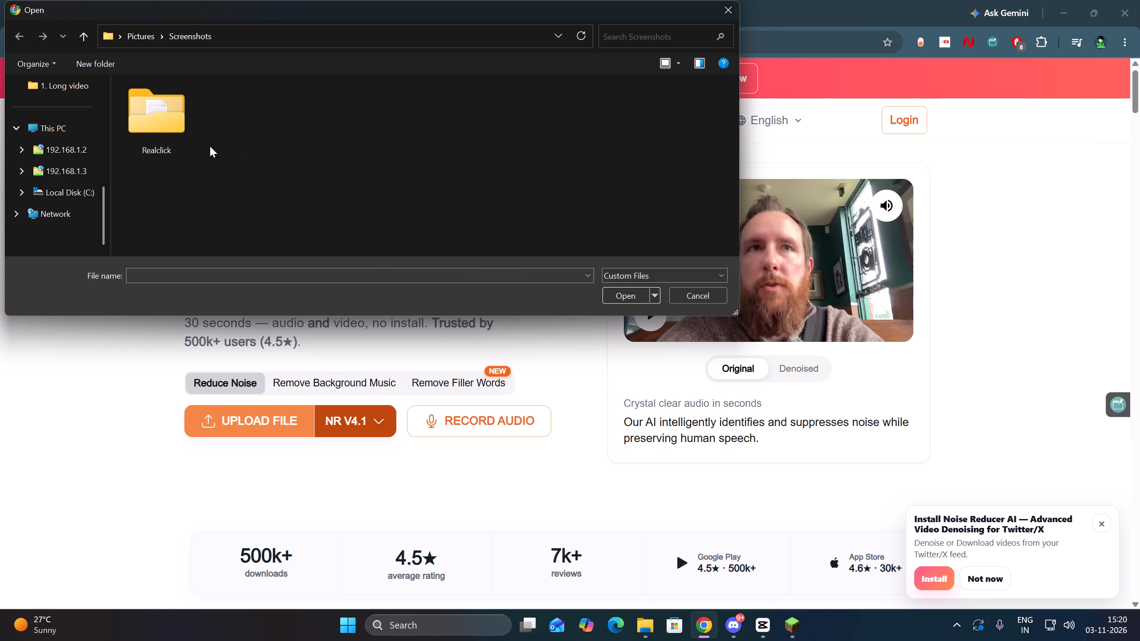
Move the 1102 (1) audio file from CapCut's Videos folder into the file name entry of Noise Reducer's file picker.
{"action": "left_click", "coordinate": [642, 631]}
{"action": "left_click_drag", "start_coordinate": [1054, 518], "coordinate": [274, 280]}
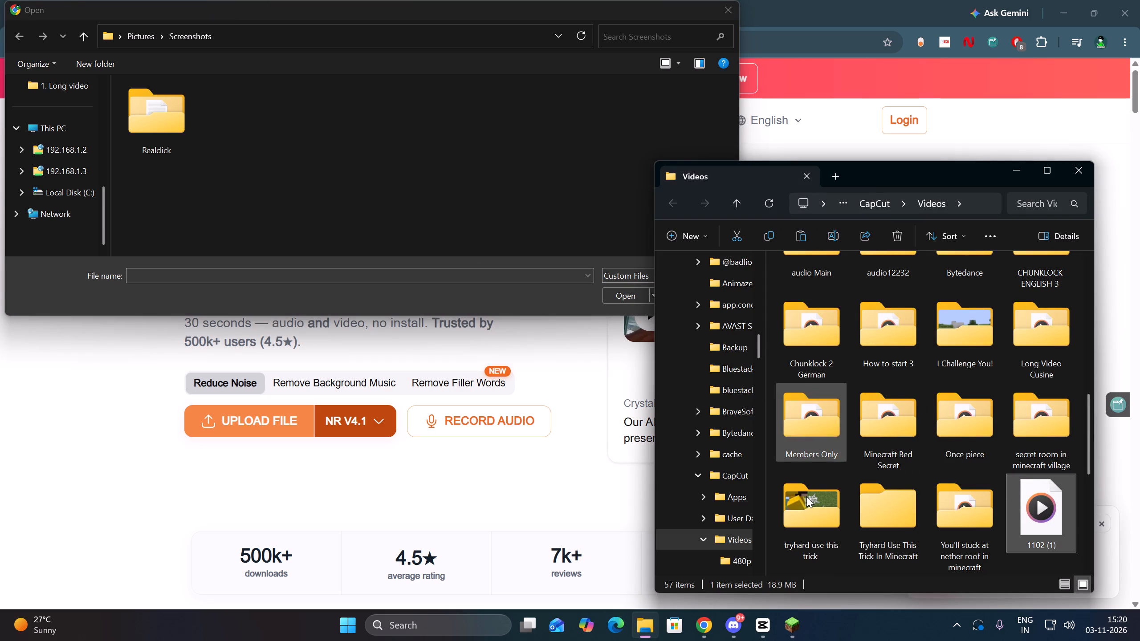
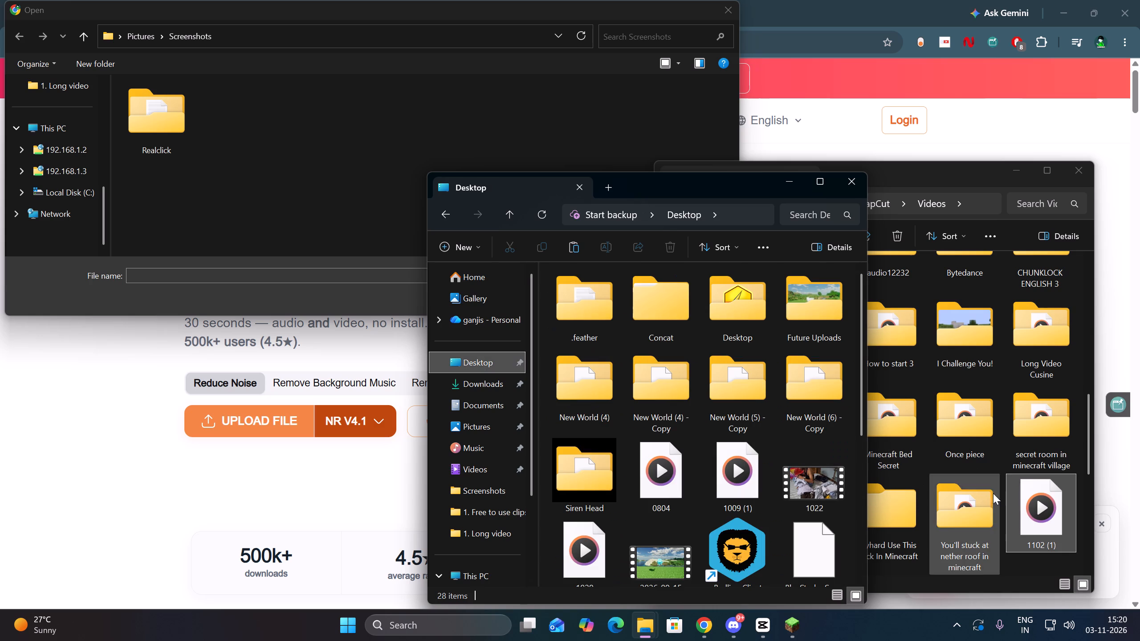
Copy the 1102 (1) audio file from CapCut's Videos folder into the Downloads folder, and close the Downloads window.
{"action": "left_click_drag", "start_coordinate": [1050, 524], "coordinate": [994, 536]}
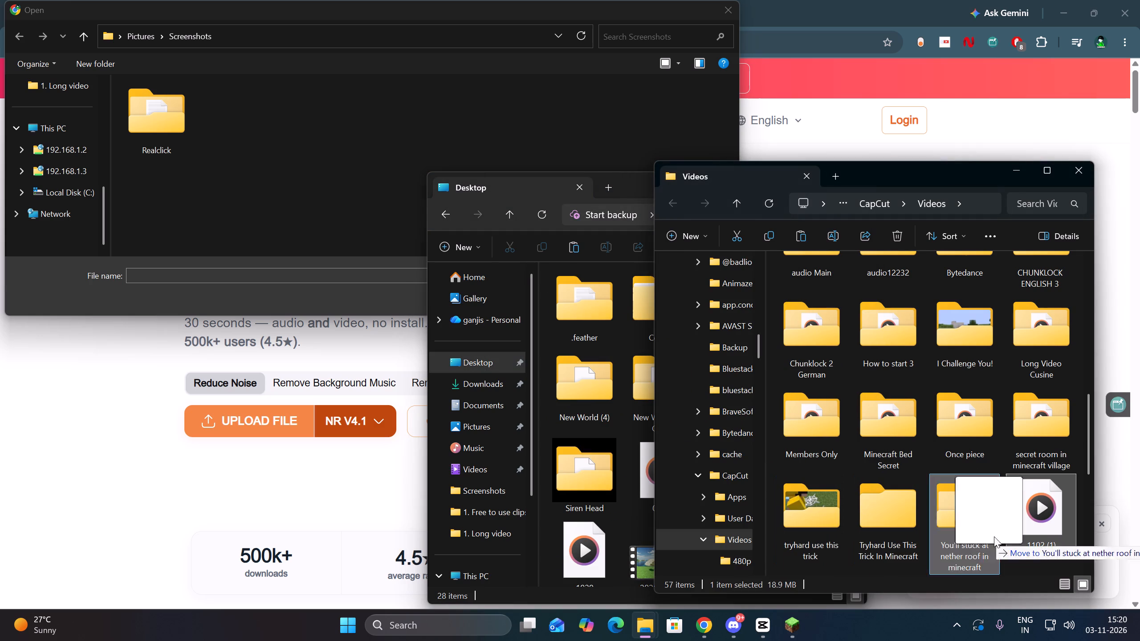
{"action": "left_click_drag", "start_coordinate": [994, 536], "coordinate": [1037, 526]}
{"action": "right_click", "coordinate": [1037, 526]}
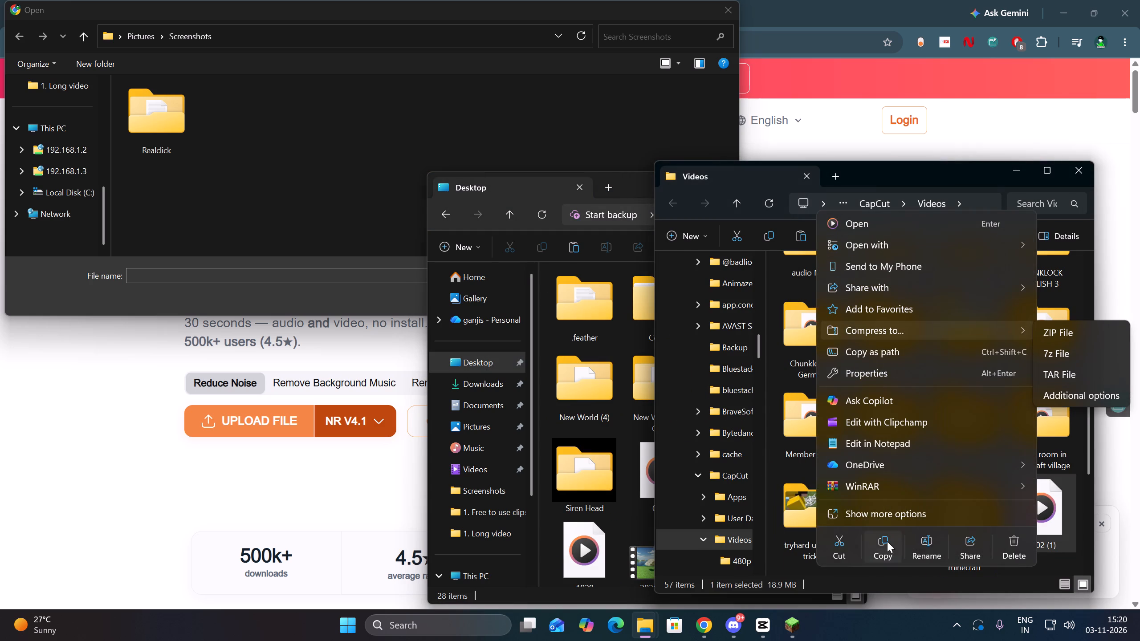
{"action": "left_click", "coordinate": [887, 541]}
{"action": "left_click", "coordinate": [496, 389]}
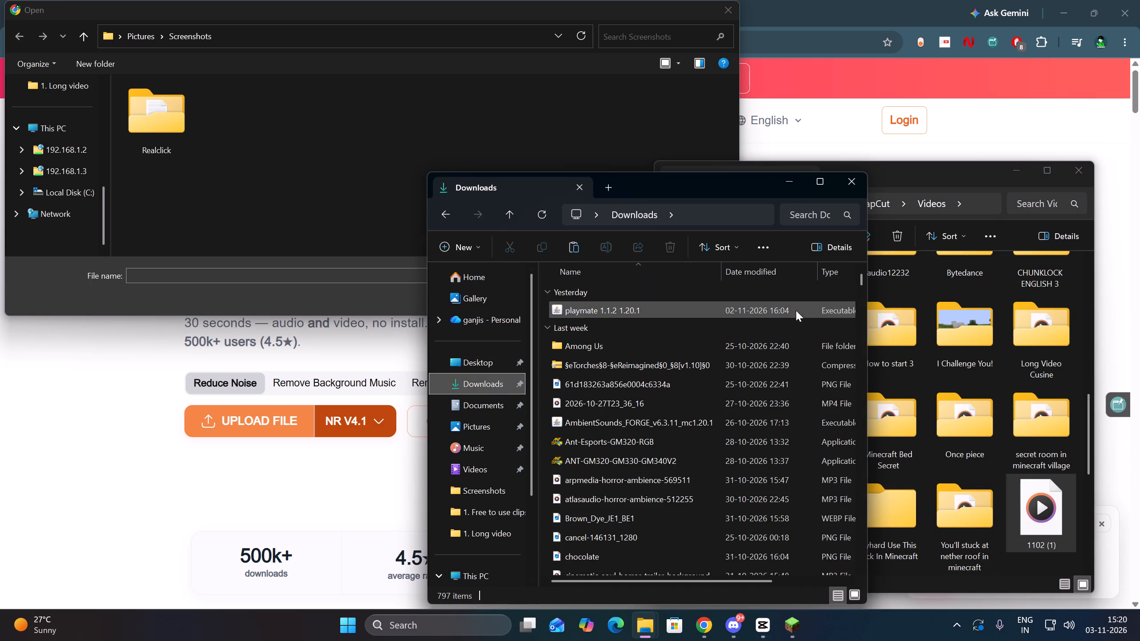
{"action": "left_click_drag", "start_coordinate": [869, 312], "coordinate": [1136, 276]}
{"action": "right_click", "coordinate": [1050, 312]}
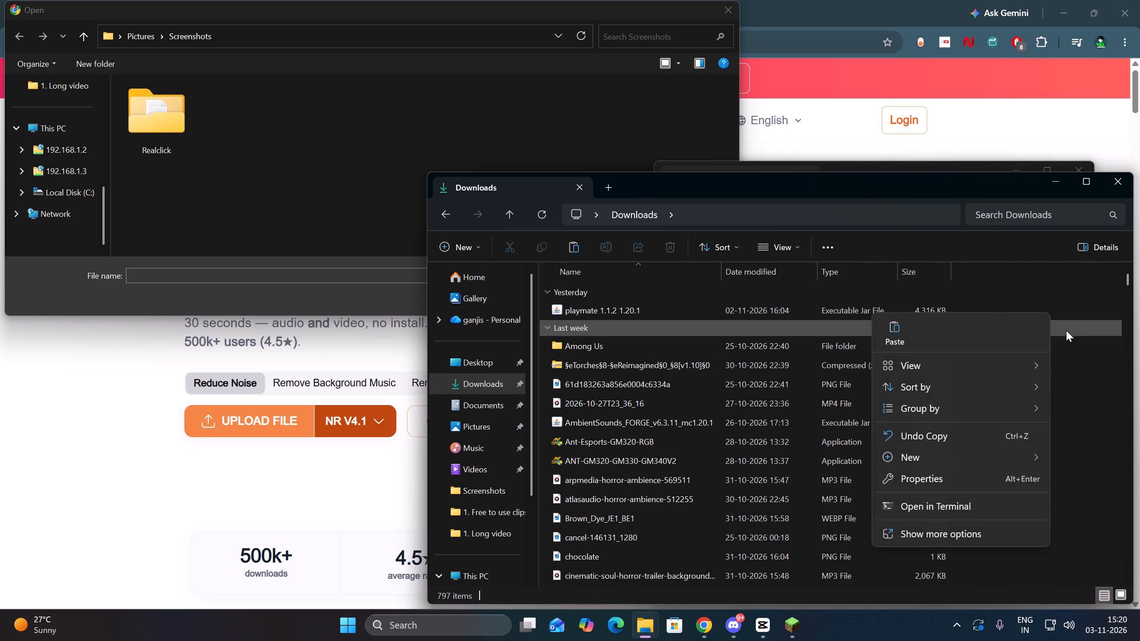
{"action": "left_click", "coordinate": [879, 330]}
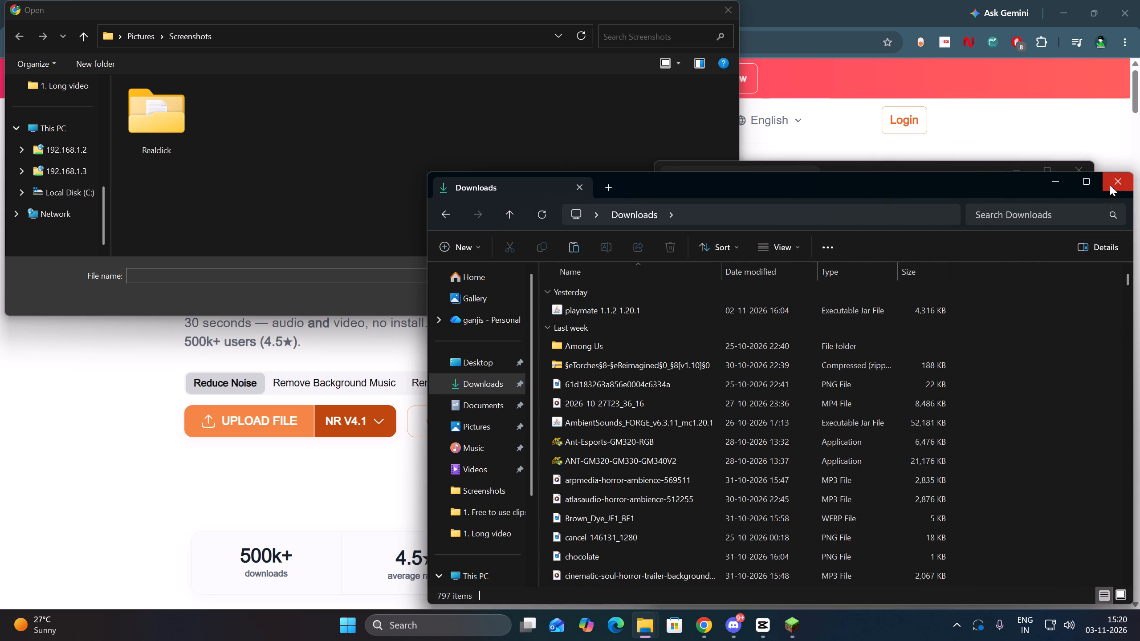
{"action": "right_click", "coordinate": [989, 306]}
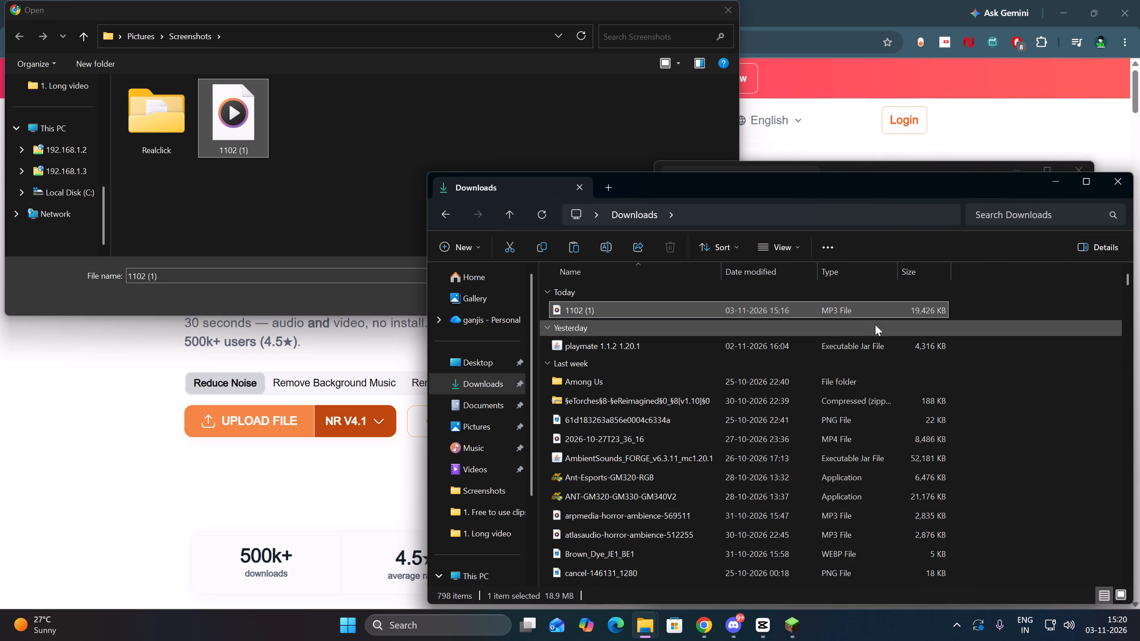
{"action": "left_click", "coordinate": [1107, 182]}
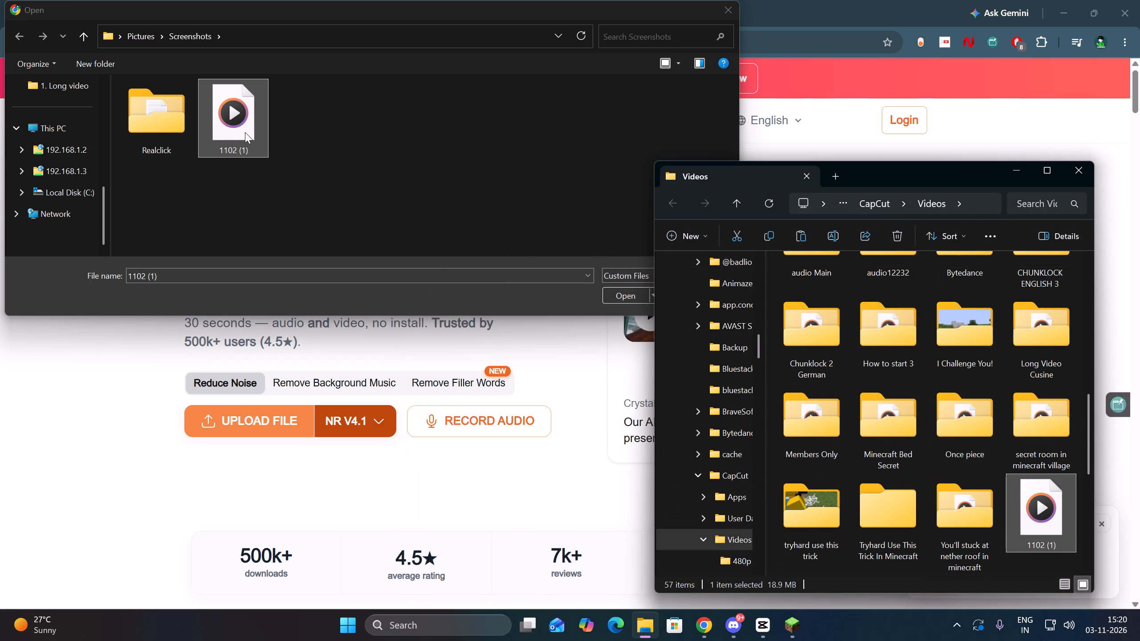
Upload the 1102 (1) audio file from the Screenshots folder to Noise Reducer.
{"action": "left_click", "coordinate": [245, 132]}
{"action": "left_click", "coordinate": [624, 297]}
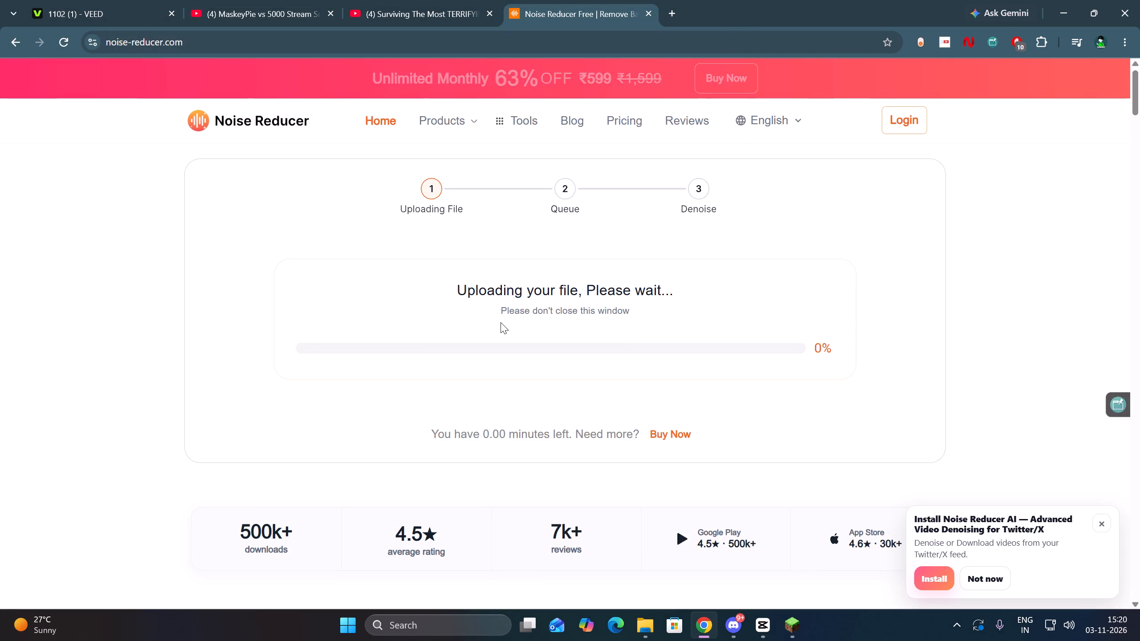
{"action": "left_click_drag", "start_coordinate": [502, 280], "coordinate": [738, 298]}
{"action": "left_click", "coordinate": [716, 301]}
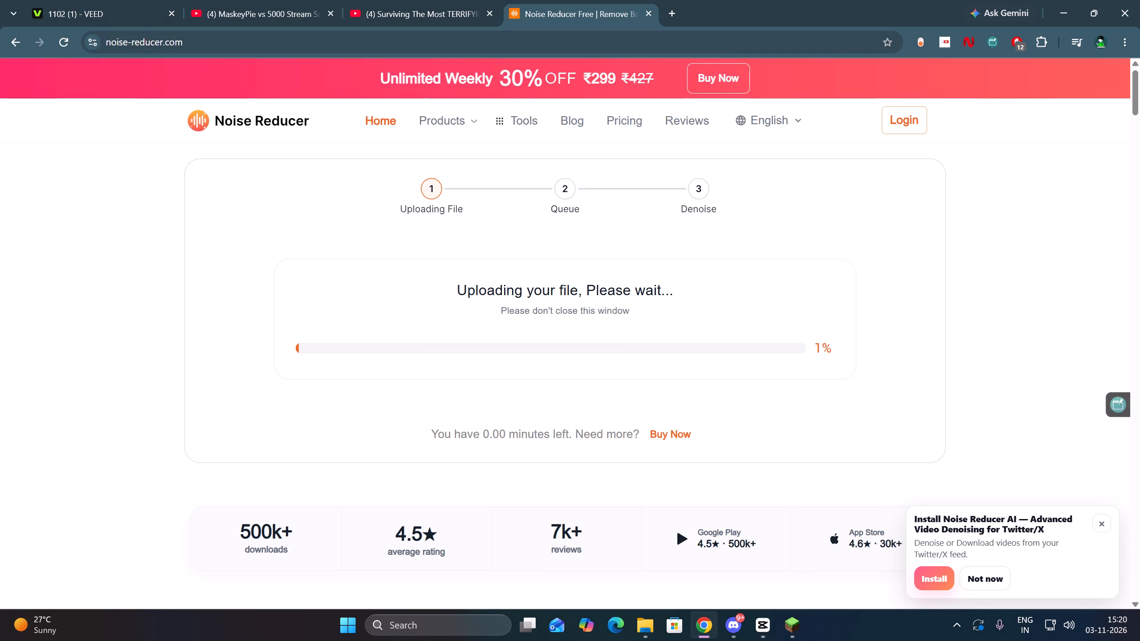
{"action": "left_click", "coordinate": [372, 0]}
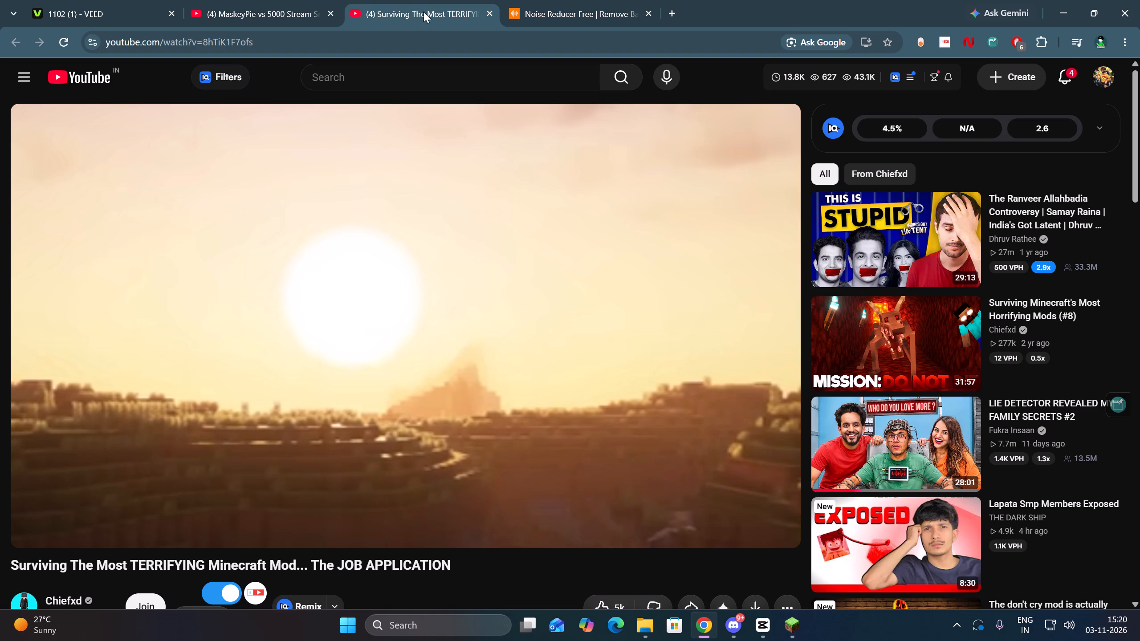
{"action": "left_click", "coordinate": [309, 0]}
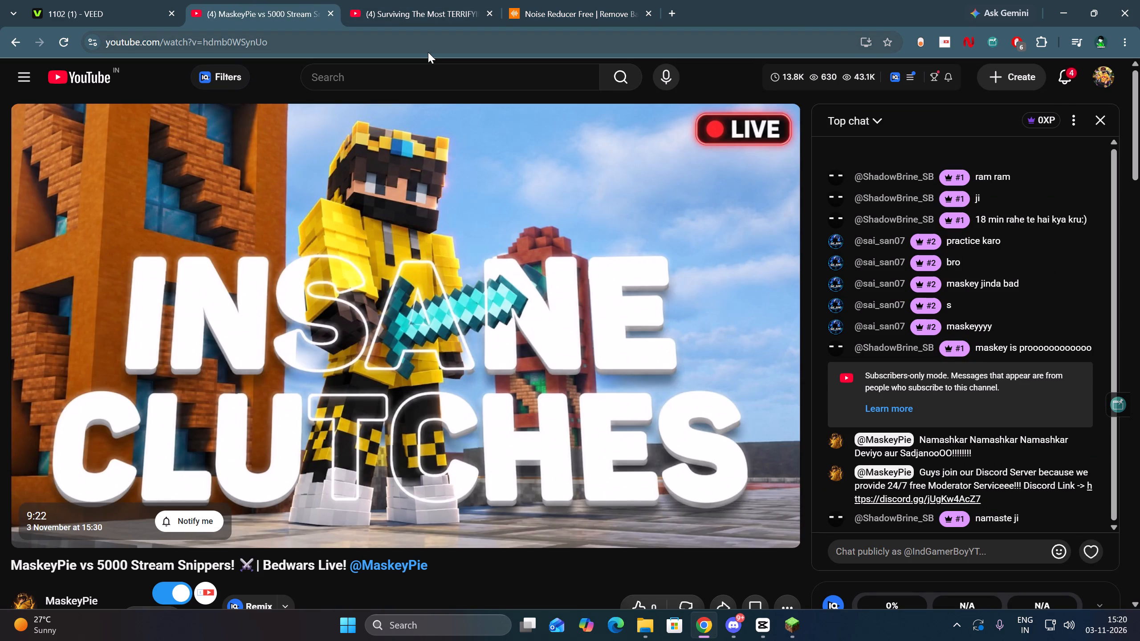
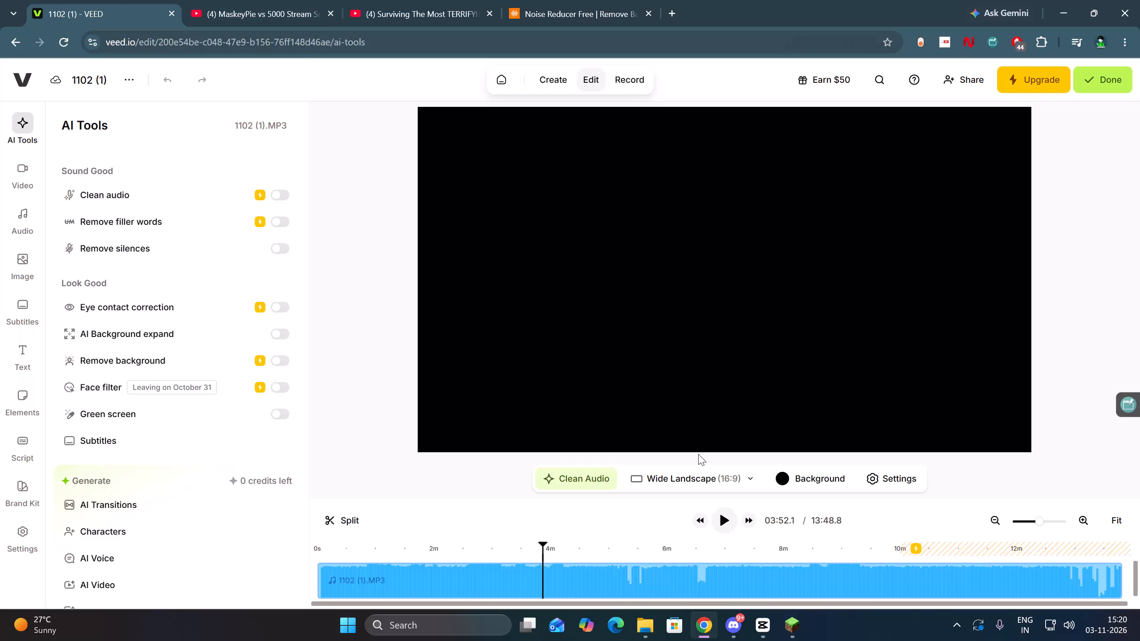
Play a short stretch of the 1102 (1) audio from about 03:52 in VEED and pause it.
{"action": "left_click", "coordinate": [713, 527]}
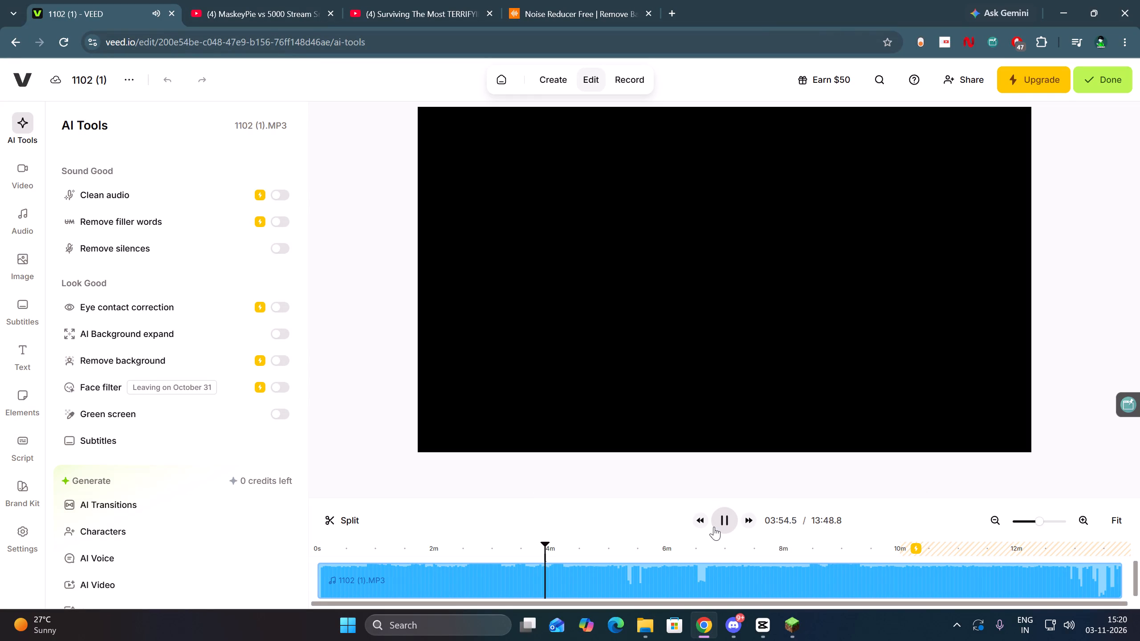
{"action": "left_click", "coordinate": [714, 527]}
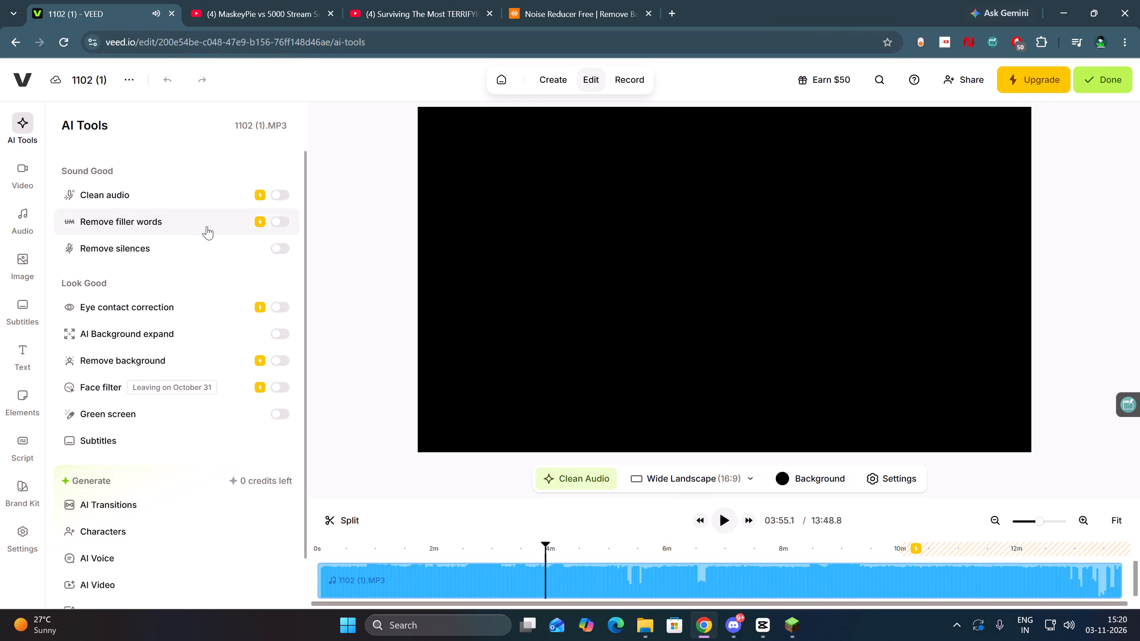
Turn on Clean audio for the 1102 (1).MP3 track in VEED's AI Tools.
{"action": "left_click", "coordinate": [275, 194]}
{"action": "left_click", "coordinate": [278, 199]}
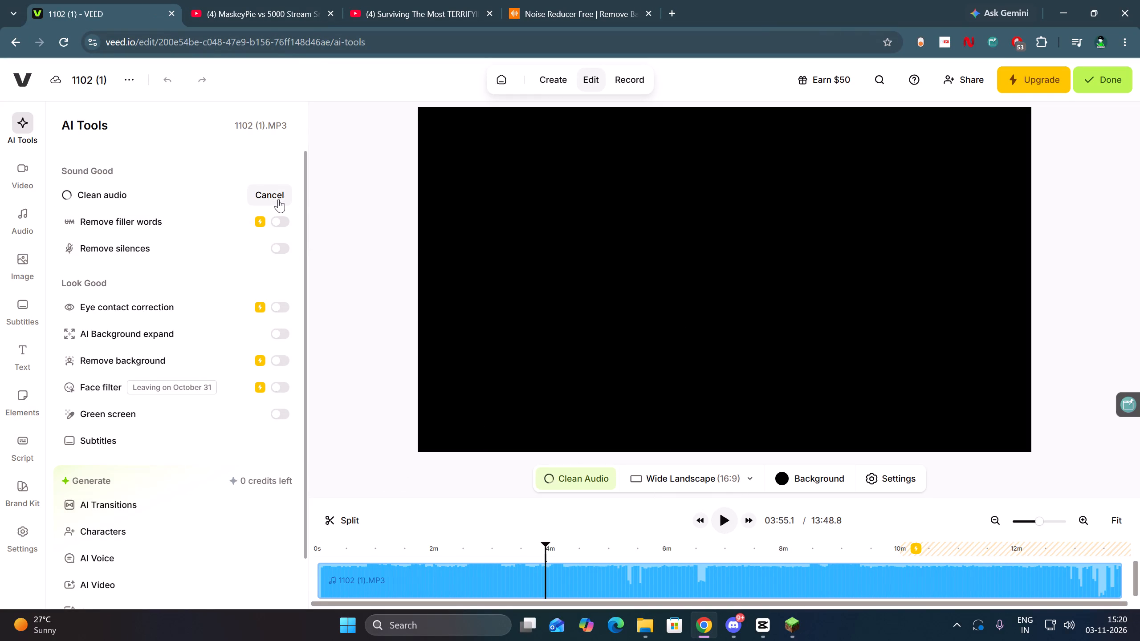
{"action": "left_click", "coordinate": [282, 195]}
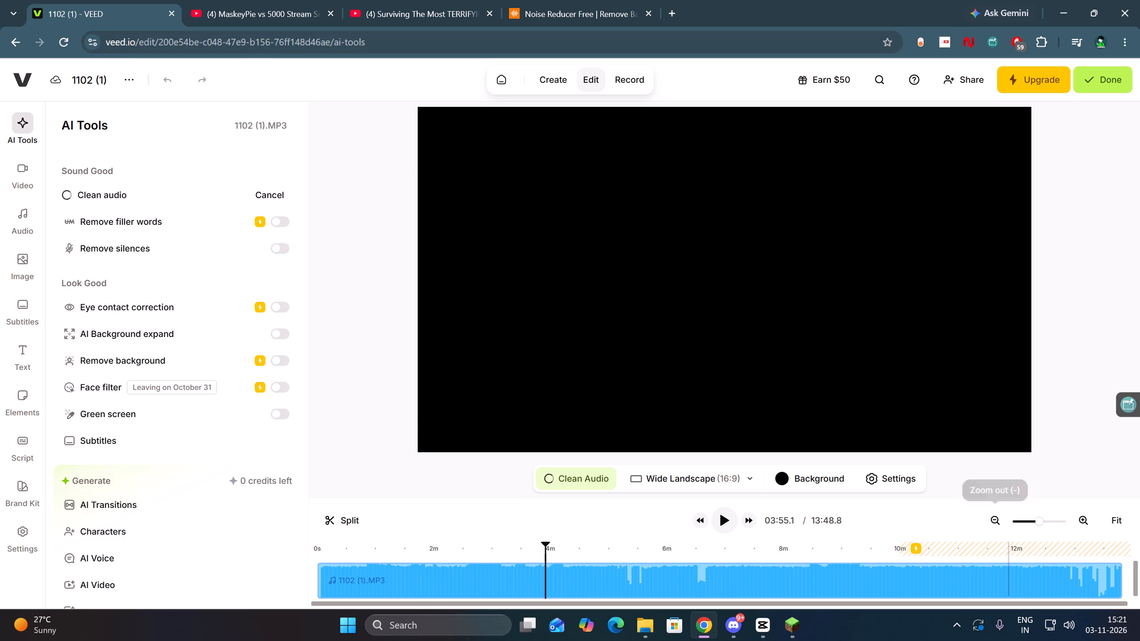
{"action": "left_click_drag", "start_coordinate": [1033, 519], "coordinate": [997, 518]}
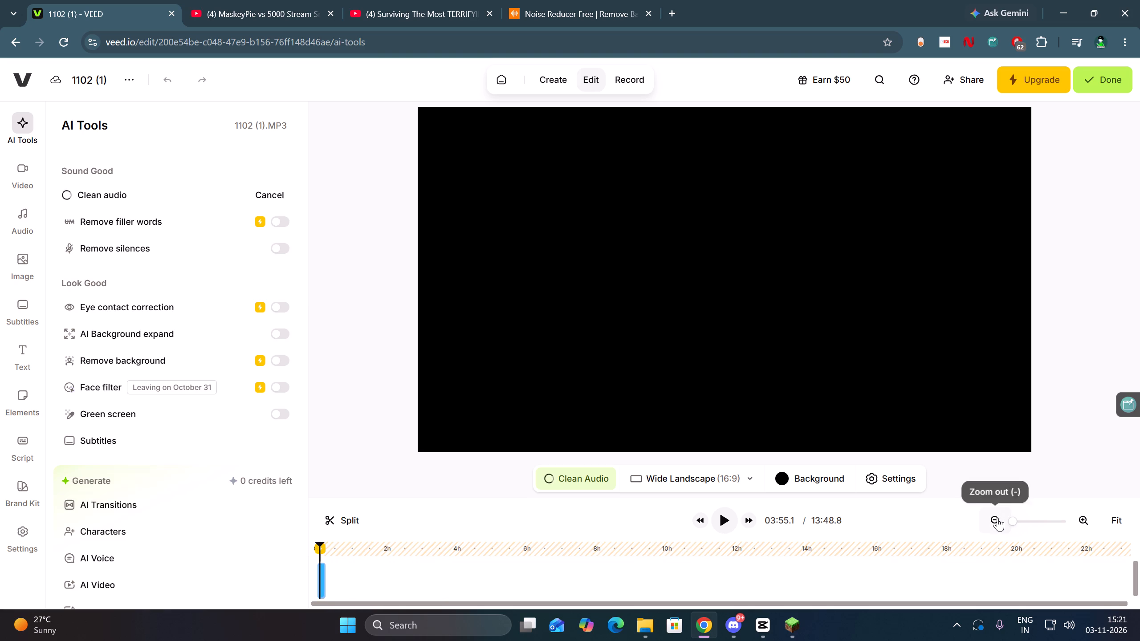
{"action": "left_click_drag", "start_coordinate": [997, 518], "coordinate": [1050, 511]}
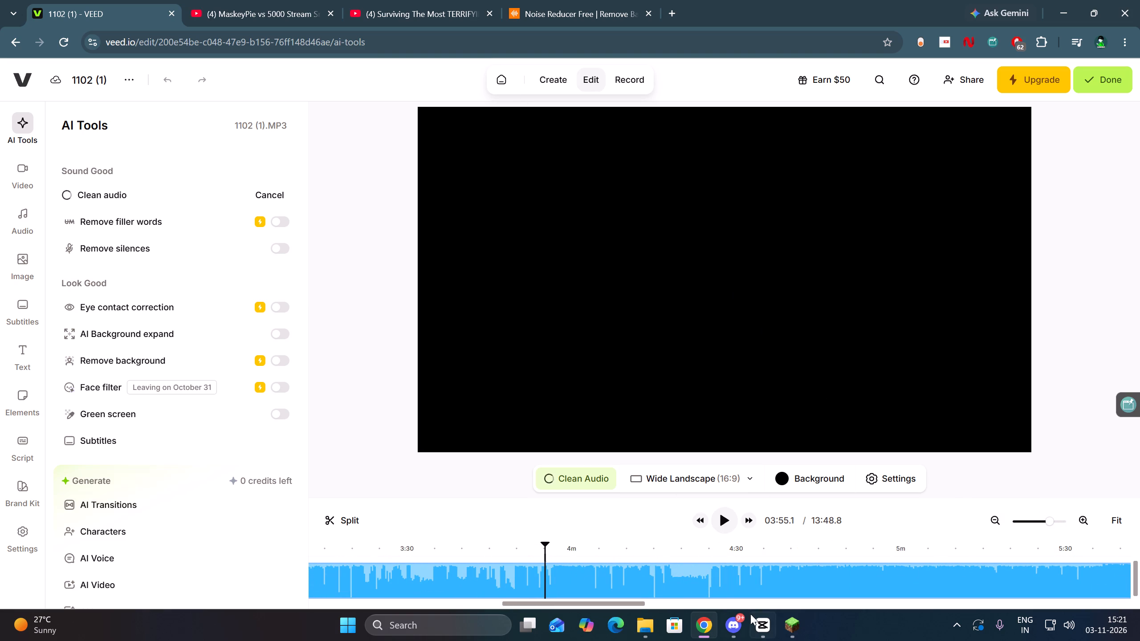
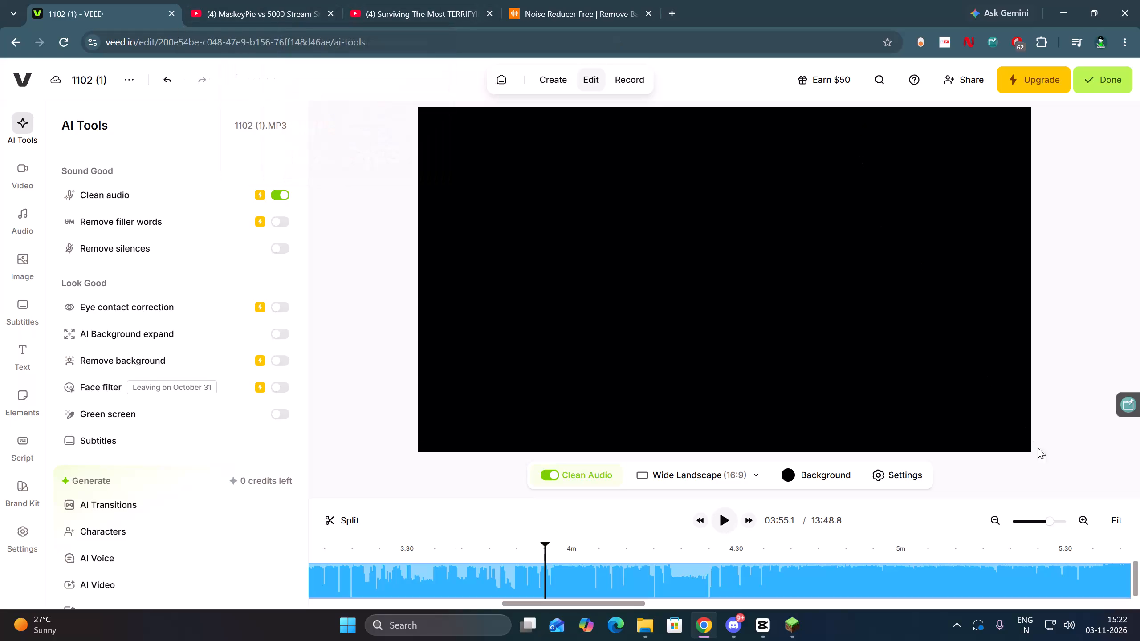
Return the playhead to the start of the 1102 (1).MP3 track at 00:00.0.
{"action": "left_click", "coordinate": [1023, 516]}
{"action": "left_click_drag", "start_coordinate": [1024, 516], "coordinate": [1034, 517]}
{"action": "left_click_drag", "start_coordinate": [409, 548], "coordinate": [298, 556]}
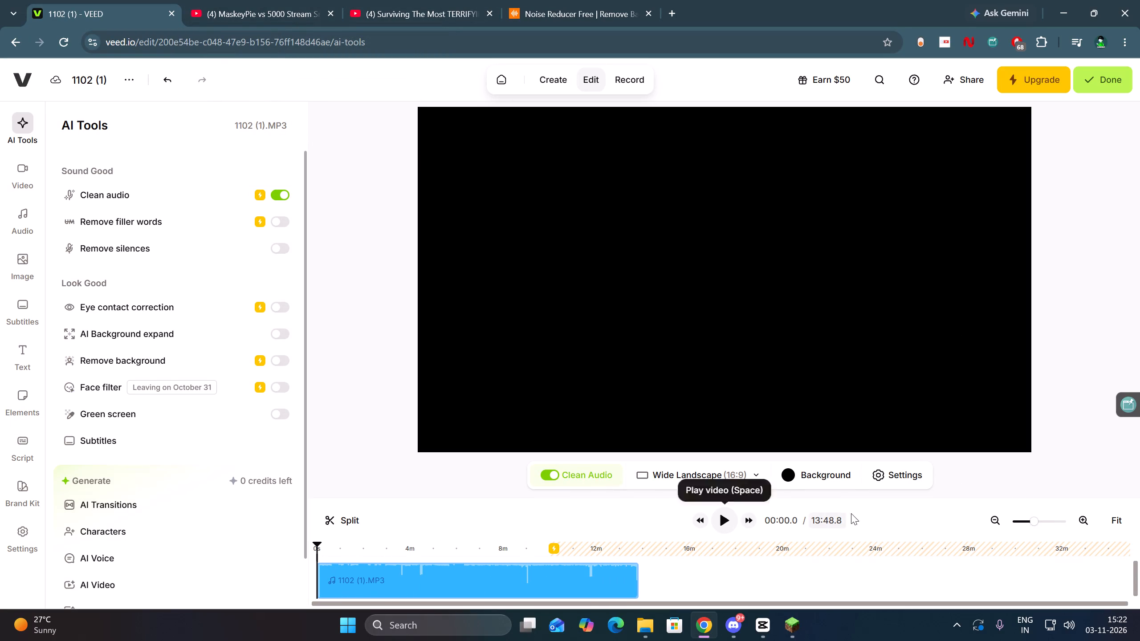
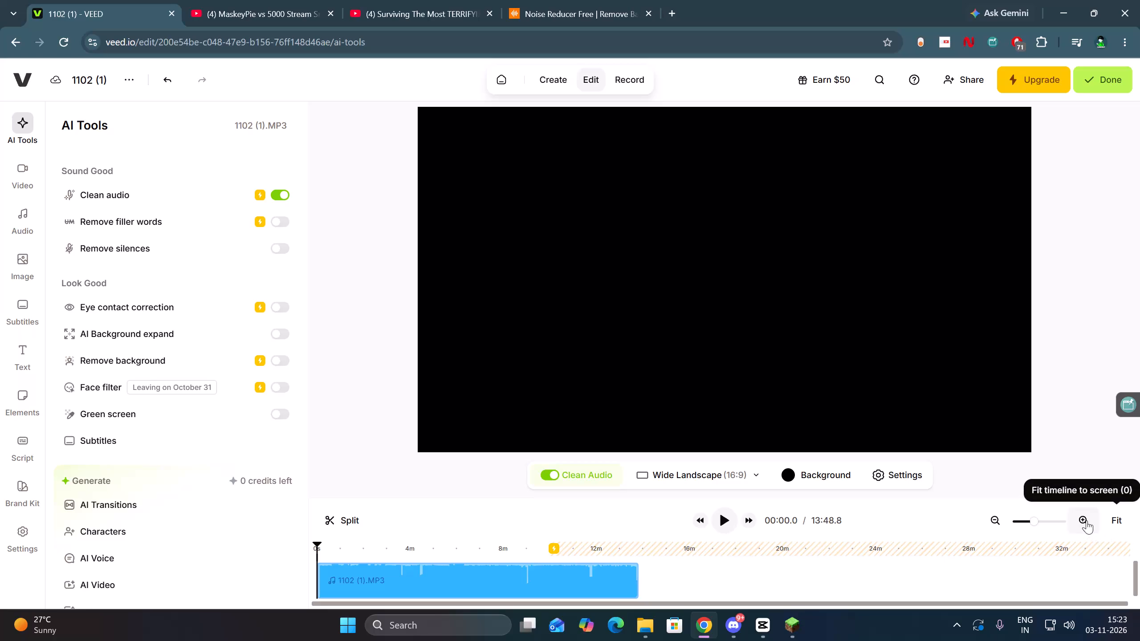
Play the 1102 (1).MP3 track from the start with Clean Audio enabled to check the noise removal.
{"action": "triple_click", "coordinate": [1087, 519]}
{"action": "triple_click", "coordinate": [1087, 519]}
{"action": "triple_click", "coordinate": [1087, 519]}
{"action": "triple_click", "coordinate": [1087, 519]}
{"action": "triple_click", "coordinate": [1087, 519]}
{"action": "triple_click", "coordinate": [1087, 519]}
{"action": "triple_click", "coordinate": [1087, 519]}
{"action": "triple_click", "coordinate": [1087, 519]}
{"action": "triple_click", "coordinate": [1087, 519]}
{"action": "triple_click", "coordinate": [1087, 519]}
{"action": "triple_click", "coordinate": [1087, 519]}
{"action": "left_click", "coordinate": [1087, 519]}
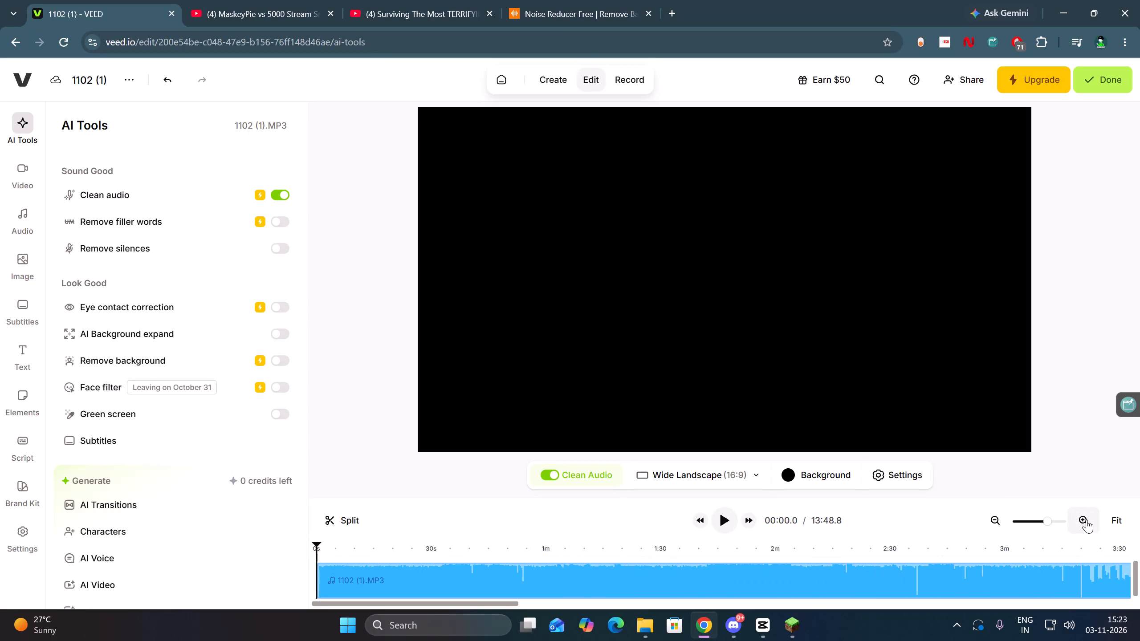
{"action": "left_click", "coordinate": [1000, 520]}
{"action": "left_click", "coordinate": [1001, 520]}
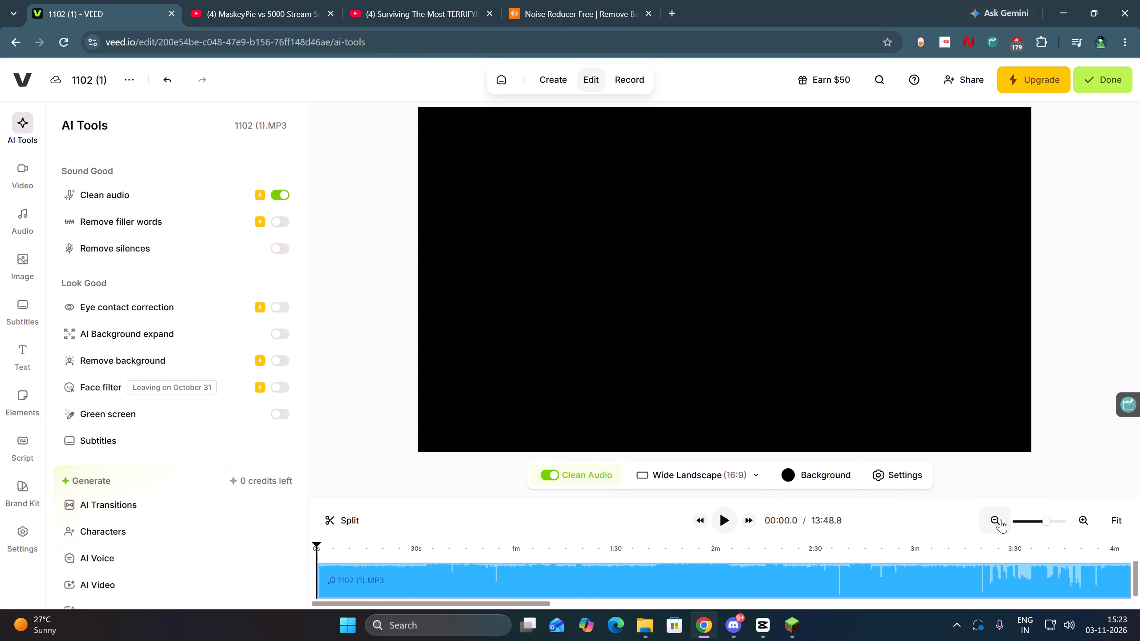
{"action": "left_click", "coordinate": [1082, 519]}
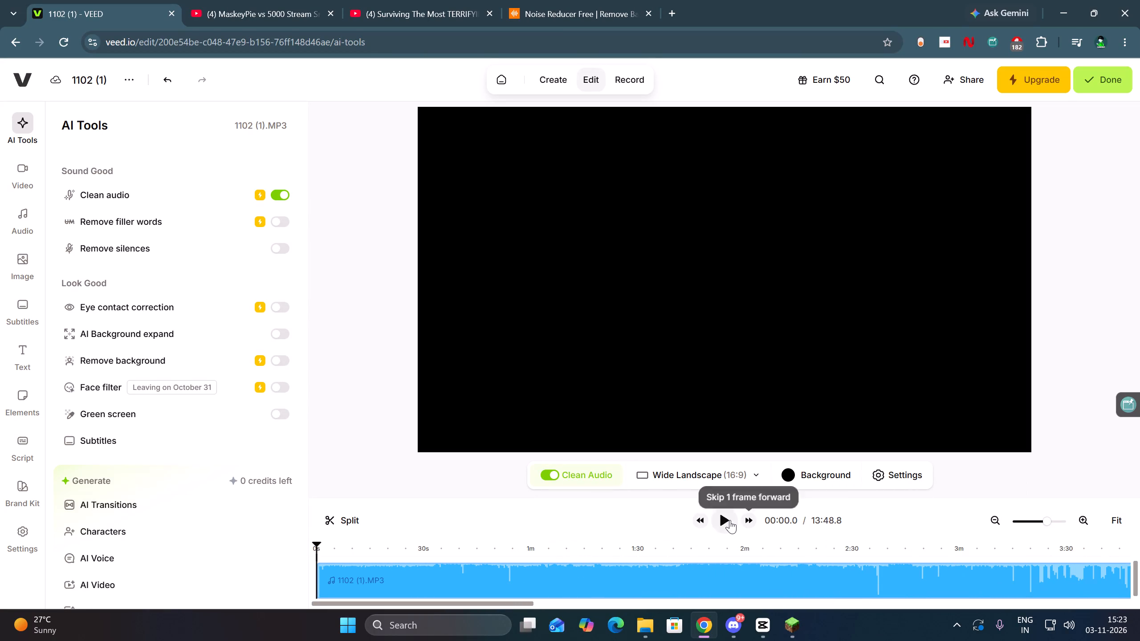
{"action": "triple_click", "coordinate": [729, 520]}
{"action": "triple_click", "coordinate": [729, 520]}
{"action": "triple_click", "coordinate": [729, 520]}
{"action": "triple_click", "coordinate": [729, 520]}
{"action": "triple_click", "coordinate": [729, 520]}
{"action": "triple_click", "coordinate": [729, 520]}
{"action": "triple_click", "coordinate": [729, 520]}
{"action": "triple_click", "coordinate": [729, 520]}
{"action": "triple_click", "coordinate": [729, 520]}
{"action": "triple_click", "coordinate": [729, 520]}
{"action": "triple_click", "coordinate": [729, 520]}
{"action": "triple_click", "coordinate": [729, 520]}
{"action": "triple_click", "coordinate": [729, 521]}
{"action": "triple_click", "coordinate": [729, 521]}
{"action": "triple_click", "coordinate": [729, 521]}
{"action": "triple_click", "coordinate": [729, 521]}
{"action": "triple_click", "coordinate": [729, 521]}
{"action": "triple_click", "coordinate": [729, 521]}
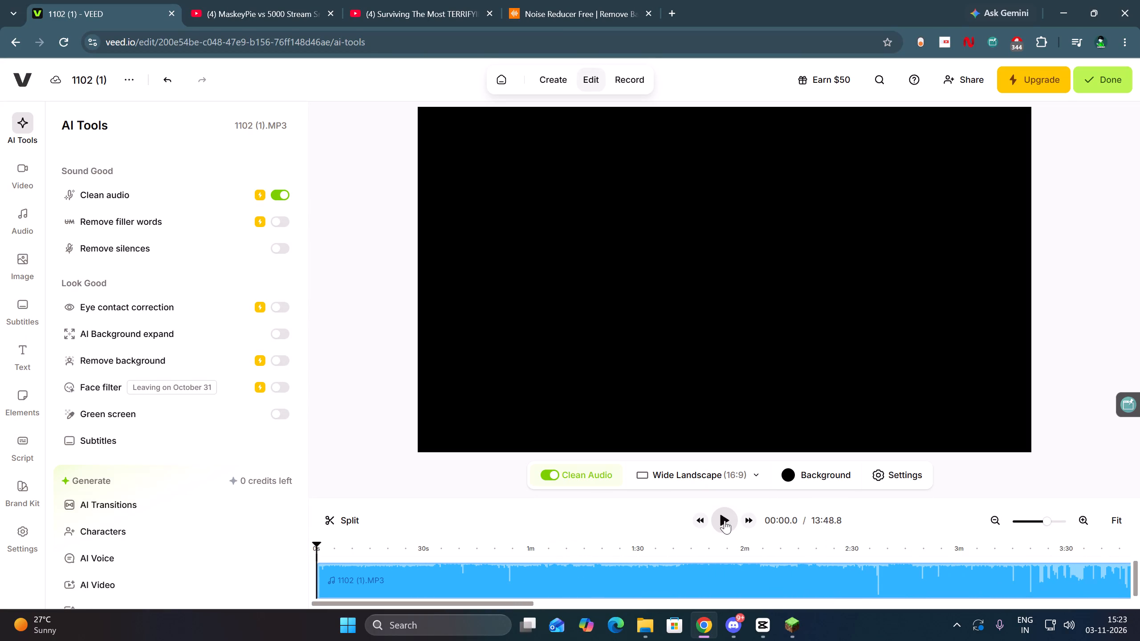
{"action": "left_click", "coordinate": [725, 521]}
{"action": "left_click", "coordinate": [725, 521]}
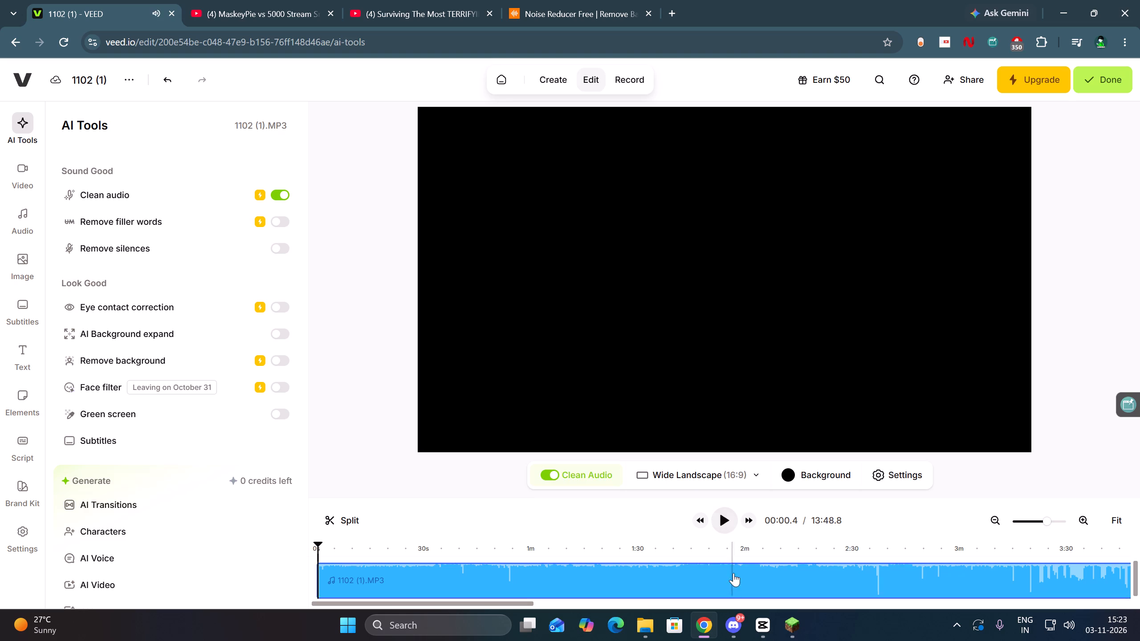
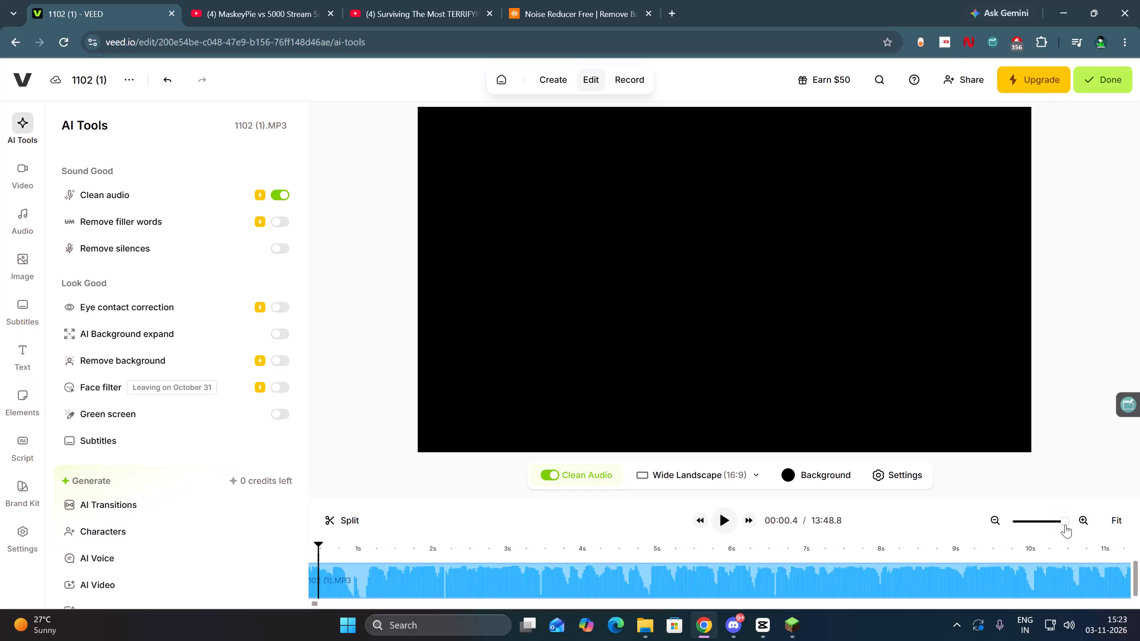
Replay the first two seconds of the 1102 (1).MP3 track from 00:00.0 with Clean Audio enabled to check the noise removal.
{"action": "key", "text": "Up"}
{"action": "left_click_drag", "start_coordinate": [324, 543], "coordinate": [263, 543]}
{"action": "left_click_drag", "start_coordinate": [263, 543], "coordinate": [242, 540]}
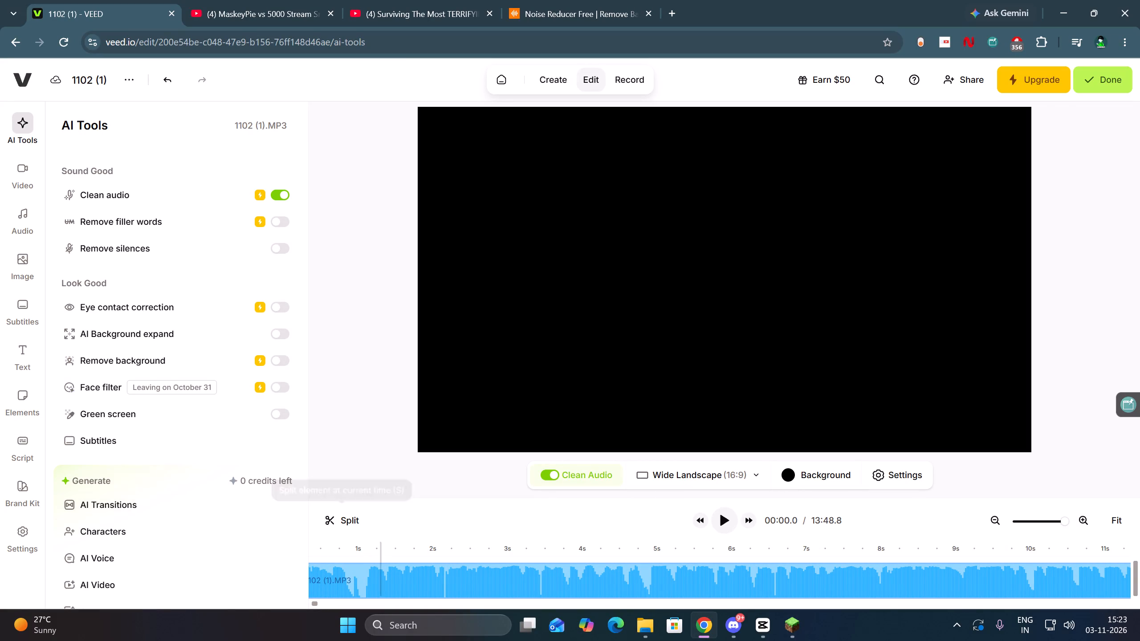
{"action": "left_click", "coordinate": [724, 509]}
{"action": "left_click", "coordinate": [724, 509]}
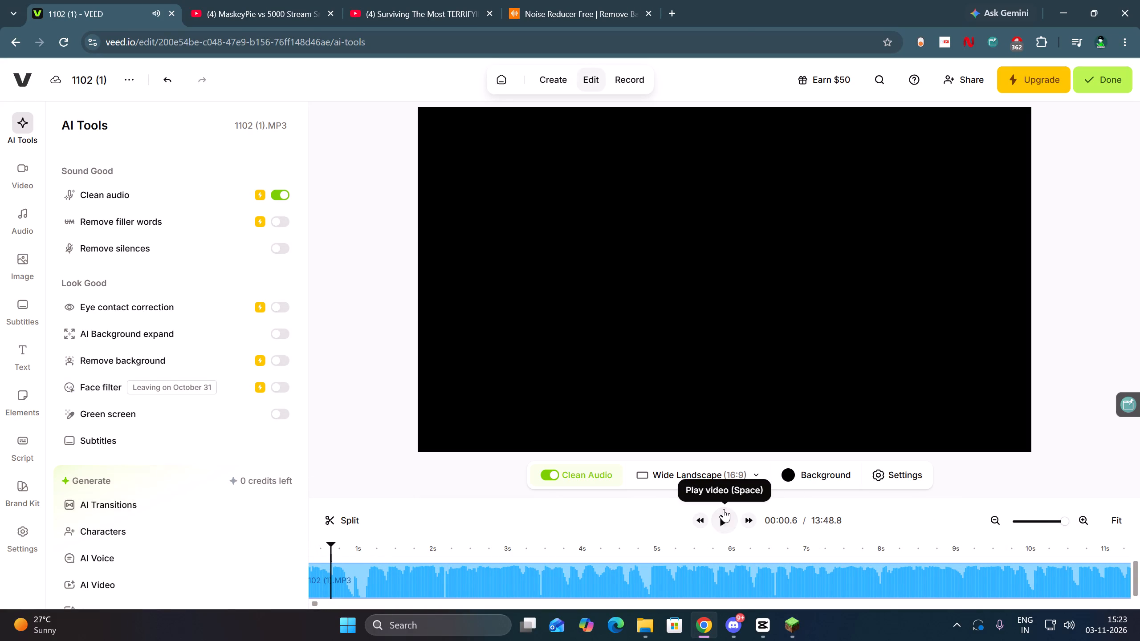
{"action": "left_click", "coordinate": [724, 509]}
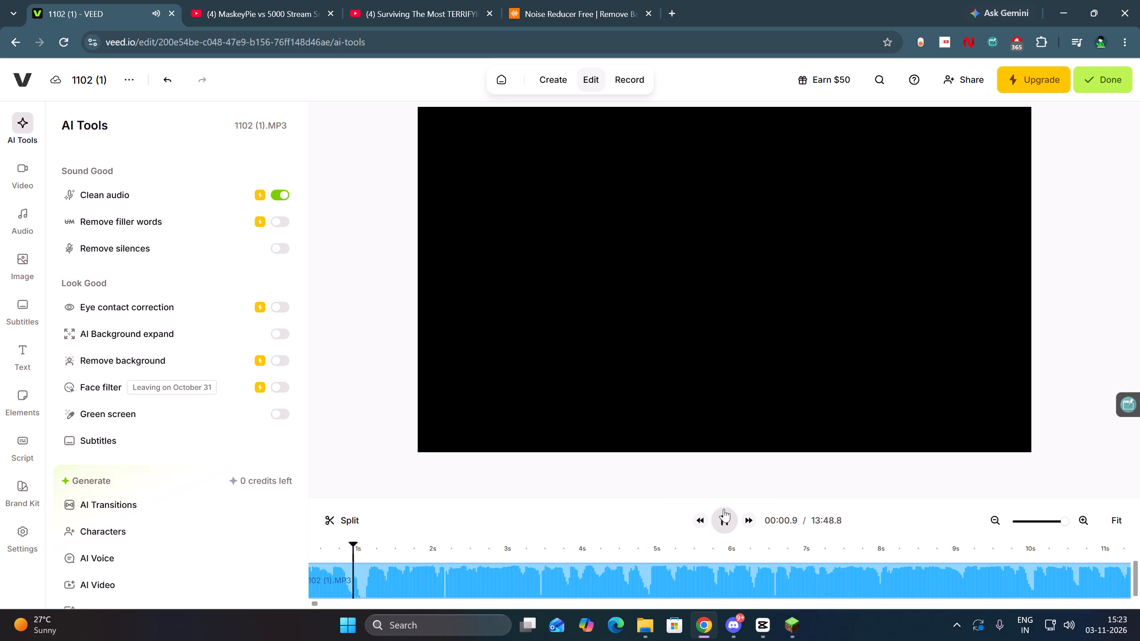
{"action": "left_click", "coordinate": [721, 509]}
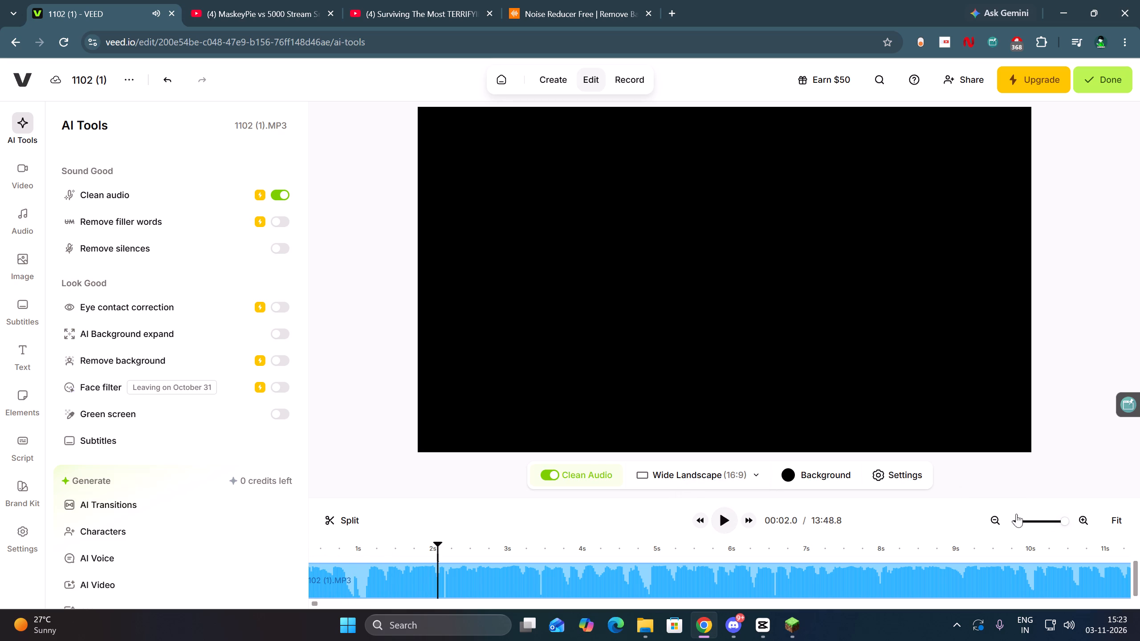
{"action": "left_click_drag", "start_coordinate": [1055, 523], "coordinate": [1043, 523]}
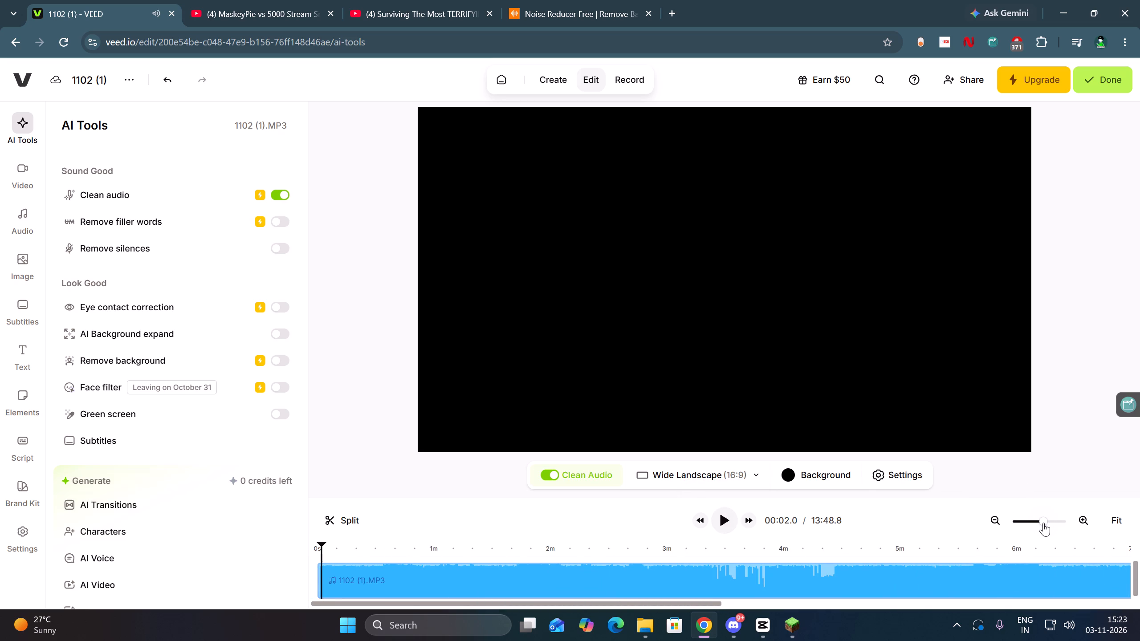
{"action": "left_click_drag", "start_coordinate": [1043, 523], "coordinate": [1047, 523]}
Switch to the Minecraft Dawn Client and join the play.minemen.club multiplayer server.
{"action": "left_click", "coordinate": [798, 630]}
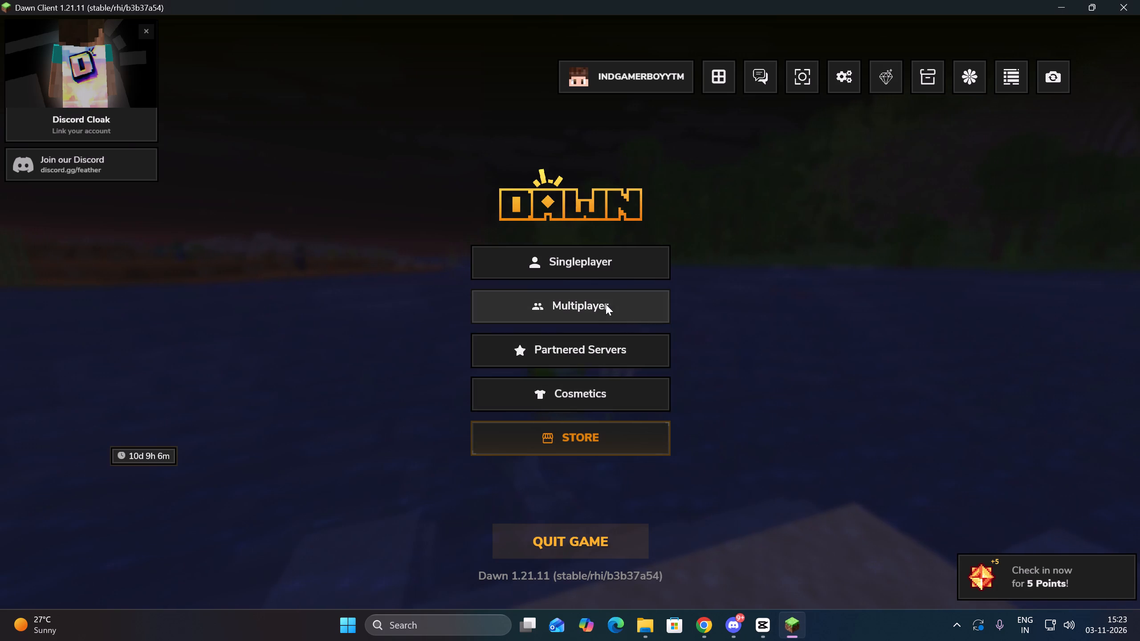
{"action": "left_click_drag", "start_coordinate": [606, 304], "coordinate": [612, 305]}
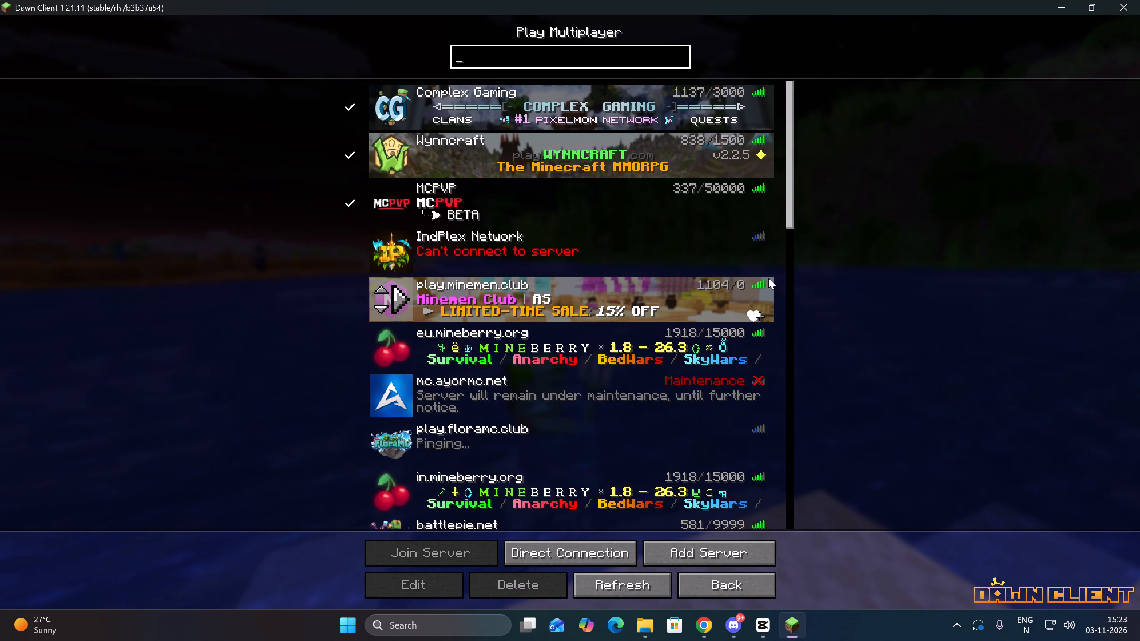
{"action": "left_click", "coordinate": [768, 278]}
{"action": "left_click", "coordinate": [762, 280]}
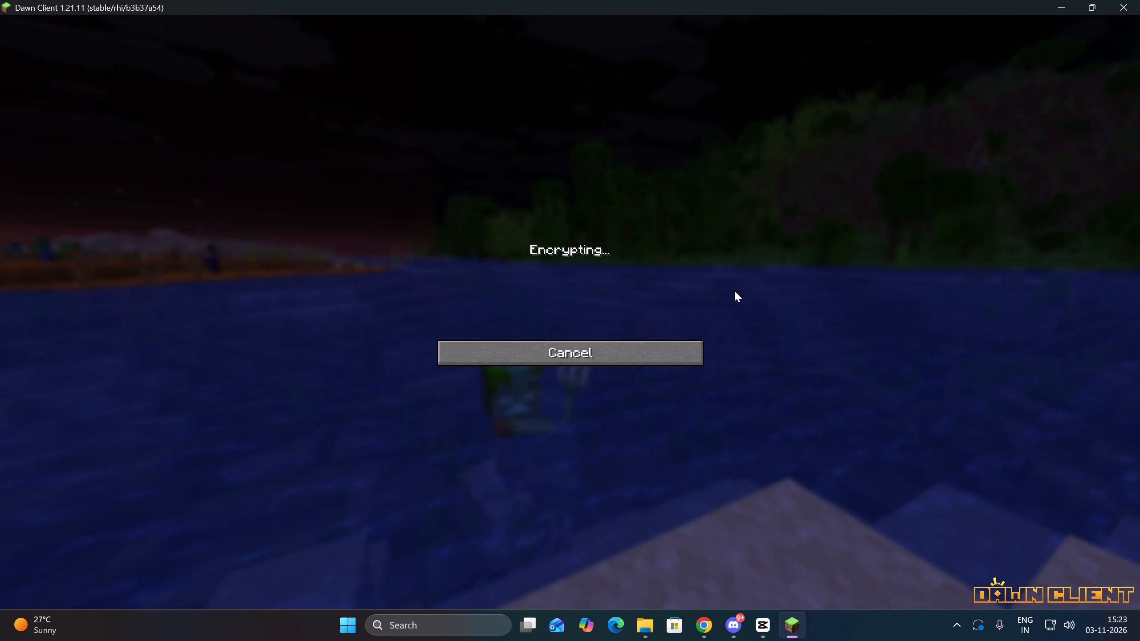
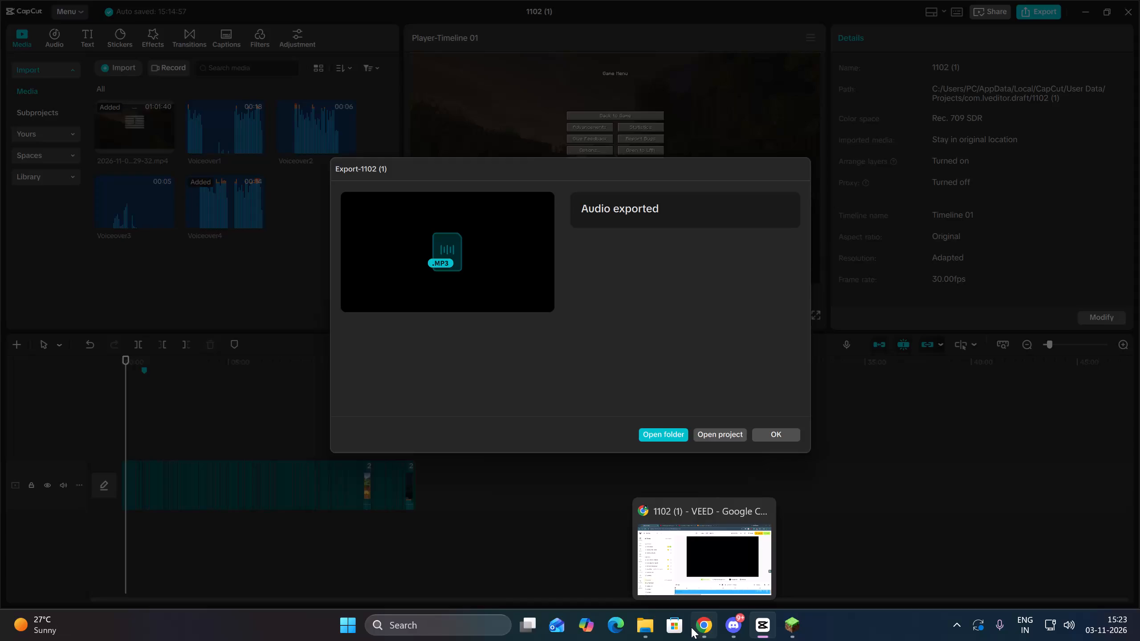
Switch to VEED in Chrome and play the cleaned 1102 (1).MP3 track briefly from about 01:51 to check its sound.
{"action": "left_click", "coordinate": [691, 627]}
{"action": "scroll", "coordinate": [575, 483], "scroll_direction": "down", "scroll_amount": 5}
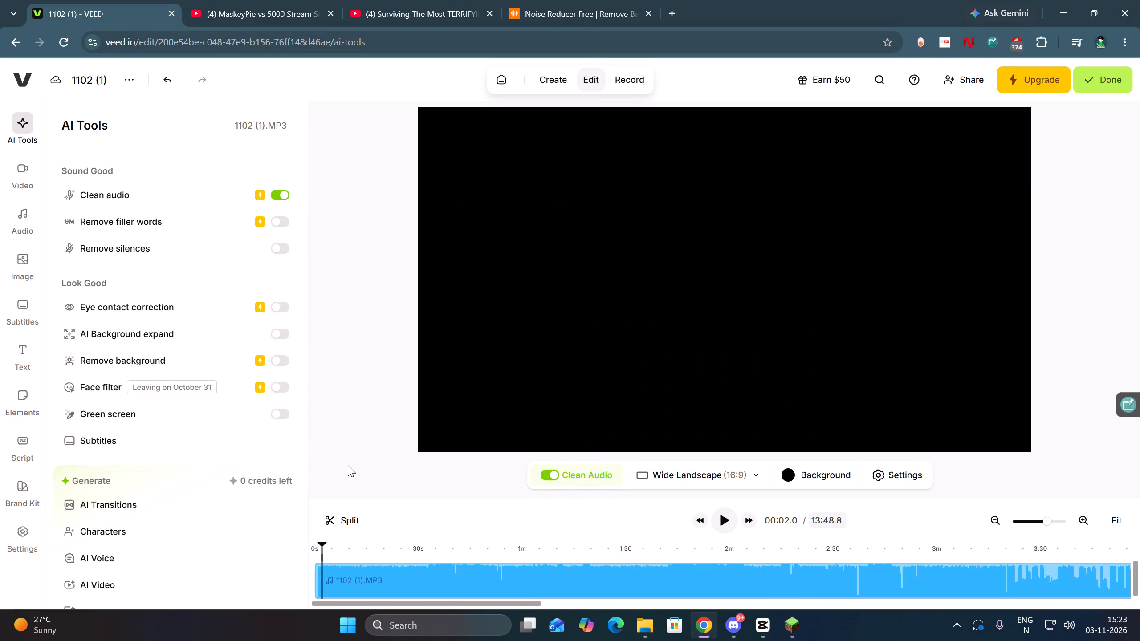
{"action": "double_click", "coordinate": [688, 559]}
{"action": "left_click", "coordinate": [699, 547]}
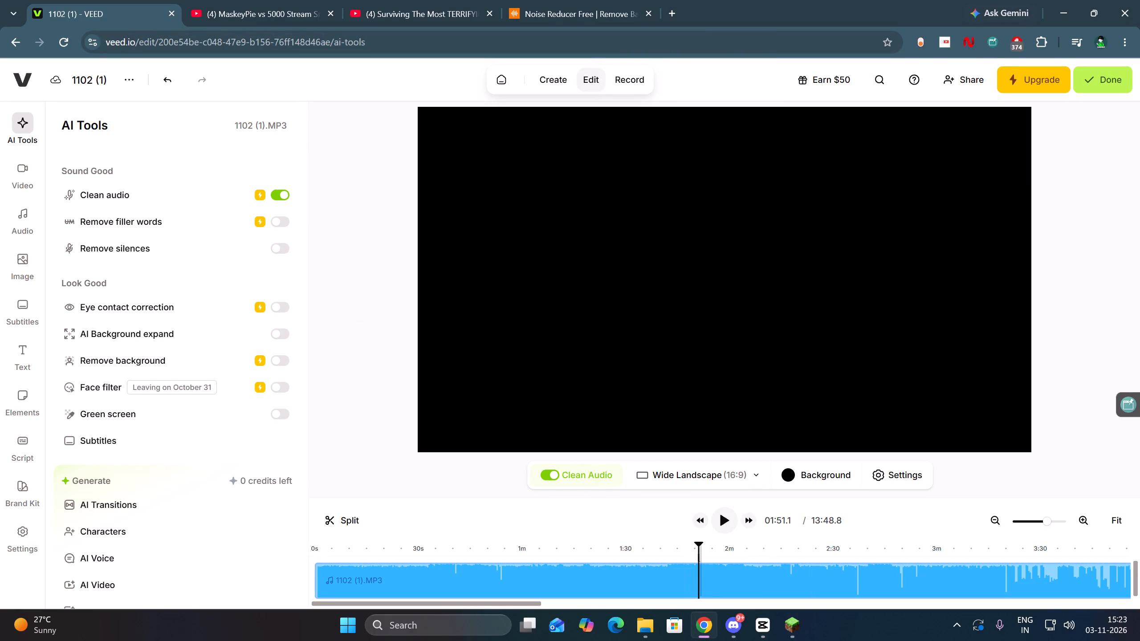
{"action": "left_click", "coordinate": [722, 524]}
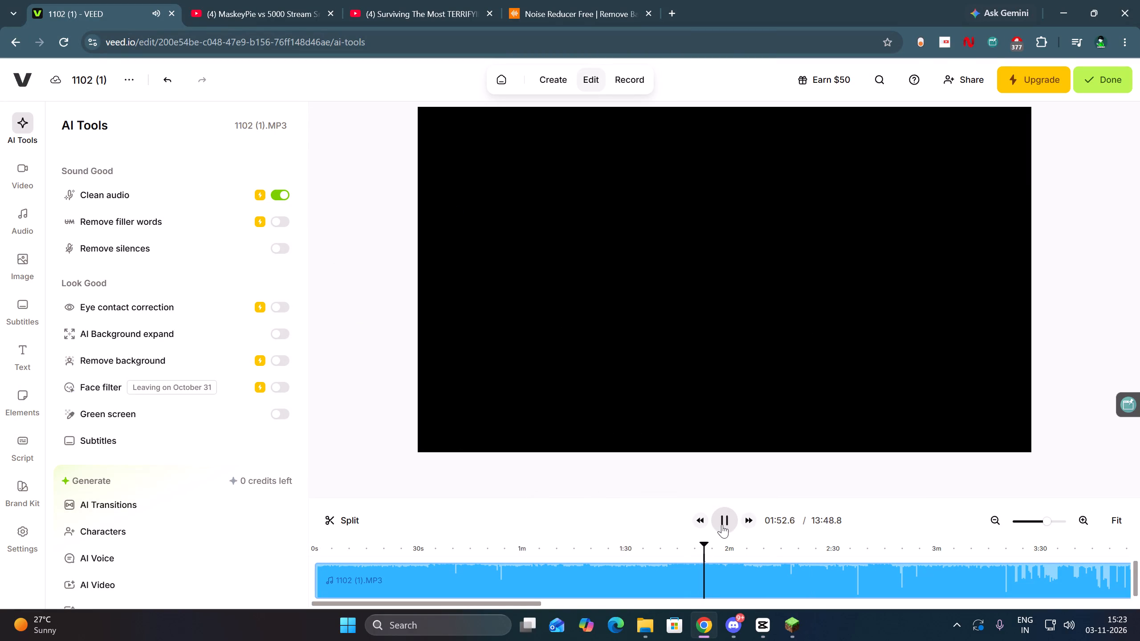
{"action": "left_click", "coordinate": [722, 524]}
Switch to the noise-reducer.com page and listen to the first second of the Noiseless version.
{"action": "left_click", "coordinate": [569, 0]}
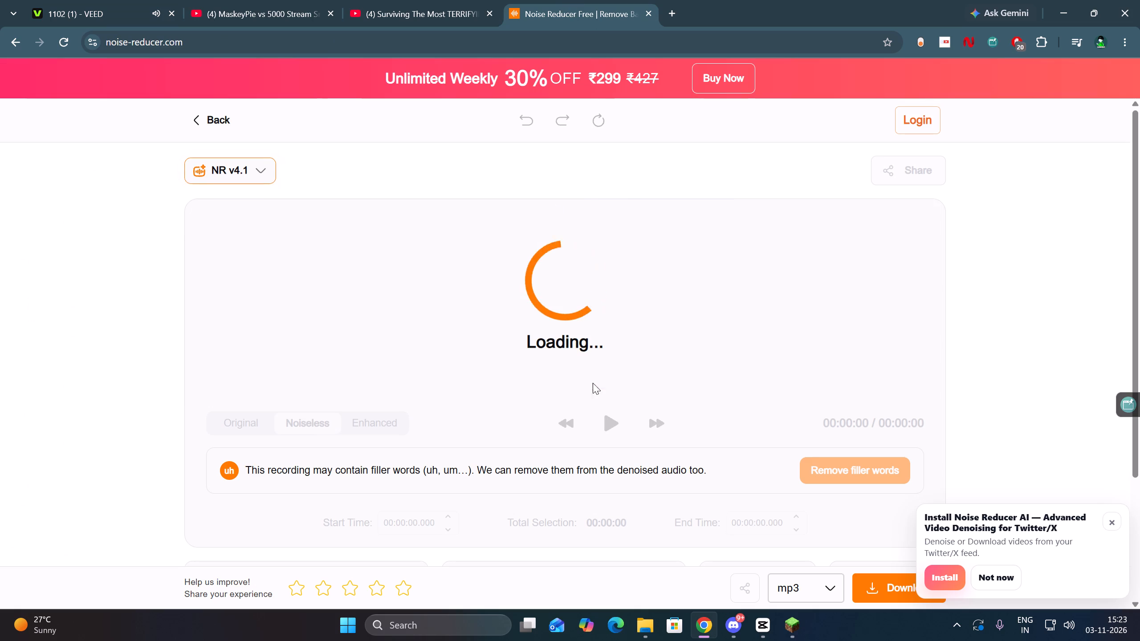
{"action": "left_click", "coordinate": [614, 419]}
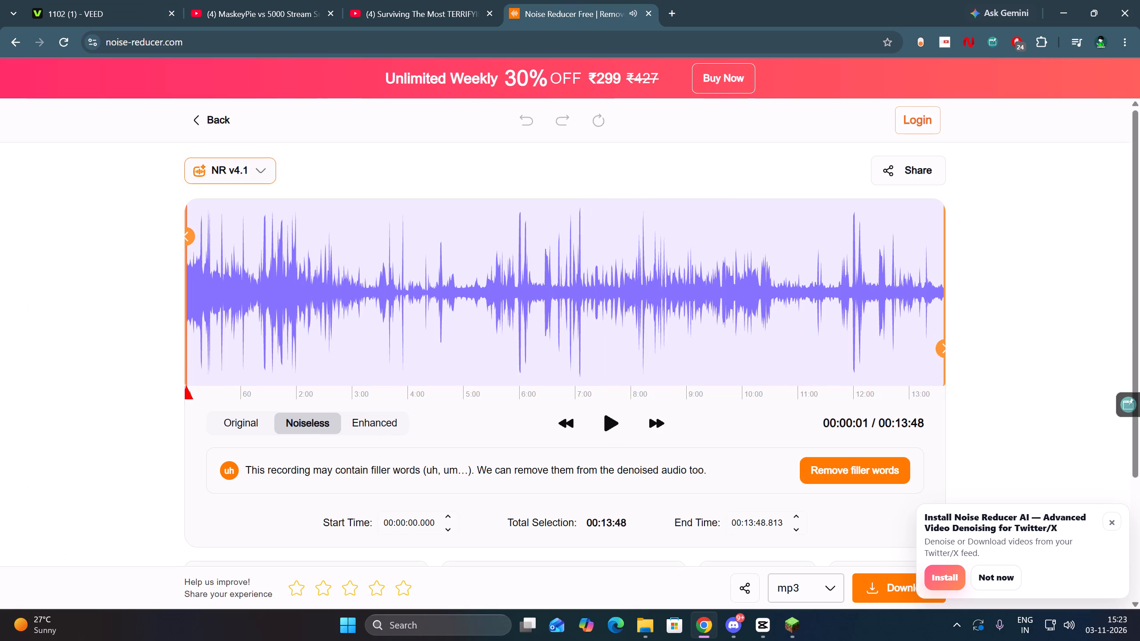
Raise the denoised recording's volume to 59%.
{"action": "scroll", "coordinate": [660, 465], "scroll_direction": "down", "scroll_amount": 1}
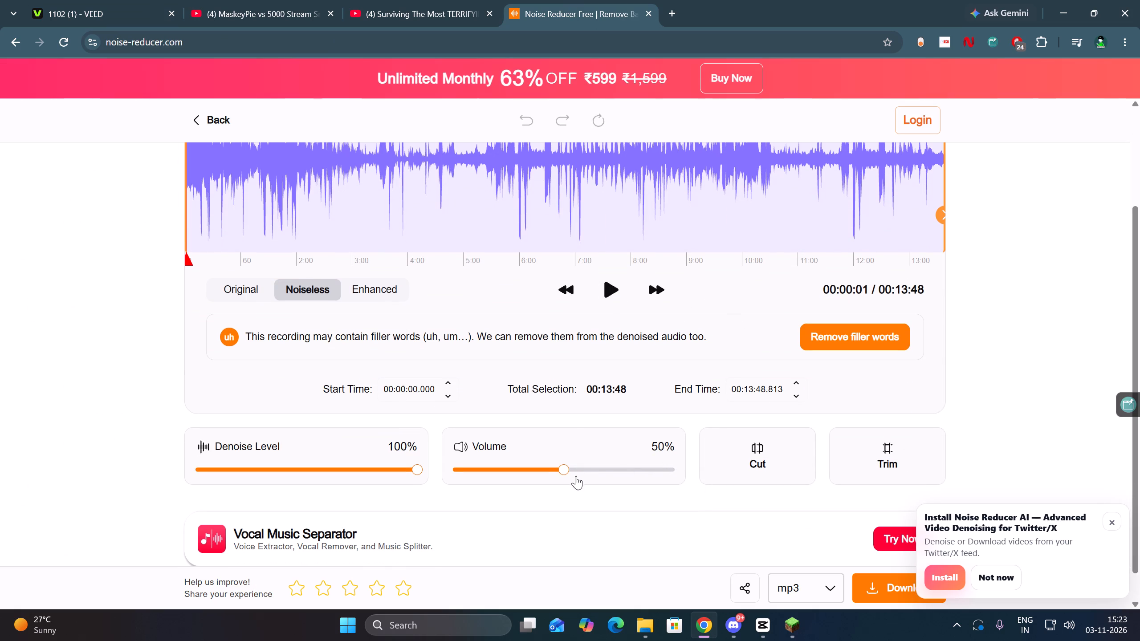
{"action": "left_click_drag", "start_coordinate": [574, 468], "coordinate": [584, 467]}
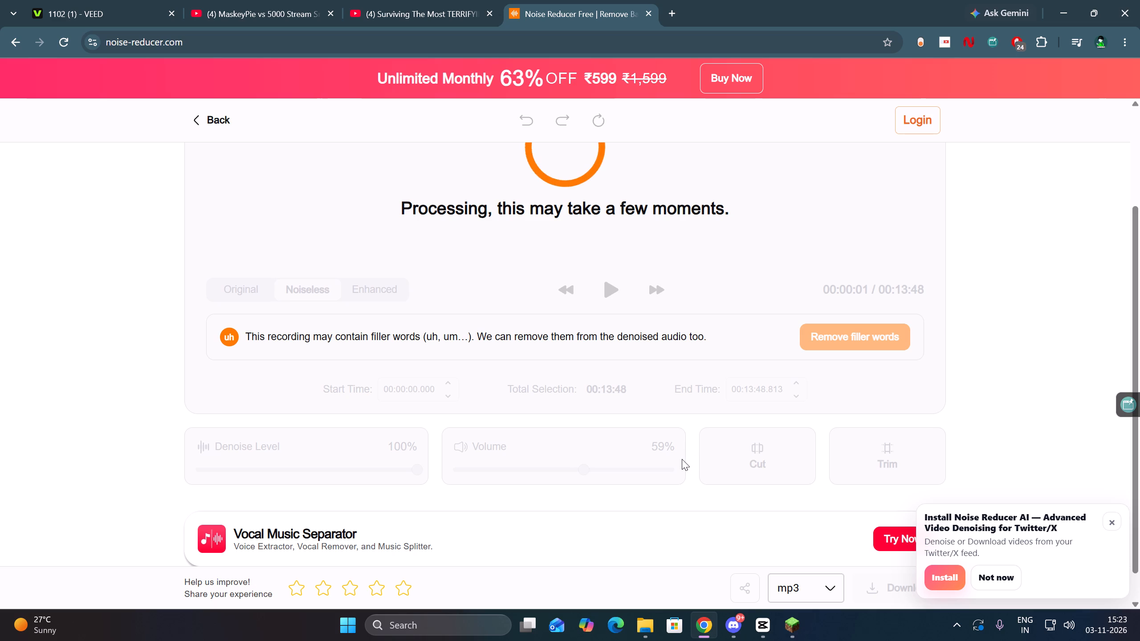
{"action": "scroll", "coordinate": [551, 370], "scroll_direction": "up", "scroll_amount": 2}
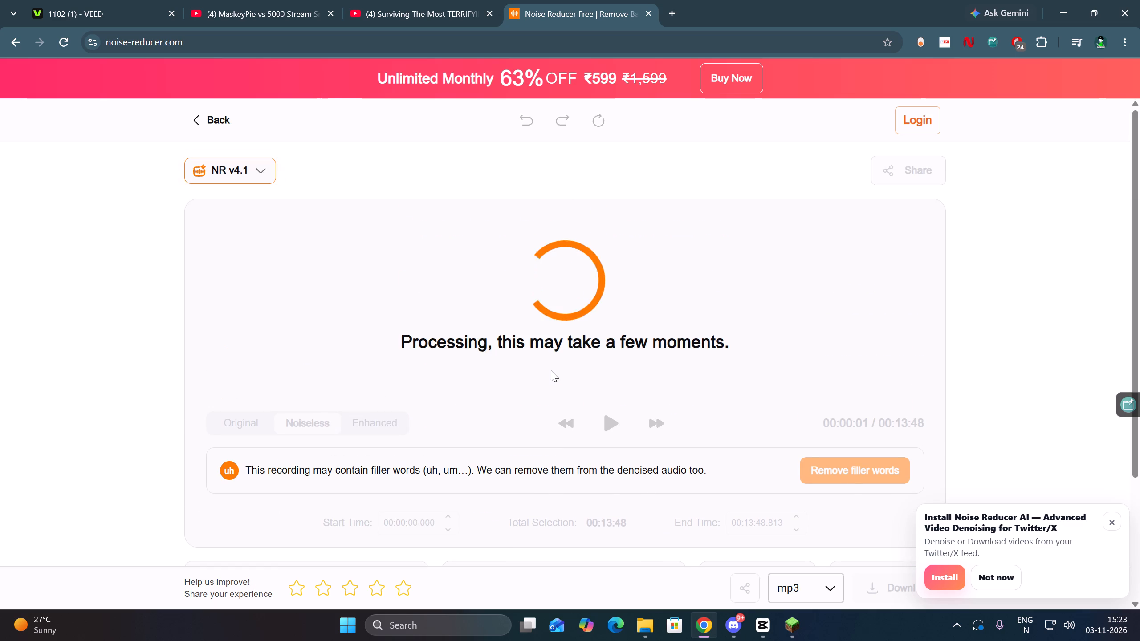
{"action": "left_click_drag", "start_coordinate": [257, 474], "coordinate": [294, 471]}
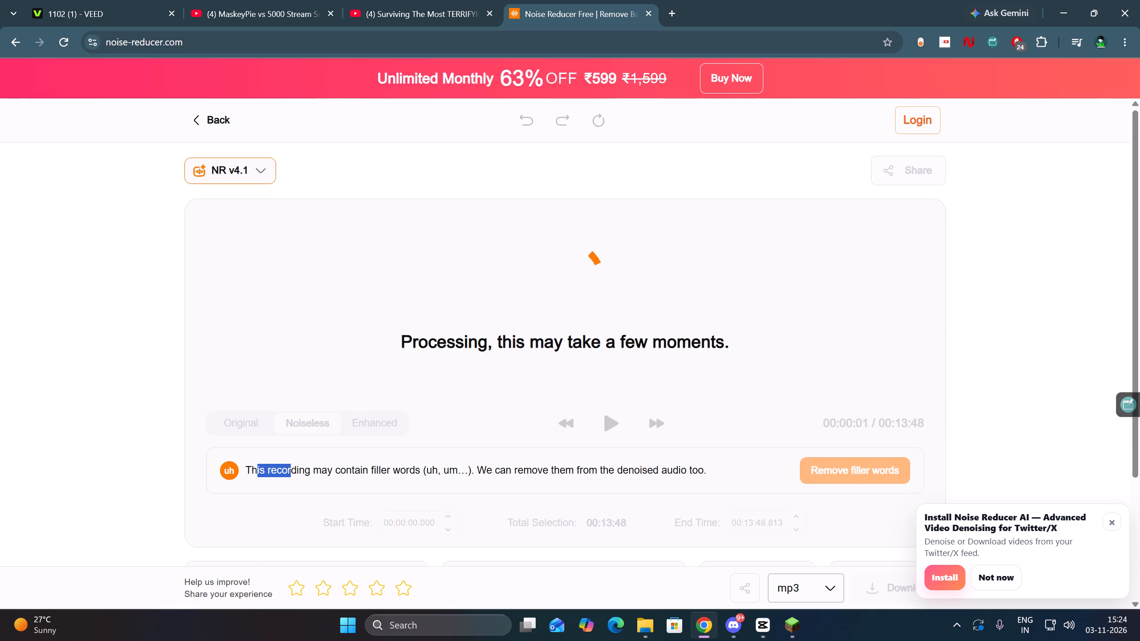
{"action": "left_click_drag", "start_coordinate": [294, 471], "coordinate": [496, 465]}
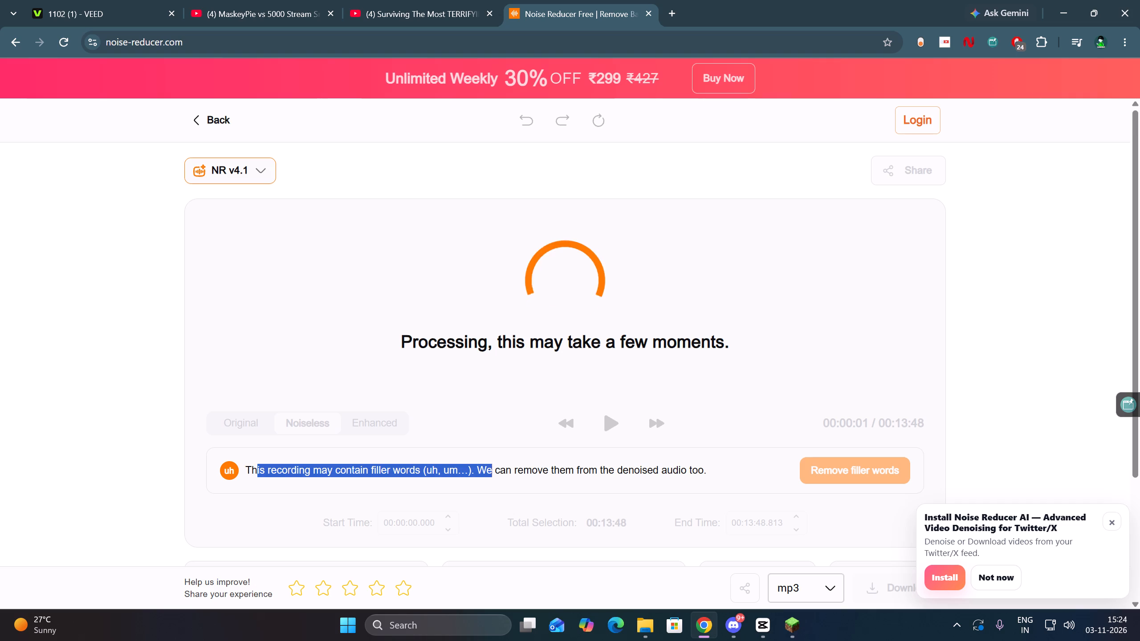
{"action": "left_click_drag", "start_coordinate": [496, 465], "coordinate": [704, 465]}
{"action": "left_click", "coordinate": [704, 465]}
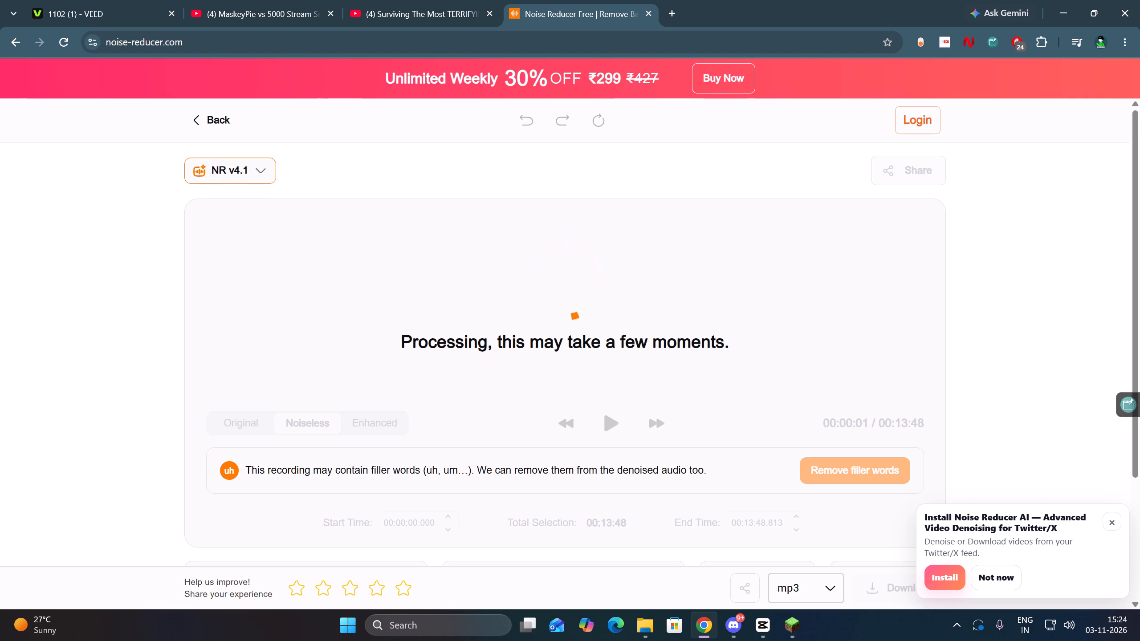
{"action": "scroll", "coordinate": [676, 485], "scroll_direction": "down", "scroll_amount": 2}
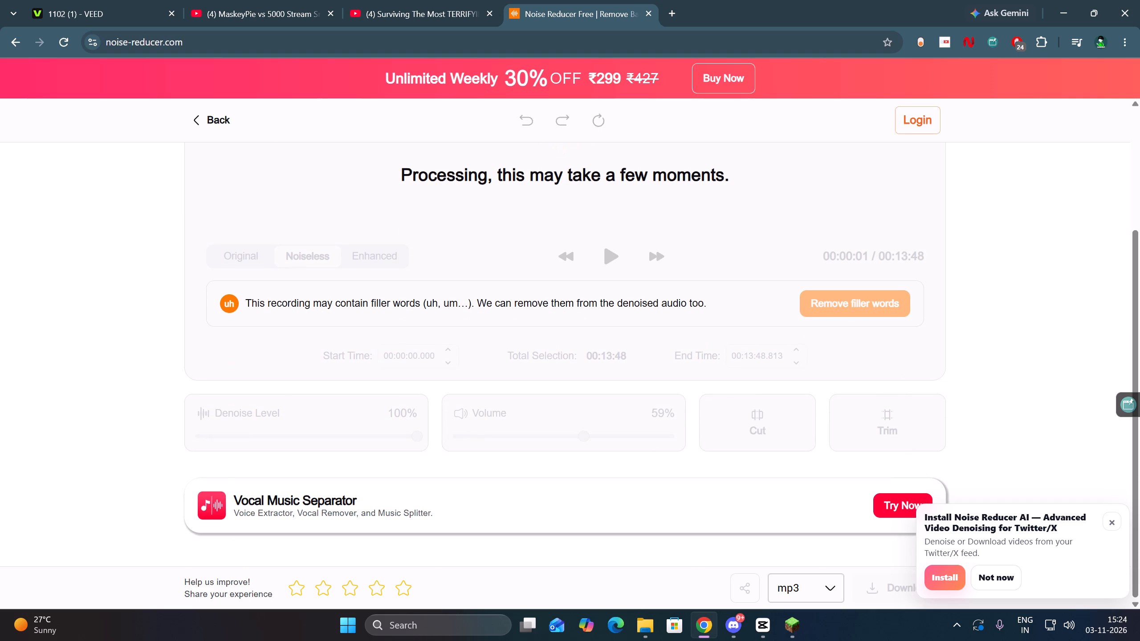
Dismiss the Install Noise Reducer AI pop-up.
{"action": "left_click", "coordinate": [1111, 524]}
{"action": "scroll", "coordinate": [684, 347], "scroll_direction": "up", "scroll_amount": 2}
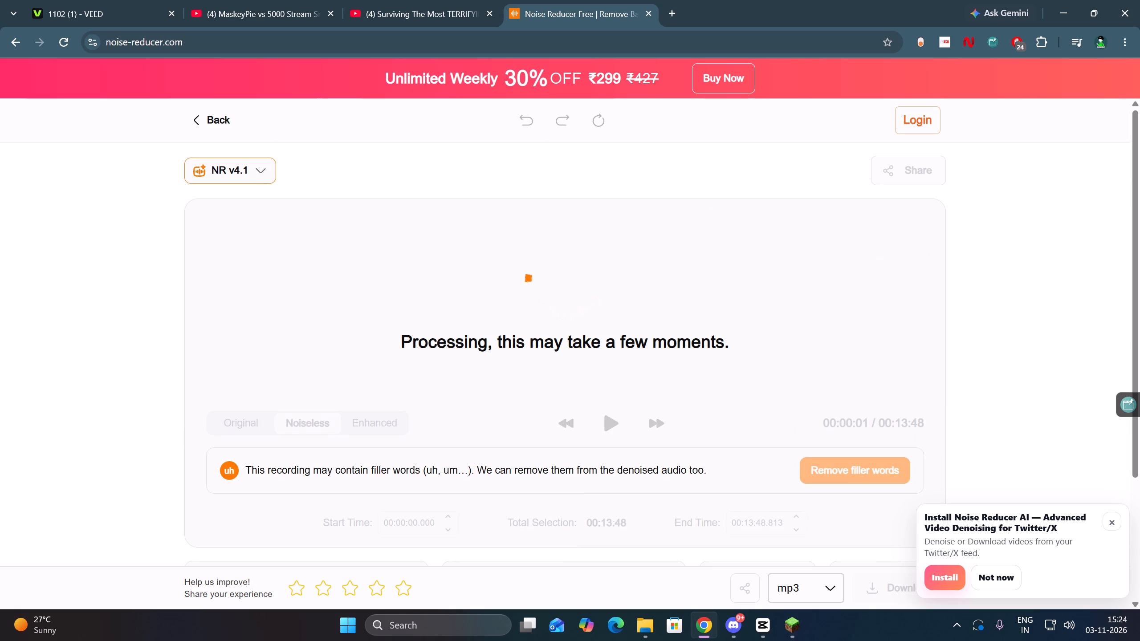
{"action": "left_click", "coordinate": [1111, 517]}
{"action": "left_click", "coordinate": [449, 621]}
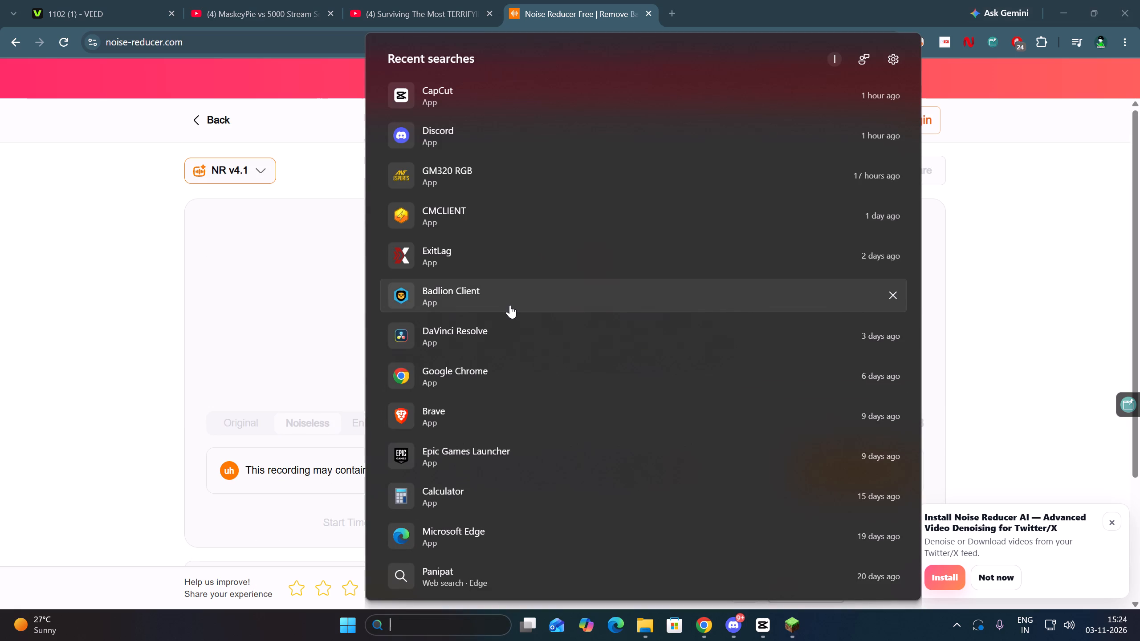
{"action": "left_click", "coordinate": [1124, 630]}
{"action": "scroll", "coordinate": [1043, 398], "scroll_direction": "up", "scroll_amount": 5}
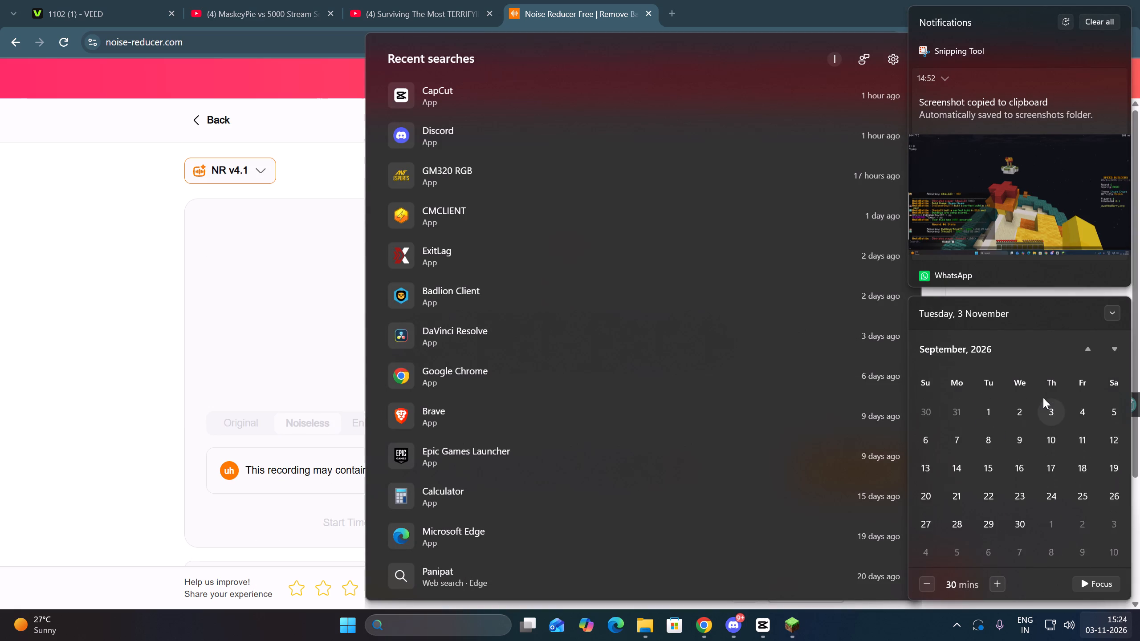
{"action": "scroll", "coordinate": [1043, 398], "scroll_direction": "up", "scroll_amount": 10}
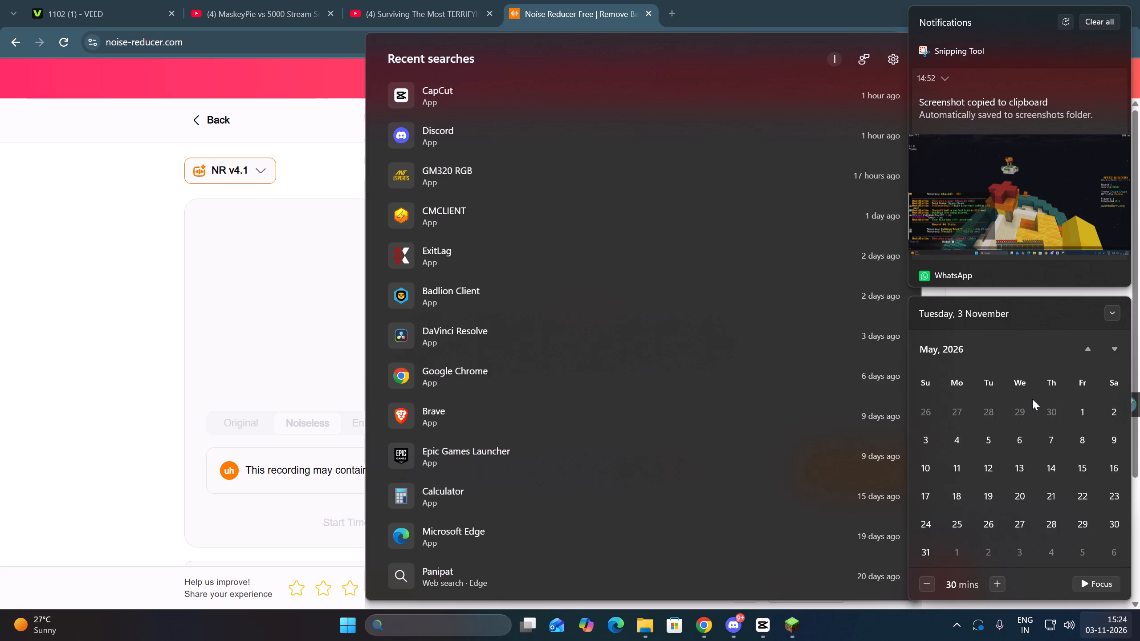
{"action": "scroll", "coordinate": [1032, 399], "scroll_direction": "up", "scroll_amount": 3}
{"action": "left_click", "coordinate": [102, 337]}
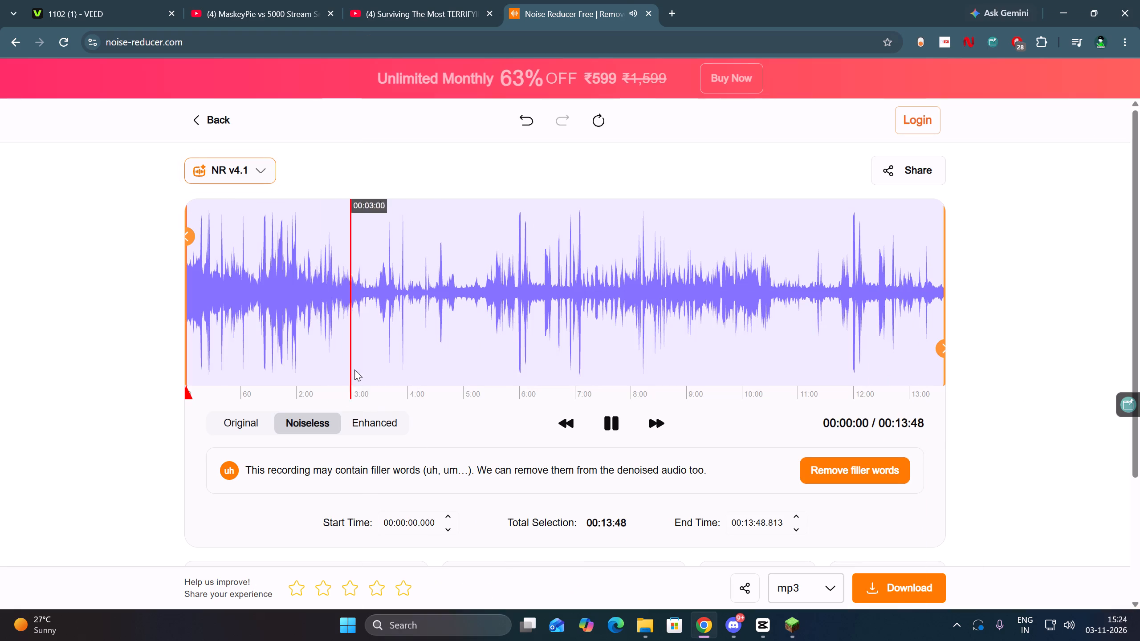
Pause the Noiseless playback after listening to its first second at the new volume.
{"action": "left_click", "coordinate": [614, 422]}
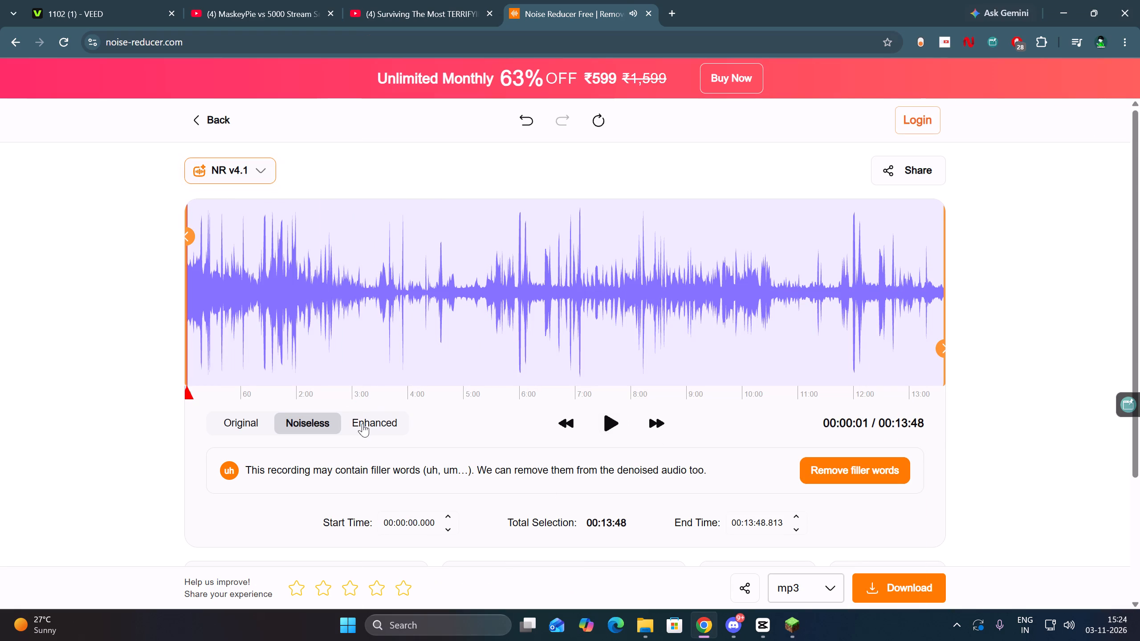
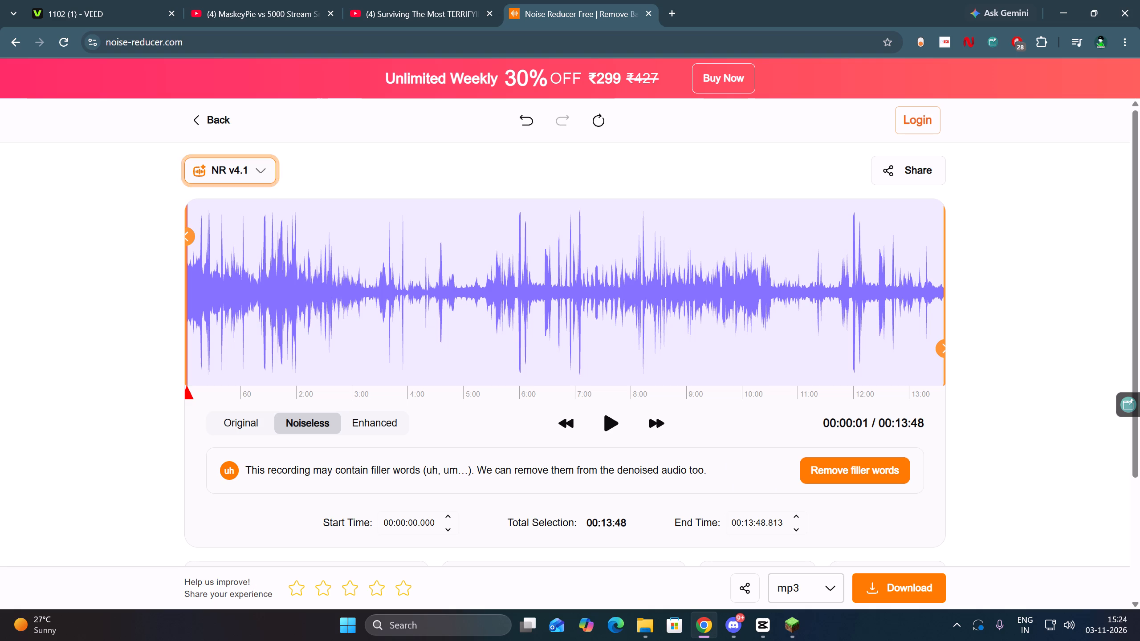
Listen to the Noiseless version from about 5:35 in the recording.
{"action": "scroll", "coordinate": [554, 458], "scroll_direction": "down", "scroll_amount": 2}
{"action": "scroll", "coordinate": [663, 428], "scroll_direction": "up", "scroll_amount": 1}
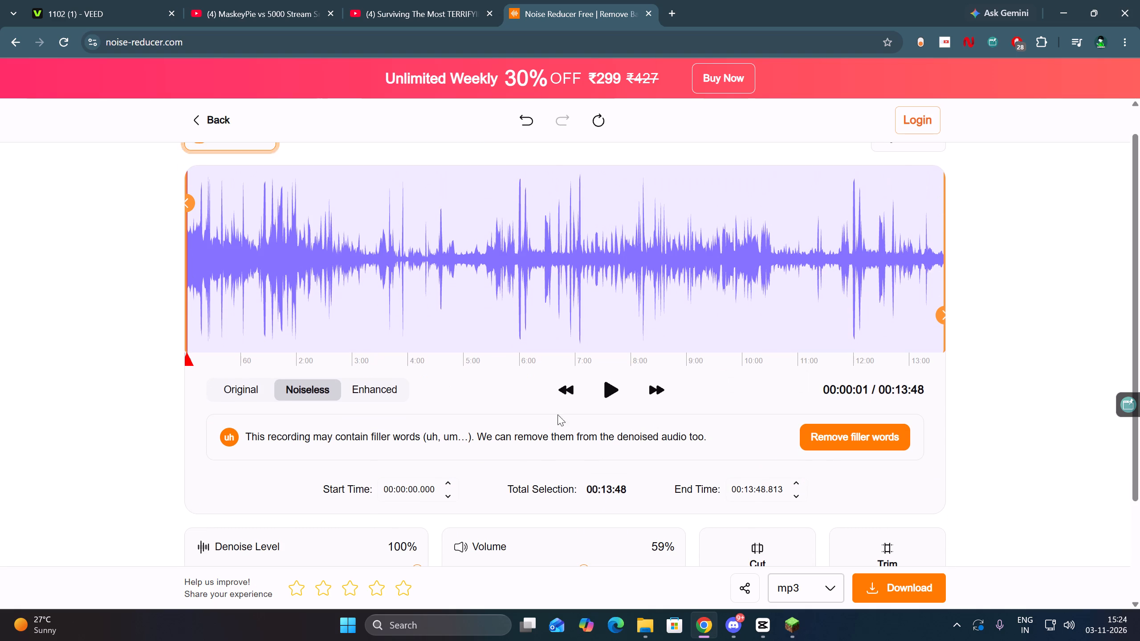
{"action": "left_click", "coordinate": [487, 208]}
{"action": "left_click", "coordinate": [608, 401]}
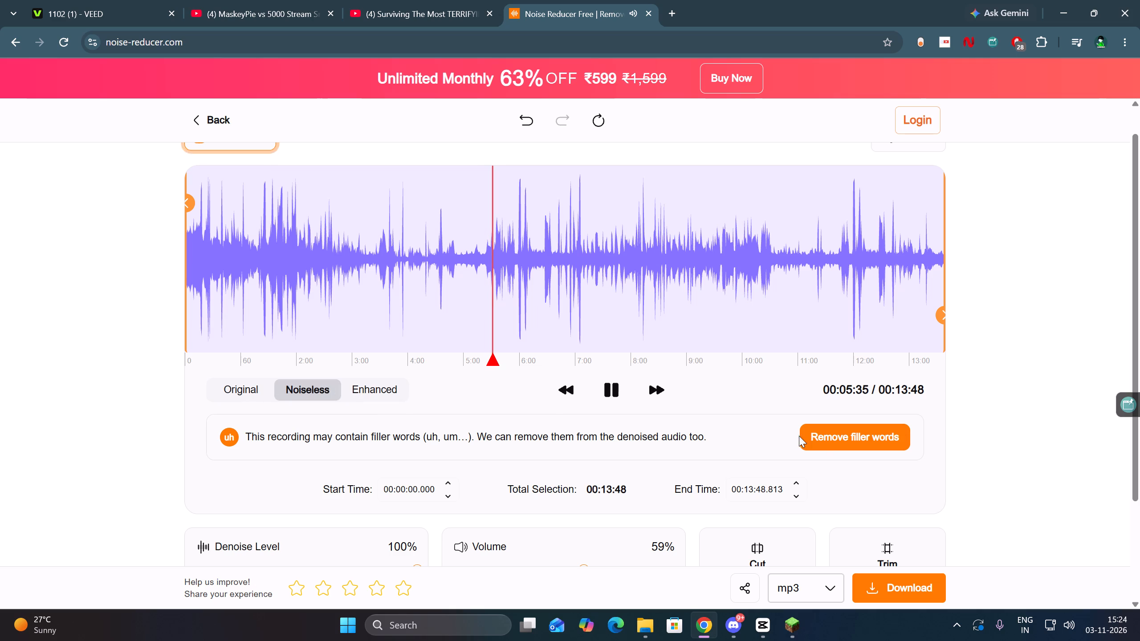
Start downloading the denoised recording as mp3, choosing Google to log in to Noise Reducer.
{"action": "left_click", "coordinate": [907, 588]}
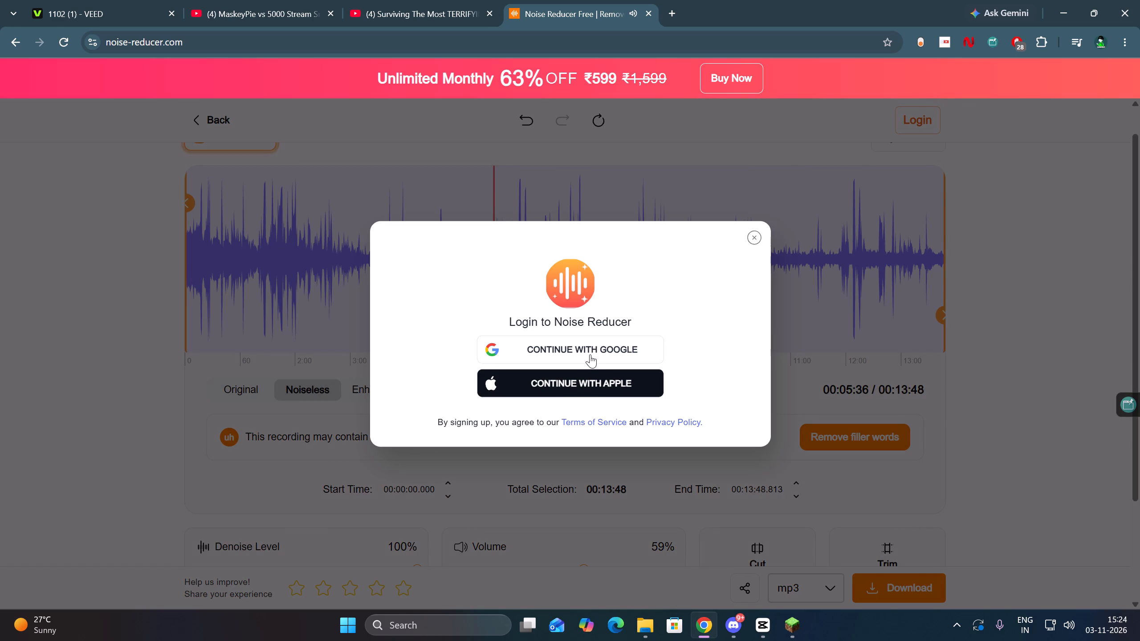
{"action": "left_click", "coordinate": [590, 354]}
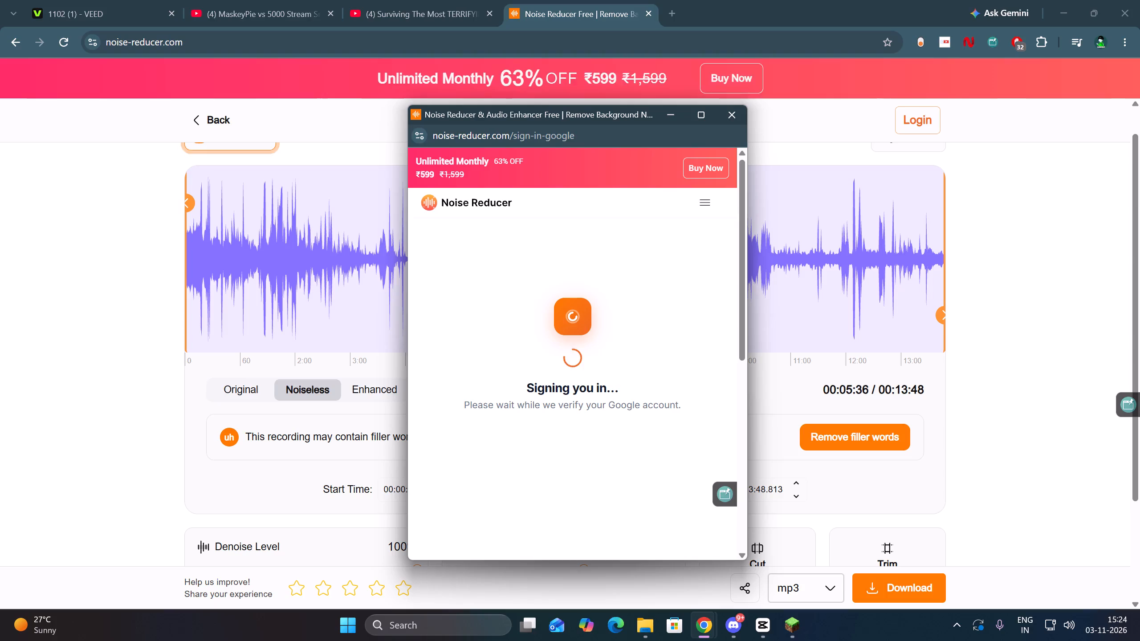
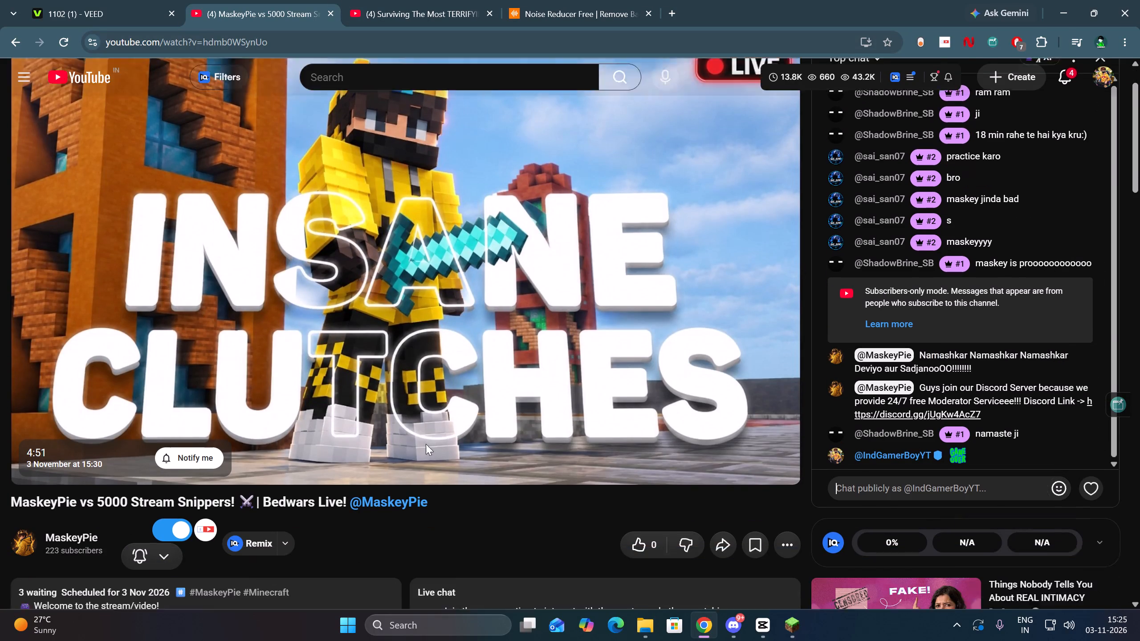
Like the MaskeyPie Bedwars live stream on YouTube.
{"action": "left_click", "coordinate": [650, 472]}
{"action": "scroll", "coordinate": [298, 319], "scroll_direction": "up", "scroll_amount": 2}
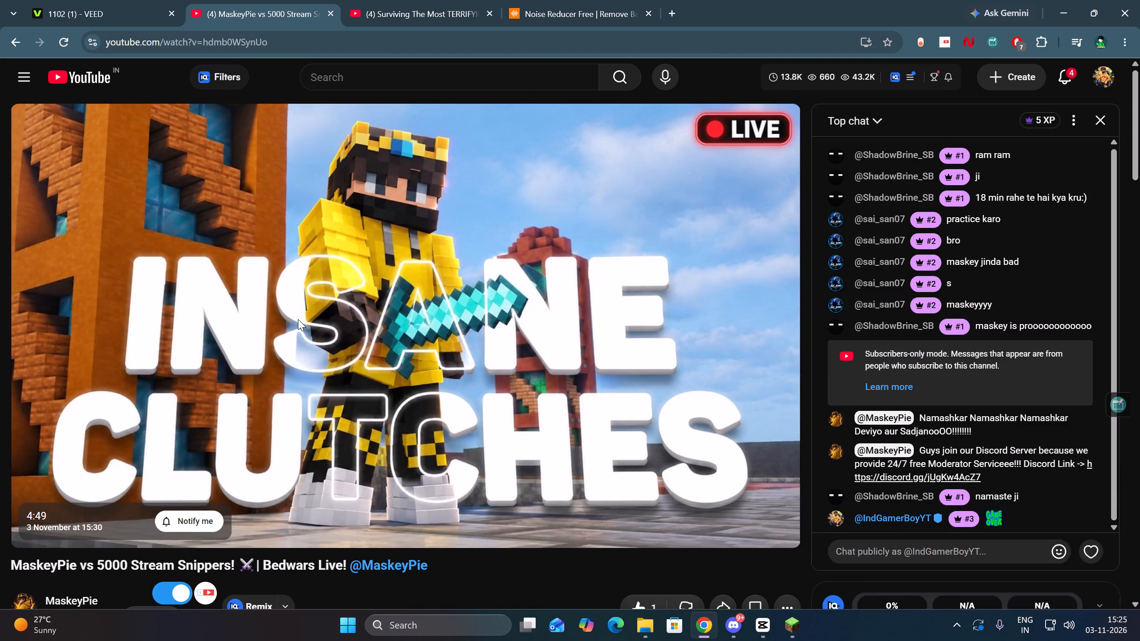
{"action": "scroll", "coordinate": [298, 319], "scroll_direction": "up", "scroll_amount": 1}
{"action": "scroll", "coordinate": [890, 401], "scroll_direction": "up", "scroll_amount": 5}
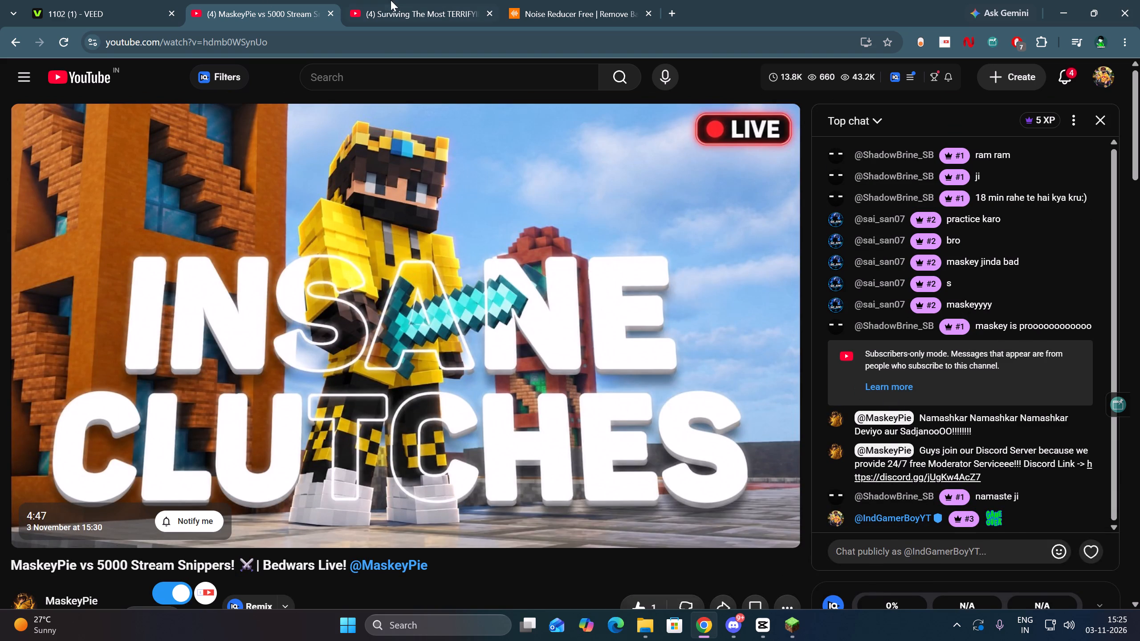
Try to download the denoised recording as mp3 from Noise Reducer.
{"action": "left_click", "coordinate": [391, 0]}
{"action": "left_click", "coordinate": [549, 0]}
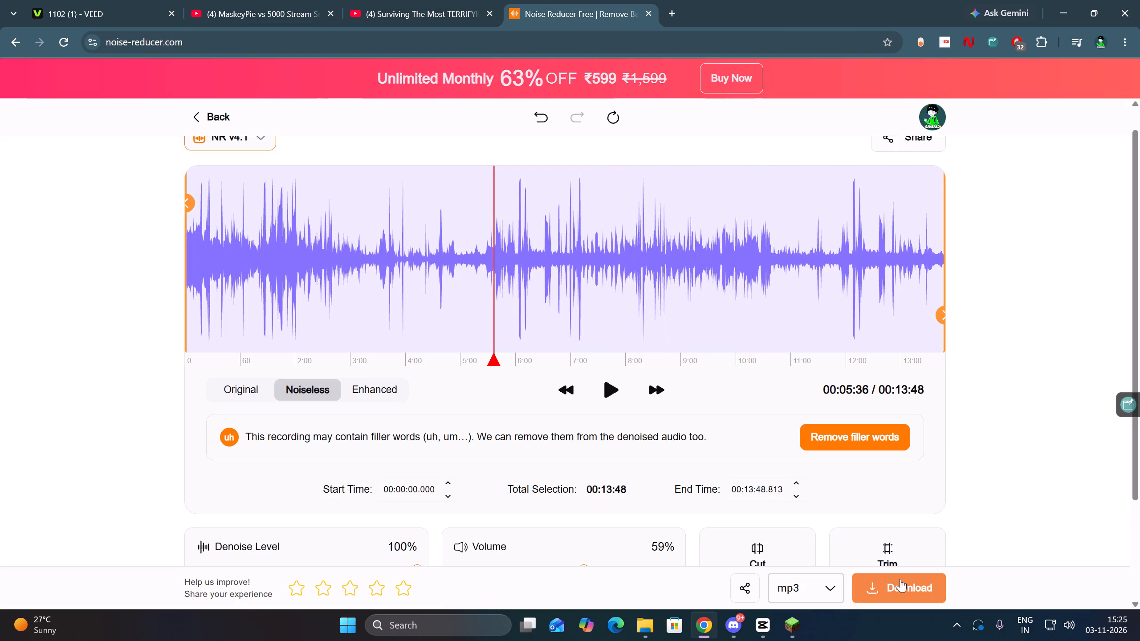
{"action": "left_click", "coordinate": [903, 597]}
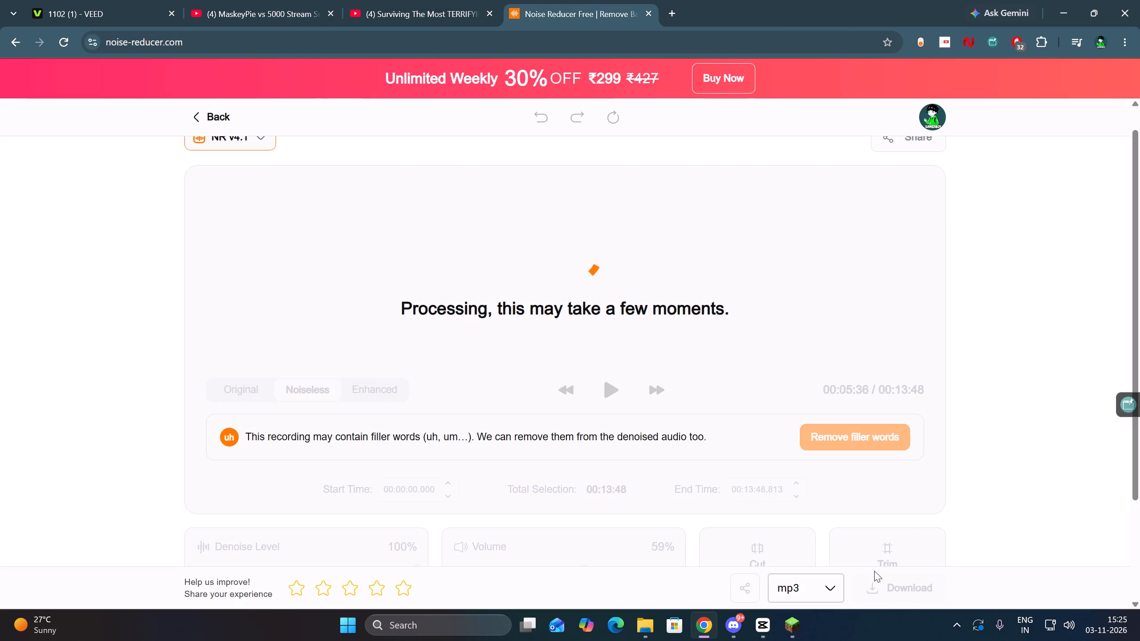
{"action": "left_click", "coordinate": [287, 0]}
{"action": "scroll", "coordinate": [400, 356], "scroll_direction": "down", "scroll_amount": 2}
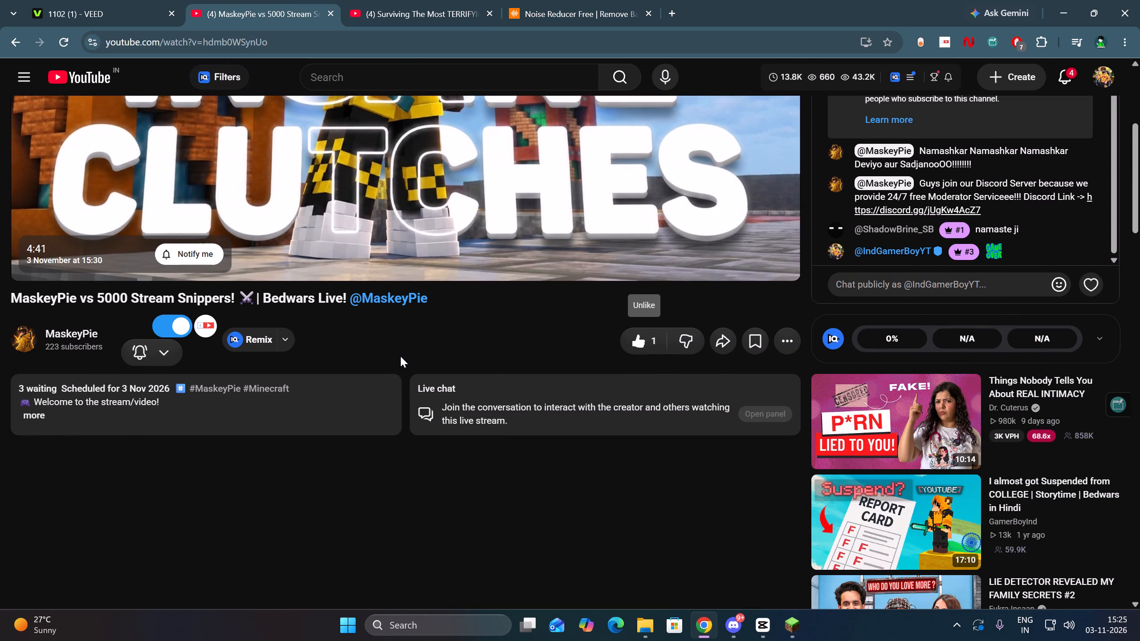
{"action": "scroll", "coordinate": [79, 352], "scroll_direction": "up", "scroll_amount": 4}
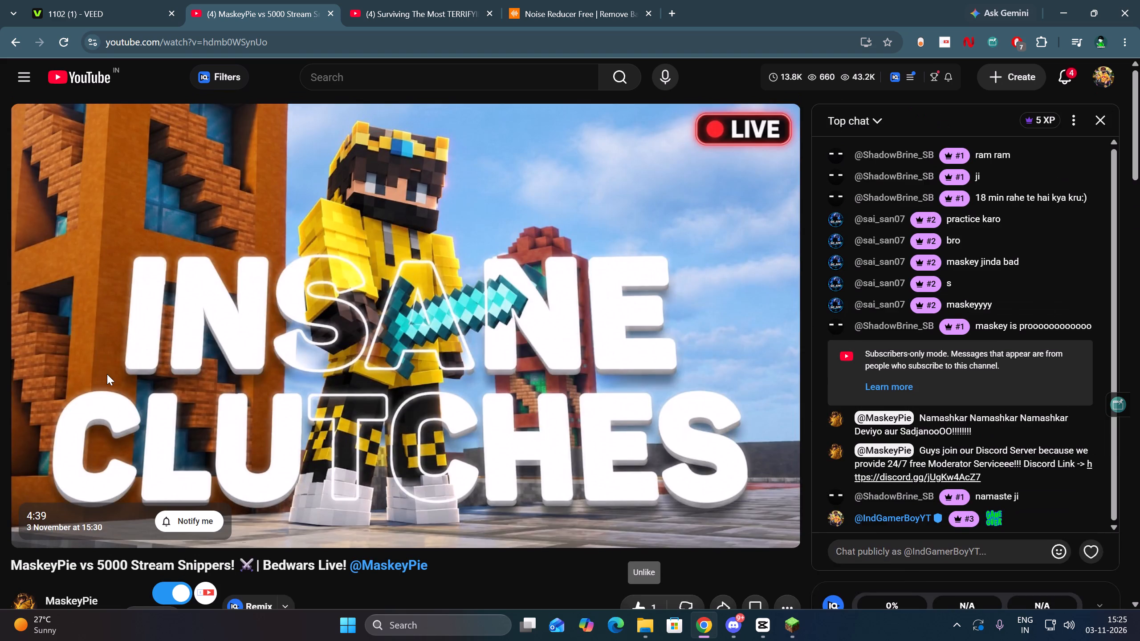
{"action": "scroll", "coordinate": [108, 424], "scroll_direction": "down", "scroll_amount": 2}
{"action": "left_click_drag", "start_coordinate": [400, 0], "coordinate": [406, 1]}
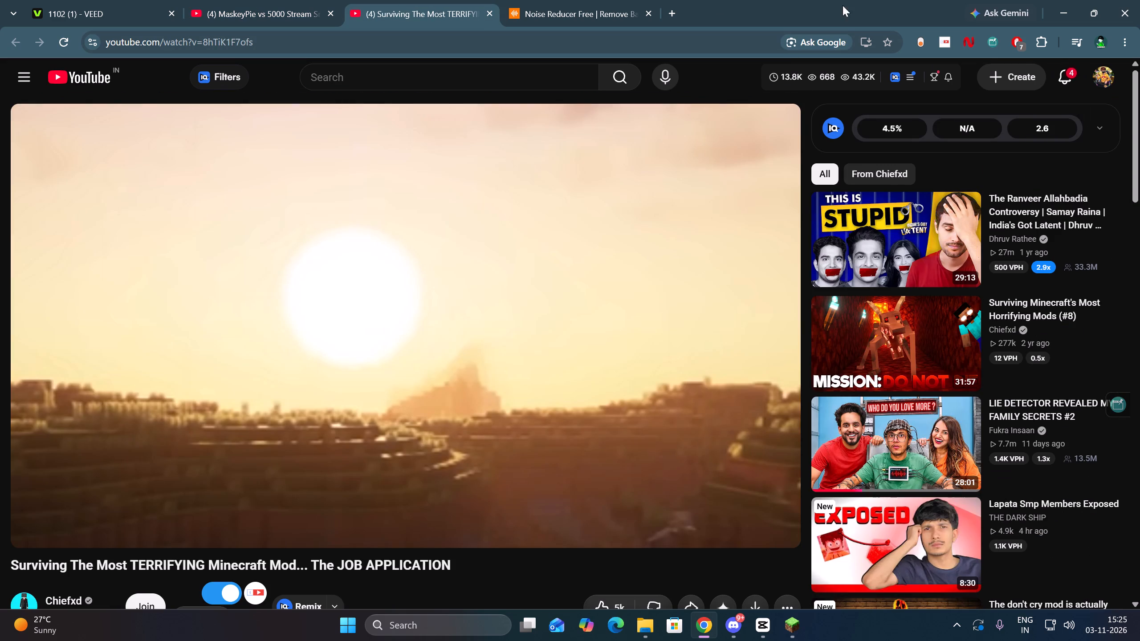
Open the YouTube Studio channel dashboard in a new browser tab.
{"action": "left_click", "coordinate": [668, 3]}
{"action": "left_click", "coordinate": [533, 367]}
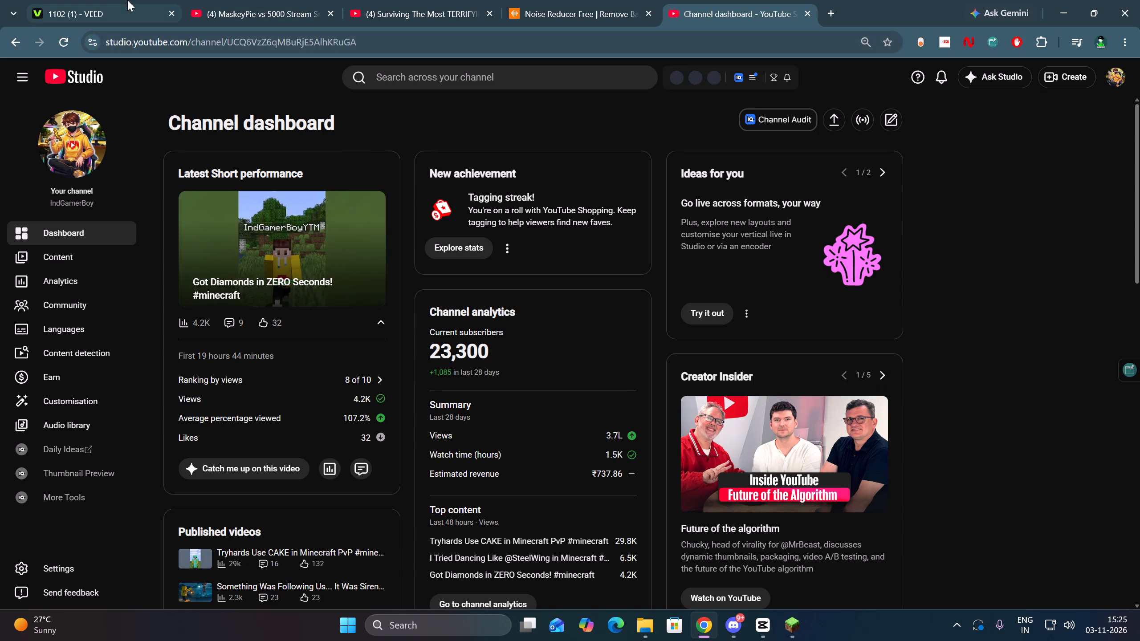
Close the VEED project's browser tab.
{"action": "left_click", "coordinate": [127, 0]}
{"action": "left_click", "coordinate": [173, 13]}
Look over the latest Short's performance and the channel analytics on the YouTube Studio dashboard.
{"action": "left_click", "coordinate": [555, 0]}
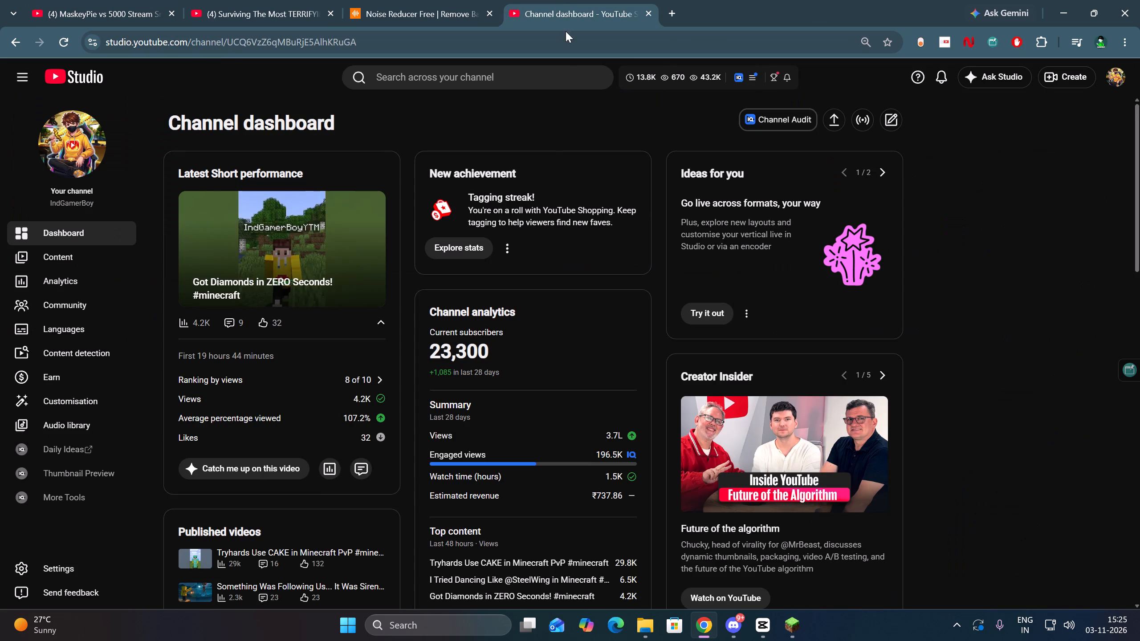
{"action": "scroll", "coordinate": [530, 362], "scroll_direction": "down", "scroll_amount": 2}
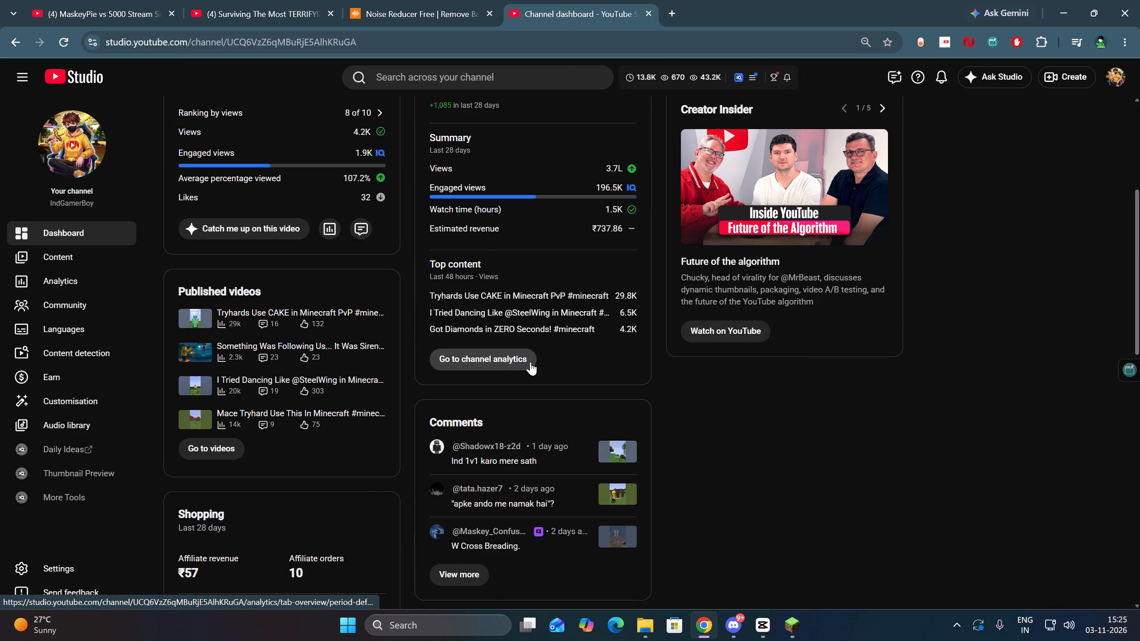
{"action": "scroll", "coordinate": [530, 361], "scroll_direction": "up", "scroll_amount": 2}
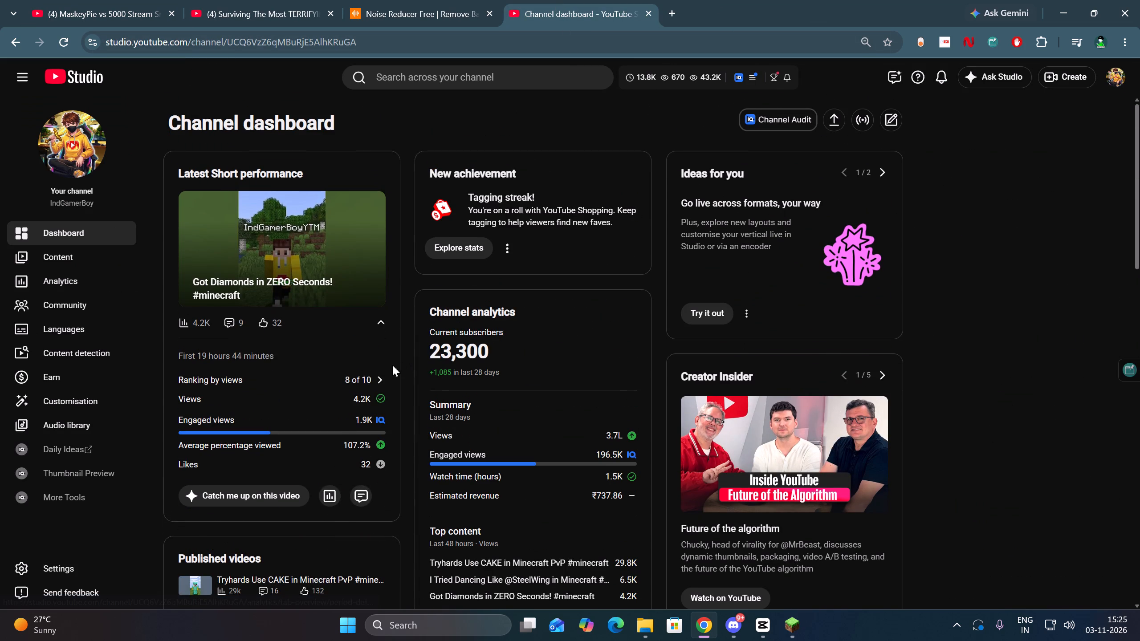
{"action": "right_click_drag", "start_coordinate": [366, 372], "coordinate": [363, 377]}
{"action": "left_click", "coordinate": [307, 366]}
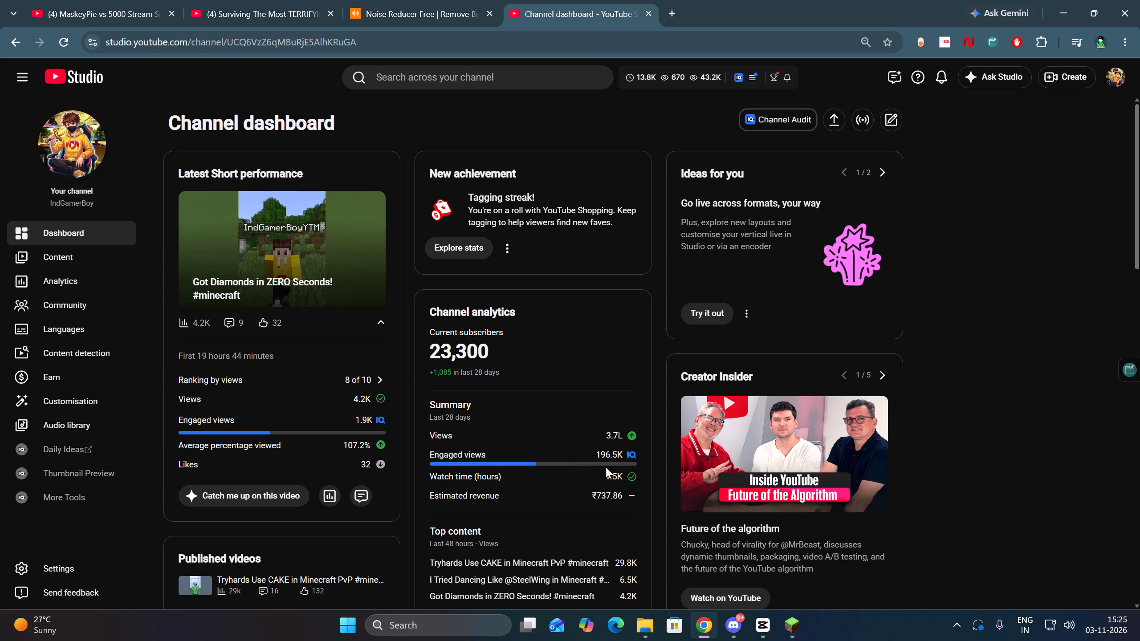
Return to Noise Reducer, dismiss the Low Balance dialog and look over the recording's editing options.
{"action": "left_click", "coordinate": [458, 0]}
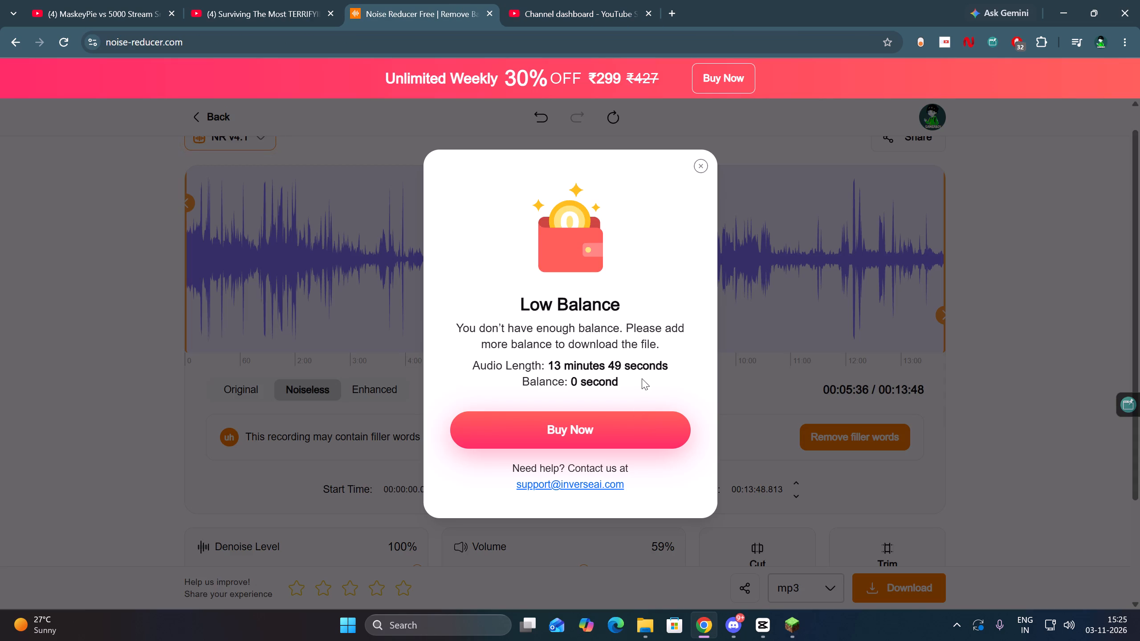
{"action": "left_click", "coordinate": [696, 166]}
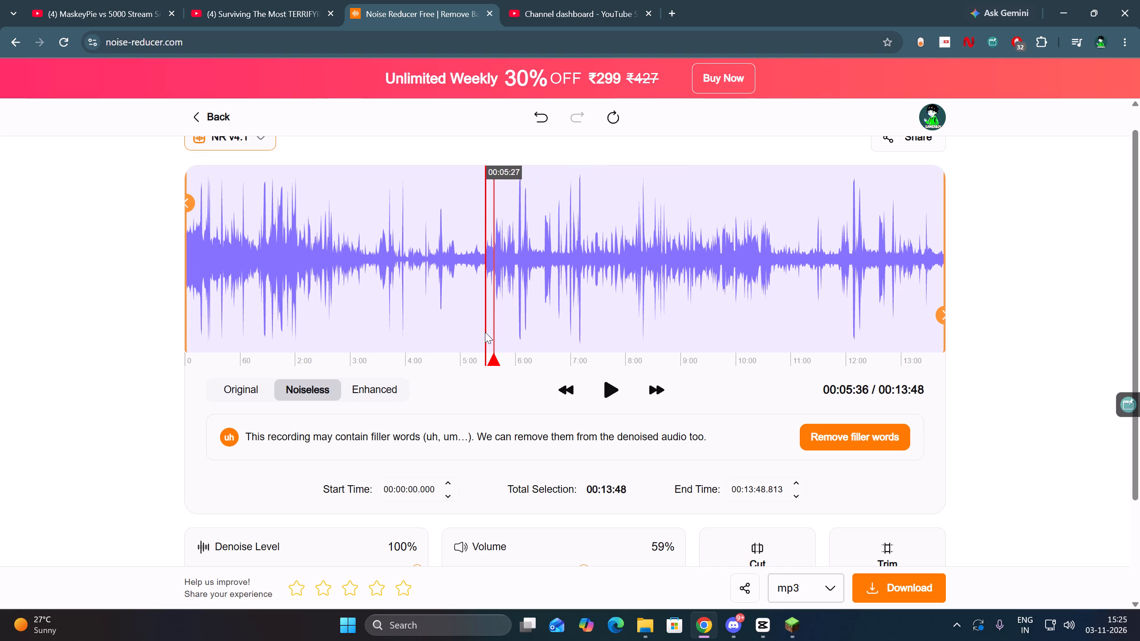
{"action": "scroll", "coordinate": [521, 407], "scroll_direction": "down", "scroll_amount": 2}
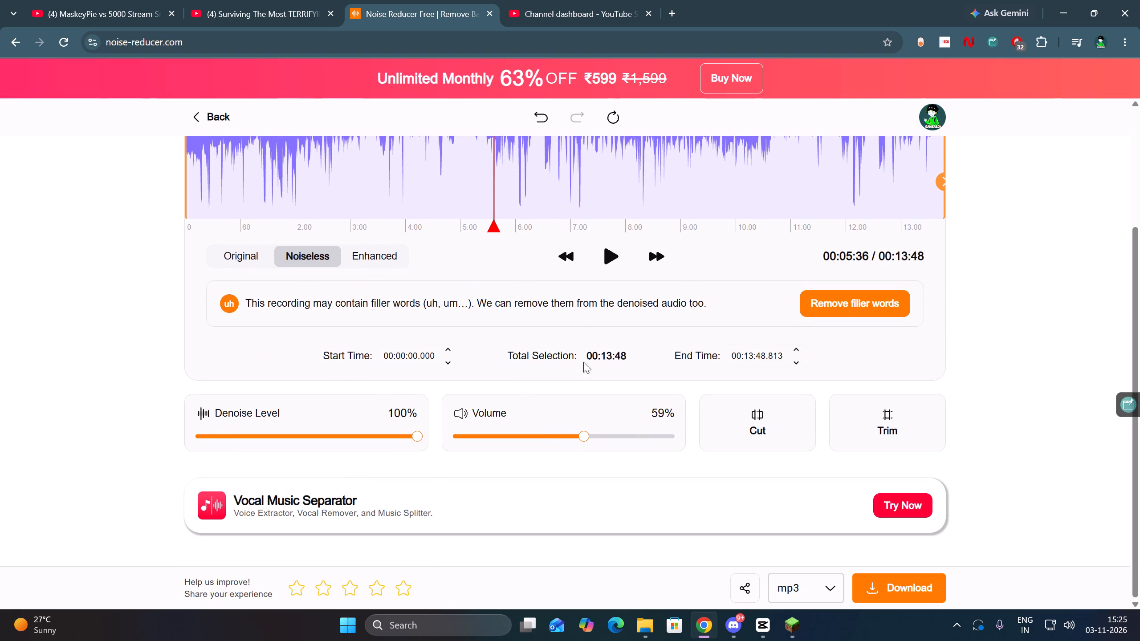
{"action": "scroll", "coordinate": [583, 308], "scroll_direction": "up", "scroll_amount": 4}
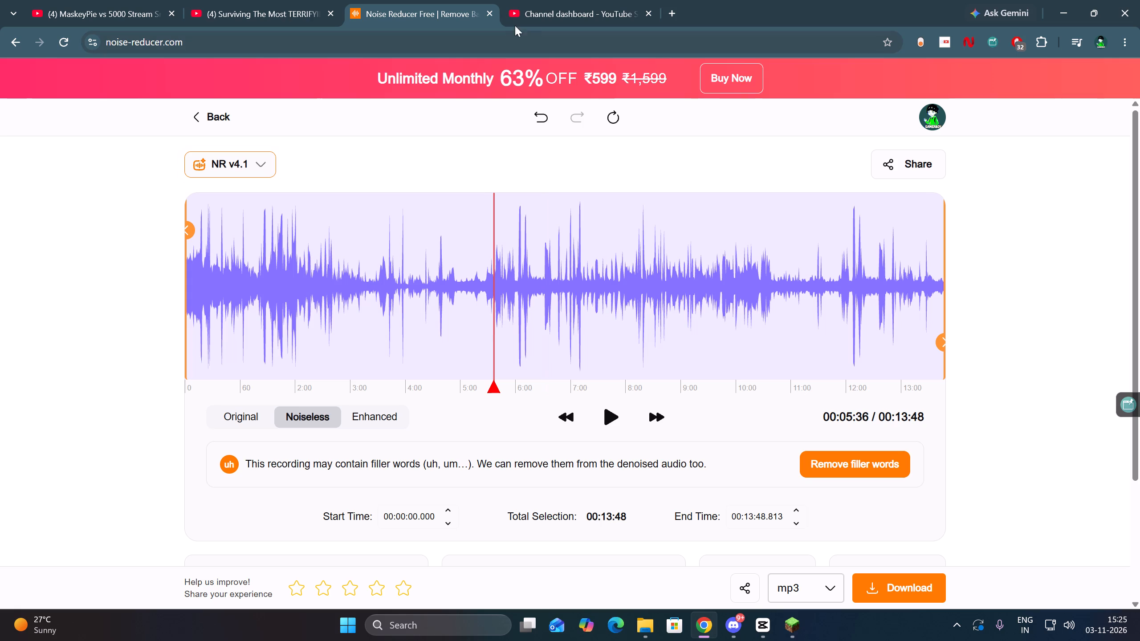
Close the Noise Reducer and YouTube Studio tabs and open a blank new tab.
{"action": "double_click", "coordinate": [485, 9]}
{"action": "left_click", "coordinate": [358, 20]}
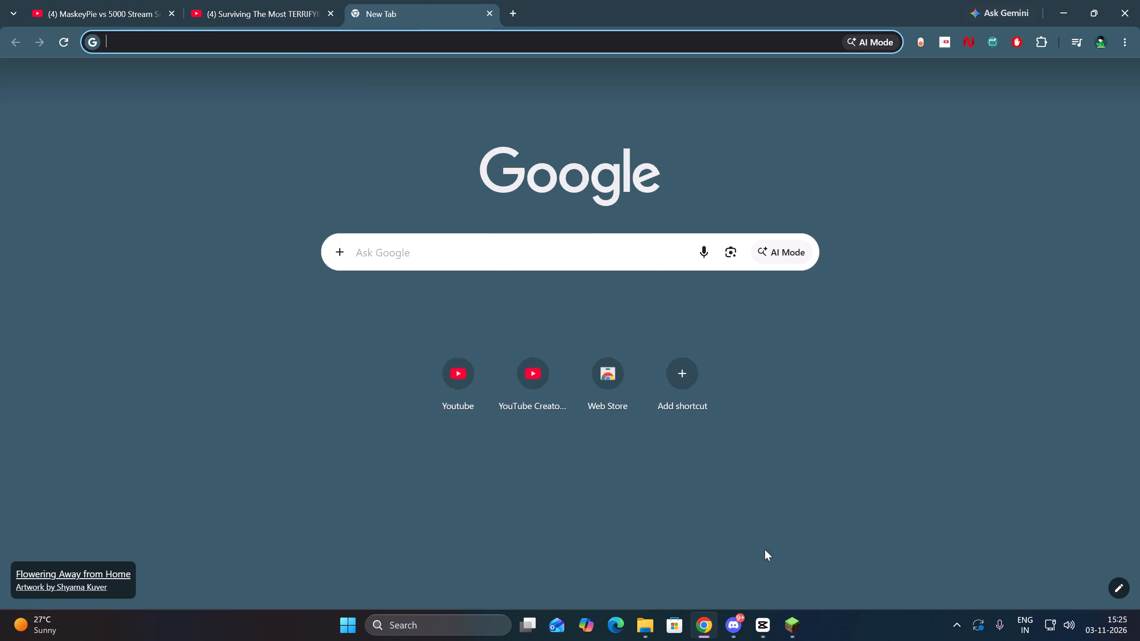
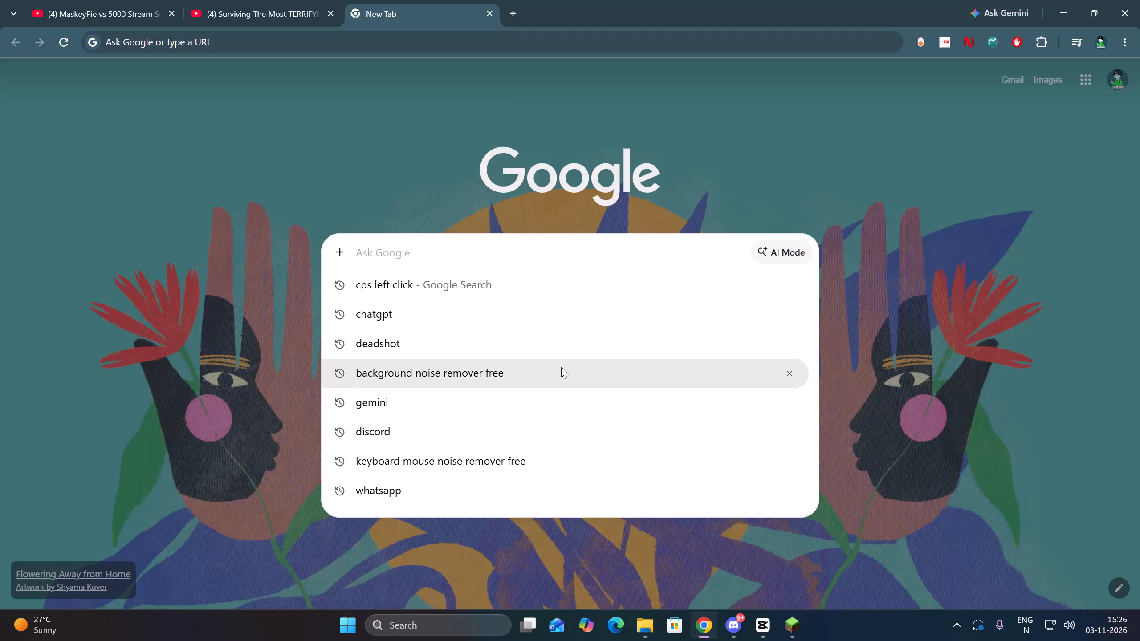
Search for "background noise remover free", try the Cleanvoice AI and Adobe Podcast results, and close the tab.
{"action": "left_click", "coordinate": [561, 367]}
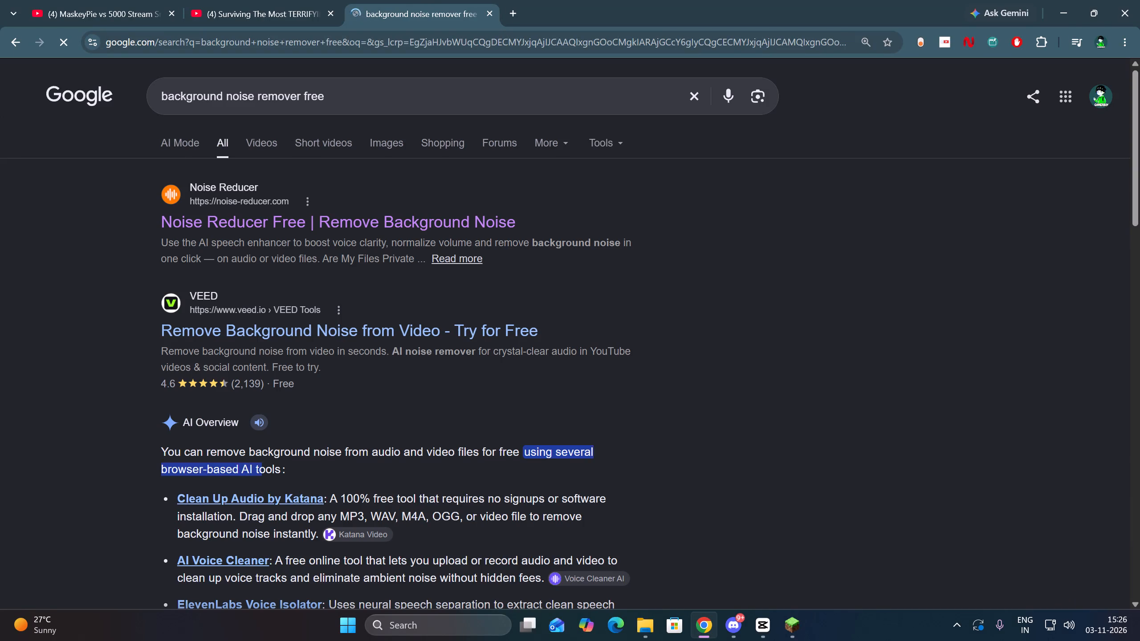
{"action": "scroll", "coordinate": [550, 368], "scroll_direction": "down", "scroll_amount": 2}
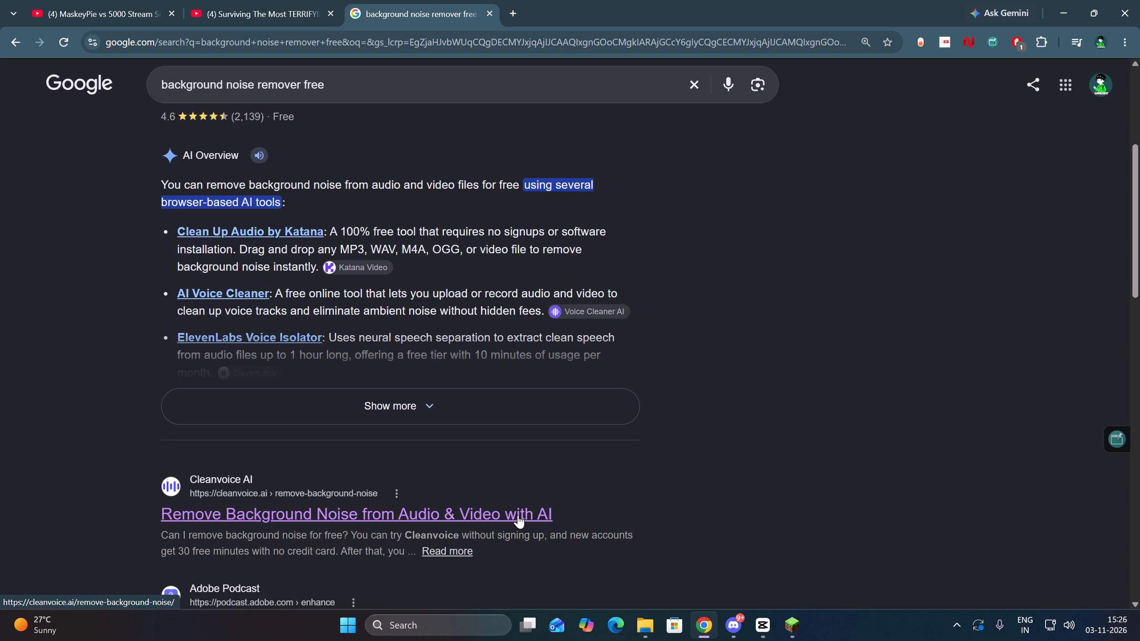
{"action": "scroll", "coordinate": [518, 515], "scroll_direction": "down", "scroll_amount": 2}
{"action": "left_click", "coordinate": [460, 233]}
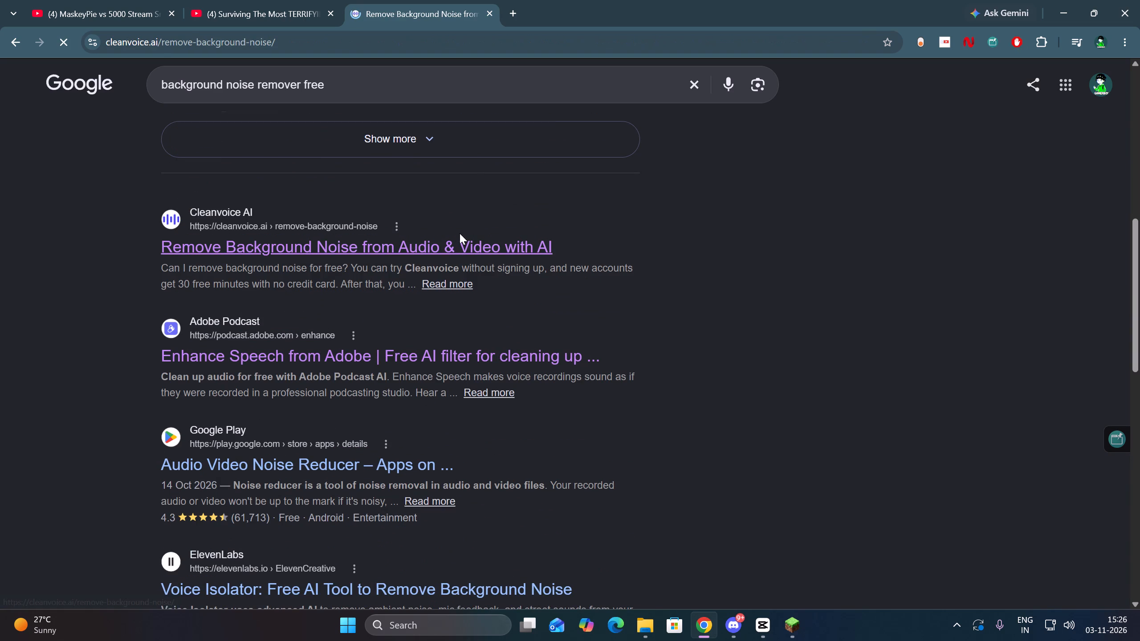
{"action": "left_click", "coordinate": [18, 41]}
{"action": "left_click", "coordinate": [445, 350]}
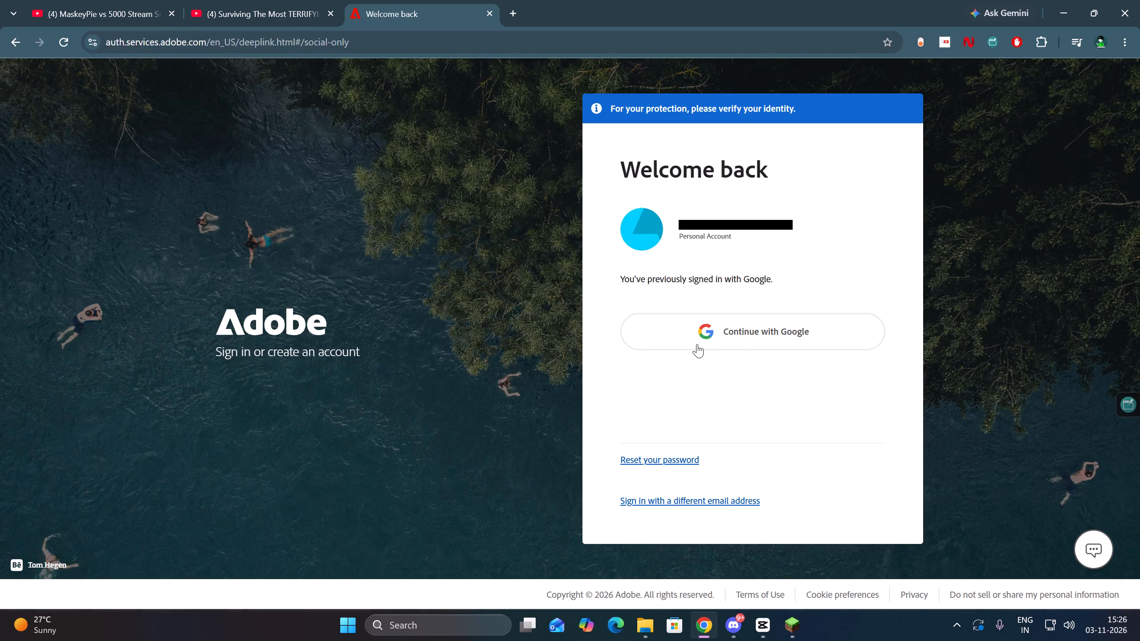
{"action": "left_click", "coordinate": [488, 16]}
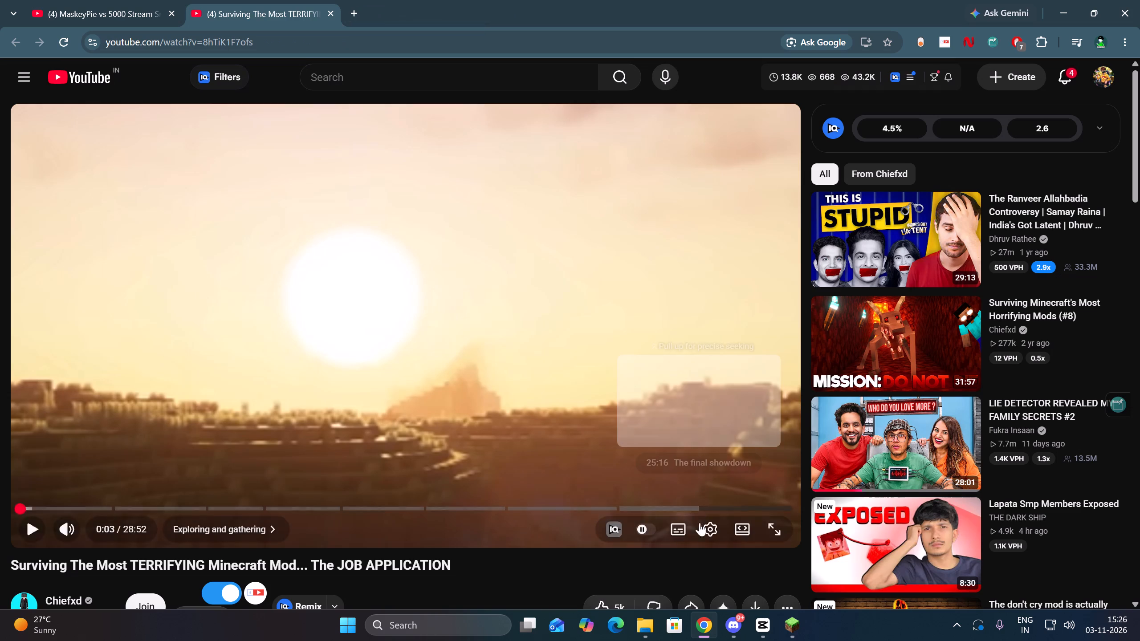
Close the browser window and reopen Chrome under a different user profile.
{"action": "left_click", "coordinate": [1139, 0]}
{"action": "left_click", "coordinate": [715, 629]}
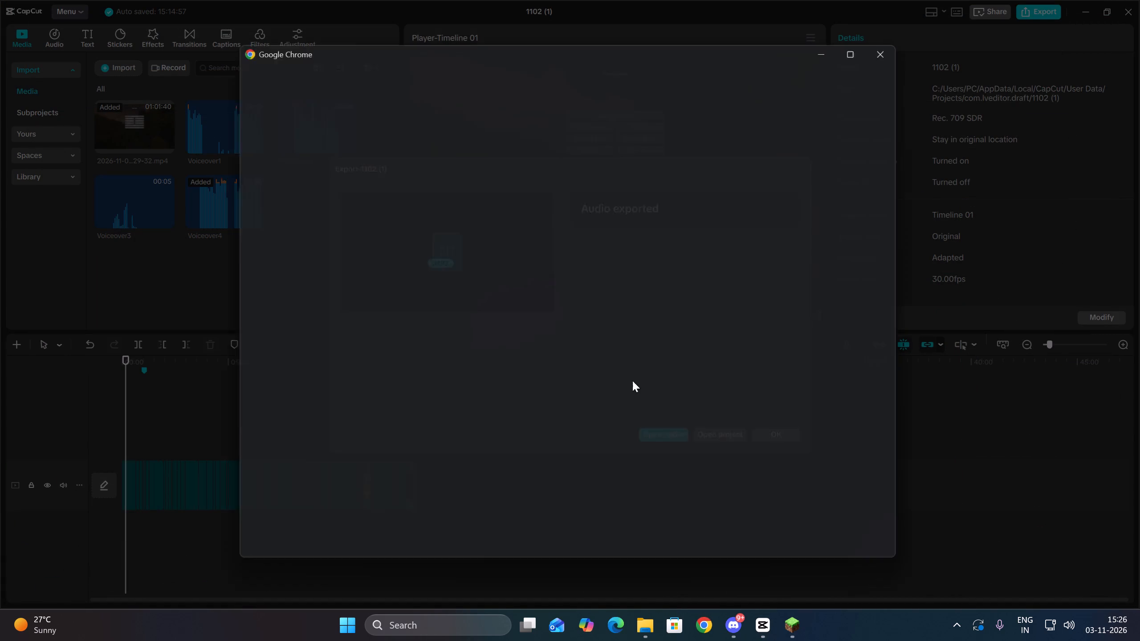
{"action": "left_click", "coordinate": [606, 292]}
Search Google for "background noise removal from audio" and open Adobe Podcast's Enhance Speech result.
{"action": "left_click", "coordinate": [554, 263]}
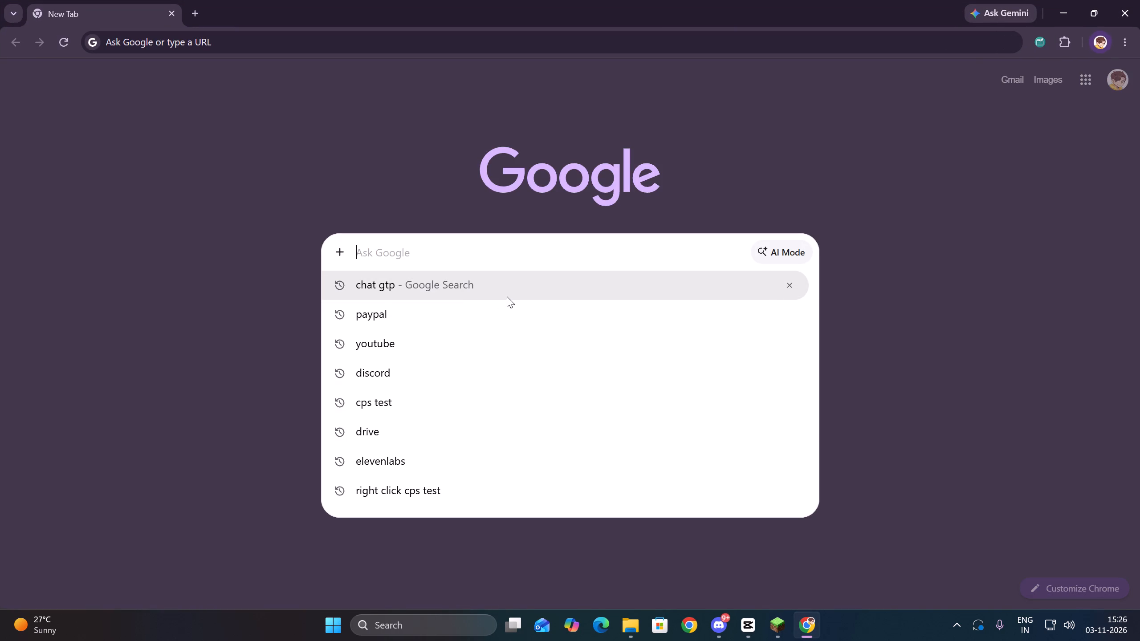
{"action": "type", "text": "background noise rempo"}
{"action": "key", "text": "BackSpace"}
{"action": "key", "text": "BackSpace"}
{"action": "key", "text": "m"}
{"action": "key", "text": "BackSpace"}
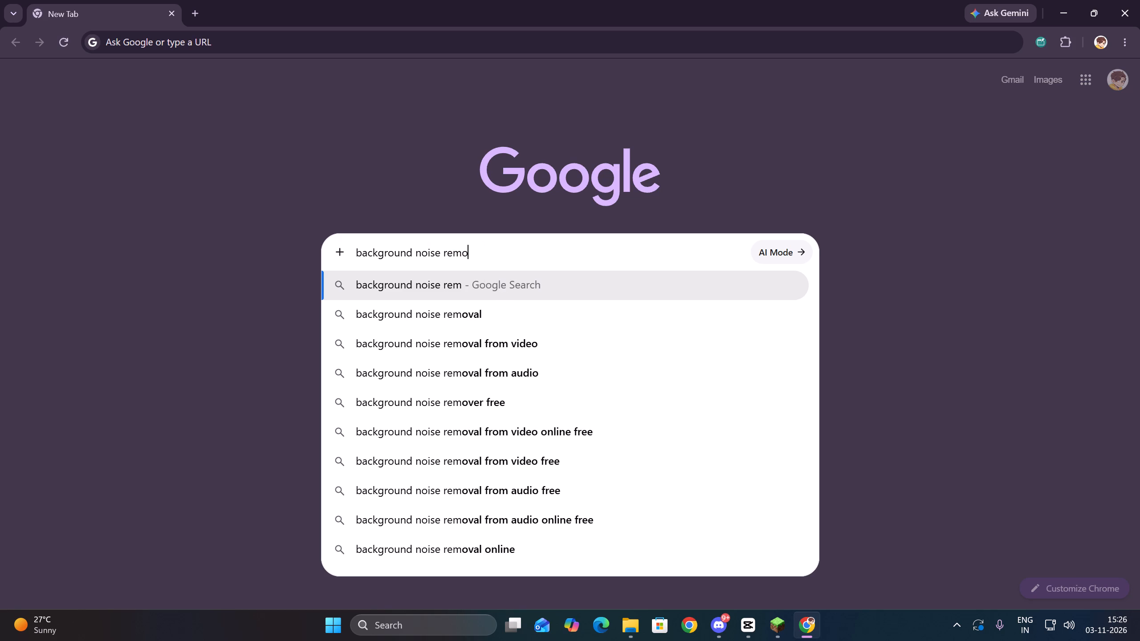
{"action": "key", "text": "o"}
{"action": "scroll", "coordinate": [517, 295], "scroll_direction": "down", "scroll_amount": 2}
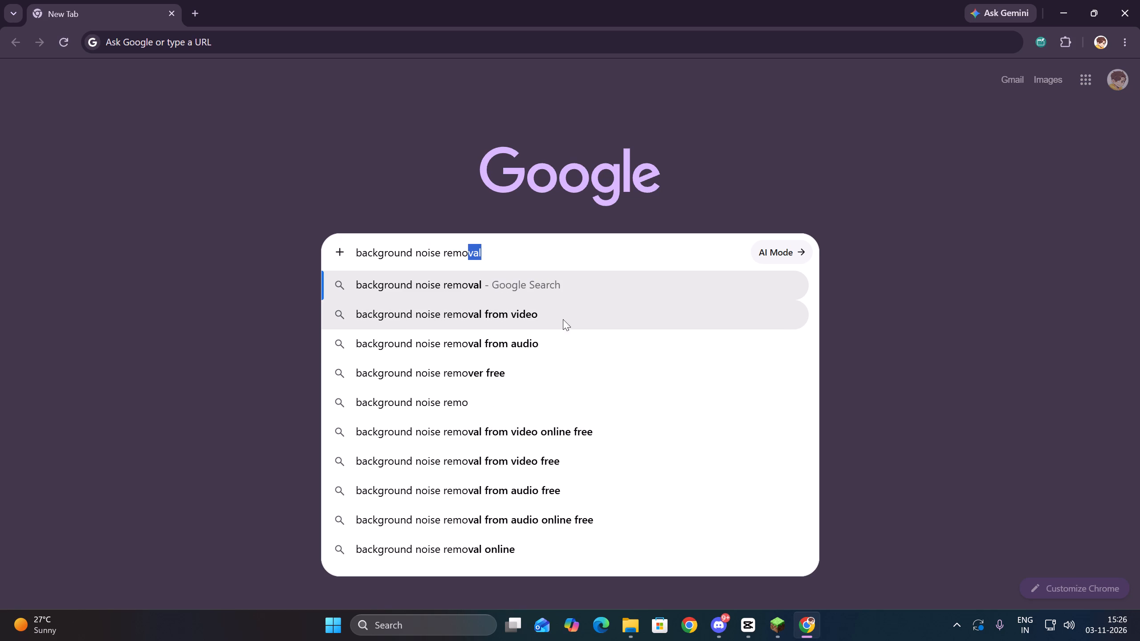
{"action": "left_click", "coordinate": [563, 341]}
{"action": "scroll", "coordinate": [563, 341], "scroll_direction": "down", "scroll_amount": 1}
{"action": "scroll", "coordinate": [307, 246], "scroll_direction": "down", "scroll_amount": 2}
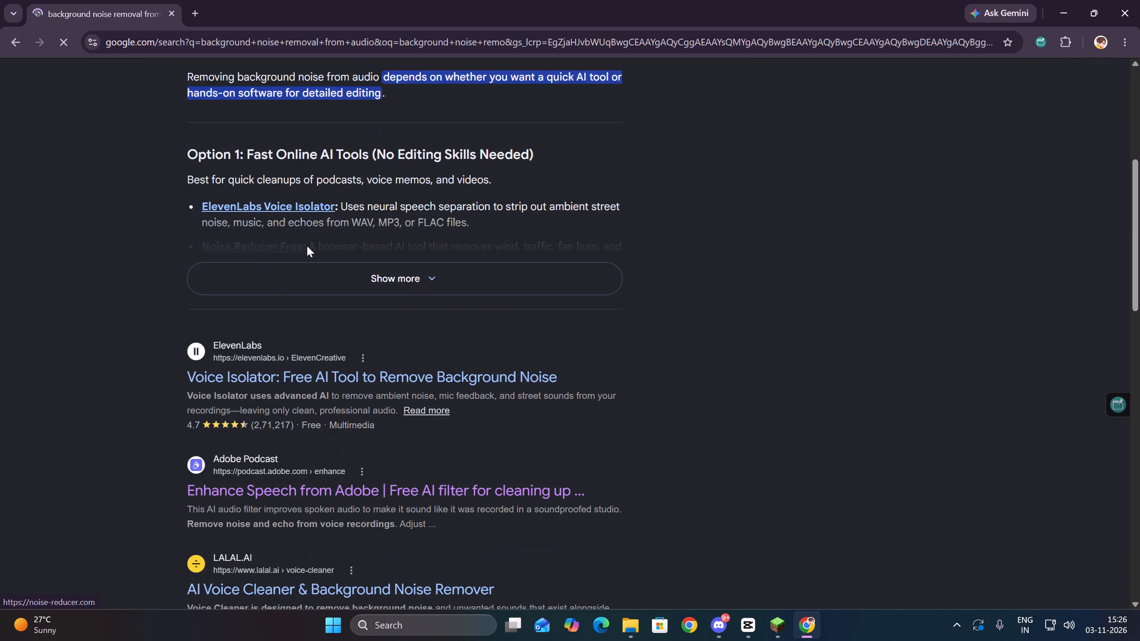
{"action": "left_click", "coordinate": [292, 496]}
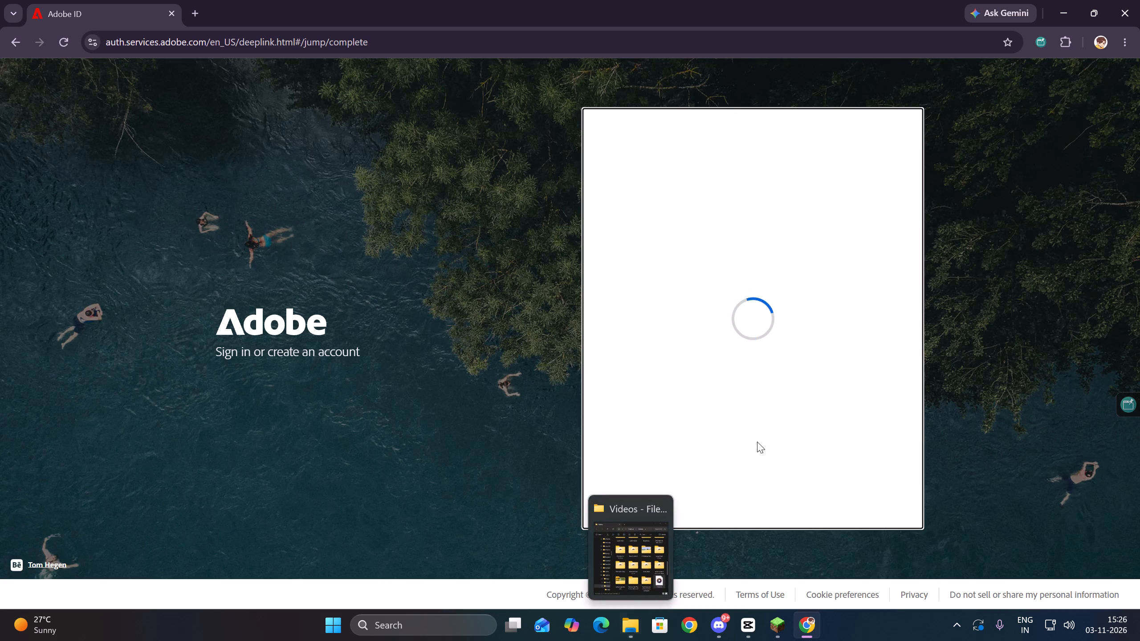
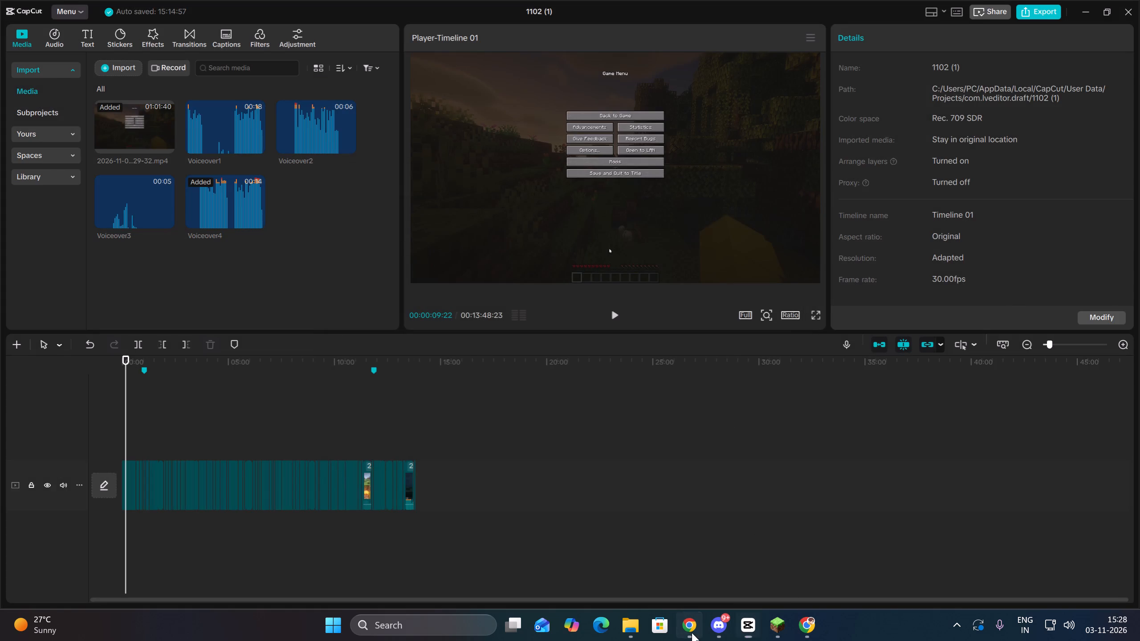
{"action": "left_click", "coordinate": [7, 46]}
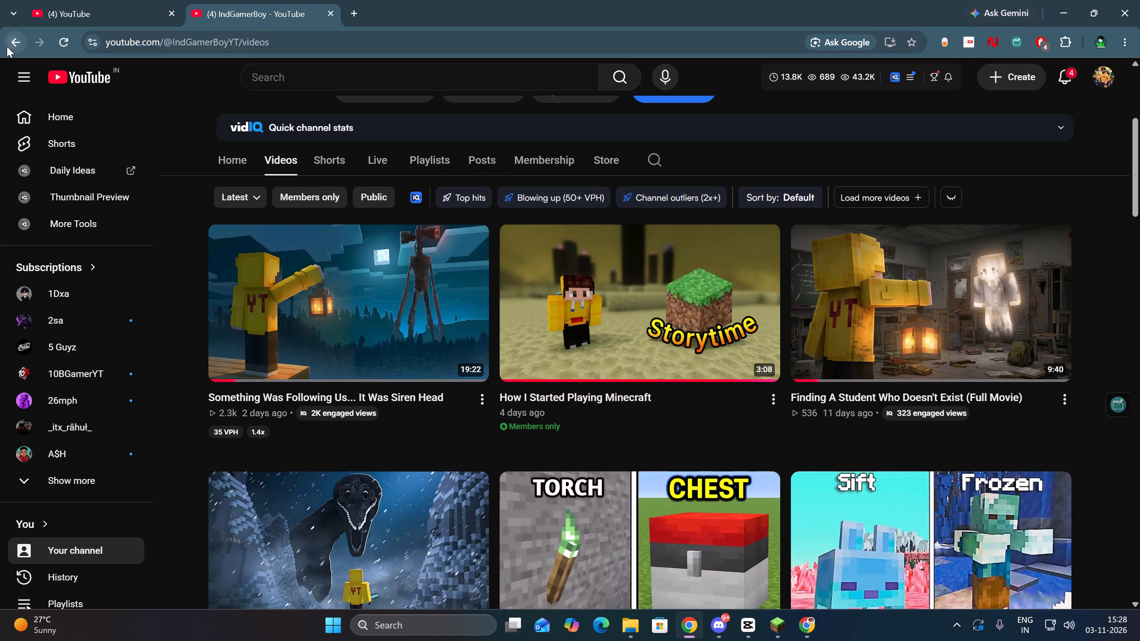
{"action": "left_click", "coordinate": [7, 46]}
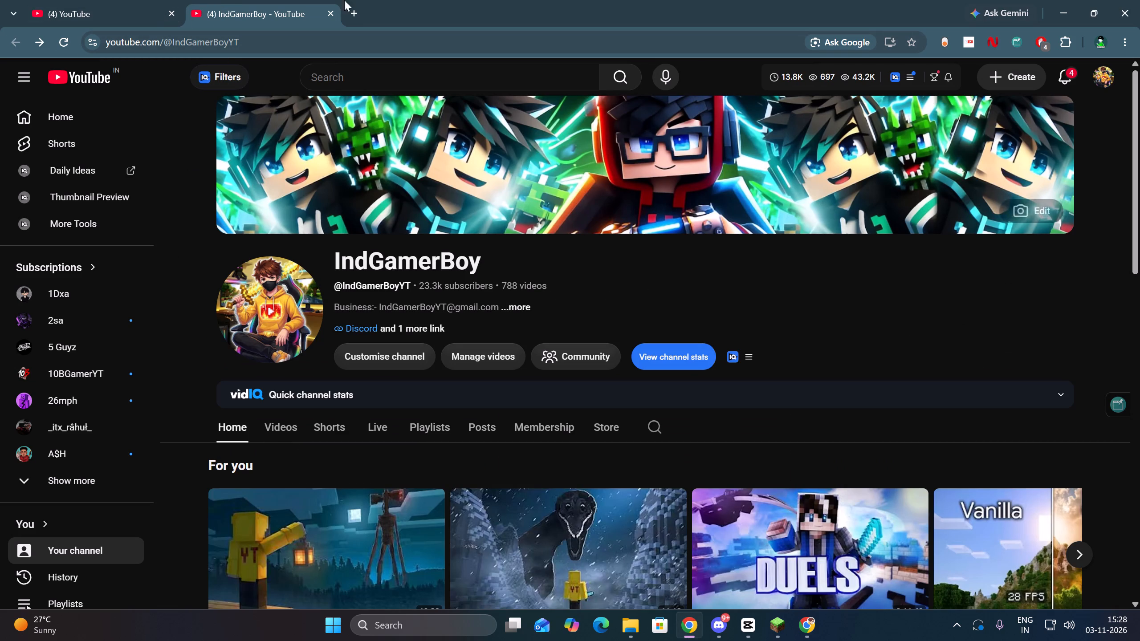
{"action": "left_click", "coordinate": [352, 10]}
{"action": "left_click", "coordinate": [330, 12]}
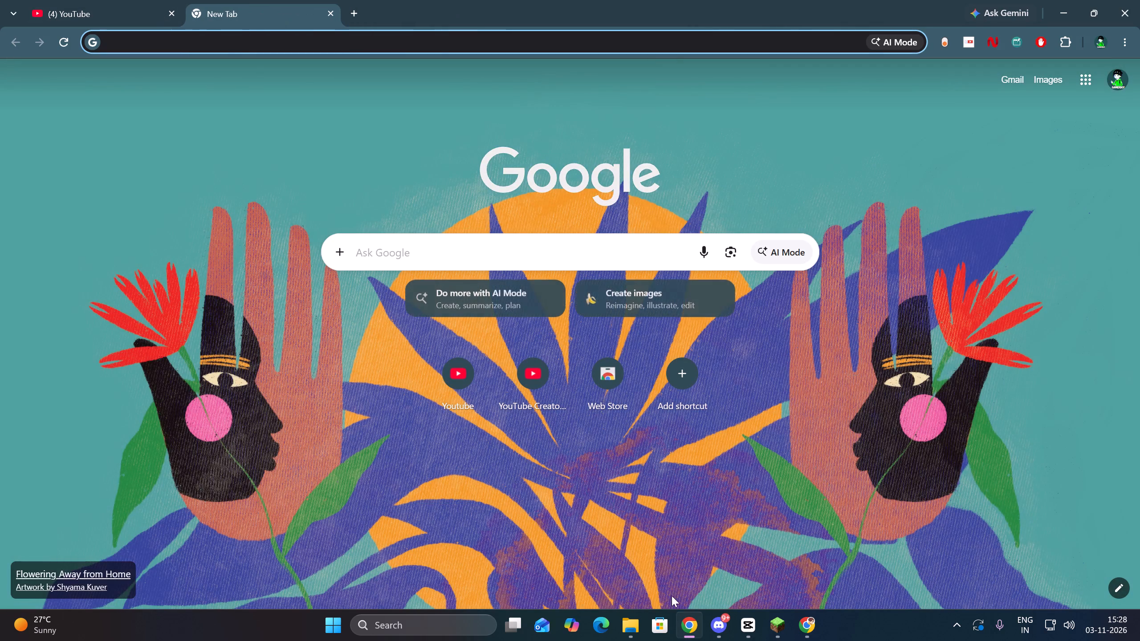
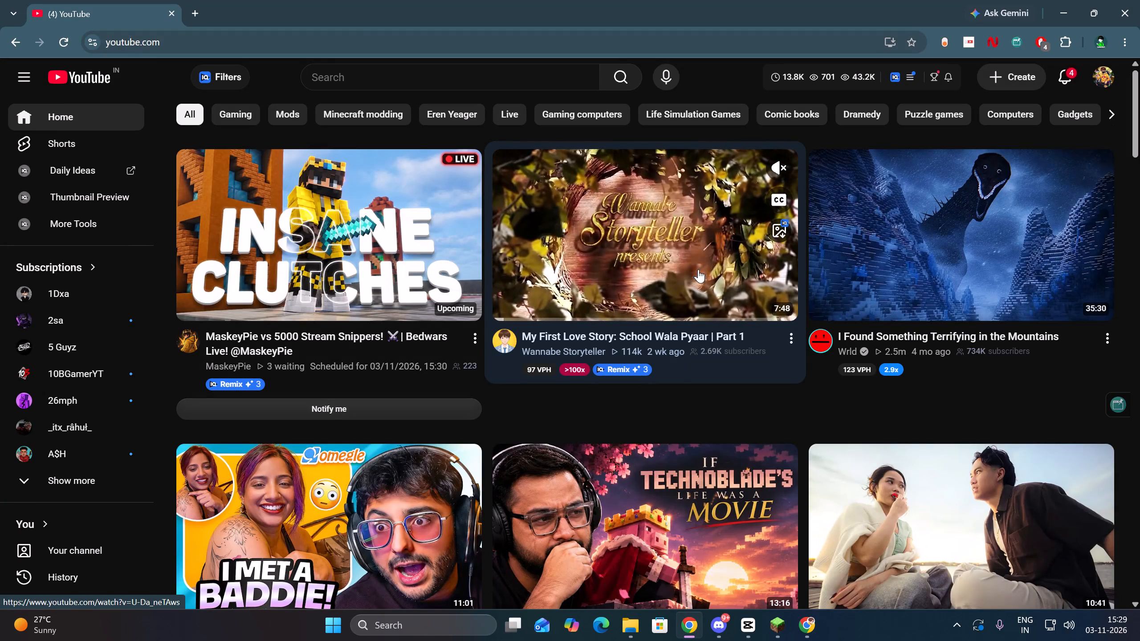
Browse the recommended videos on the YouTube home feed.
{"action": "scroll", "coordinate": [698, 269], "scroll_direction": "down", "scroll_amount": 1}
{"action": "scroll", "coordinate": [659, 322], "scroll_direction": "down", "scroll_amount": 4}
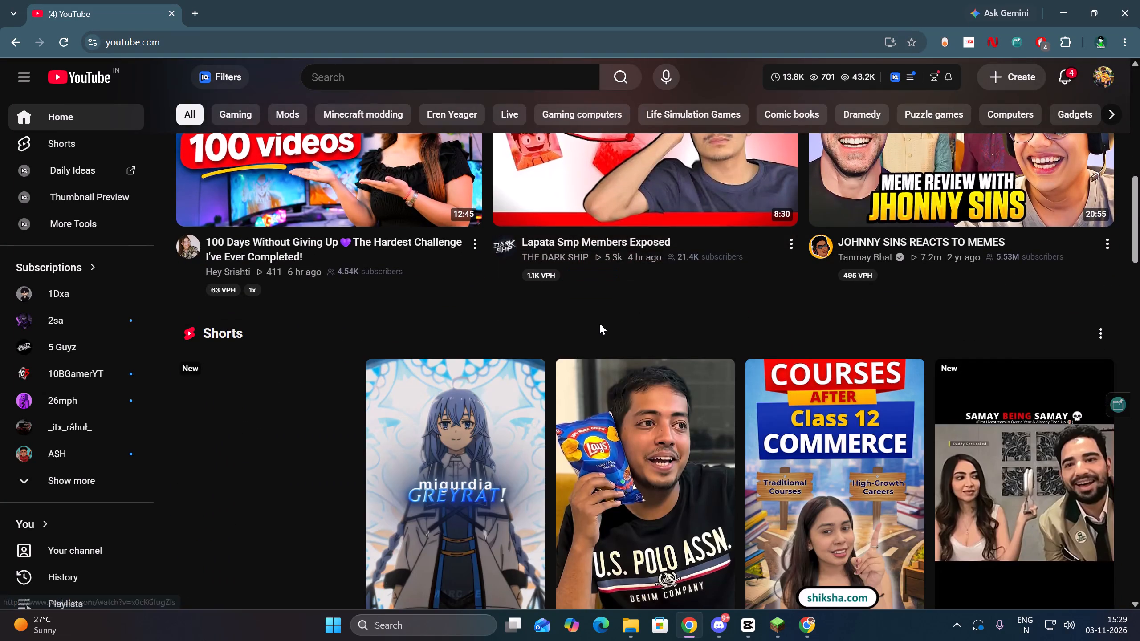
{"action": "scroll", "coordinate": [599, 323], "scroll_direction": "down", "scroll_amount": 11}
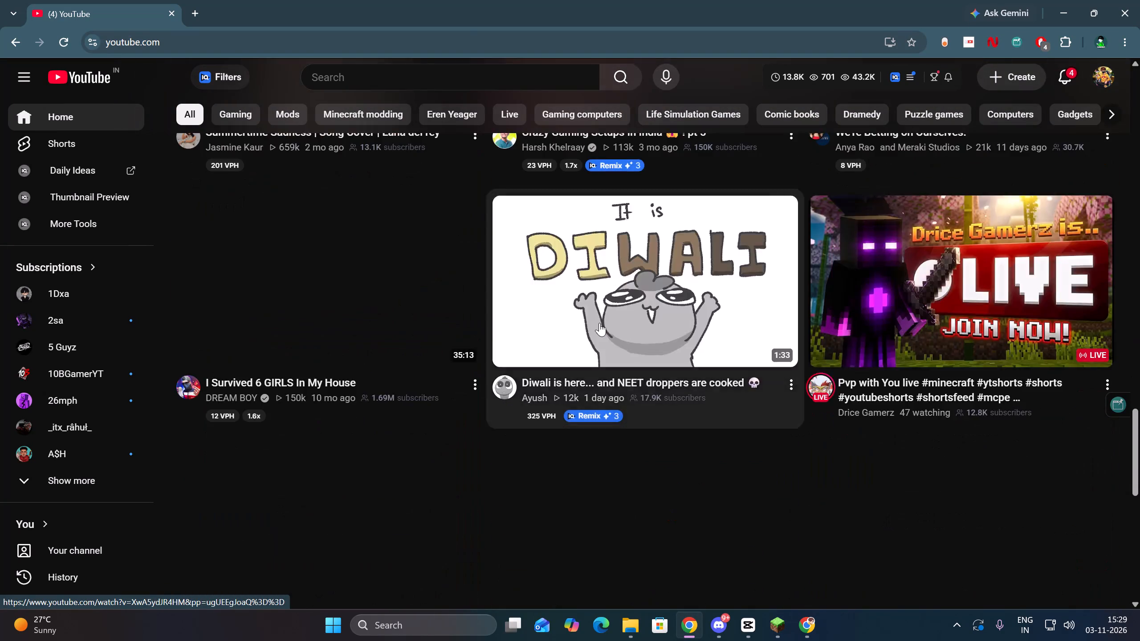
{"action": "scroll", "coordinate": [599, 323], "scroll_direction": "up", "scroll_amount": 2}
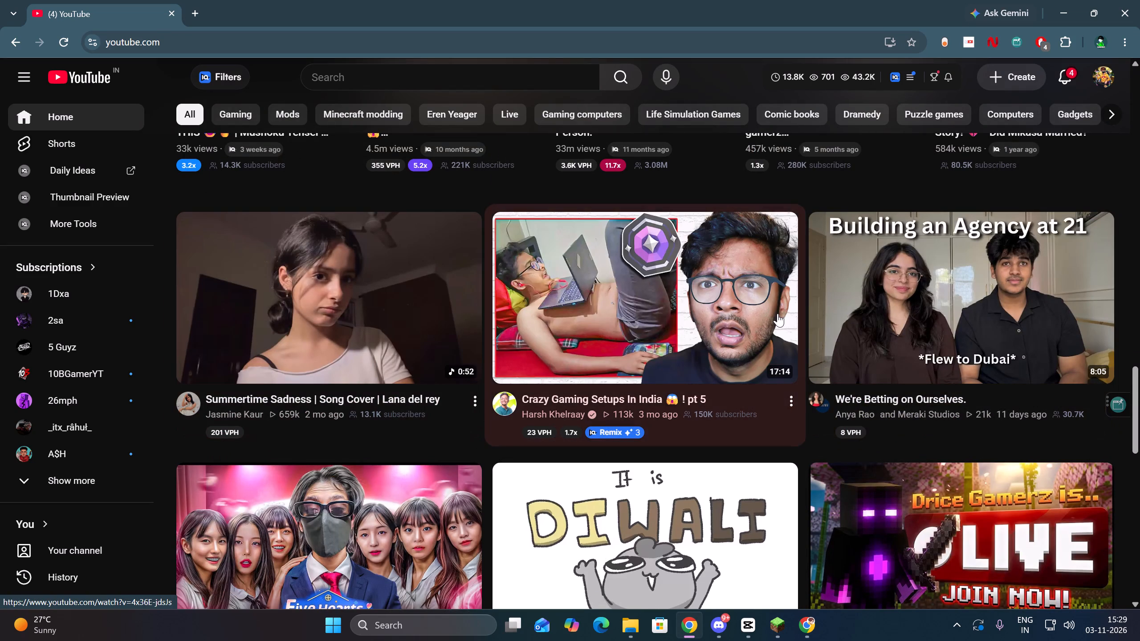
{"action": "scroll", "coordinate": [763, 311], "scroll_direction": "down", "scroll_amount": 2}
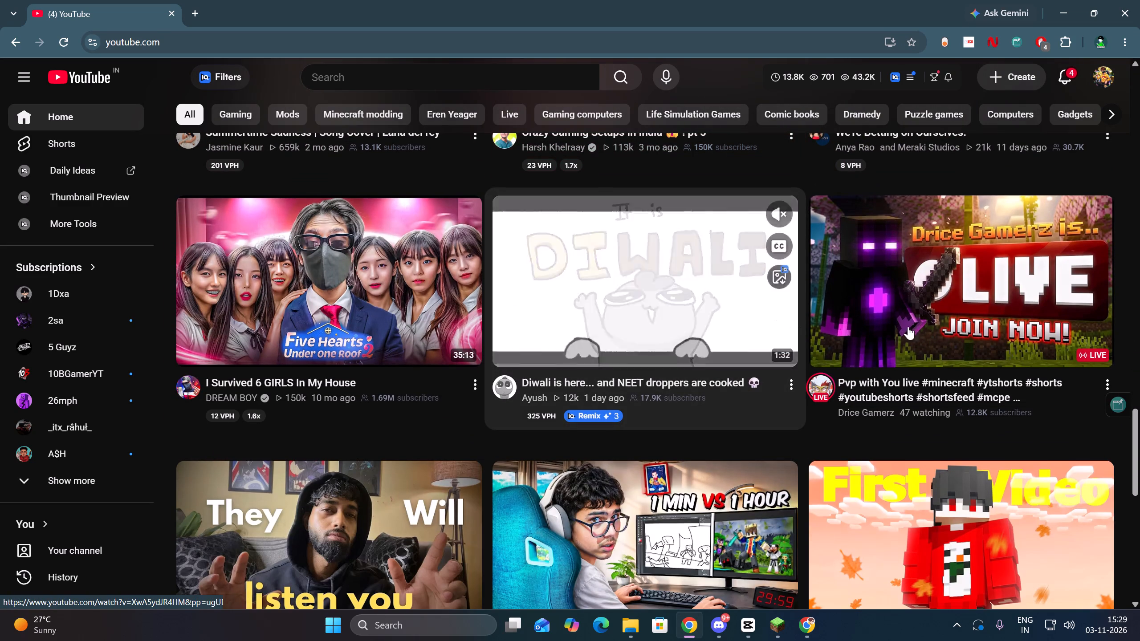
{"action": "scroll", "coordinate": [910, 323], "scroll_direction": "down", "scroll_amount": 3}
{"action": "scroll", "coordinate": [798, 316], "scroll_direction": "up", "scroll_amount": 1}
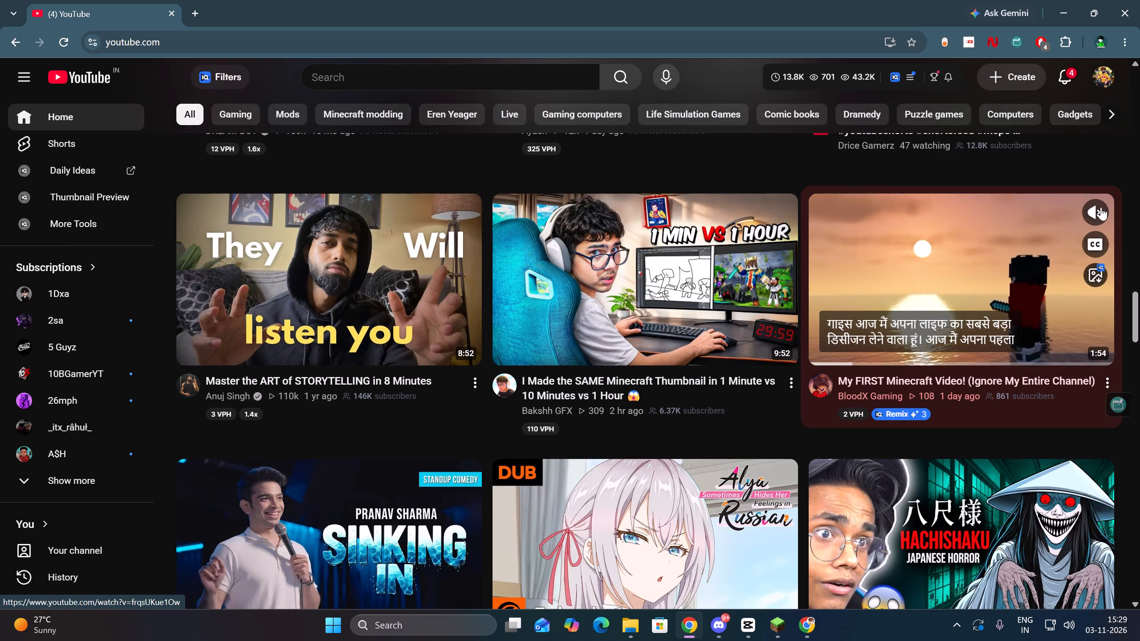
Listen to the home-feed preview of "My FIRST Minecraft Video! (Ignore My Entire Channel)" with sound, ending with it muted.
{"action": "left_click", "coordinate": [1101, 207]}
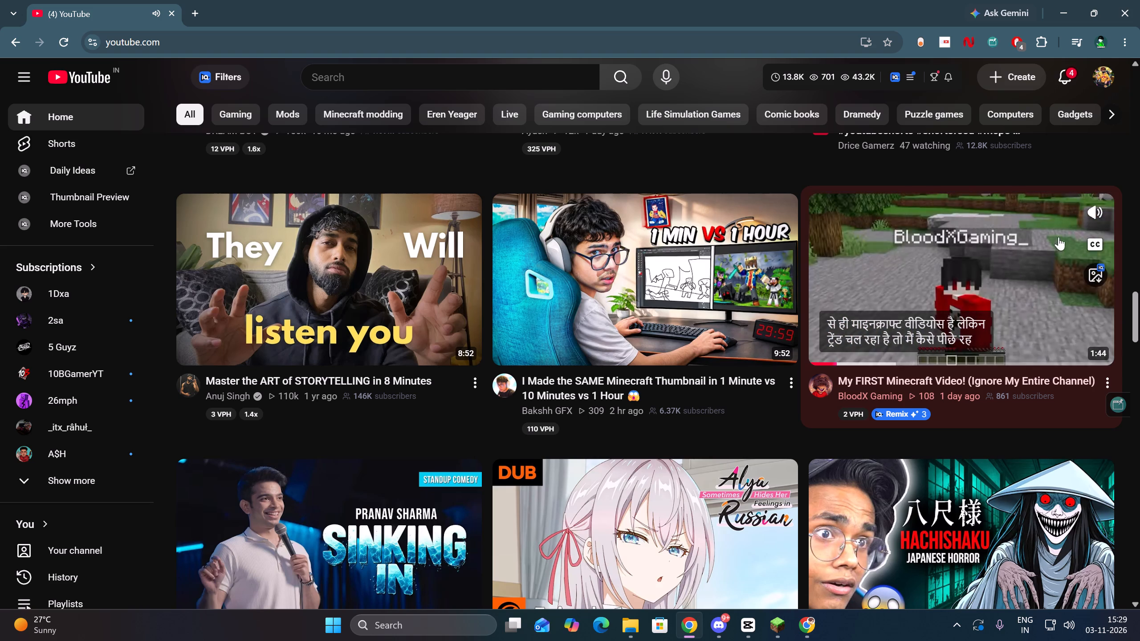
{"action": "left_click", "coordinate": [1093, 212]}
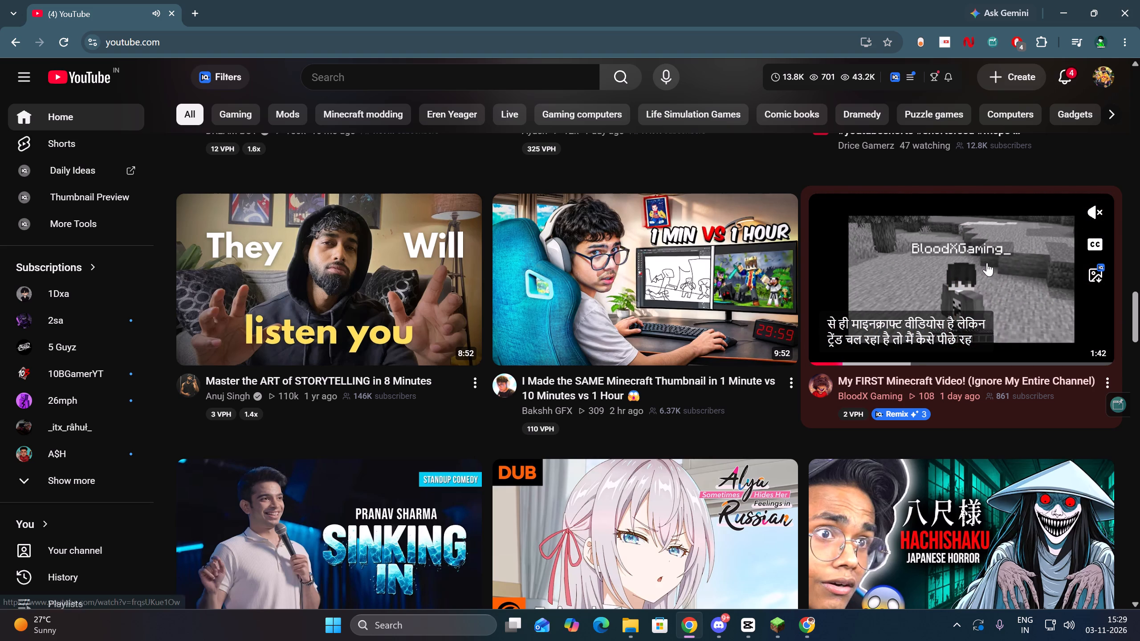
Look through more recommended videos further down the YouTube home feed.
{"action": "scroll", "coordinate": [835, 379], "scroll_direction": "down", "scroll_amount": 2}
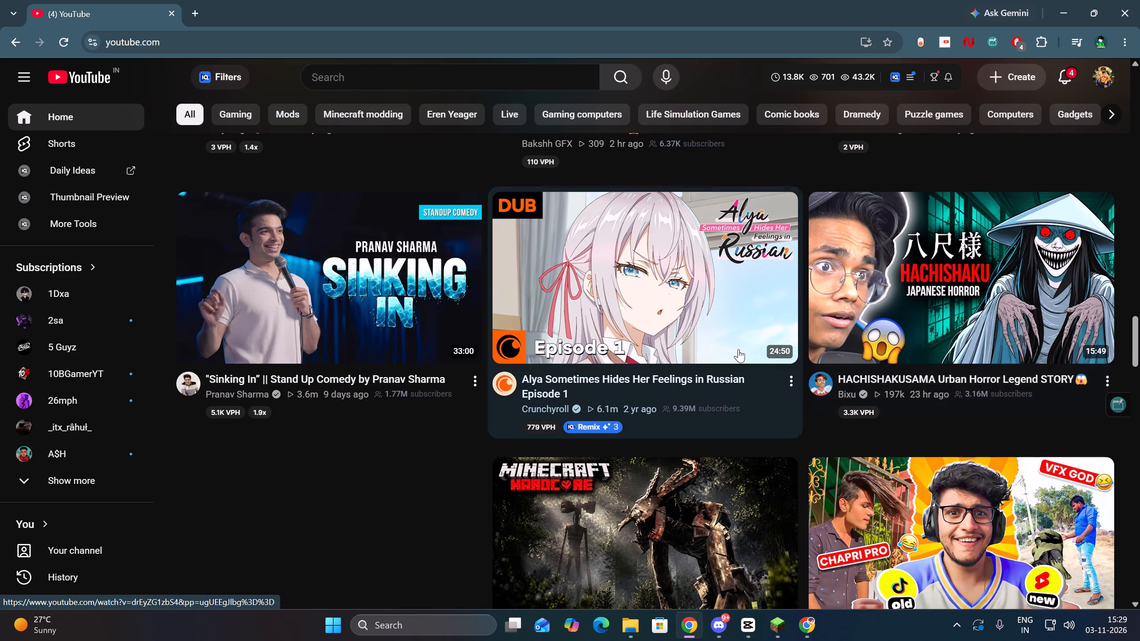
{"action": "scroll", "coordinate": [605, 377], "scroll_direction": "down", "scroll_amount": 3}
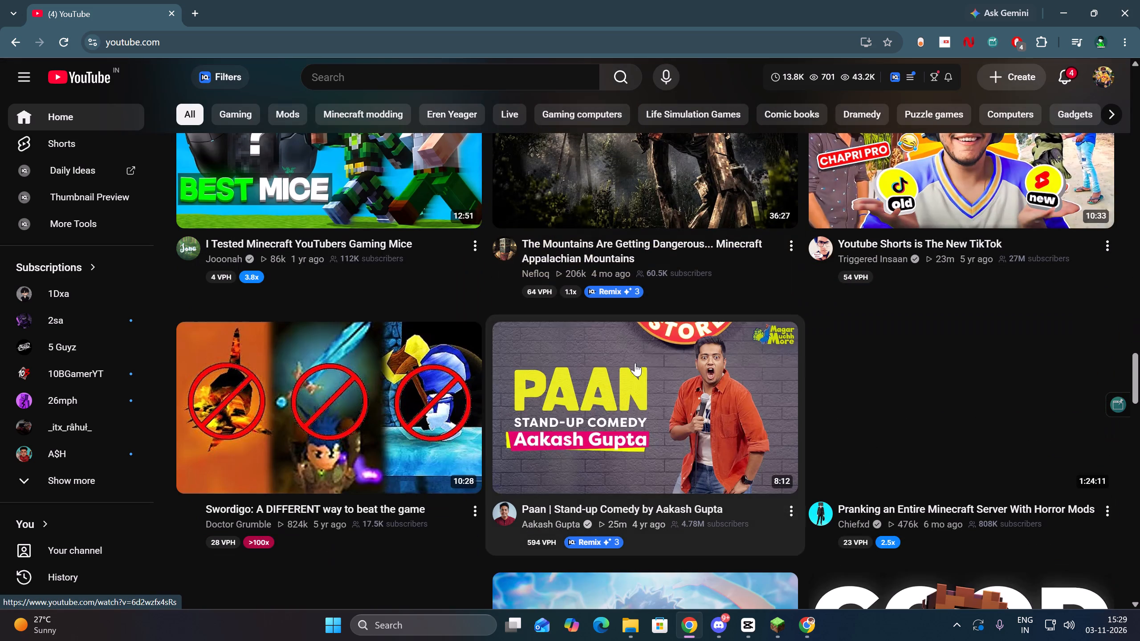
{"action": "scroll", "coordinate": [670, 267], "scroll_direction": "down", "scroll_amount": 2}
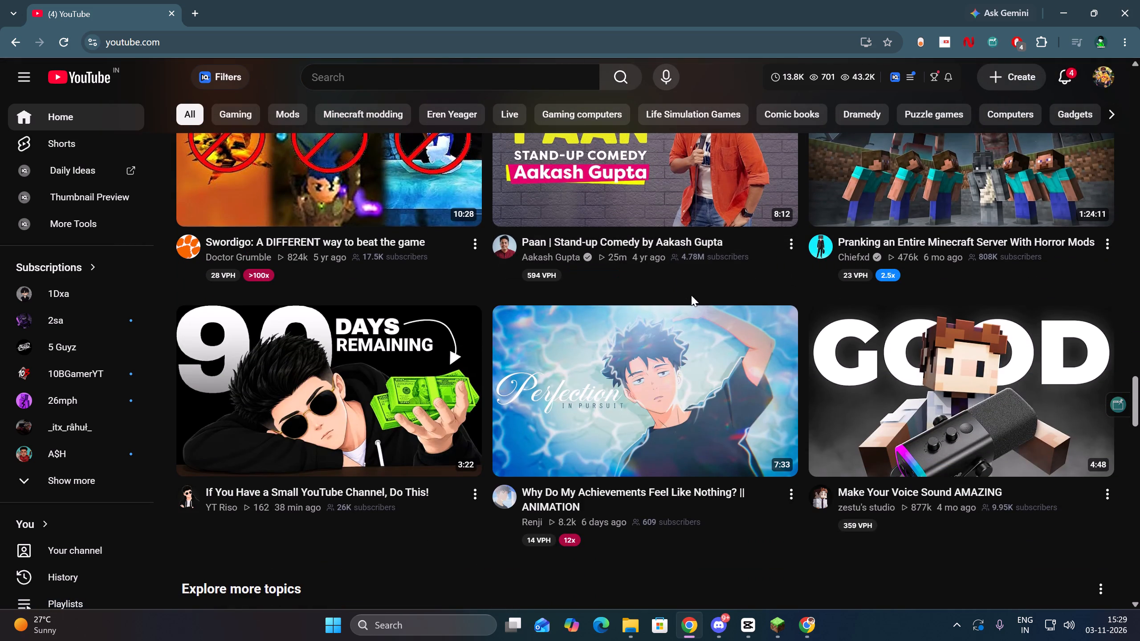
{"action": "scroll", "coordinate": [691, 295], "scroll_direction": "down", "scroll_amount": 1}
{"action": "scroll", "coordinate": [691, 295], "scroll_direction": "up", "scroll_amount": 1}
{"action": "scroll", "coordinate": [961, 203], "scroll_direction": "up", "scroll_amount": 2}
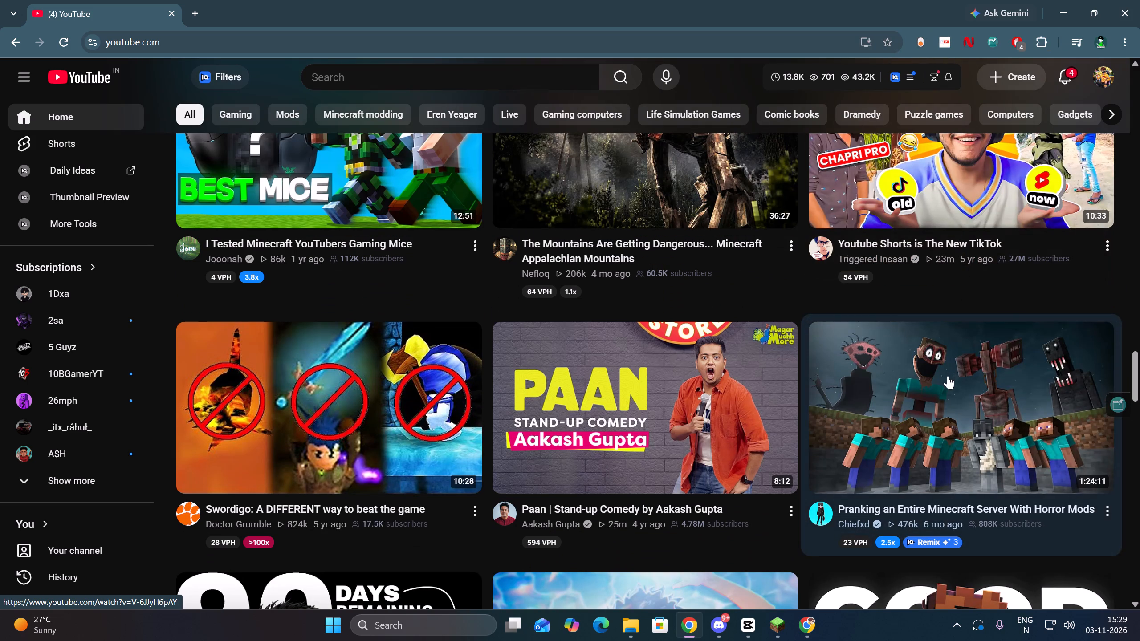
{"action": "scroll", "coordinate": [948, 376], "scroll_direction": "down", "scroll_amount": 6}
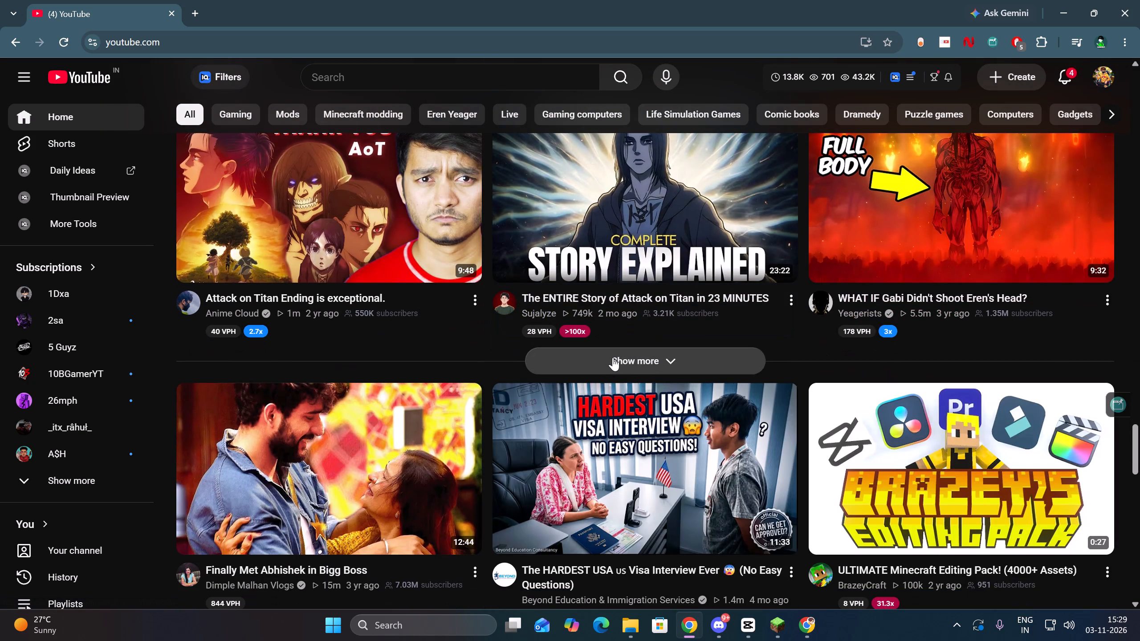
{"action": "scroll", "coordinate": [613, 357], "scroll_direction": "down", "scroll_amount": 5}
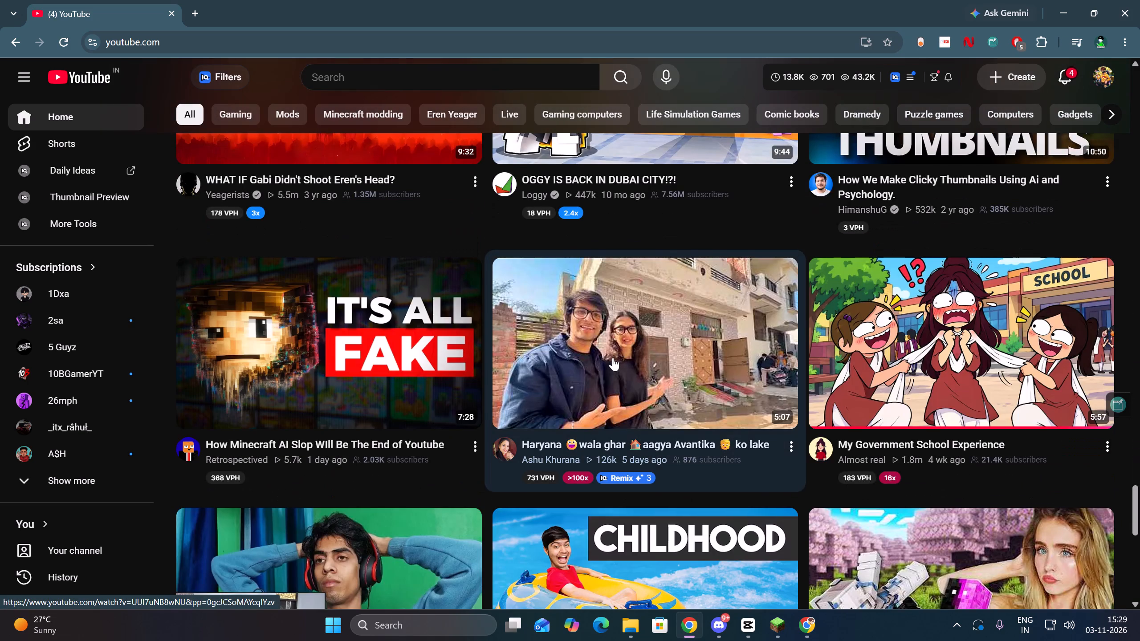
{"action": "scroll", "coordinate": [613, 357], "scroll_direction": "up", "scroll_amount": 2}
{"action": "scroll", "coordinate": [613, 357], "scroll_direction": "down", "scroll_amount": 1}
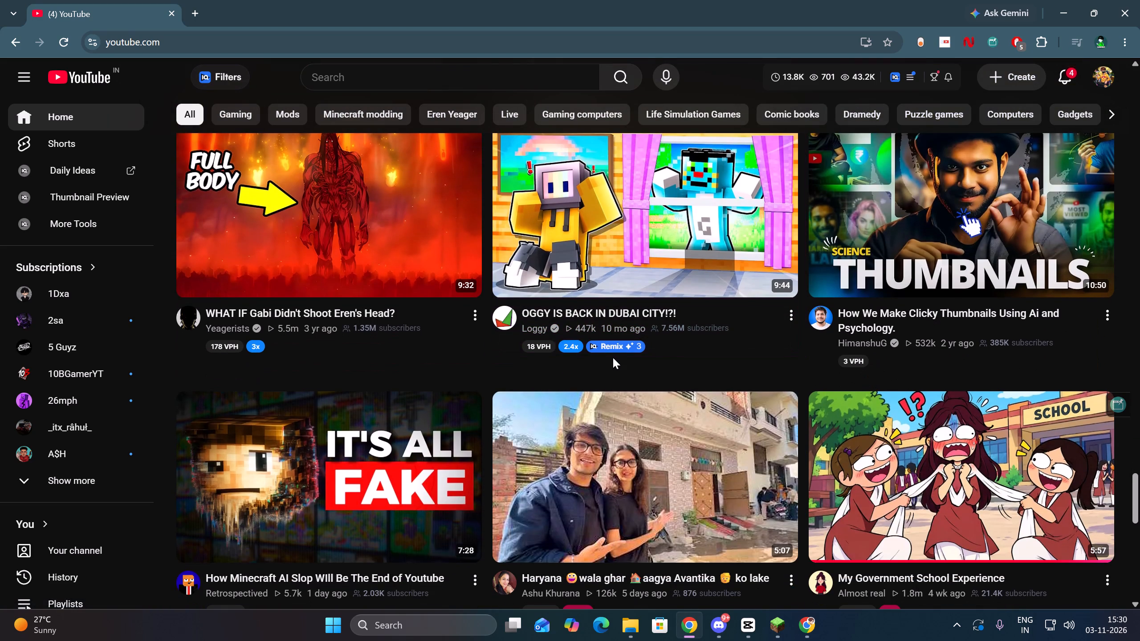
{"action": "scroll", "coordinate": [613, 357], "scroll_direction": "down", "scroll_amount": 3}
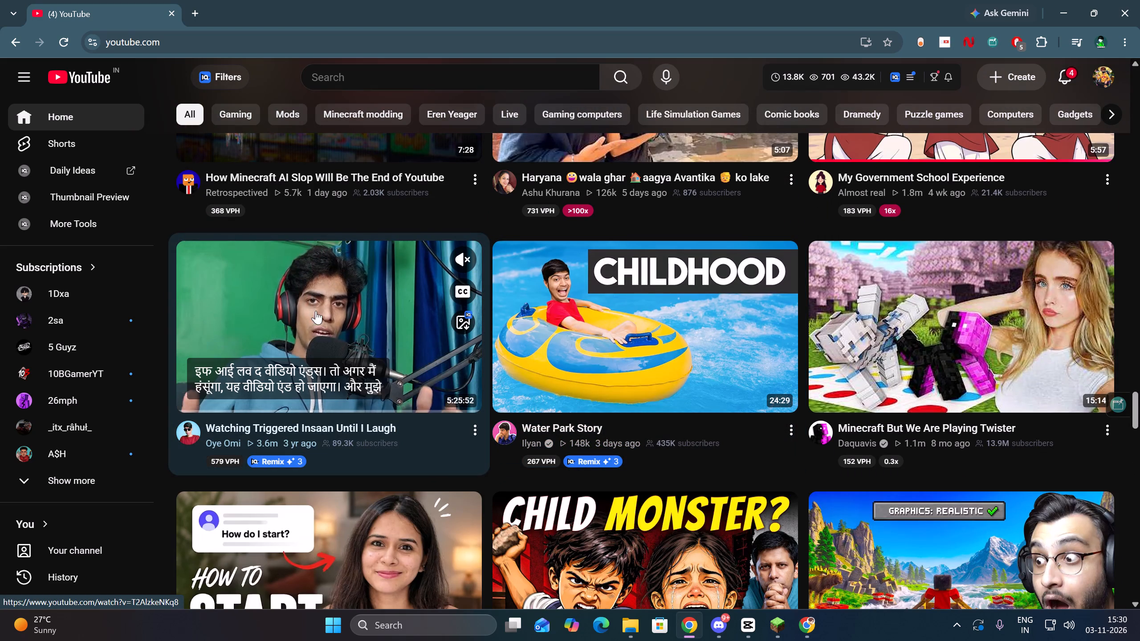
Open the recommended video "Watching Triggered Insaan Until I Laugh" by Oye Omi.
{"action": "left_click", "coordinate": [350, 342]}
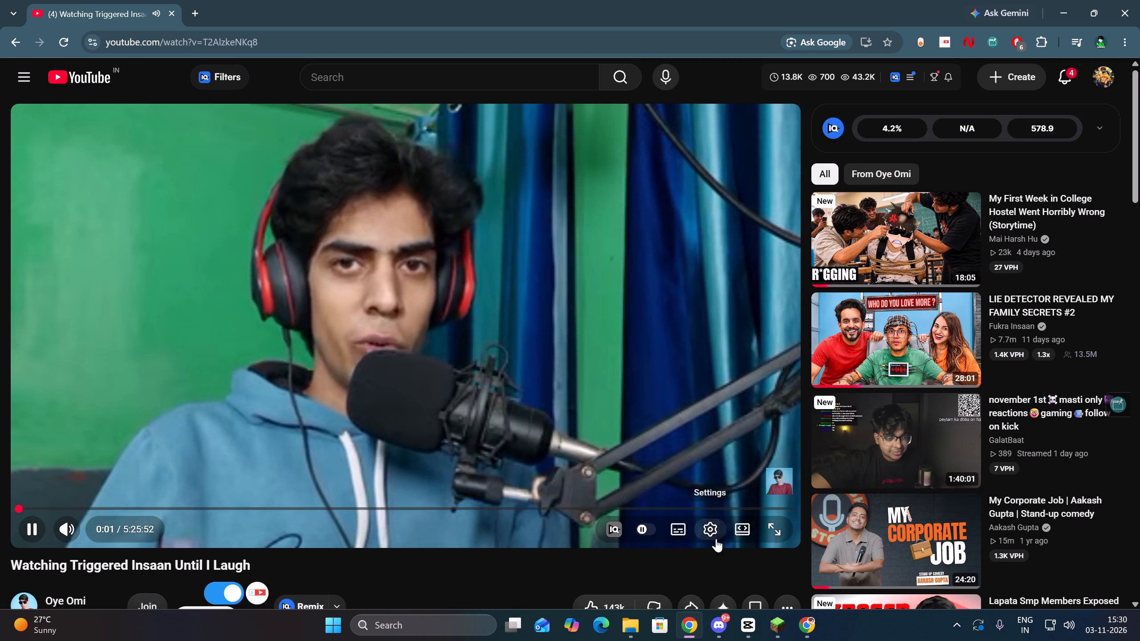
Set the video's playback speed to 1.60x.
{"action": "left_click", "coordinate": [716, 539]}
{"action": "left_click", "coordinate": [729, 463]}
{"action": "left_click_drag", "start_coordinate": [700, 434], "coordinate": [718, 435]}
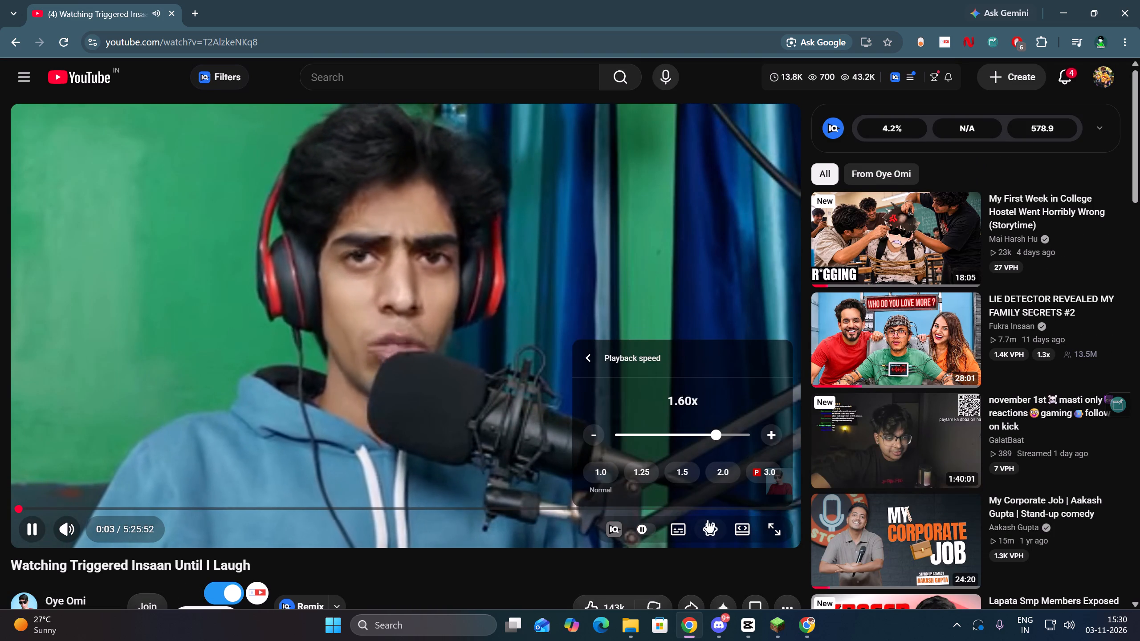
{"action": "left_click", "coordinate": [704, 523]}
Look through the video's comments and expand the pinned timestamp comment to read its full list.
{"action": "scroll", "coordinate": [533, 395], "scroll_direction": "down", "scroll_amount": 7}
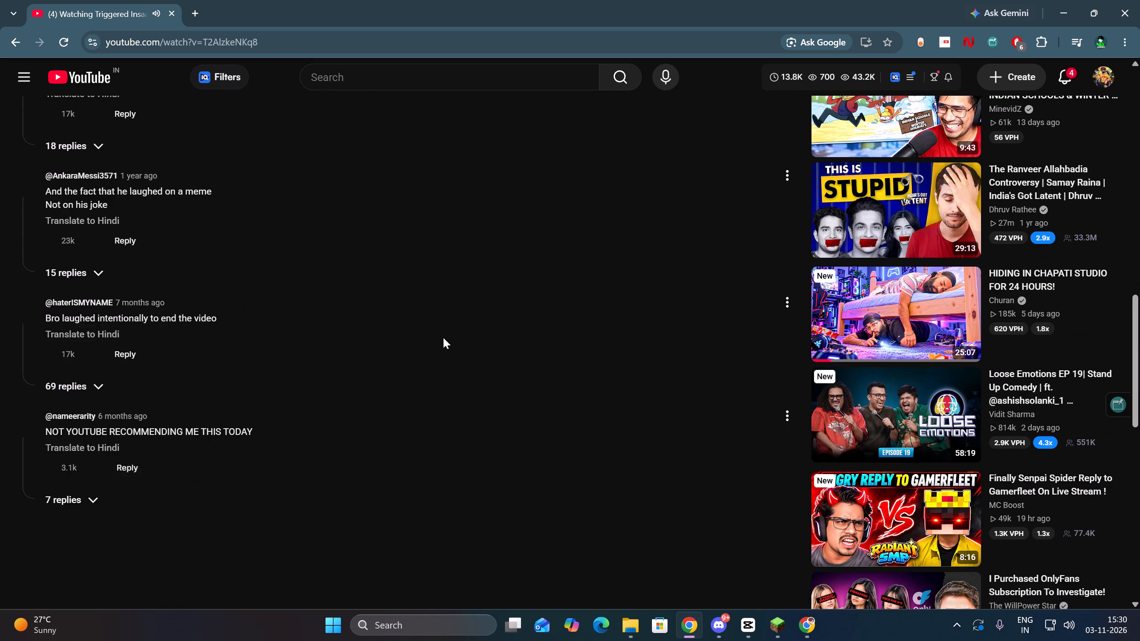
{"action": "scroll", "coordinate": [437, 334], "scroll_direction": "up", "scroll_amount": 1}
{"action": "scroll", "coordinate": [346, 327], "scroll_direction": "up", "scroll_amount": 5}
{"action": "scroll", "coordinate": [346, 361], "scroll_direction": "down", "scroll_amount": 1}
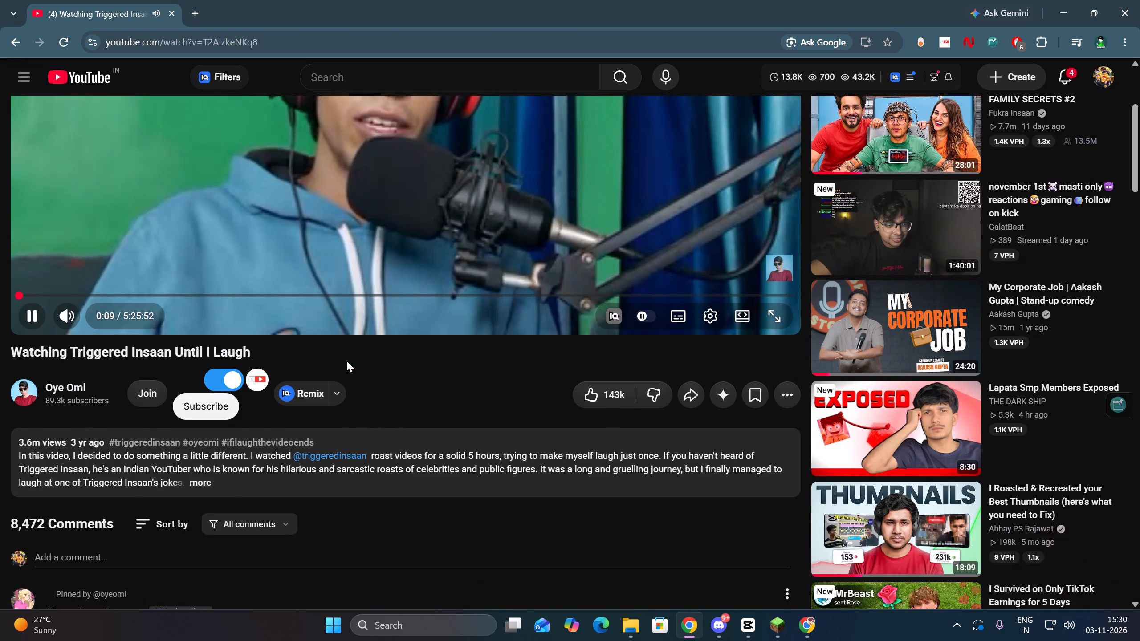
{"action": "scroll", "coordinate": [346, 361], "scroll_direction": "down", "scroll_amount": 1}
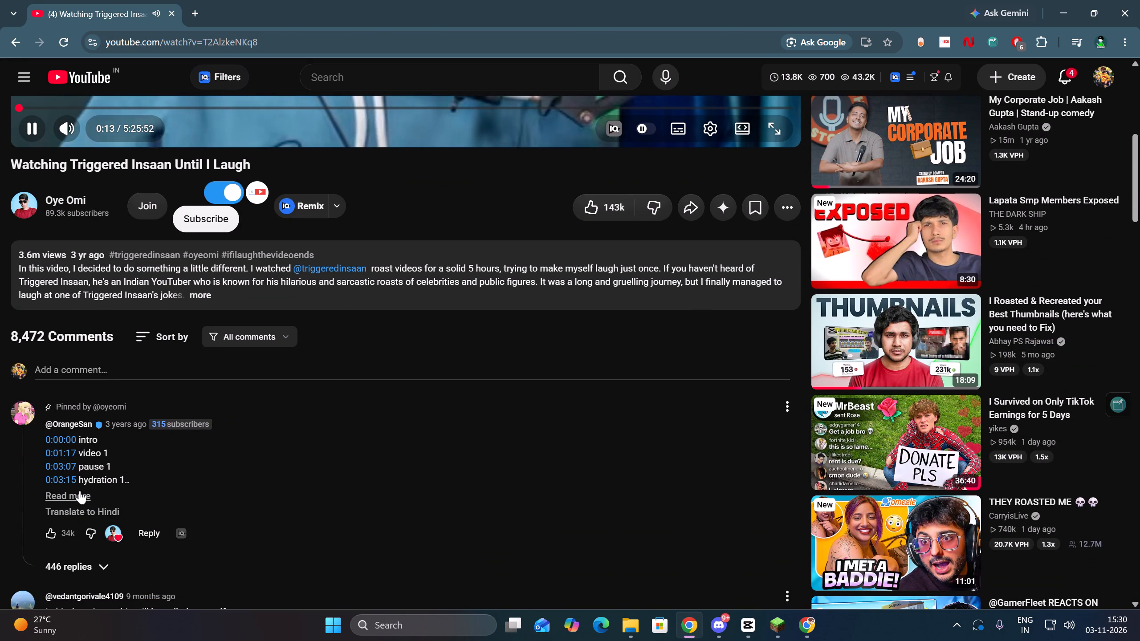
{"action": "left_click", "coordinate": [84, 495]}
{"action": "scroll", "coordinate": [193, 491], "scroll_direction": "down", "scroll_amount": 1}
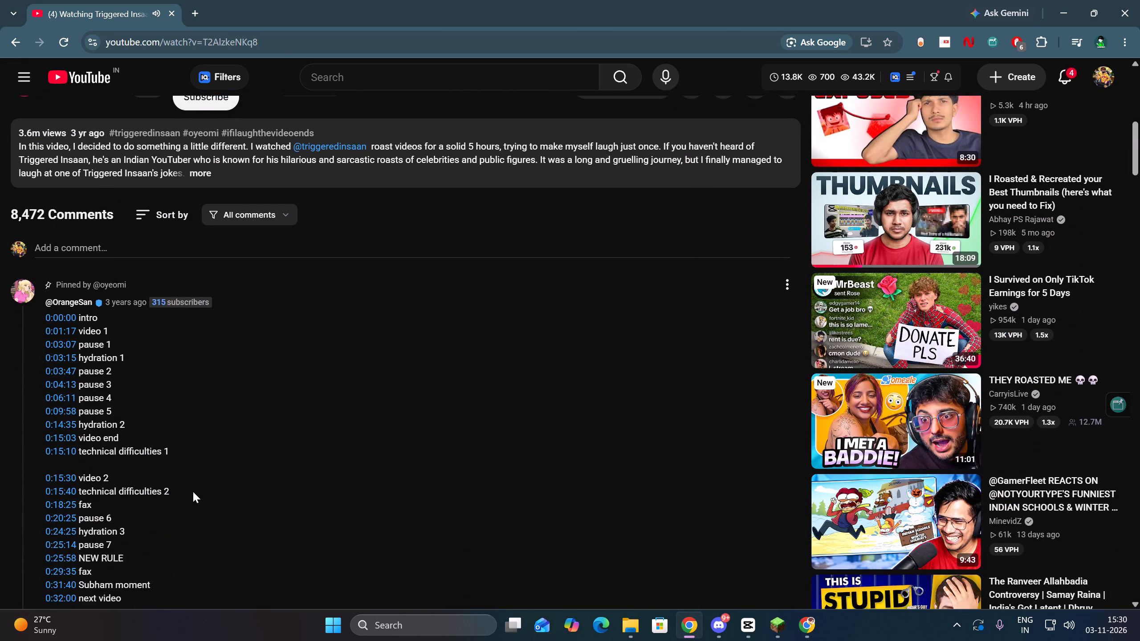
{"action": "scroll", "coordinate": [193, 491], "scroll_direction": "down", "scroll_amount": 2}
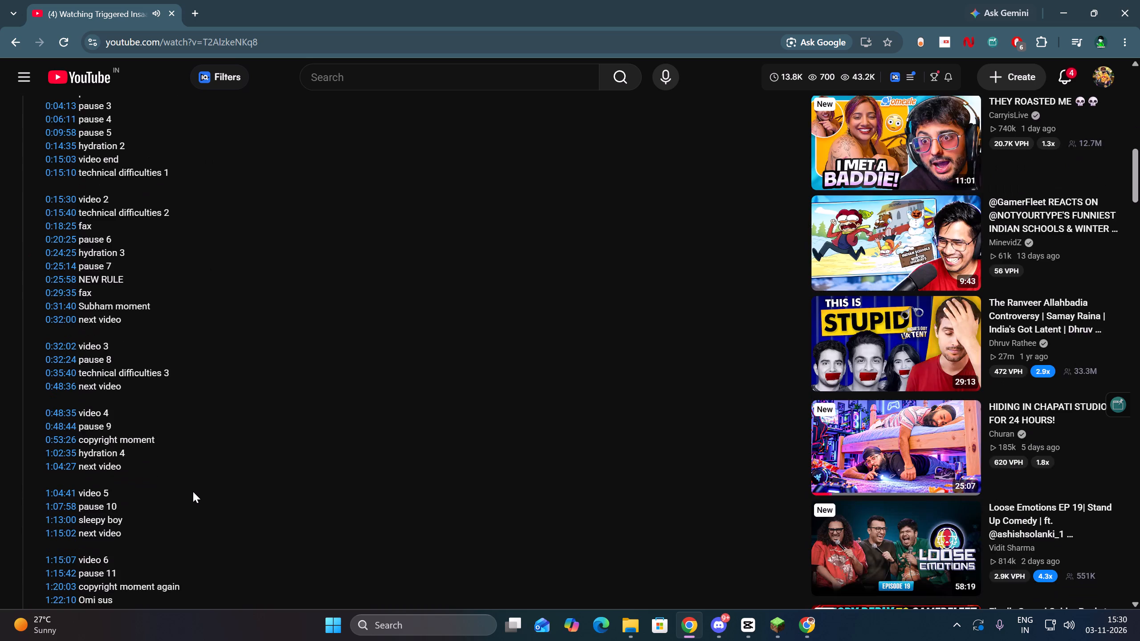
{"action": "scroll", "coordinate": [193, 491], "scroll_direction": "down", "scroll_amount": 4}
{"action": "scroll", "coordinate": [194, 491], "scroll_direction": "up", "scroll_amount": 7}
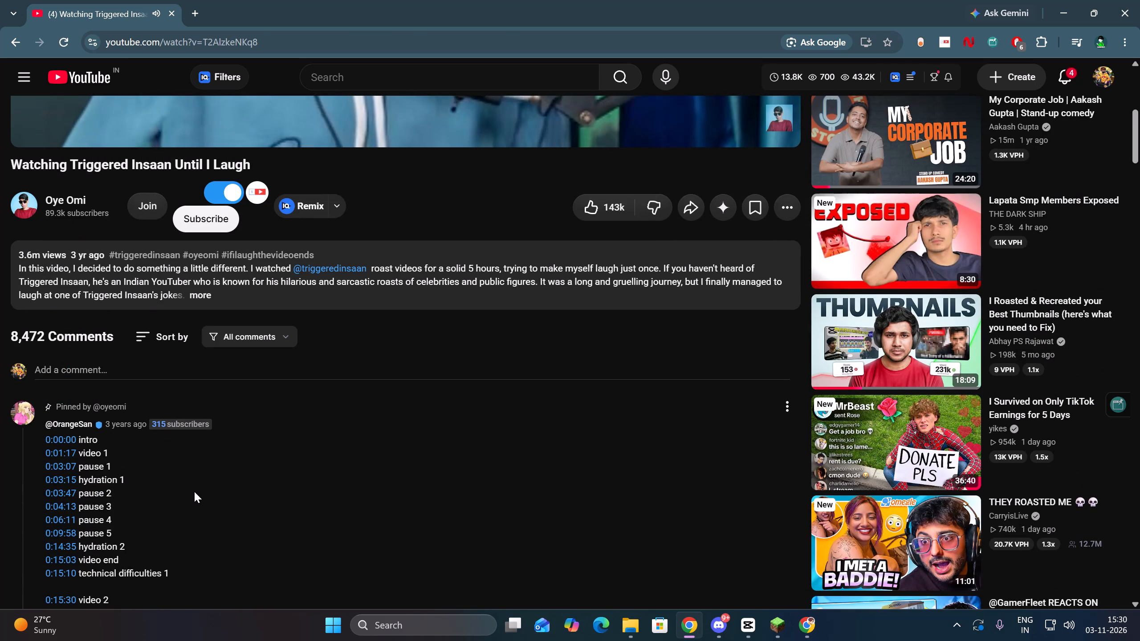
{"action": "scroll", "coordinate": [194, 491], "scroll_direction": "down", "scroll_amount": 13}
Return to the player and pause the video at 0:28, briefly highlighting its title.
{"action": "scroll", "coordinate": [194, 491], "scroll_direction": "up", "scroll_amount": 5}
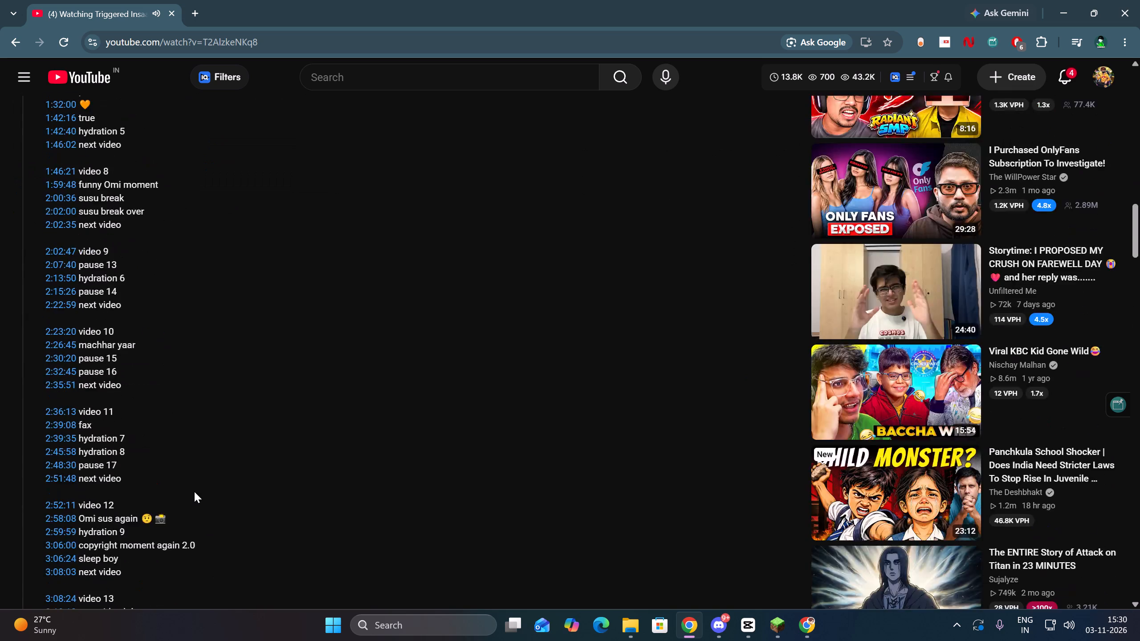
{"action": "scroll", "coordinate": [194, 491], "scroll_direction": "up", "scroll_amount": 14}
{"action": "left_click", "coordinate": [220, 433]}
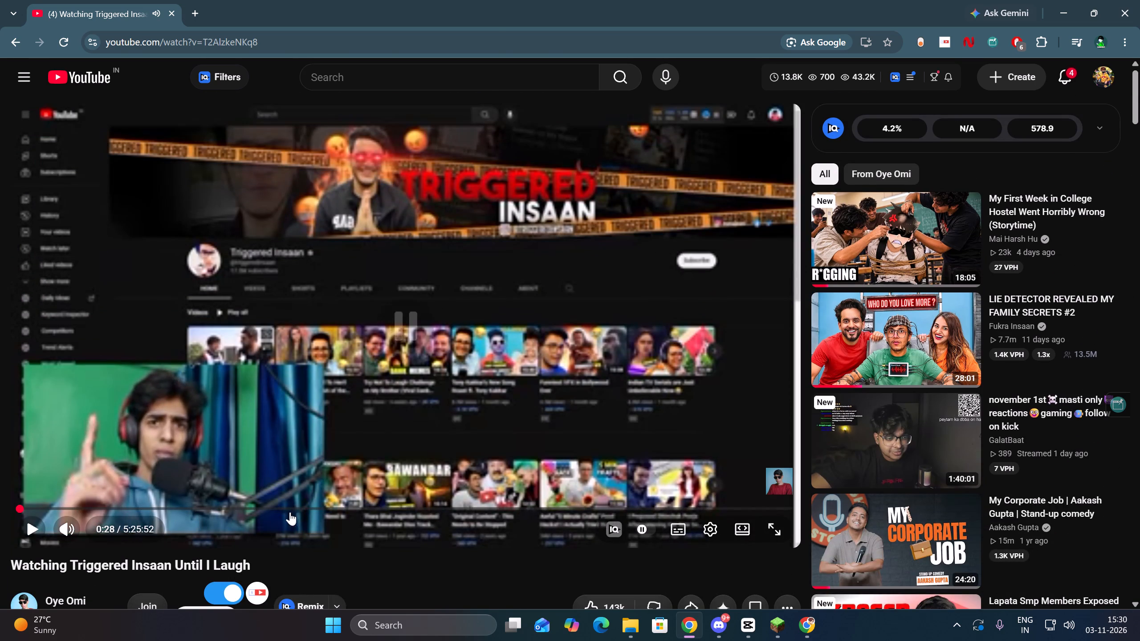
{"action": "left_click_drag", "start_coordinate": [34, 554], "coordinate": [272, 563]}
{"action": "left_click", "coordinate": [280, 568]}
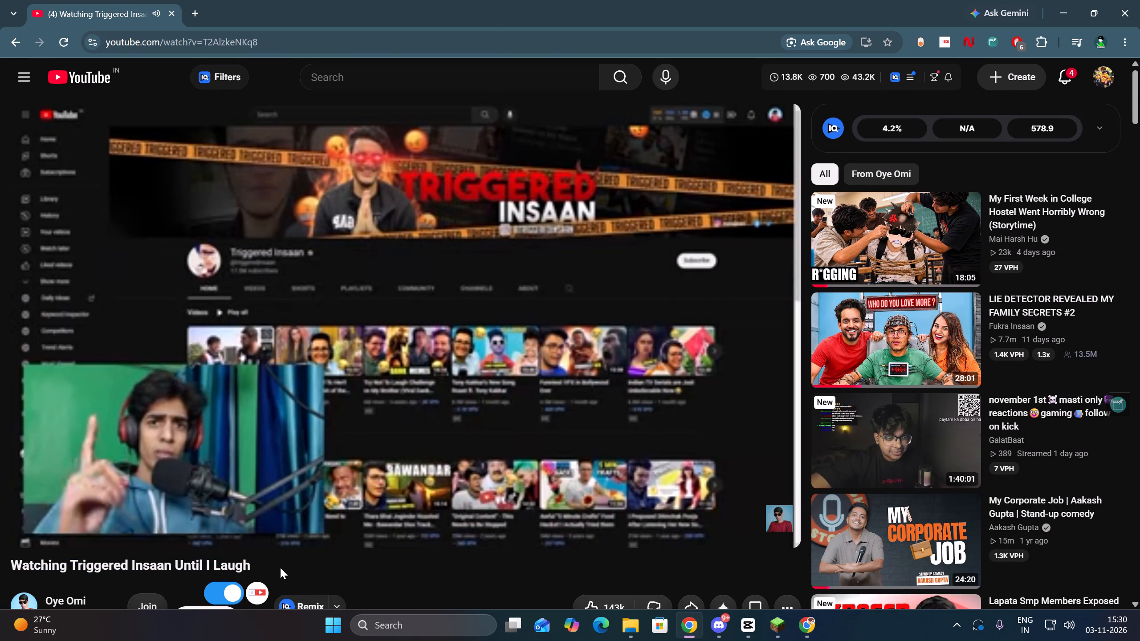
Read through the pinned comment's timestamps and the viewer comments below it.
{"action": "scroll", "coordinate": [347, 474], "scroll_direction": "down", "scroll_amount": 3}
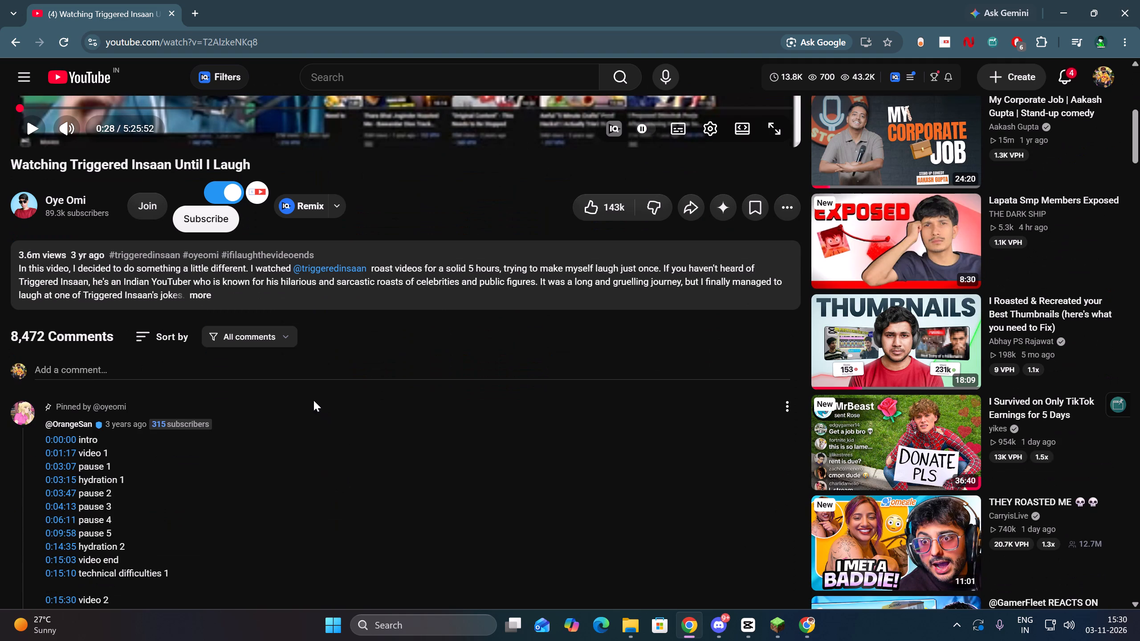
{"action": "scroll", "coordinate": [301, 313], "scroll_direction": "up", "scroll_amount": 4}
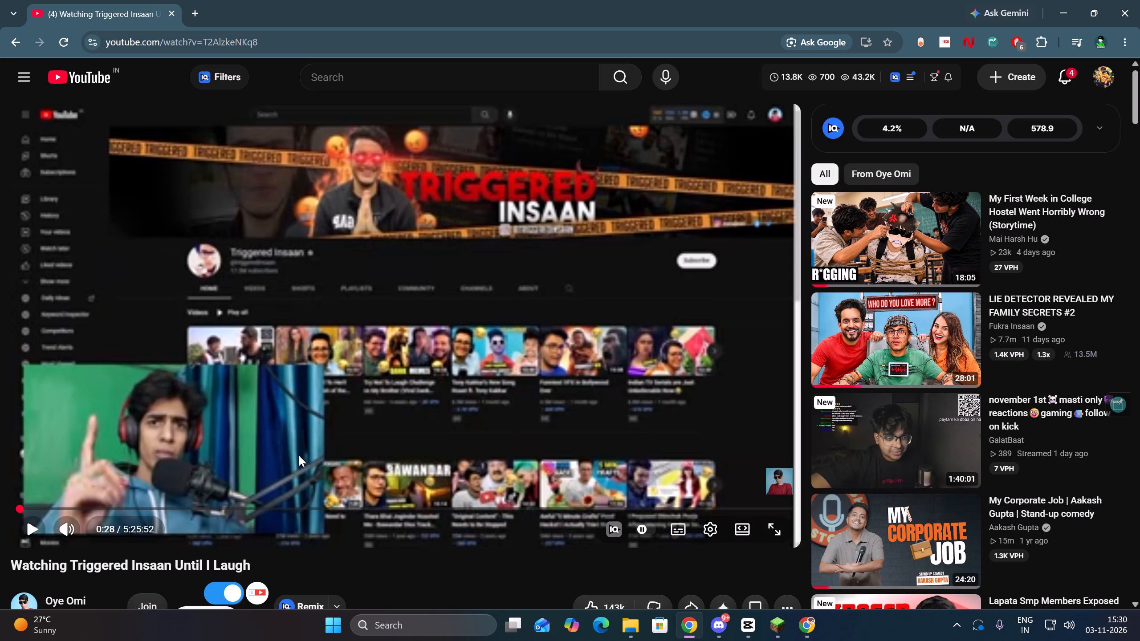
{"action": "scroll", "coordinate": [554, 546], "scroll_direction": "down", "scroll_amount": 4}
{"action": "scroll", "coordinate": [377, 471], "scroll_direction": "down", "scroll_amount": 2}
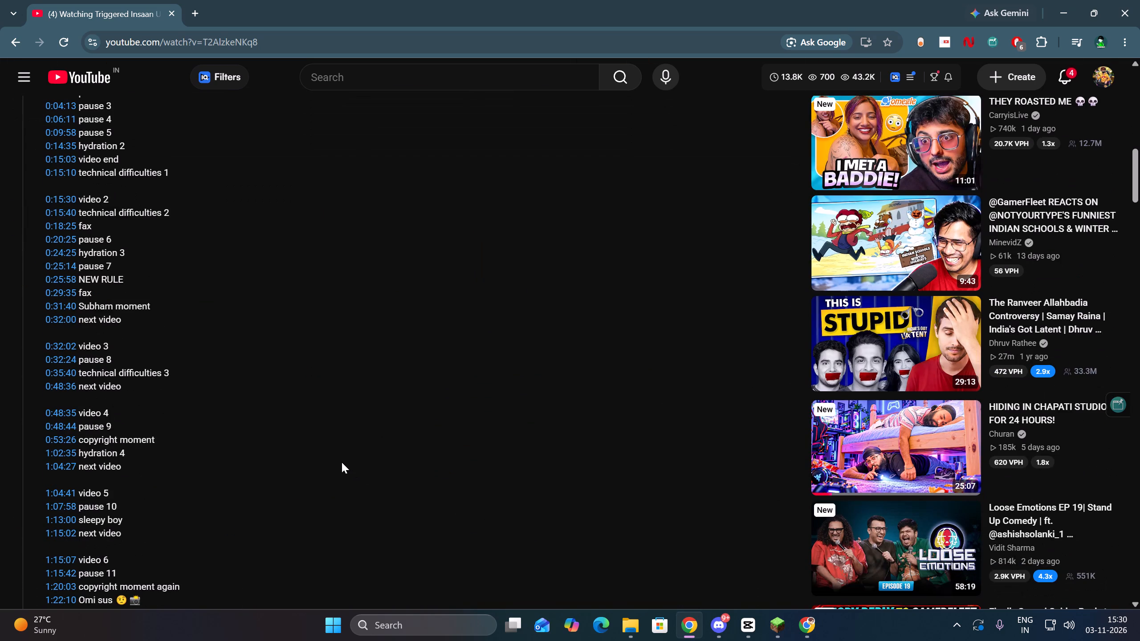
{"action": "scroll", "coordinate": [342, 462], "scroll_direction": "down", "scroll_amount": 8}
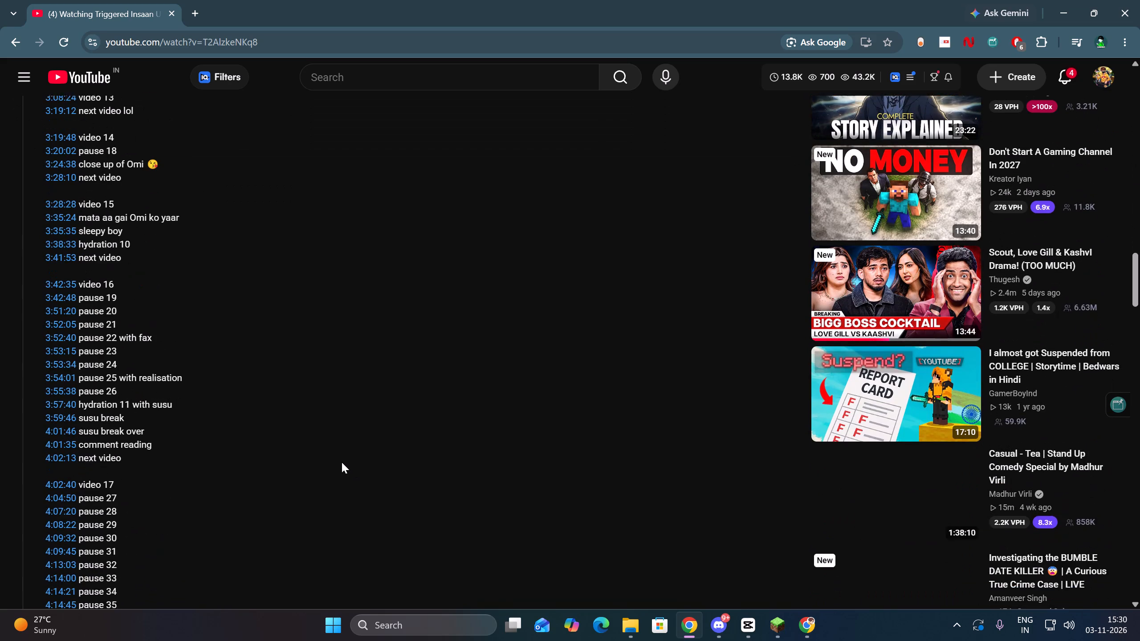
{"action": "scroll", "coordinate": [342, 462], "scroll_direction": "down", "scroll_amount": 3}
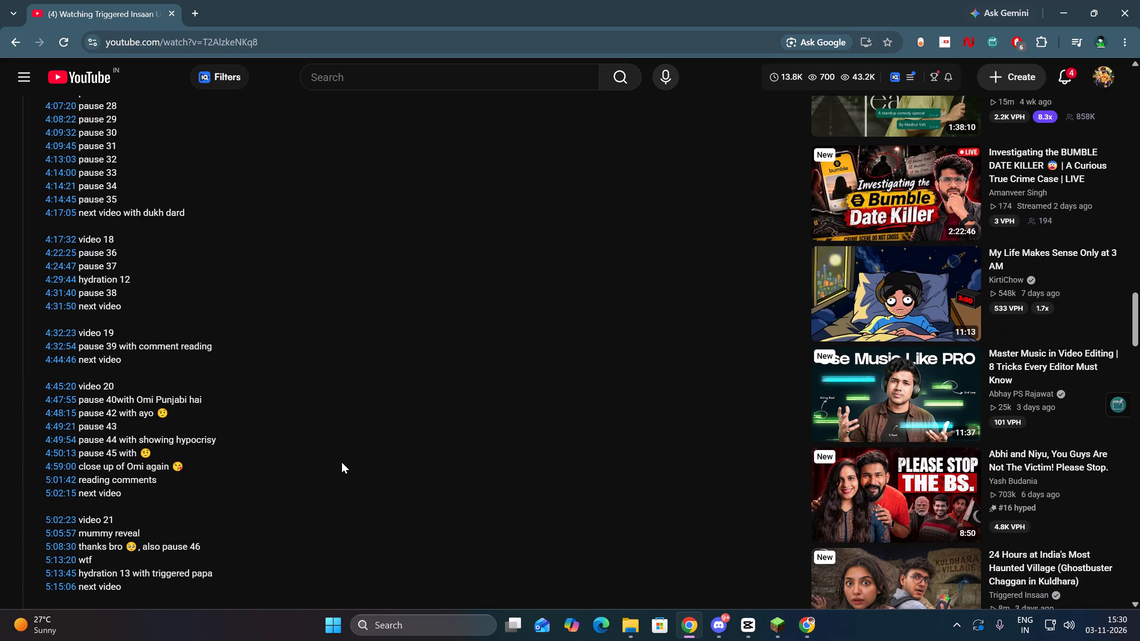
{"action": "scroll", "coordinate": [342, 462], "scroll_direction": "down", "scroll_amount": 5}
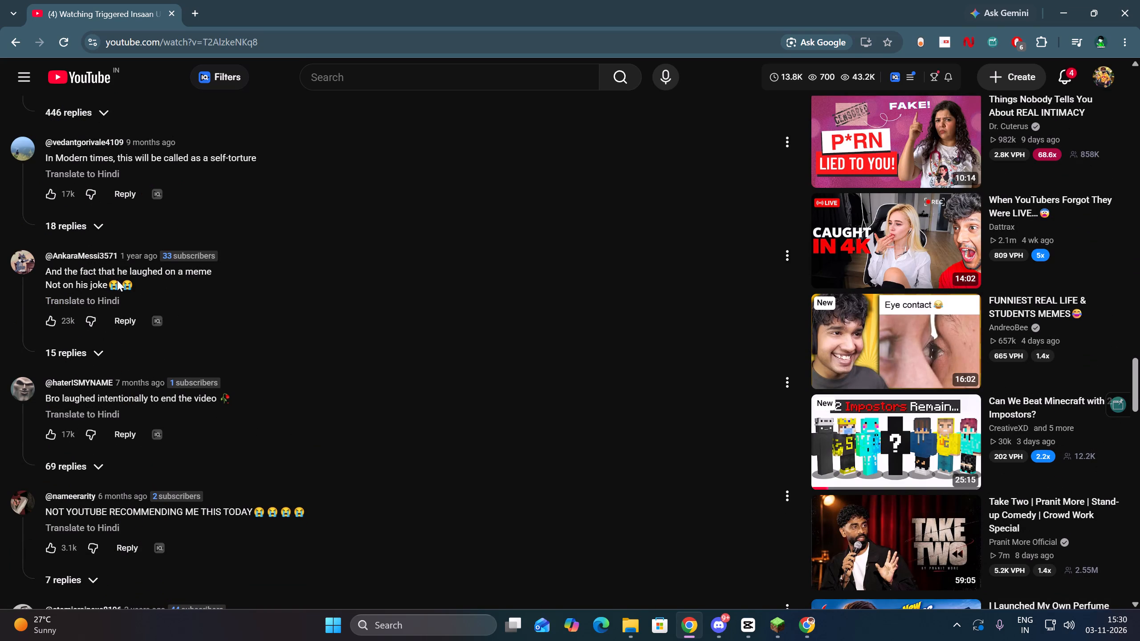
{"action": "left_click_drag", "start_coordinate": [51, 274], "coordinate": [203, 270]}
{"action": "left_click", "coordinate": [203, 292]}
Return to the player and resume playback of the video.
{"action": "scroll", "coordinate": [215, 304], "scroll_direction": "up", "scroll_amount": 8}
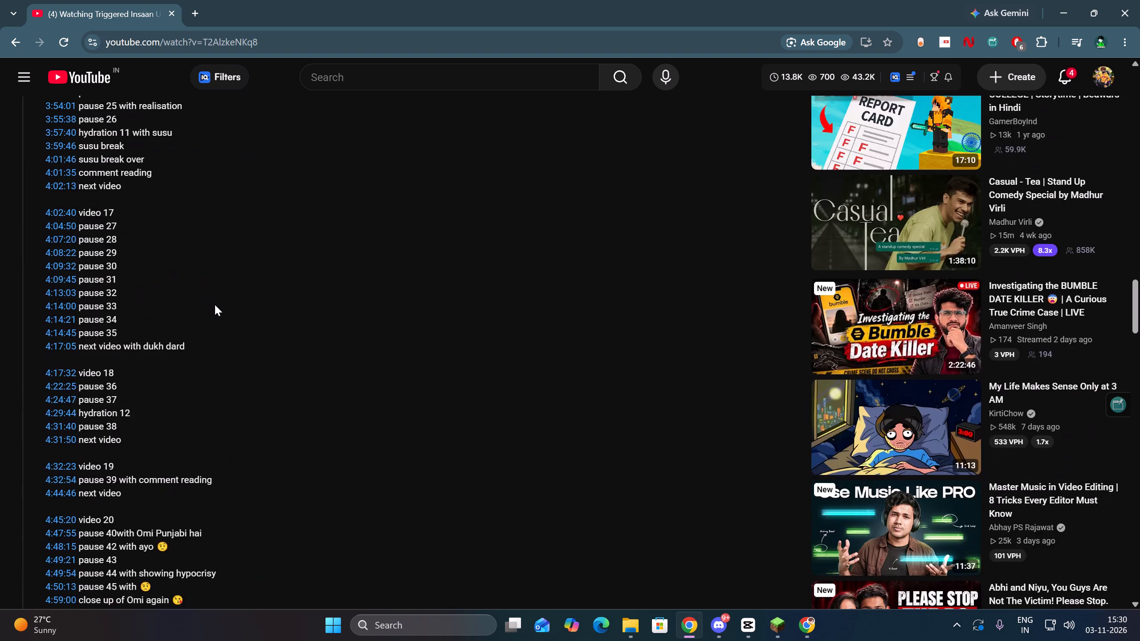
{"action": "scroll", "coordinate": [215, 304], "scroll_direction": "up", "scroll_amount": 18}
{"action": "left_click", "coordinate": [269, 299]}
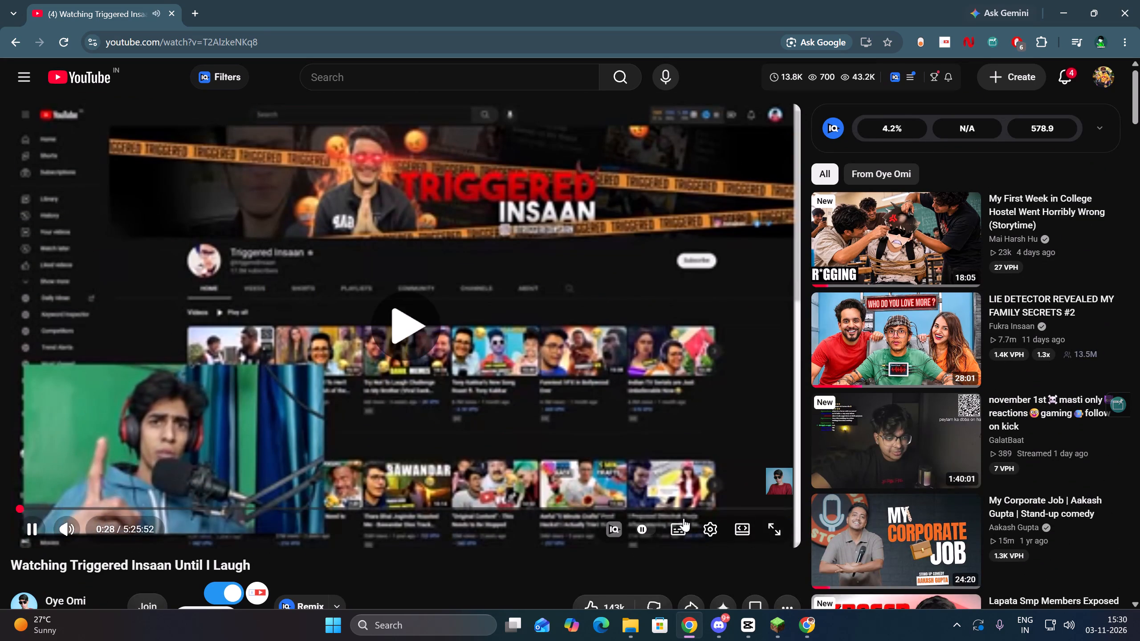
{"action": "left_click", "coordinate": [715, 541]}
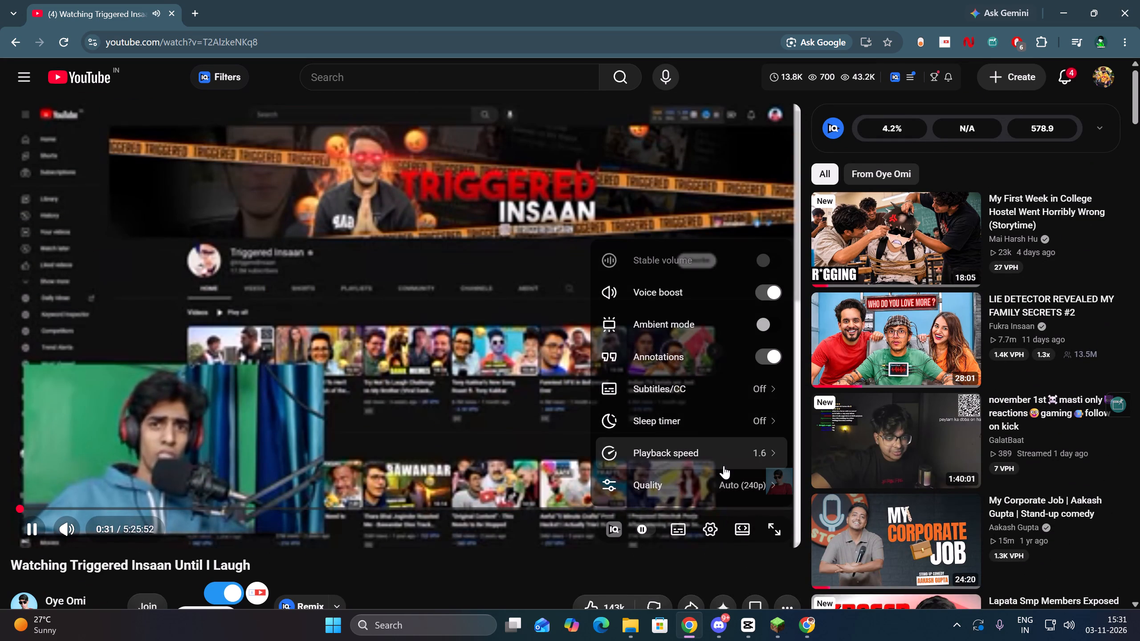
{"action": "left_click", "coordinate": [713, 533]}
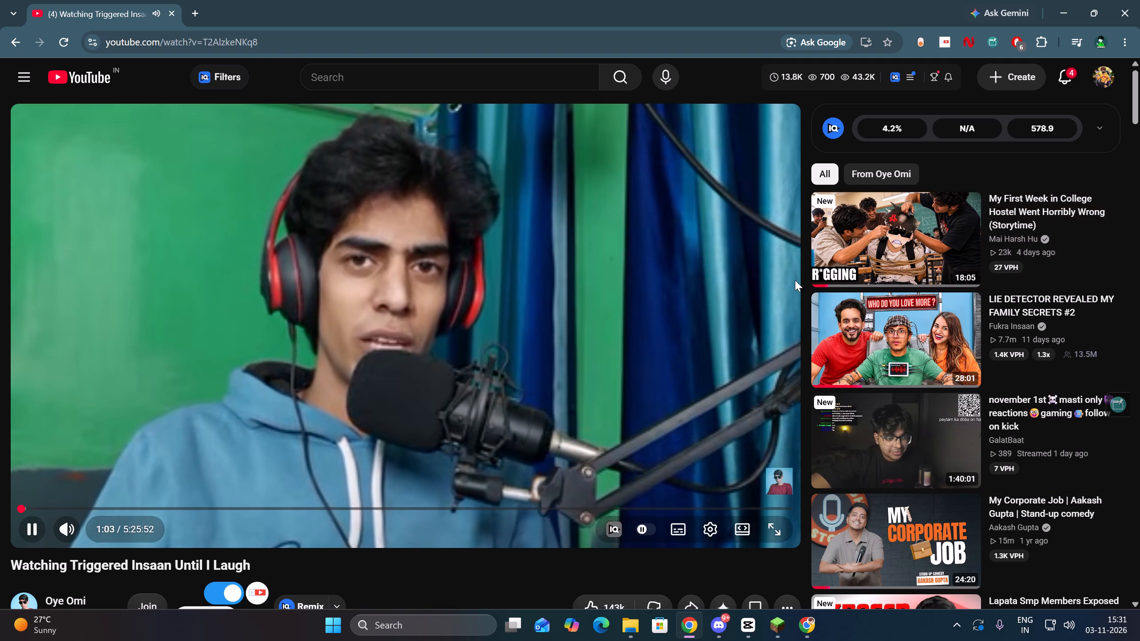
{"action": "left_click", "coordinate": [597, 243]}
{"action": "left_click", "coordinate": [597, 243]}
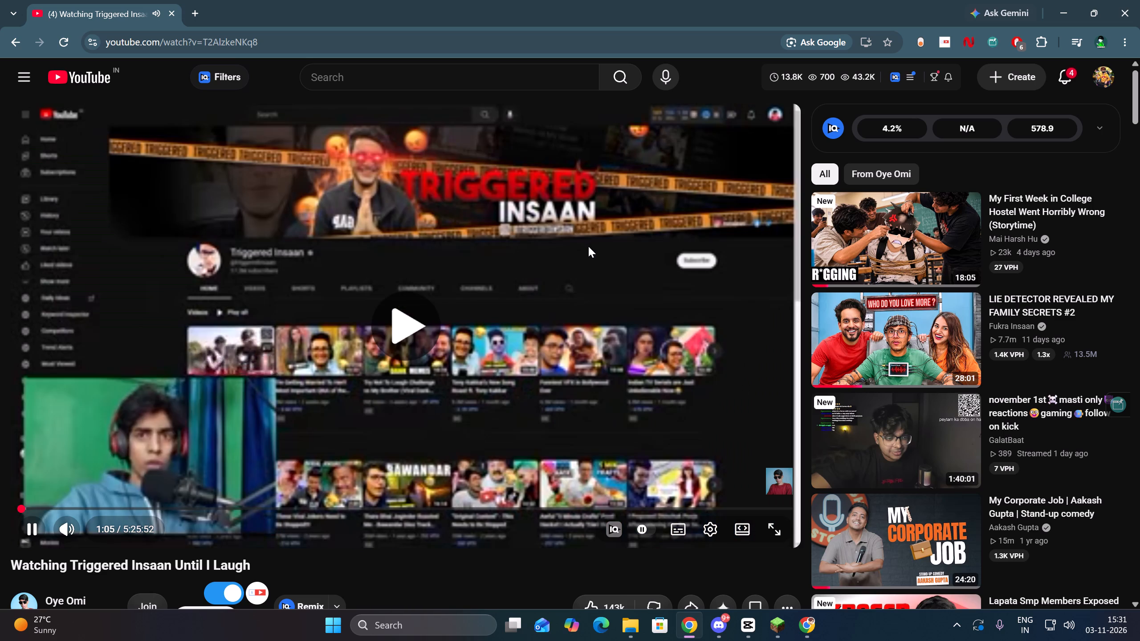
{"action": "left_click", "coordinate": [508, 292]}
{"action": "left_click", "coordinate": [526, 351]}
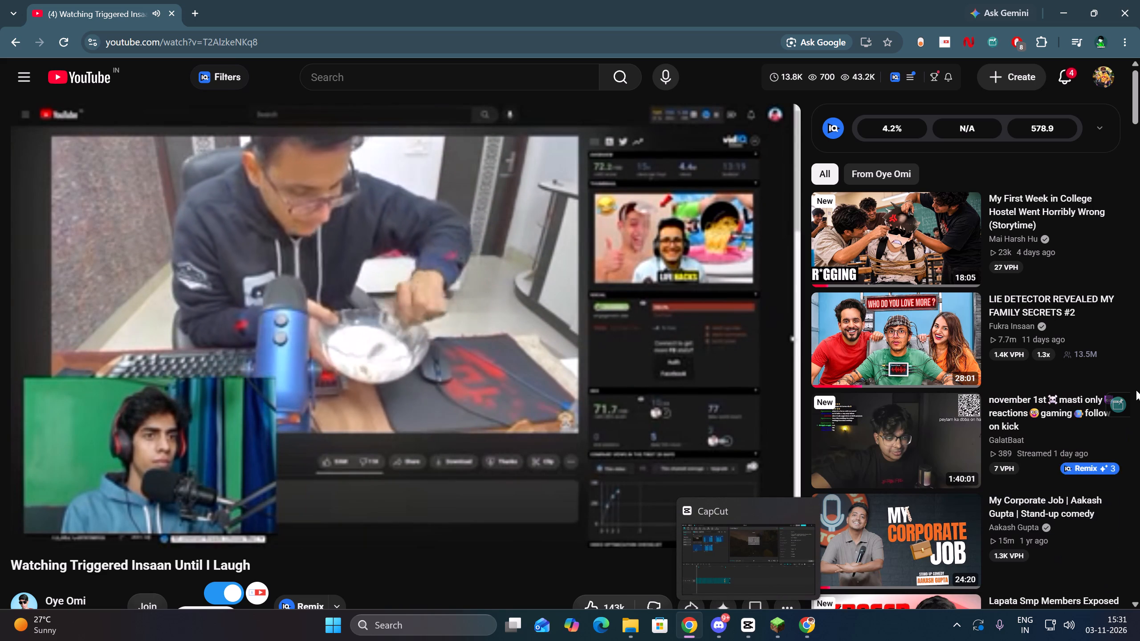
{"action": "left_click", "coordinate": [1118, 405]}
{"action": "left_click", "coordinate": [1097, 425]}
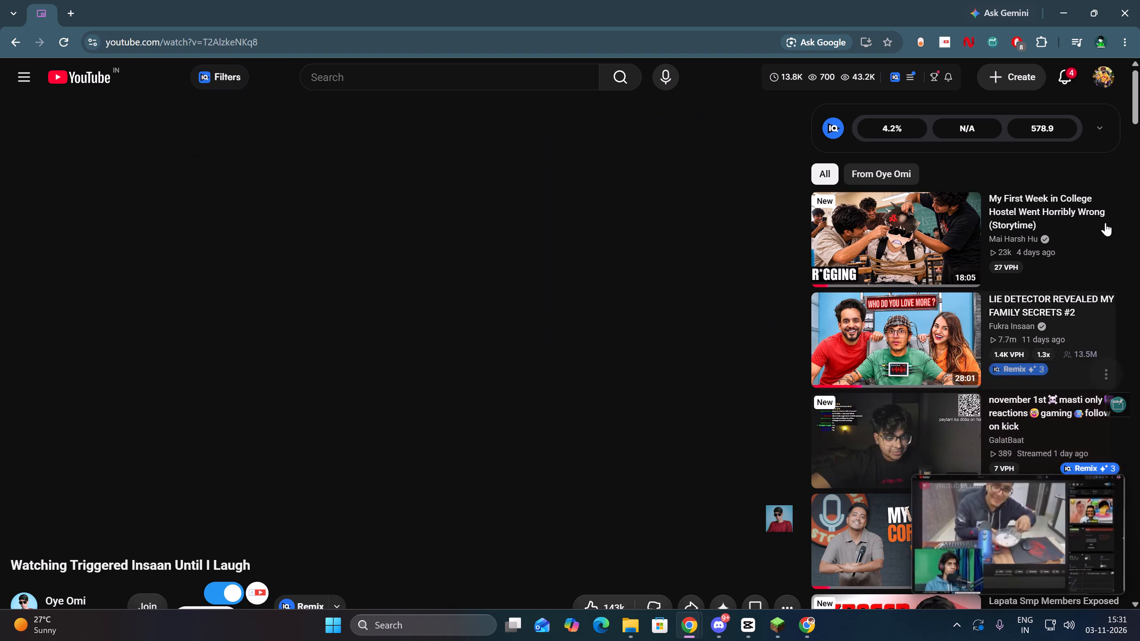
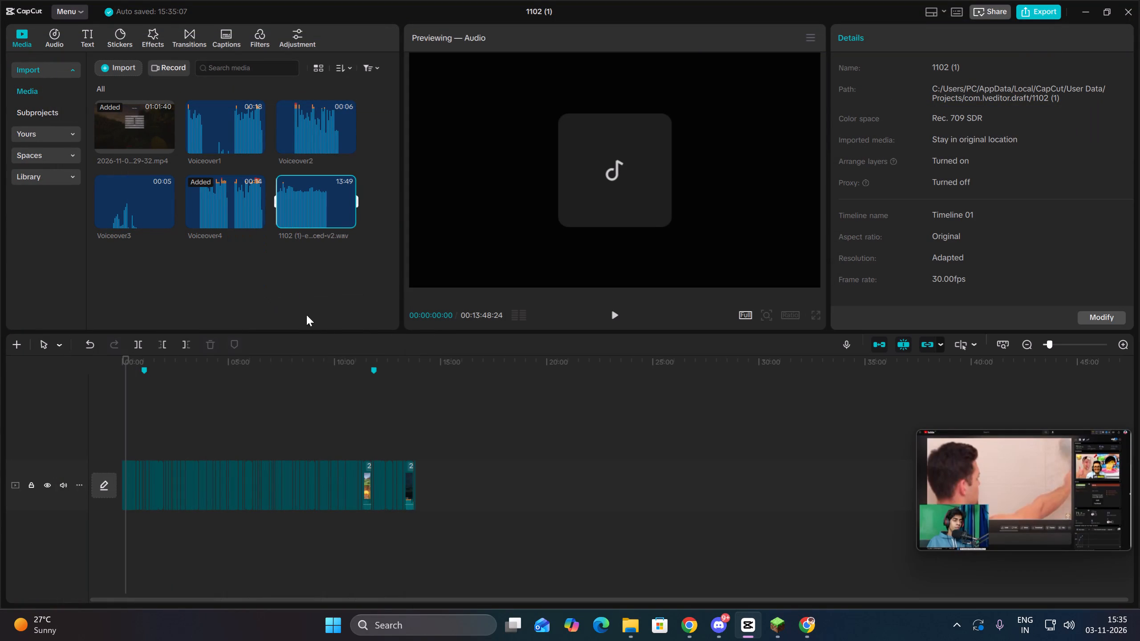
{"action": "left_click_drag", "start_coordinate": [298, 195], "coordinate": [90, 529]}
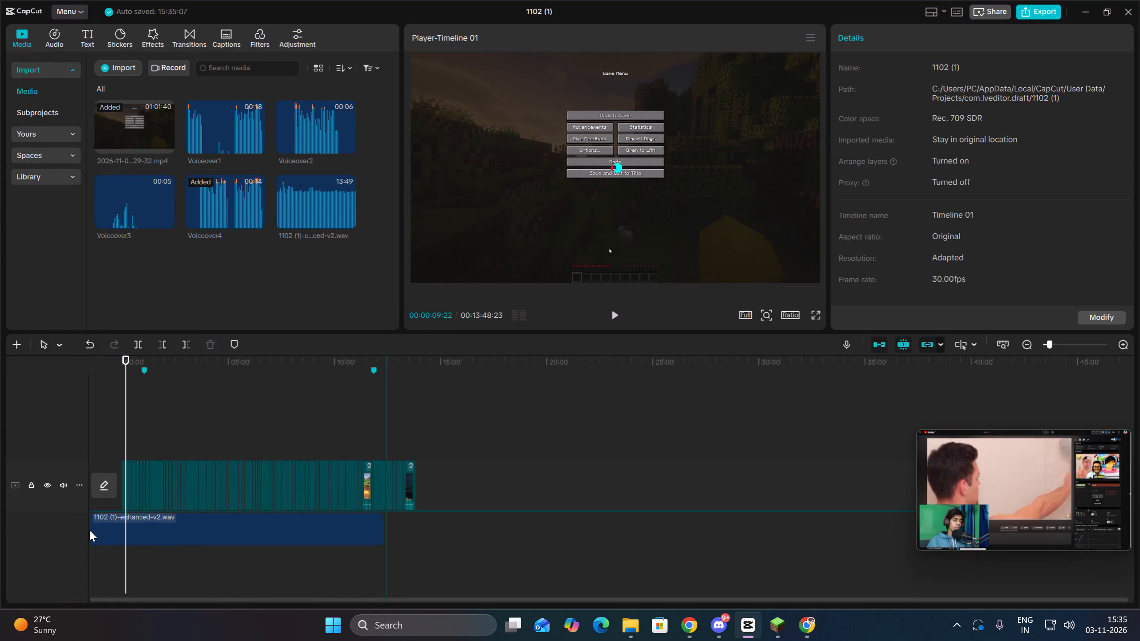
Raise the enhanced audio clip's volume to 3.8 dB and turn on noise reduction for it.
{"action": "triple_click", "coordinate": [1120, 338]}
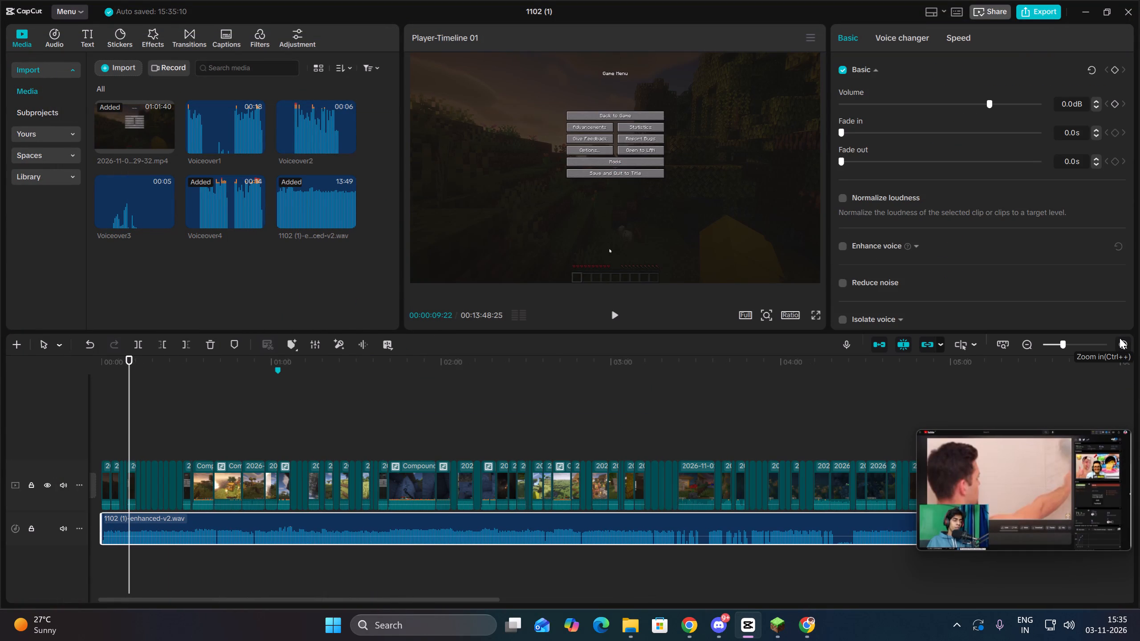
{"action": "key", "text": "Up"}
{"action": "key", "text": "Up"}
{"action": "key", "text": "Up"}
{"action": "left_click", "coordinate": [997, 106]}
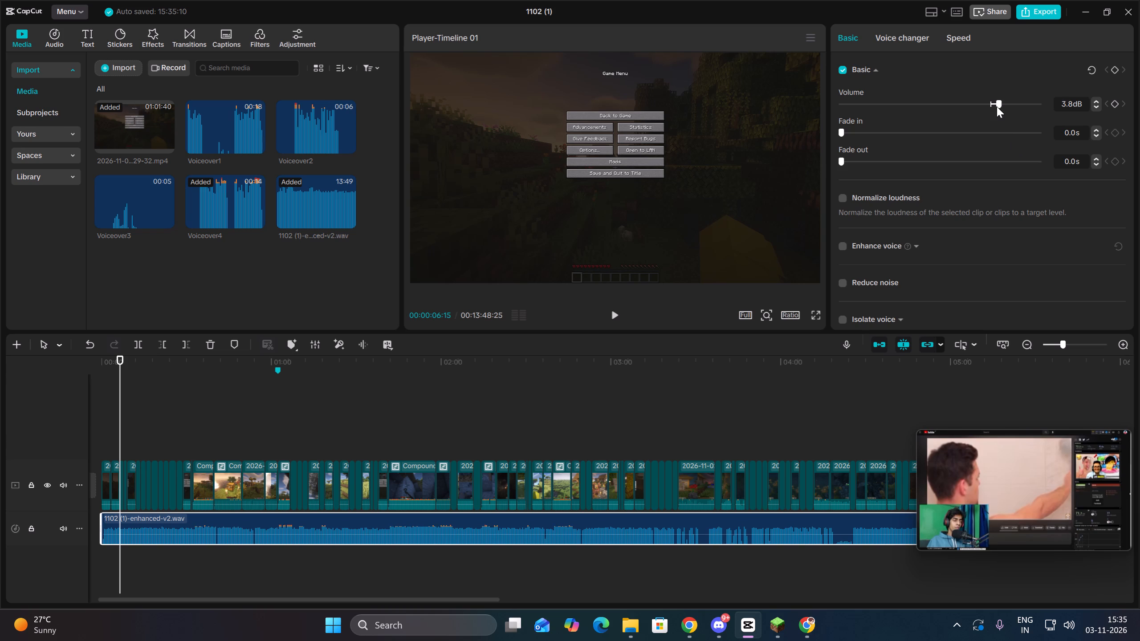
{"action": "left_click", "coordinate": [838, 278]}
{"action": "left_click", "coordinate": [842, 281]}
{"action": "scroll", "coordinate": [845, 285], "scroll_direction": "down", "scroll_amount": 6}
Select all the video clips on the main track and lower their audio volume to -∞ dB.
{"action": "triple_click", "coordinate": [1025, 347]}
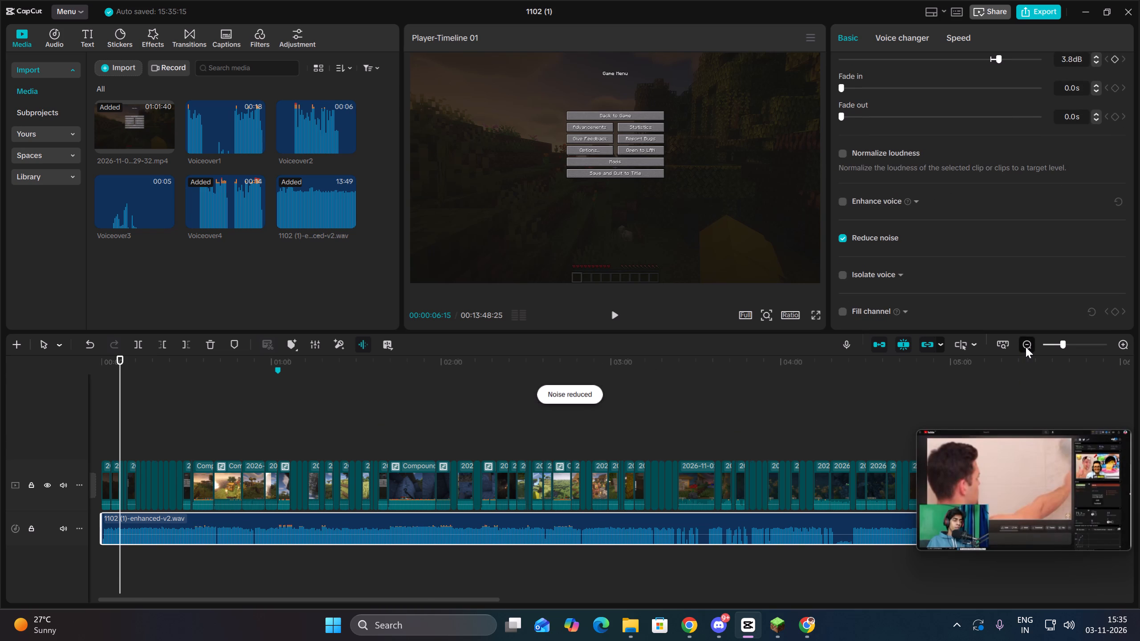
{"action": "left_click_drag", "start_coordinate": [553, 487], "coordinate": [66, 438]}
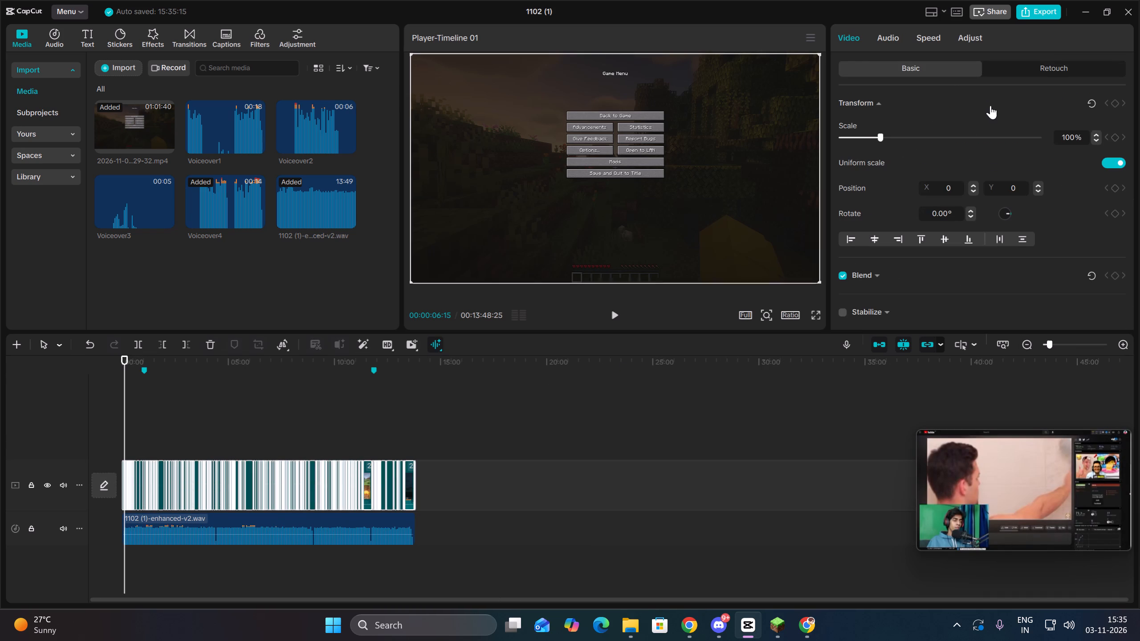
{"action": "left_click", "coordinate": [890, 39]}
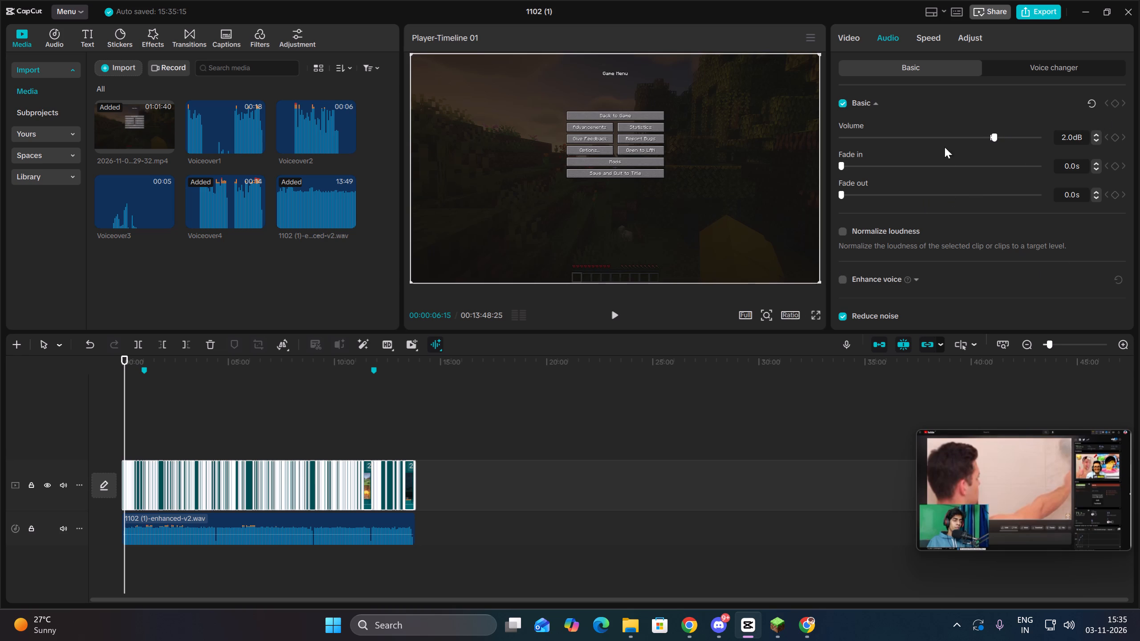
{"action": "left_click_drag", "start_coordinate": [944, 134], "coordinate": [686, 119]}
Play the timeline from its beginning to listen to the enhanced audio with the clips' own sound muted.
{"action": "key", "text": "Up"}
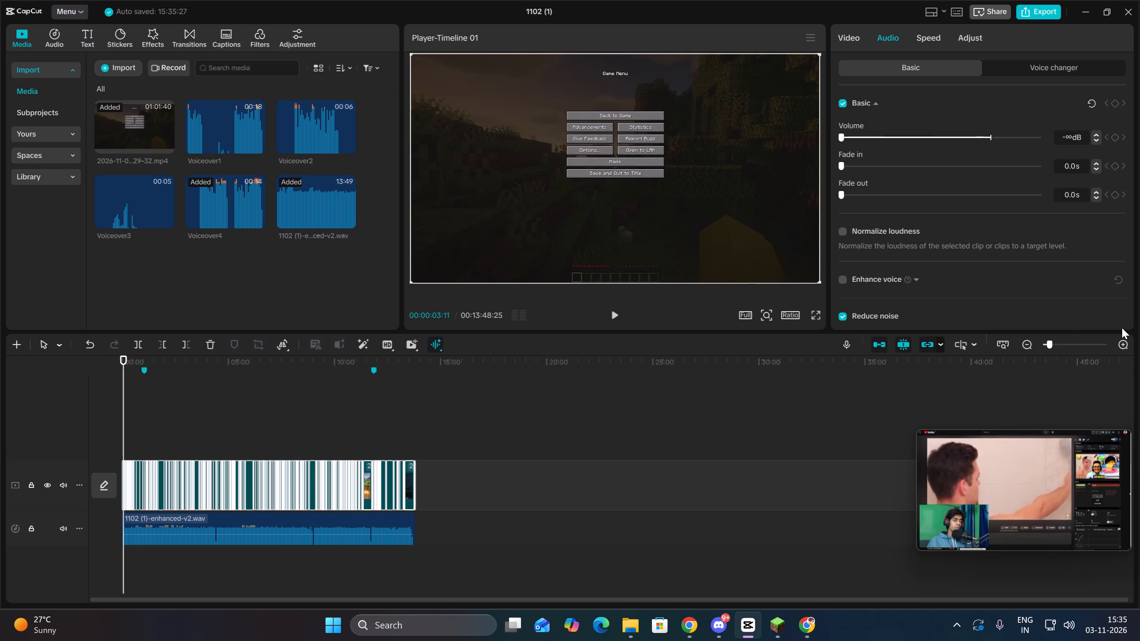
{"action": "triple_click", "coordinate": [1123, 341]}
{"action": "triple_click", "coordinate": [1123, 341]}
{"action": "left_click", "coordinate": [1123, 341]}
{"action": "key", "text": "Up"}
{"action": "key", "text": "Up"}
{"action": "key", "text": "Up"}
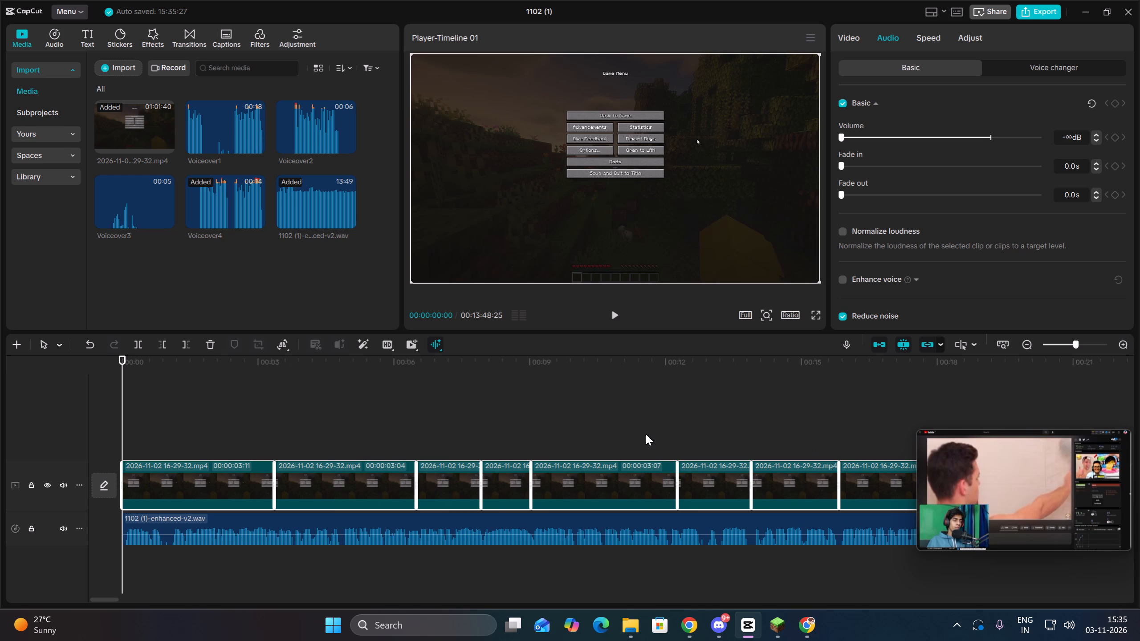
{"action": "key", "text": "space"}
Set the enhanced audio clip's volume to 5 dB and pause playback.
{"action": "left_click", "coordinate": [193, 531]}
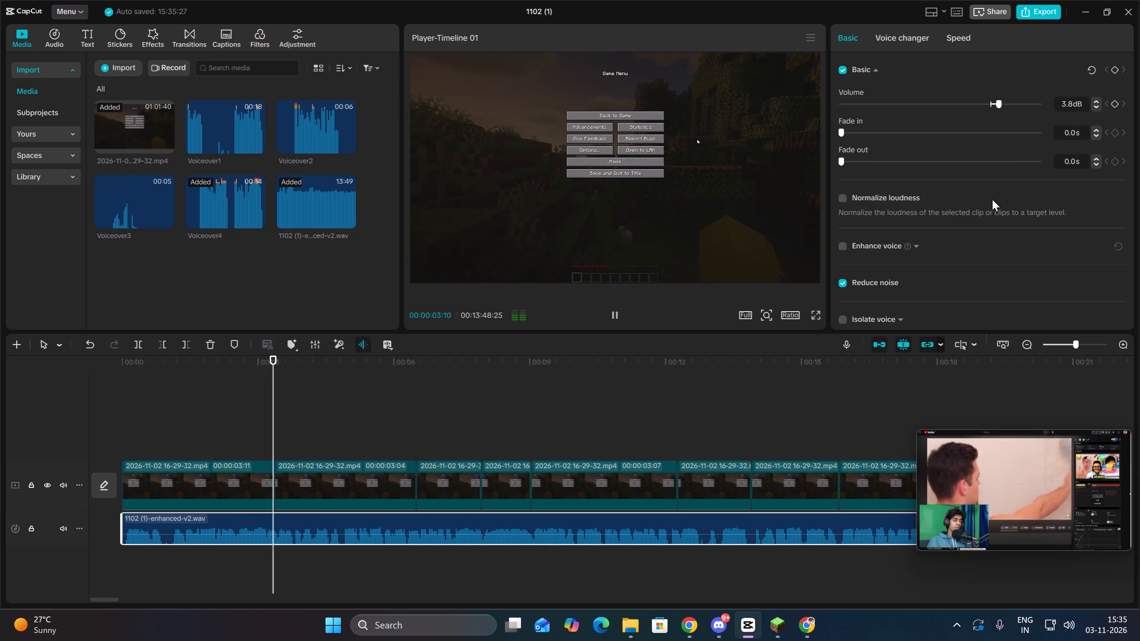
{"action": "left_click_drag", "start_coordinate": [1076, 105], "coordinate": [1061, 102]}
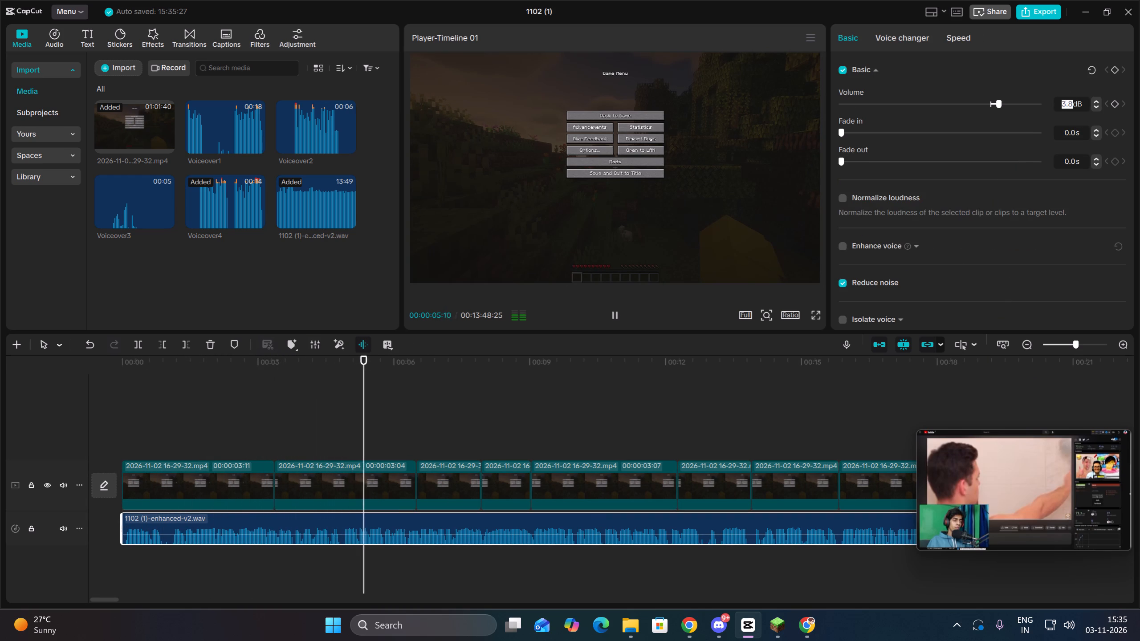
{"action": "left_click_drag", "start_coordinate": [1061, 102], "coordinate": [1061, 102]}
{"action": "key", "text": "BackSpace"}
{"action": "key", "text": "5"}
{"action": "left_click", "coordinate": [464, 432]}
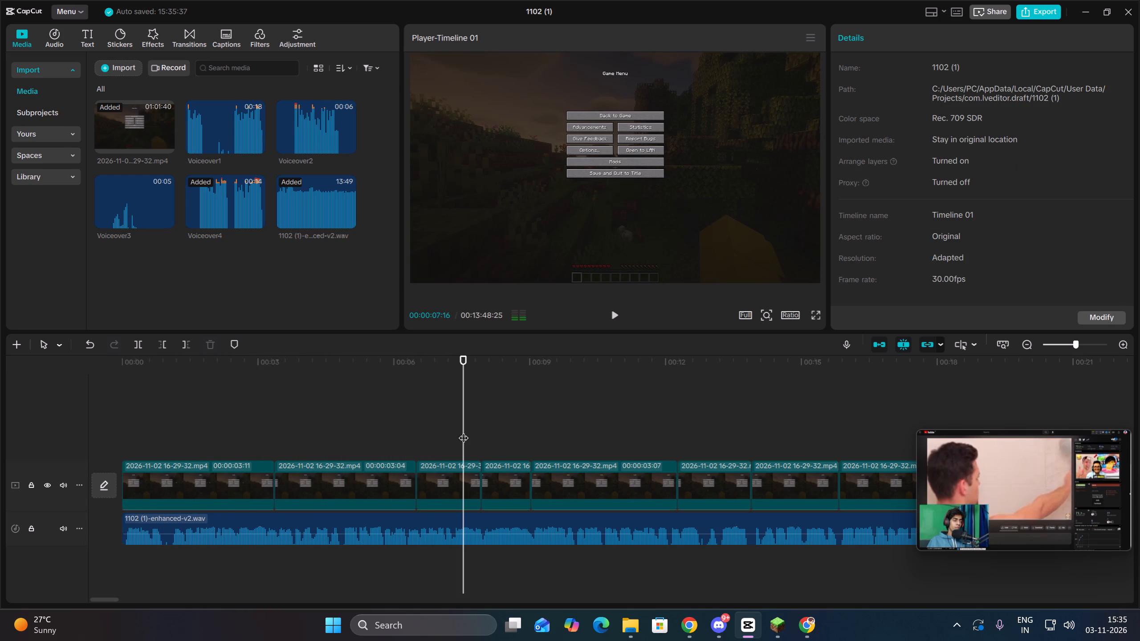
Check the system sound level and replay the timeline from the start.
{"action": "left_click", "coordinate": [1053, 635]}
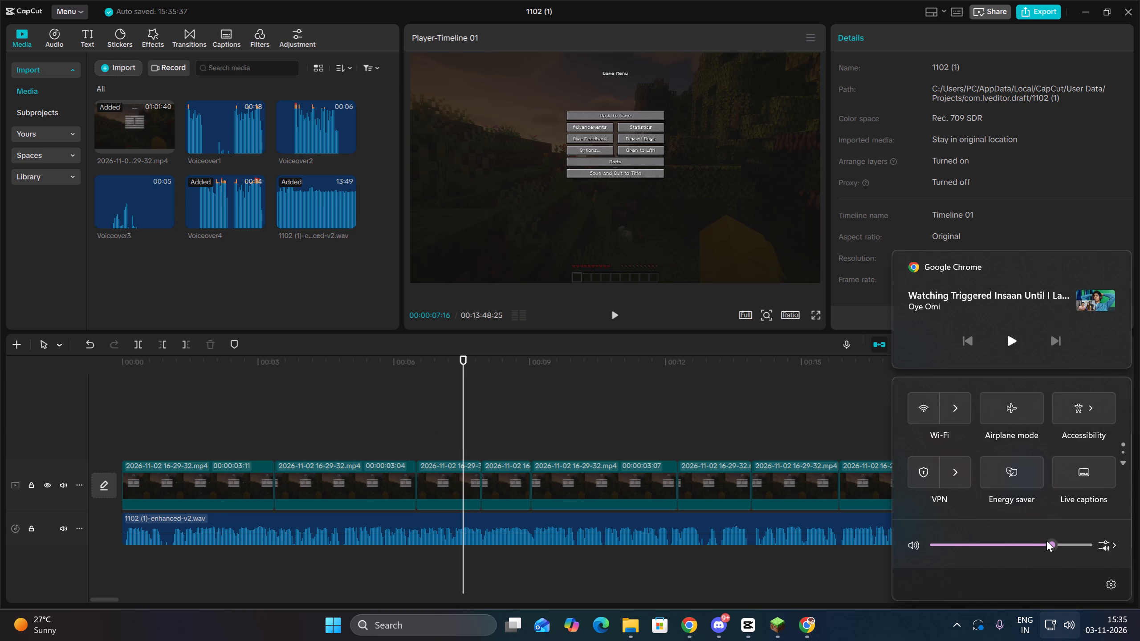
{"action": "left_click", "coordinate": [385, 429]}
{"action": "left_click_drag", "start_coordinate": [383, 429], "coordinate": [0, 417]}
{"action": "key", "text": "space"}
Set the enhanced audio clip's volume to 3 dB.
{"action": "left_click", "coordinate": [334, 529]}
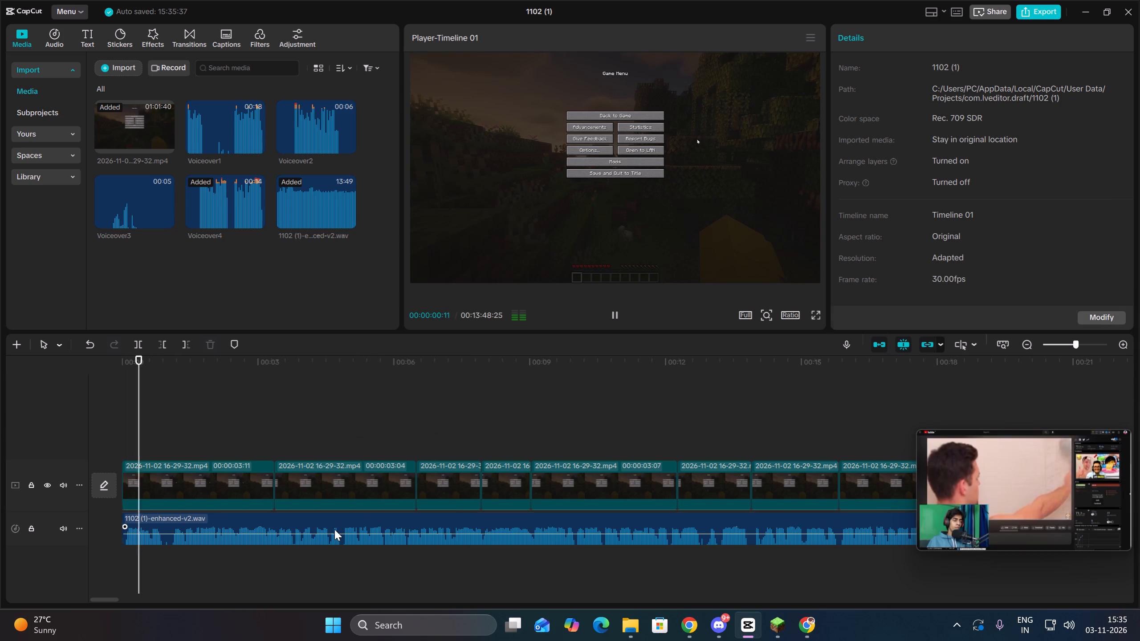
{"action": "left_click_drag", "start_coordinate": [1071, 96], "coordinate": [1063, 95]}
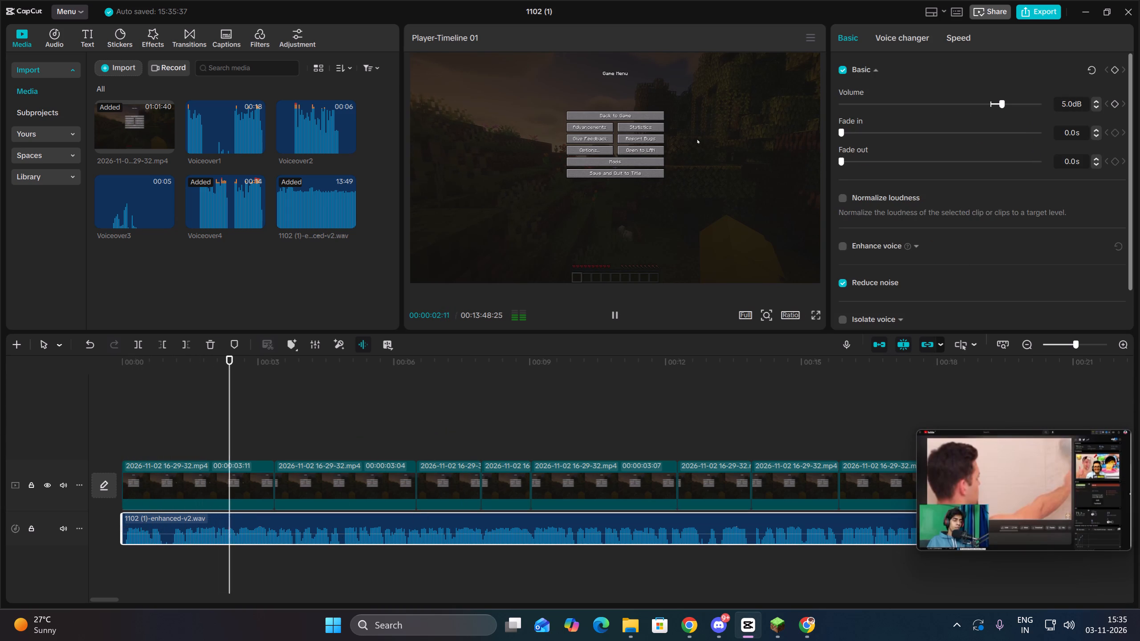
{"action": "left_click_drag", "start_coordinate": [1071, 98], "coordinate": [1058, 97]}
{"action": "key", "text": "BackSpace"}
{"action": "left_click", "coordinate": [1071, 103]}
{"action": "key", "text": "BackSpace"}
{"action": "key", "text": "3"}
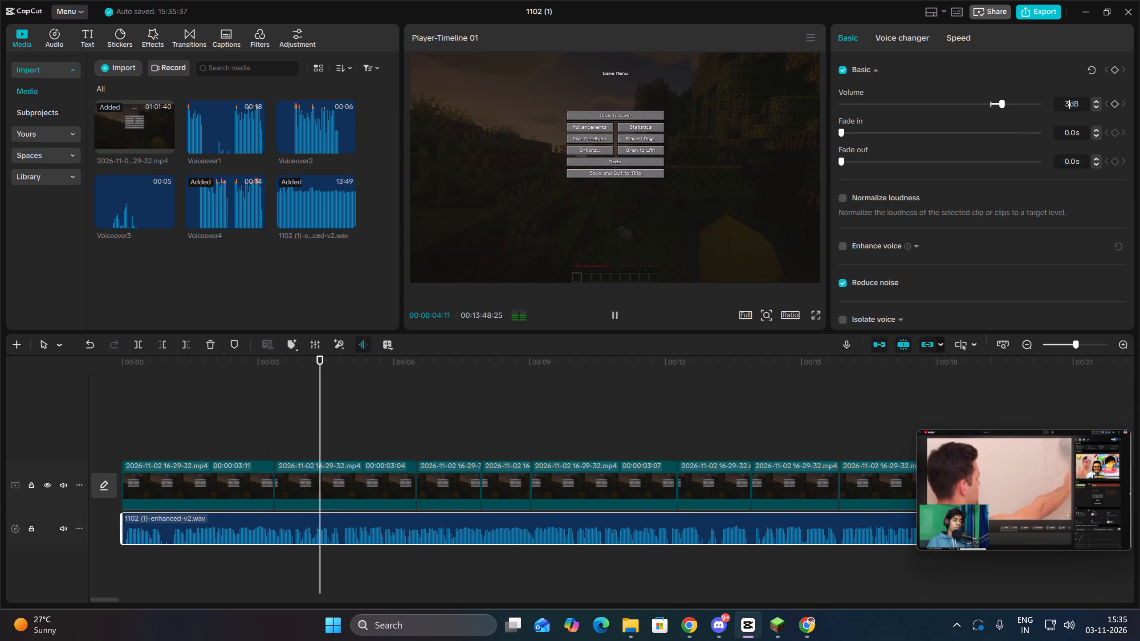
{"action": "left_click", "coordinate": [555, 308]}
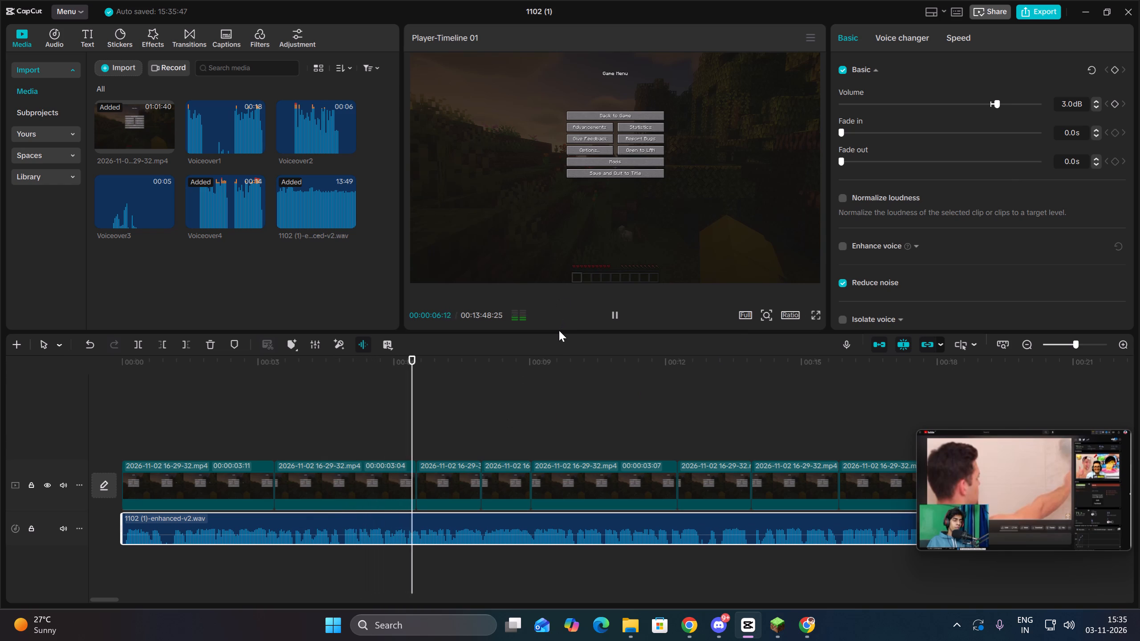
Close the floating YouTube video and stop the timeline playback.
{"action": "left_click", "coordinate": [1123, 439]}
{"action": "key", "text": "space"}
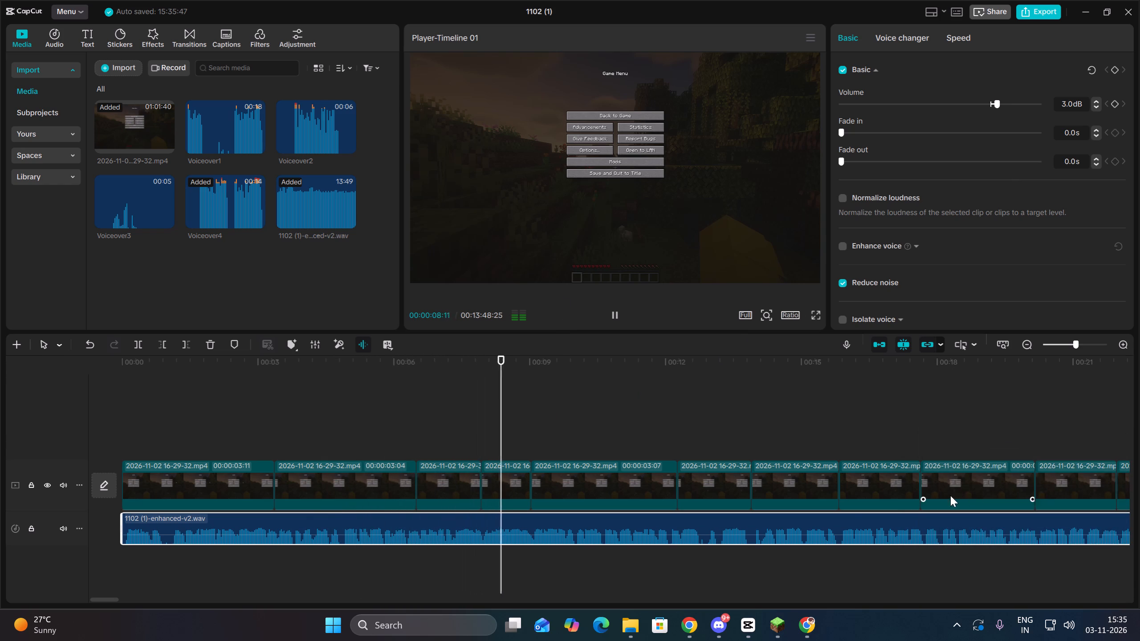
{"action": "left_click", "coordinate": [651, 425]}
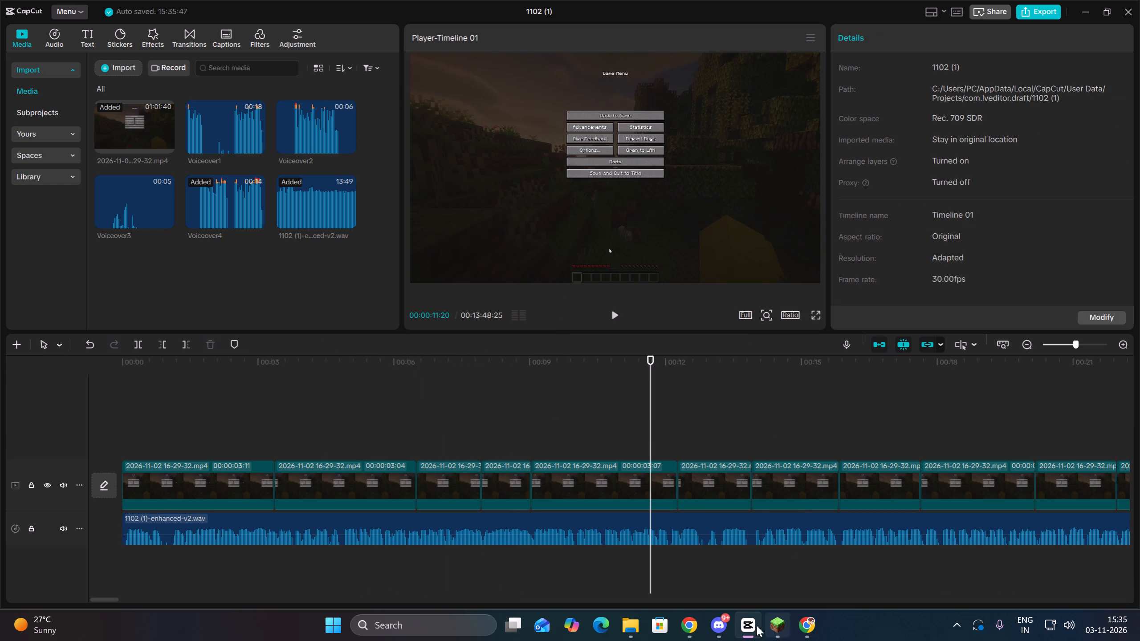
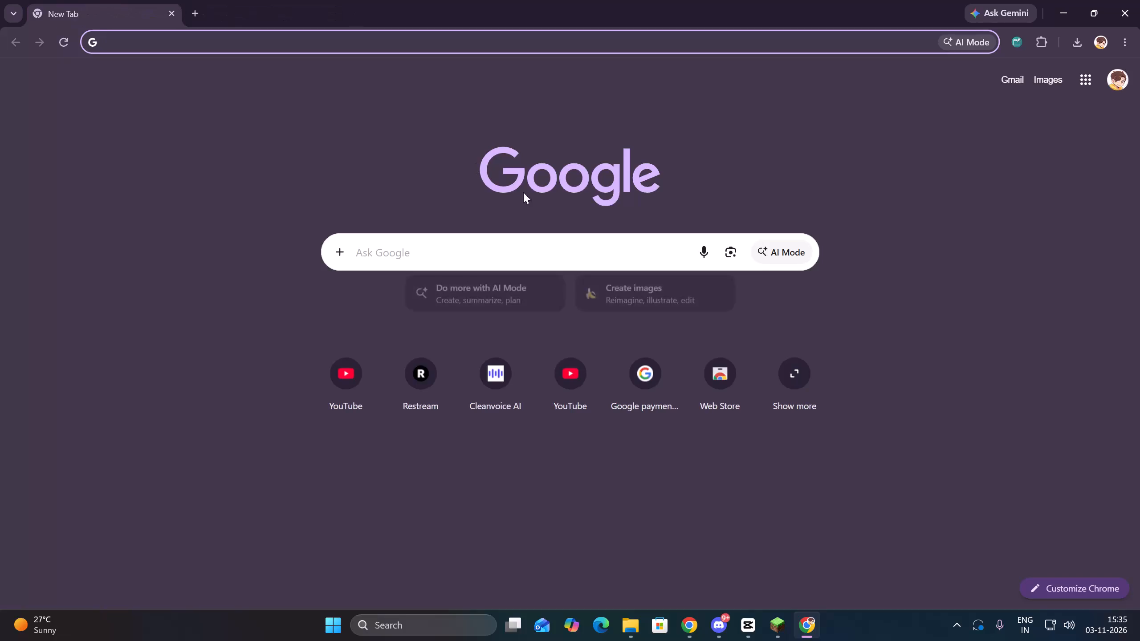
Close the empty browser window and switch back to CapCut.
{"action": "left_click", "coordinate": [1139, 0]}
{"action": "left_click", "coordinate": [772, 618]}
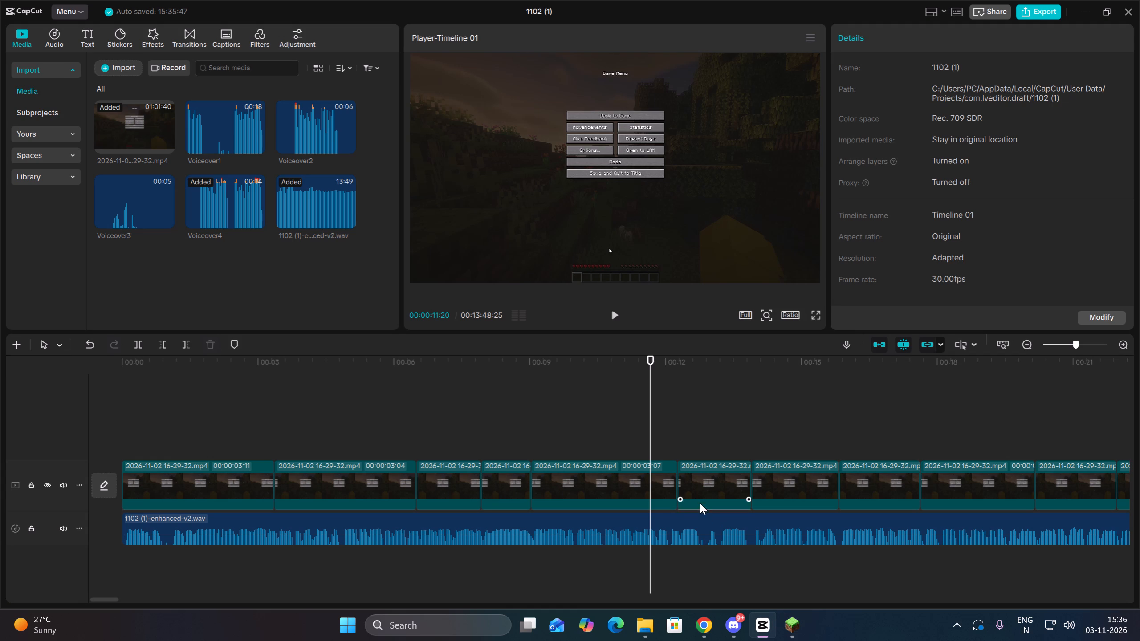
Replay the timeline from the start with the enhanced audio clip selected.
{"action": "left_click", "coordinate": [320, 553]}
{"action": "left_click_drag", "start_coordinate": [320, 553], "coordinate": [133, 557]}
{"action": "key", "text": "Up"}
{"action": "left_click", "coordinate": [228, 519]}
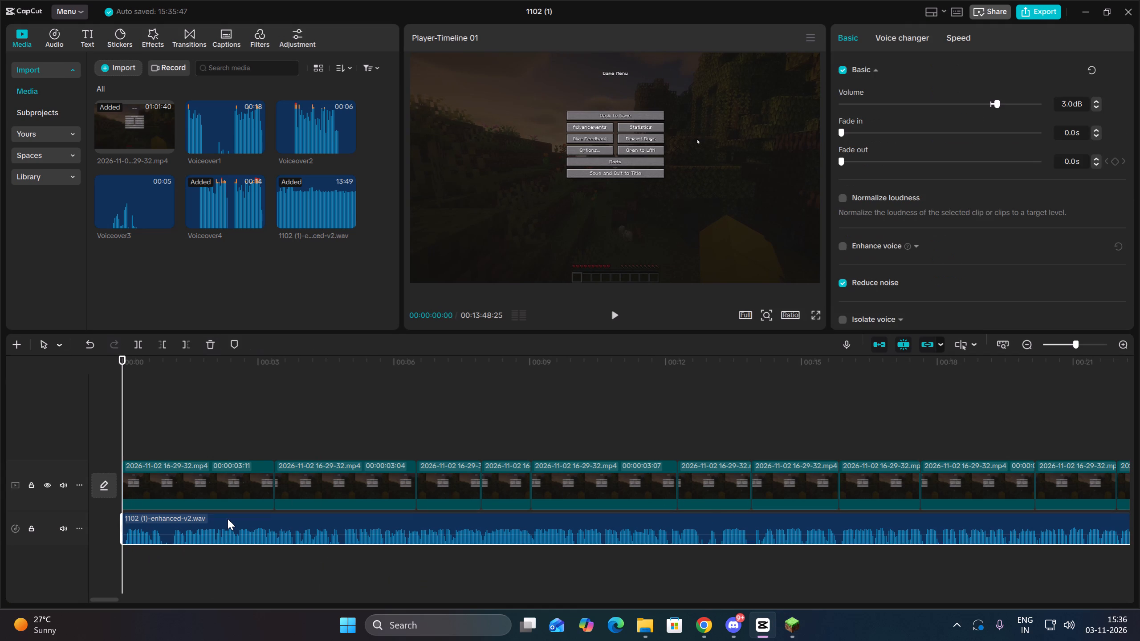
{"action": "key", "text": "space"}
{"action": "key", "text": "space"}
{"action": "key", "text": "space"}
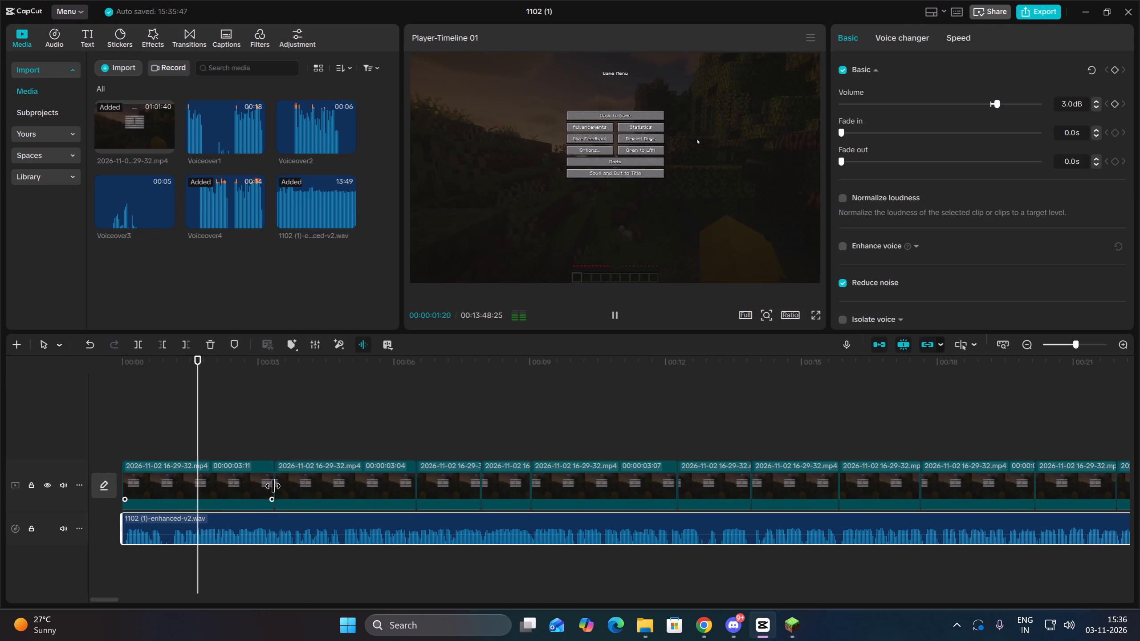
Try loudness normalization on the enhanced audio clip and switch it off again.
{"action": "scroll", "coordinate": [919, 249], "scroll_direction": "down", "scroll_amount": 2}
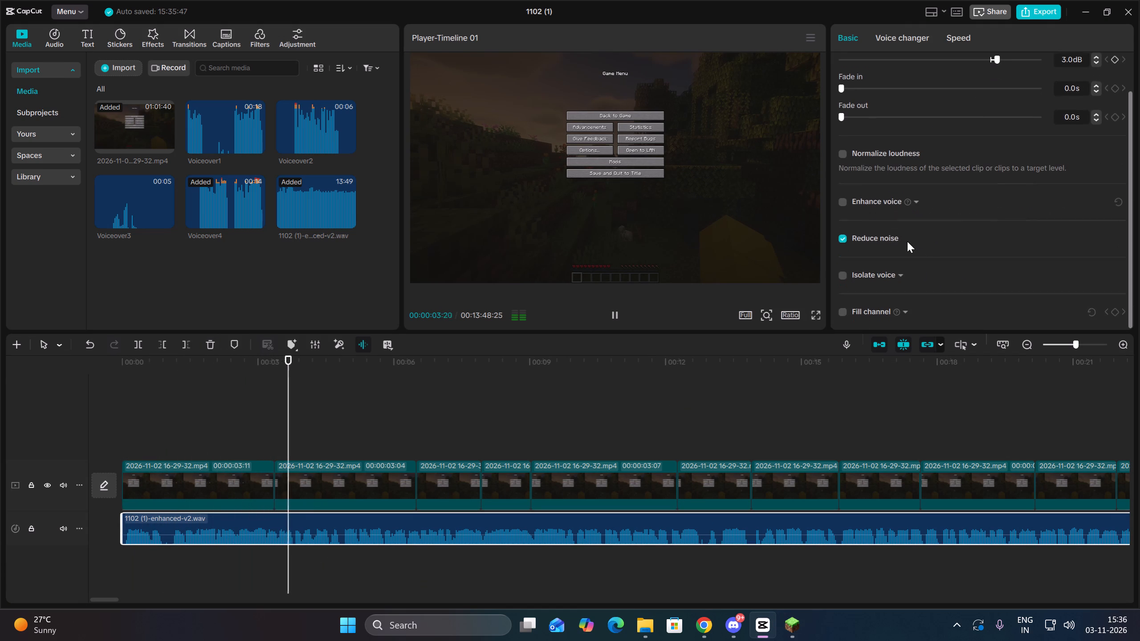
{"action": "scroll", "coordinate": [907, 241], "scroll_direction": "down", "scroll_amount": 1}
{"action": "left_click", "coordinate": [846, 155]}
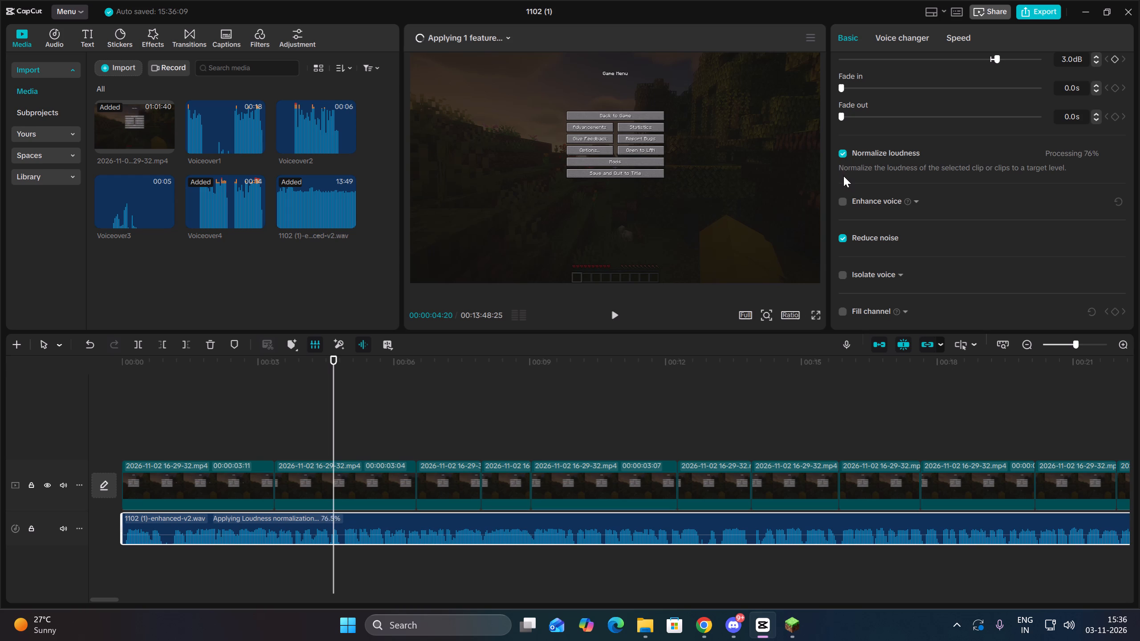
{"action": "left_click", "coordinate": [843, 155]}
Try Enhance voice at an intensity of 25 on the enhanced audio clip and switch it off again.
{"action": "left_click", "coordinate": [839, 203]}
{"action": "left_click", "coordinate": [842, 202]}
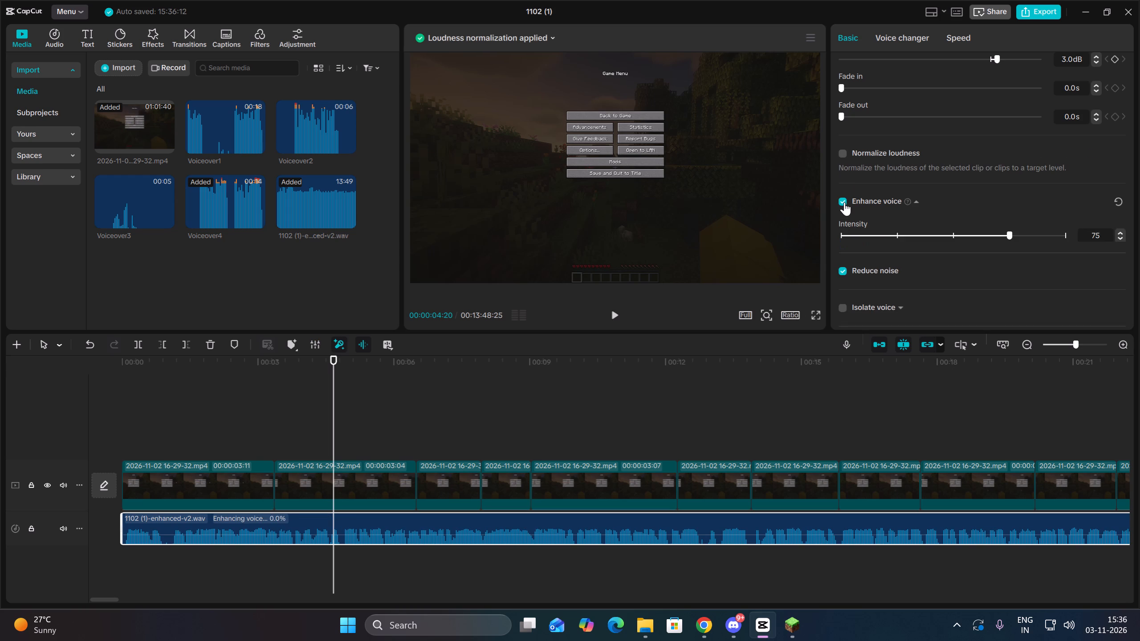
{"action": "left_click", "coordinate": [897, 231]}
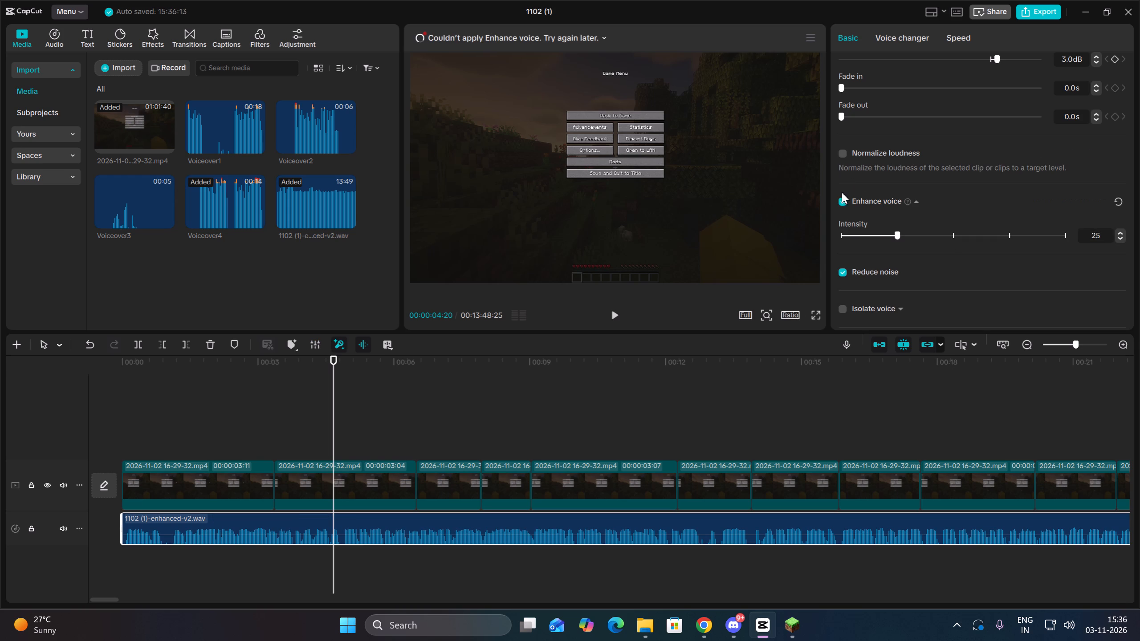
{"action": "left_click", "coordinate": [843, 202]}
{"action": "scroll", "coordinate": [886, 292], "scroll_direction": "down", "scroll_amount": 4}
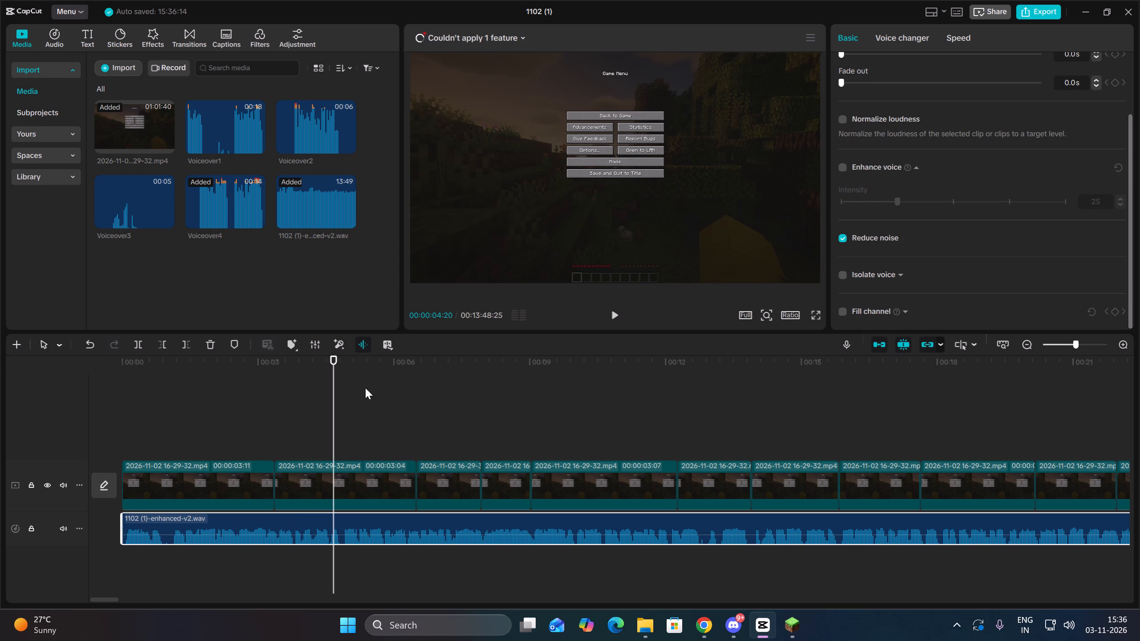
Deselect the audio clip and return the playhead to the start of the timeline.
{"action": "left_click", "coordinate": [305, 394]}
{"action": "left_click_drag", "start_coordinate": [305, 394], "coordinate": [41, 391]}
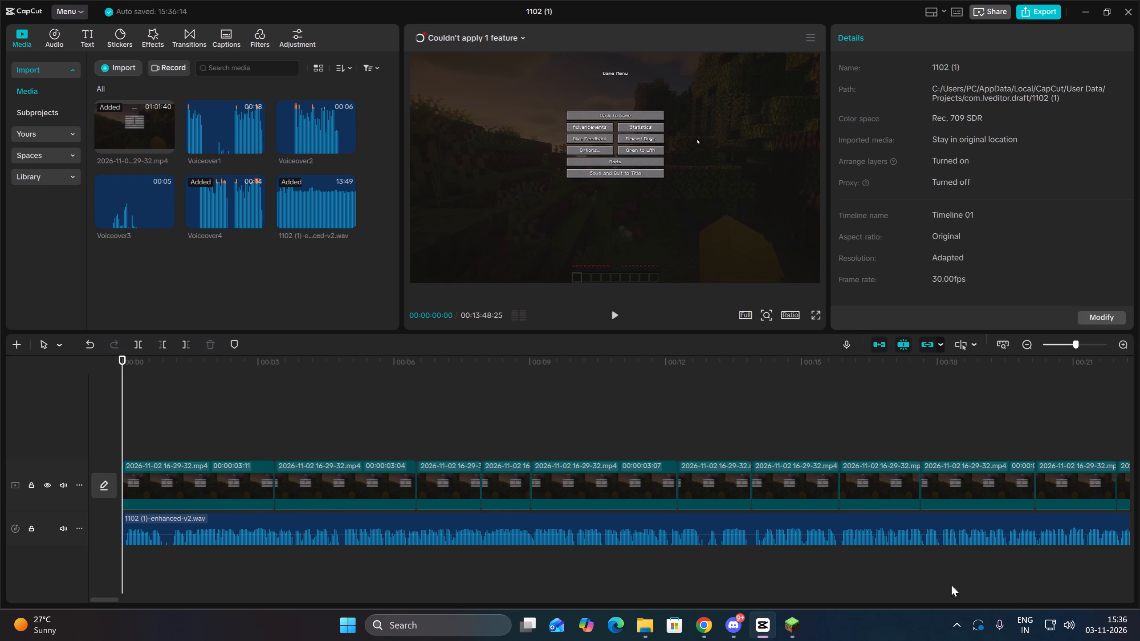
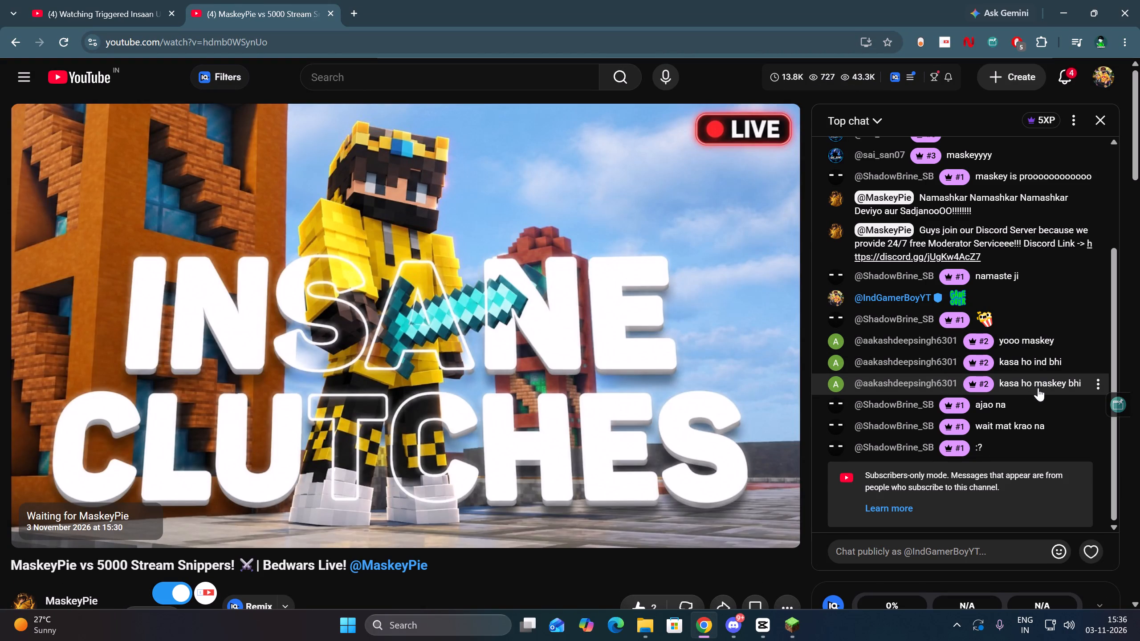
Look over the MaskeyPie stream page and switch its chat view to Live chat.
{"action": "left_click", "coordinate": [966, 559]}
{"action": "scroll", "coordinate": [521, 271], "scroll_direction": "down", "scroll_amount": 3}
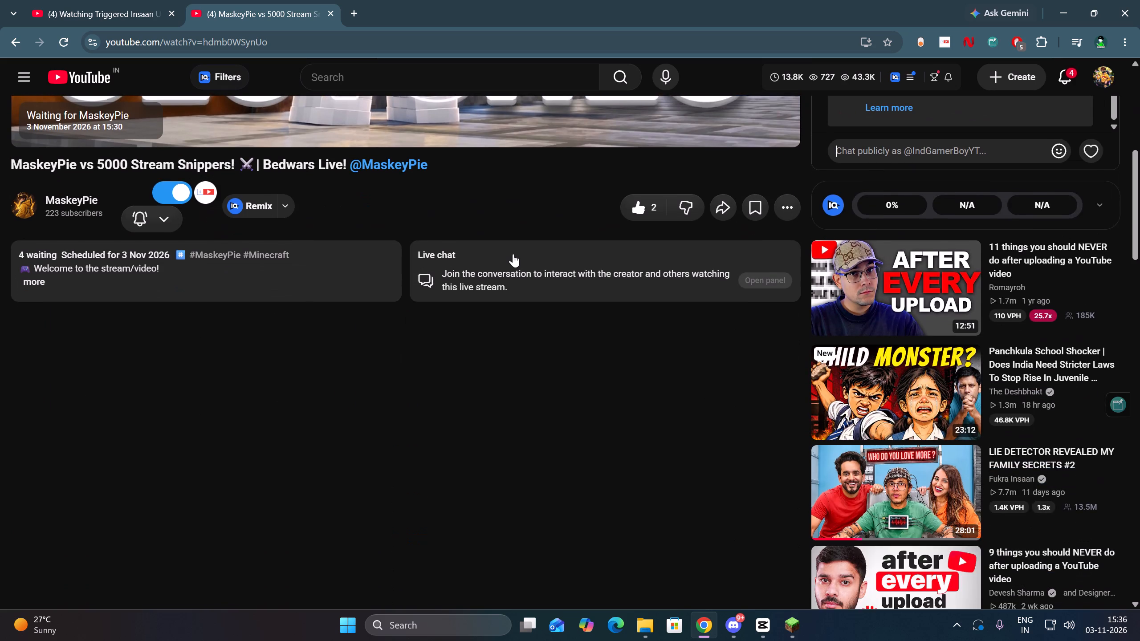
{"action": "scroll", "coordinate": [513, 254], "scroll_direction": "up", "scroll_amount": 6}
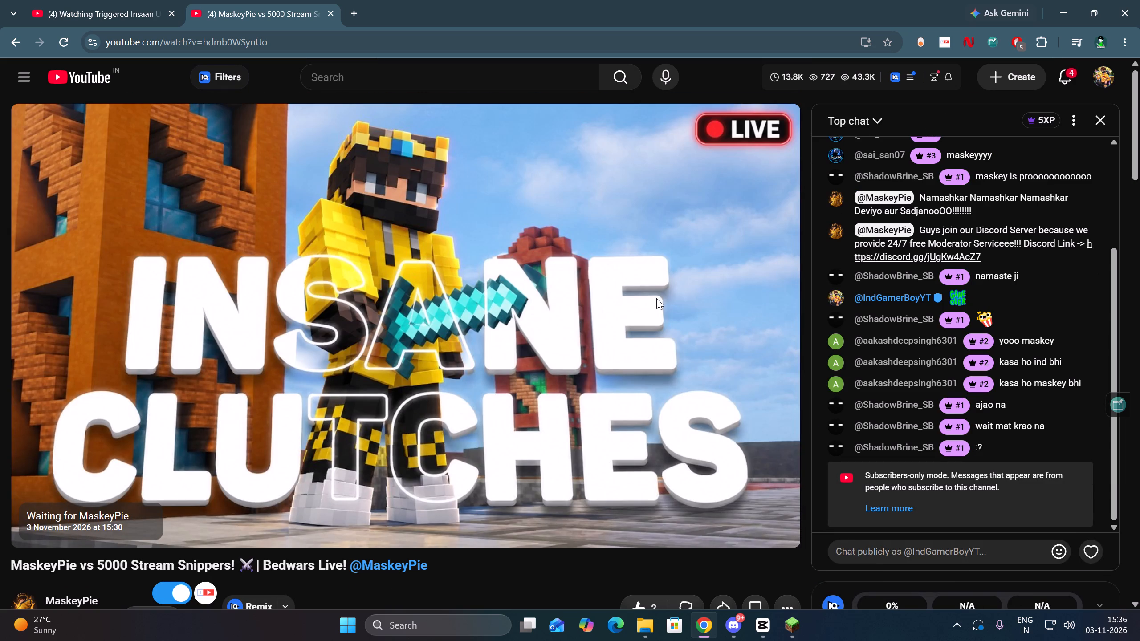
{"action": "left_click", "coordinate": [859, 105]}
{"action": "left_click_drag", "start_coordinate": [858, 110], "coordinate": [856, 116]}
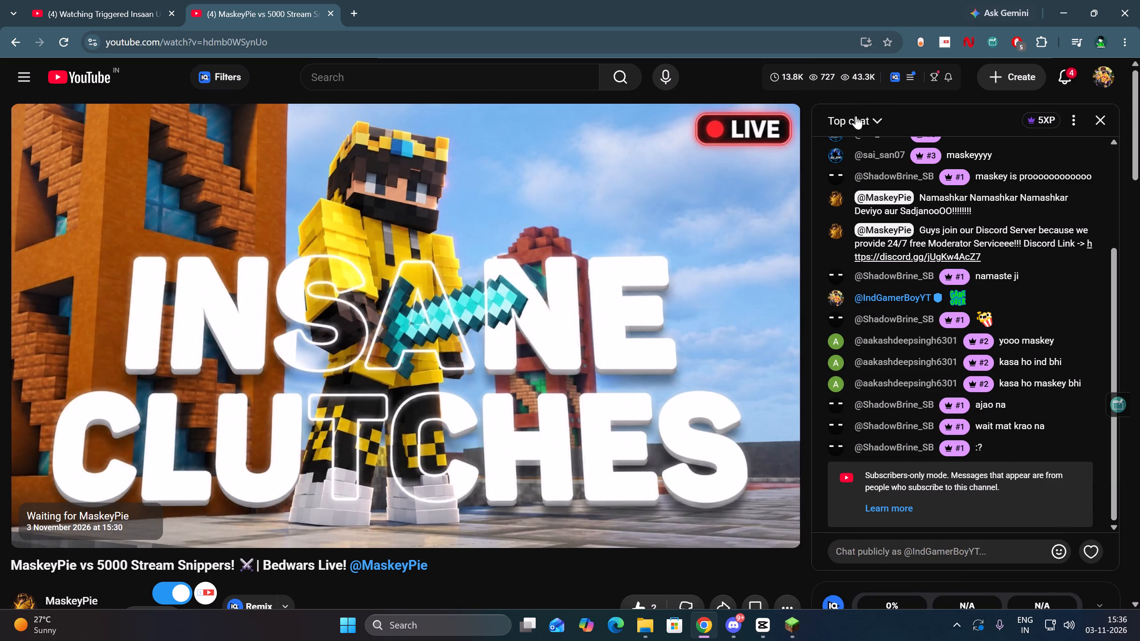
{"action": "left_click_drag", "start_coordinate": [856, 116], "coordinate": [856, 115]}
{"action": "left_click", "coordinate": [852, 124]}
{"action": "left_click", "coordinate": [904, 198]}
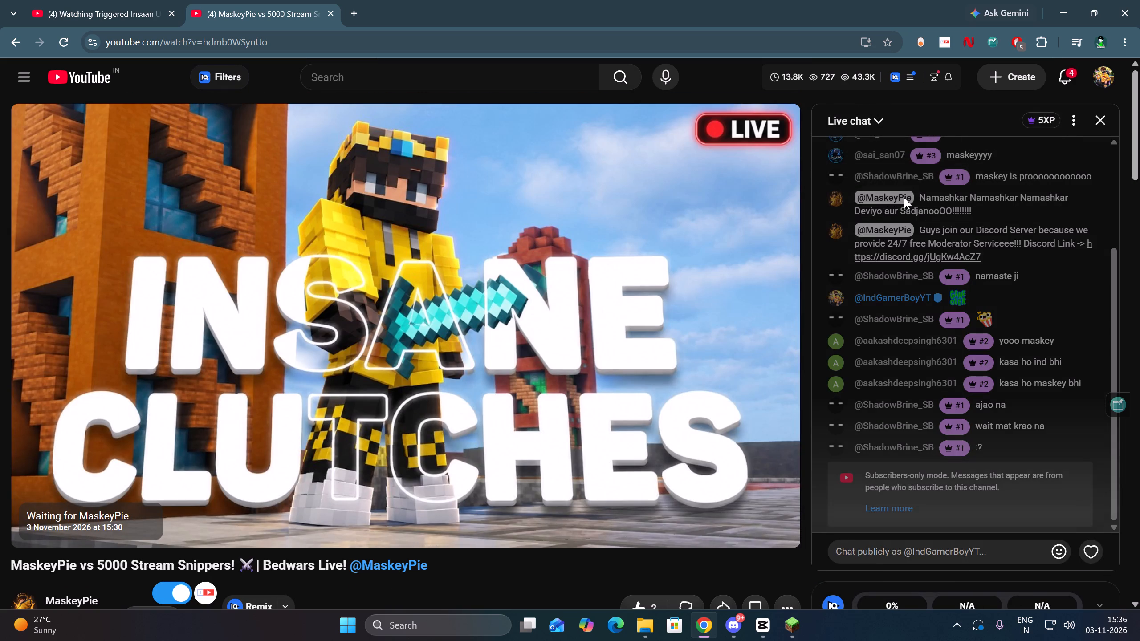
Switch to CapCut and play the opening seconds of the timeline to check the enhanced audio.
{"action": "left_click", "coordinate": [770, 622]}
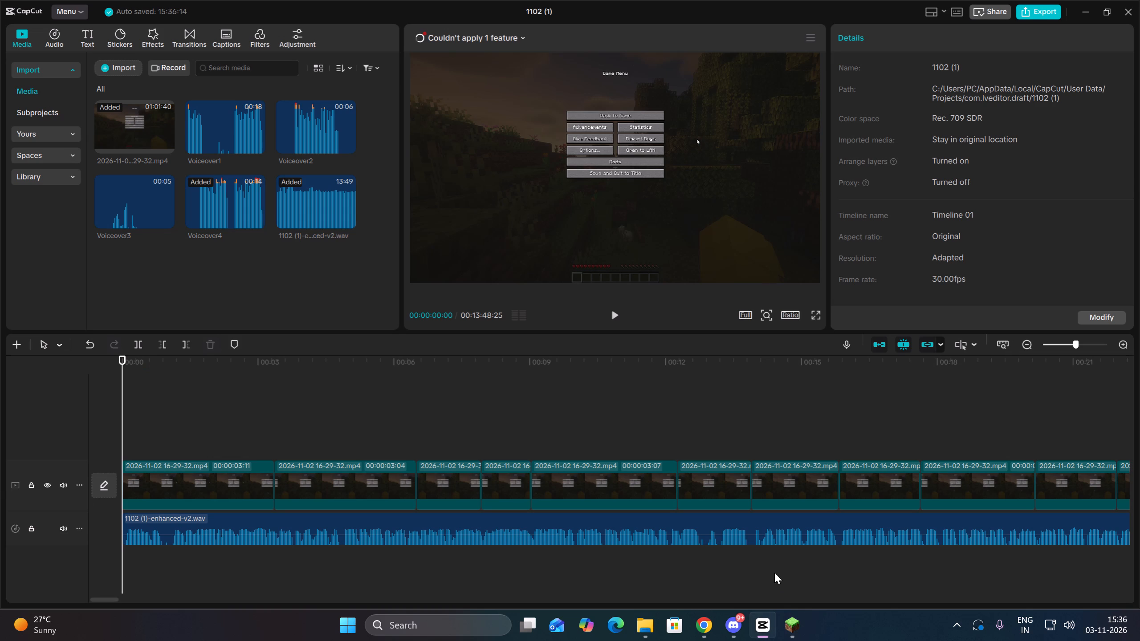
{"action": "key", "text": "space"}
{"action": "key", "text": "space"}
{"action": "key", "text": "space"}
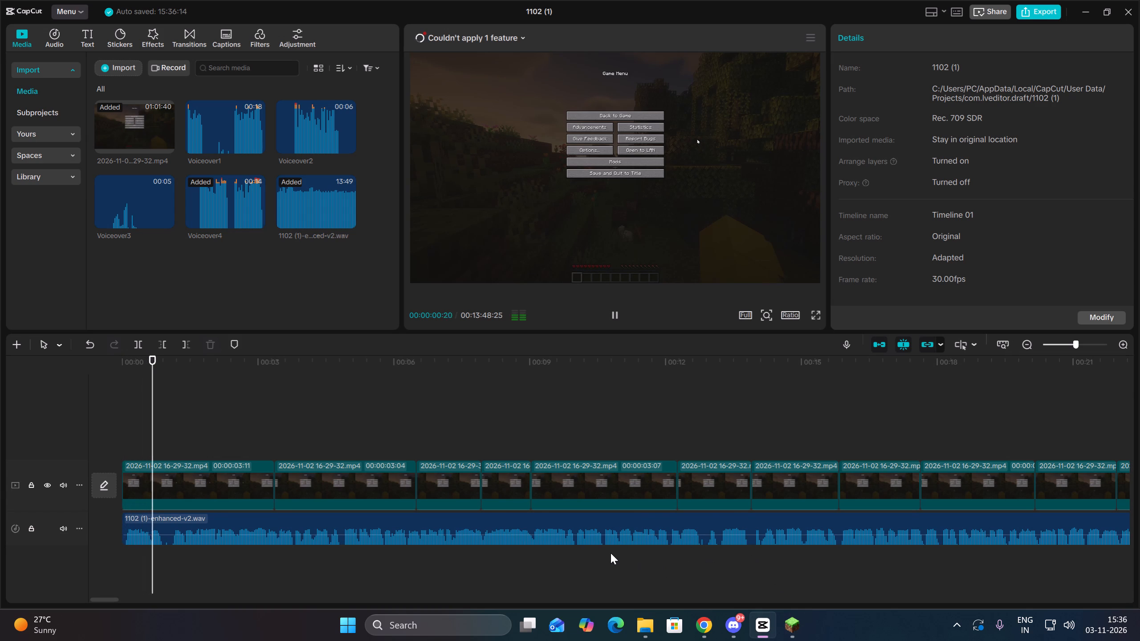
{"action": "key", "text": "space"}
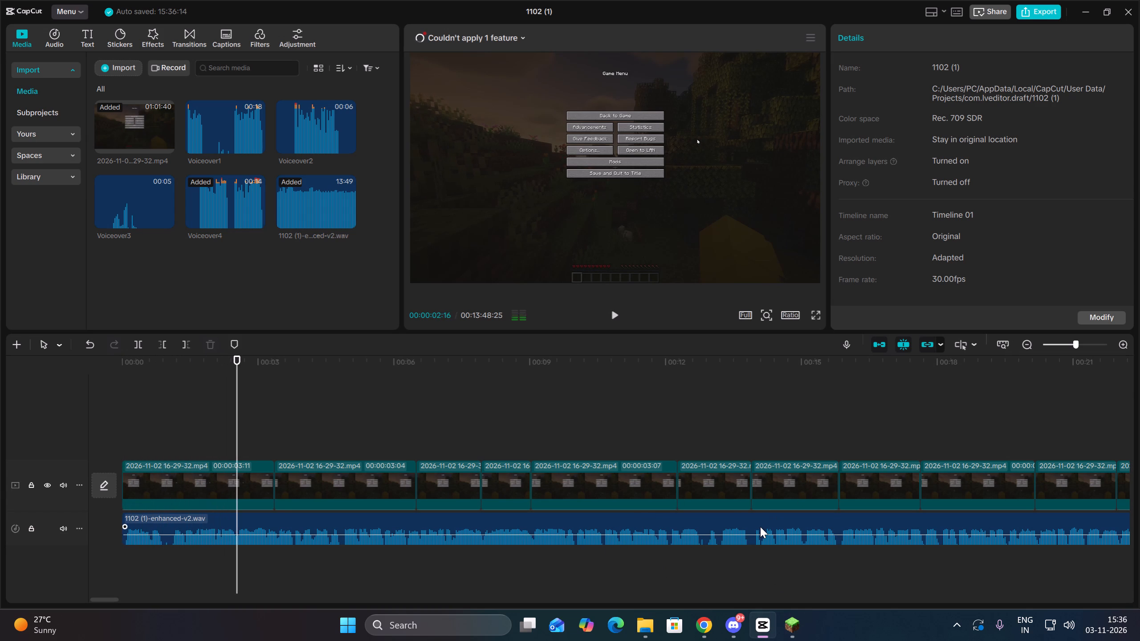
Select the 1102 (1)-enhanced-v2.wav audio clip on the timeline.
{"action": "left_click", "coordinate": [760, 527]}
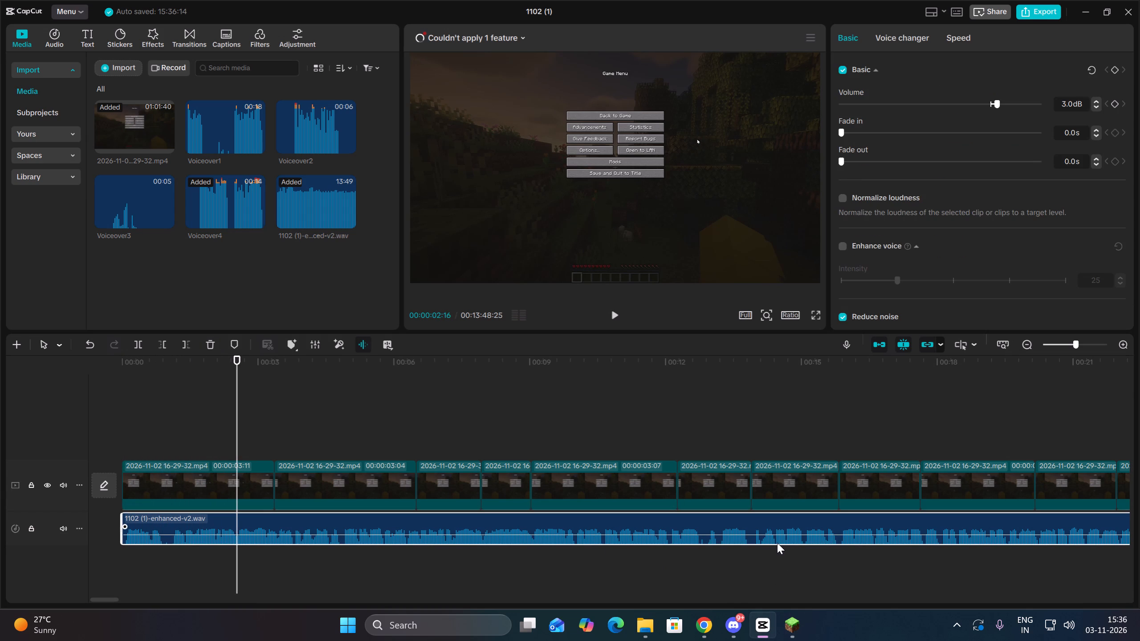
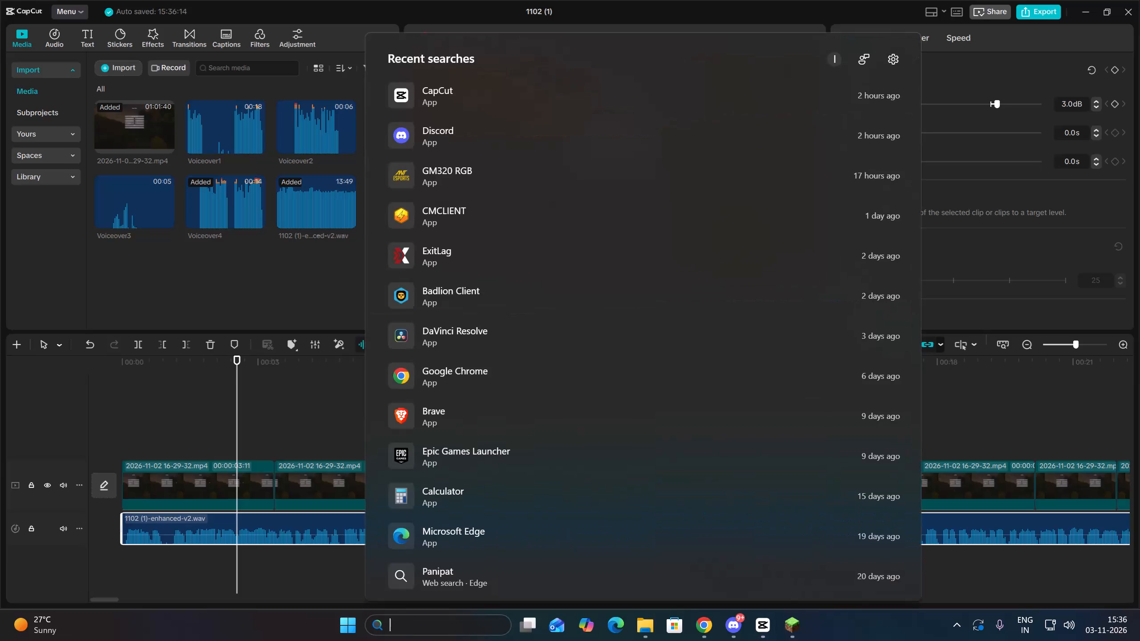
Search the computer for "obs" and launch the OBS application.
{"action": "type", "text": "obs"}
{"action": "key", "text": "Return"}
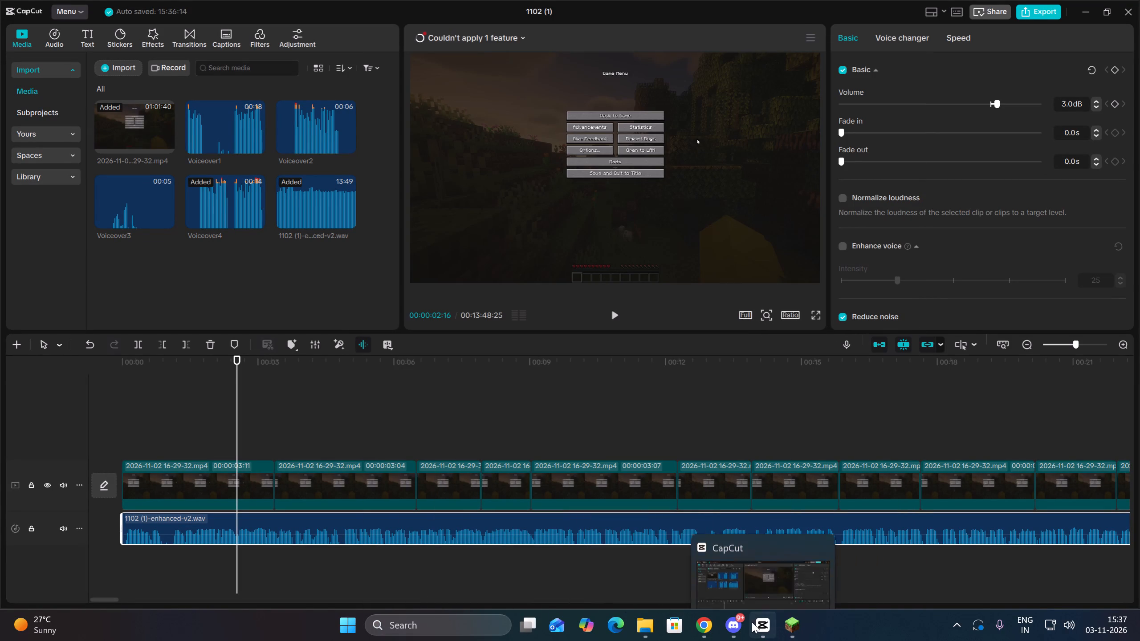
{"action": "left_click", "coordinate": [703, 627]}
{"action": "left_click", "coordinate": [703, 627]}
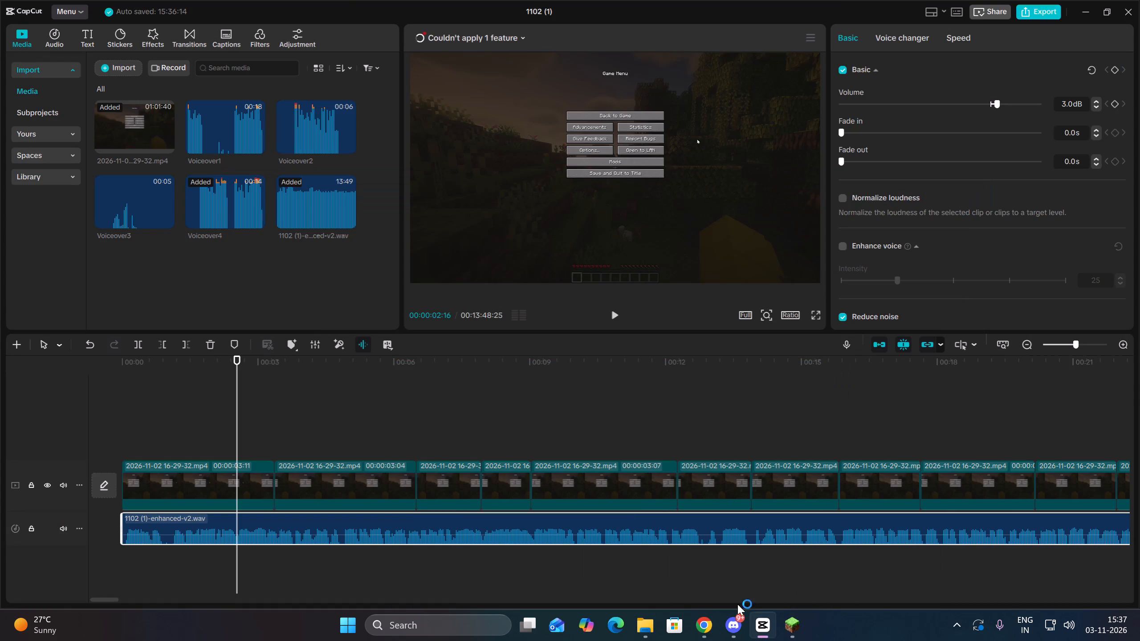
Play the CapCut timeline from about 2 seconds to the start of Compound clip1 to check the enhanced audio.
{"action": "left_click", "coordinate": [1029, 338]}
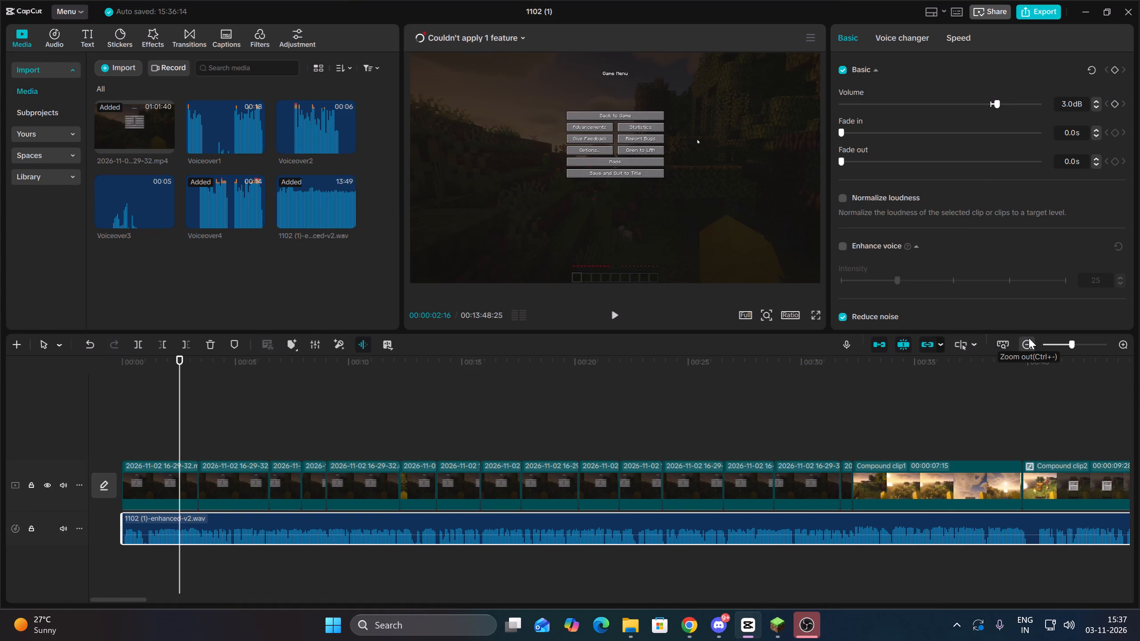
{"action": "double_click", "coordinate": [1127, 341]}
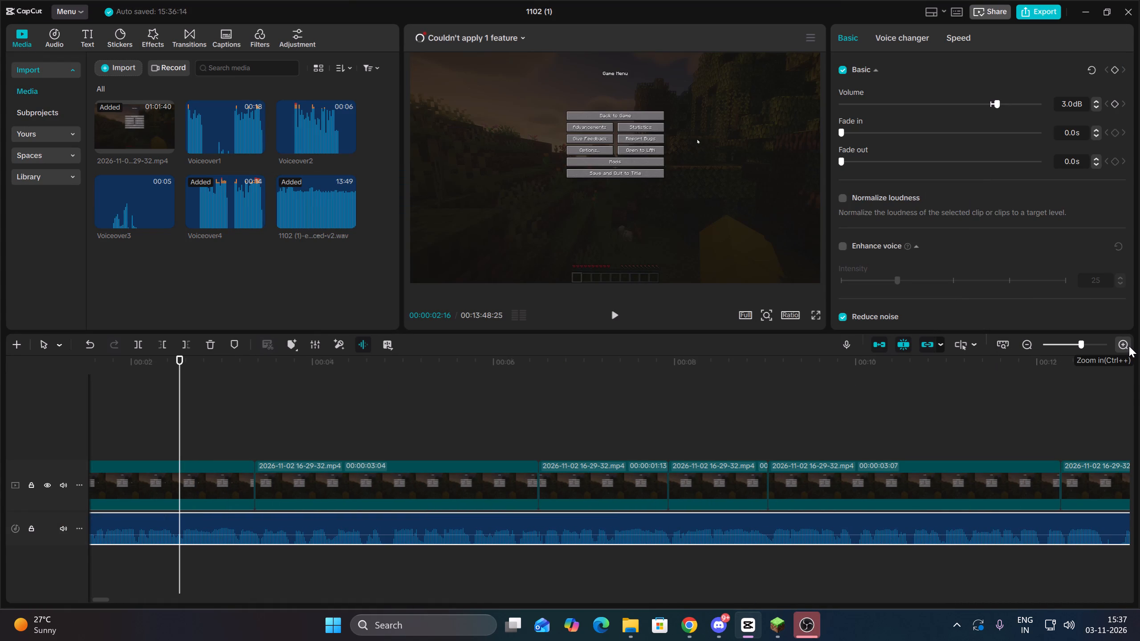
{"action": "key", "text": "space"}
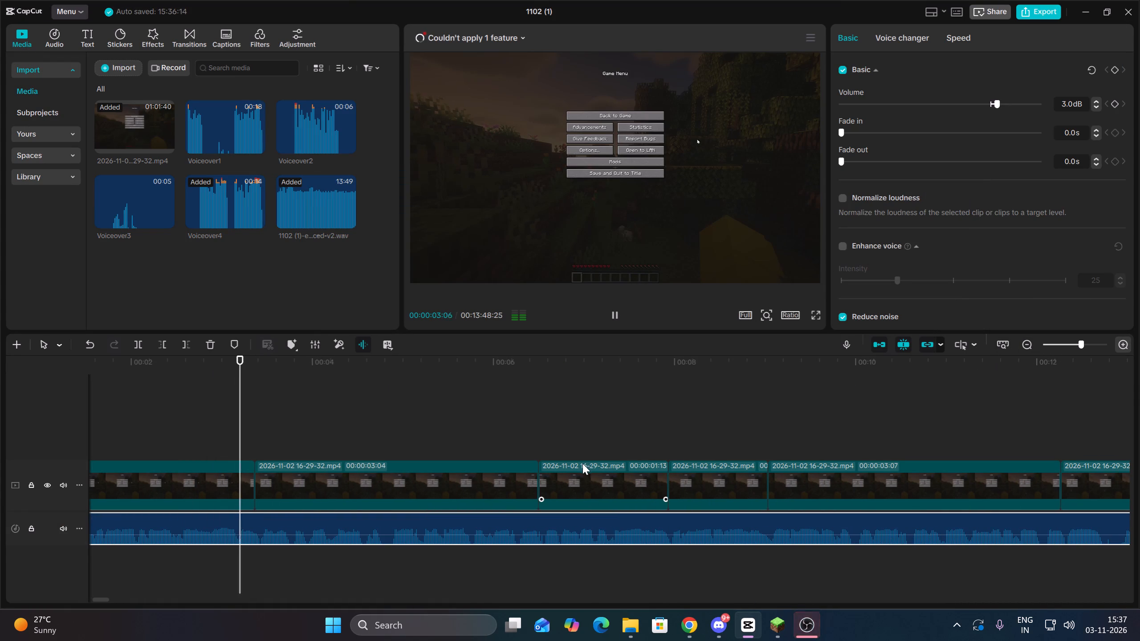
{"action": "double_click", "coordinate": [1029, 340]}
{"action": "scroll", "coordinate": [637, 457], "scroll_direction": "down", "scroll_amount": 5}
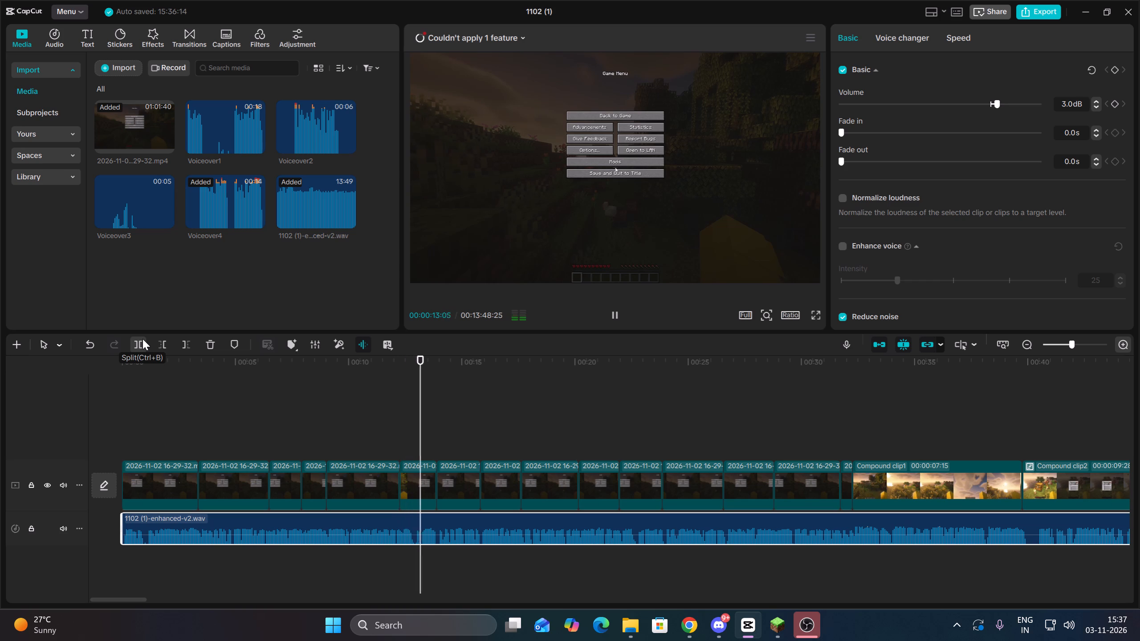
{"action": "key", "text": "space"}
{"action": "key", "text": "space"}
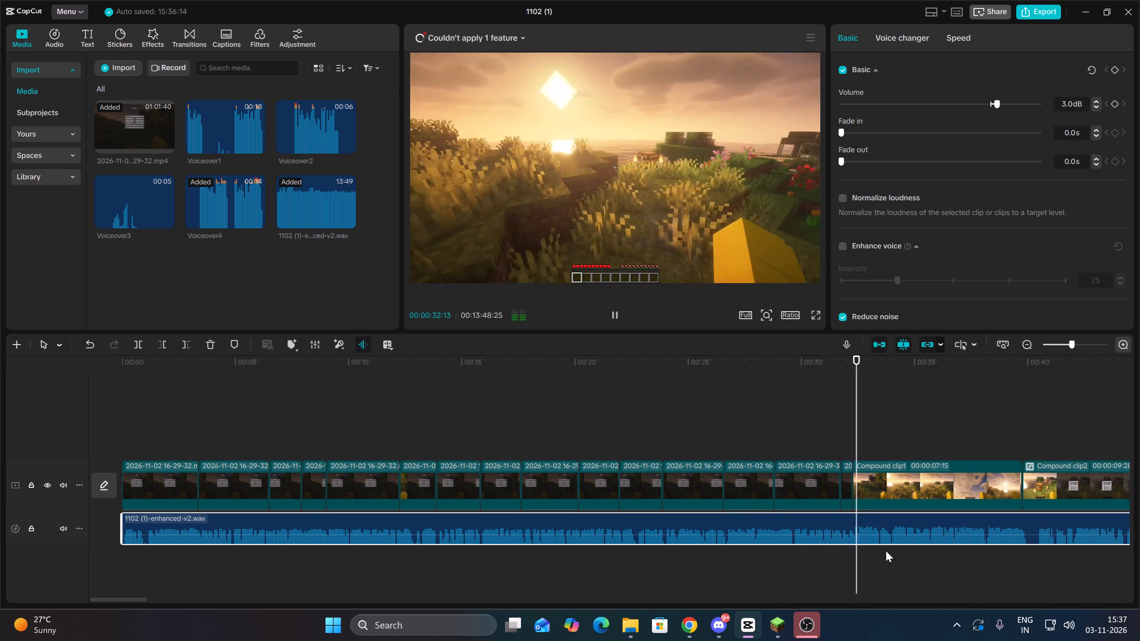
Split the 1102 (1)-enhanced-v2.wav audio clip at 00:00:32:08, where Compound clip1 begins.
{"action": "key", "text": "Up"}
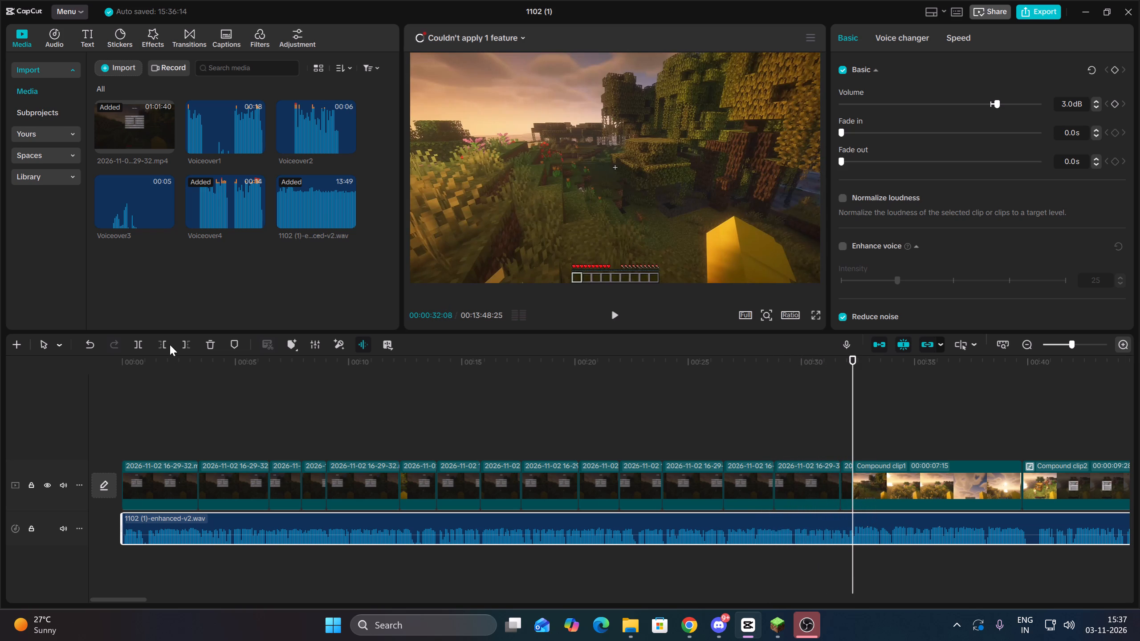
{"action": "left_click", "coordinate": [139, 341]}
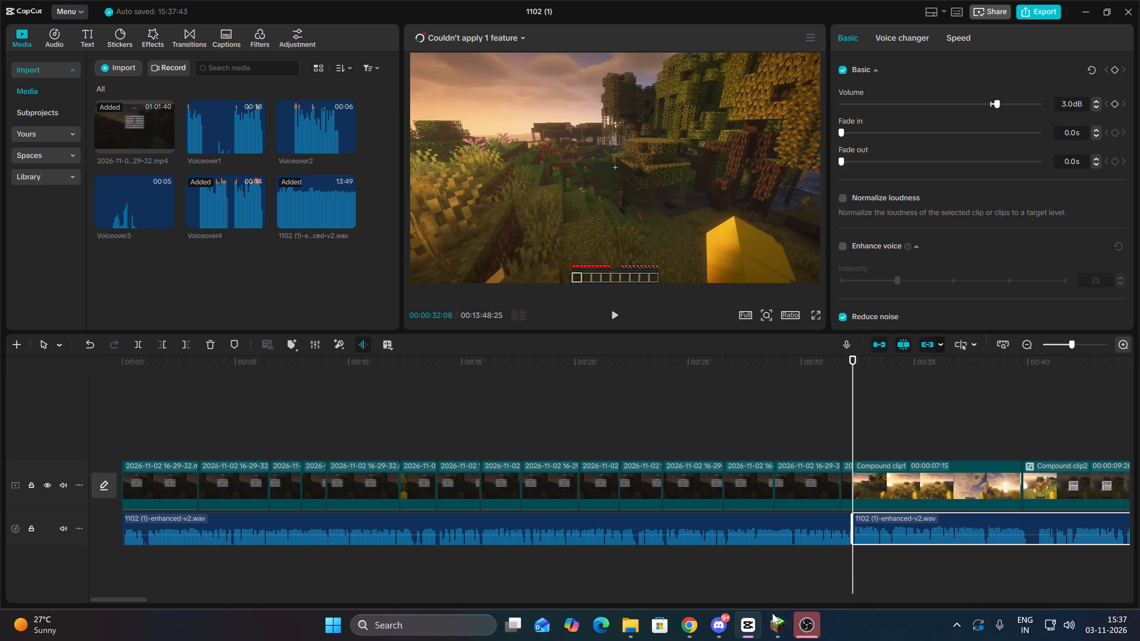
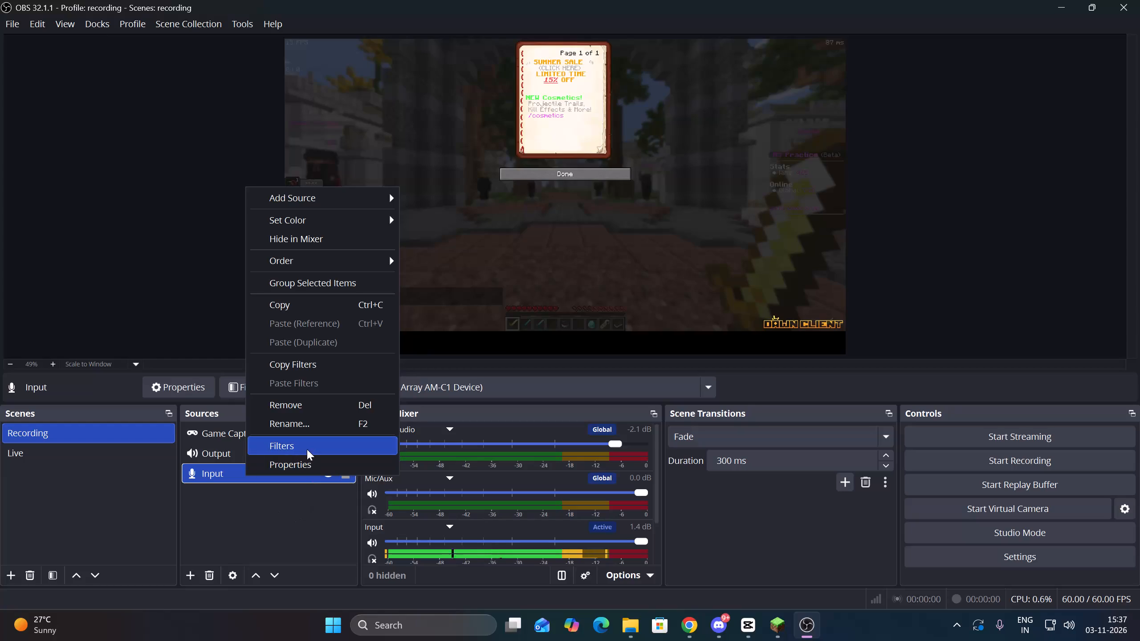
In OBS, examine the Input microphone source's audio filters, including the Noise Gate settings, and its properties.
{"action": "left_click", "coordinate": [304, 446]}
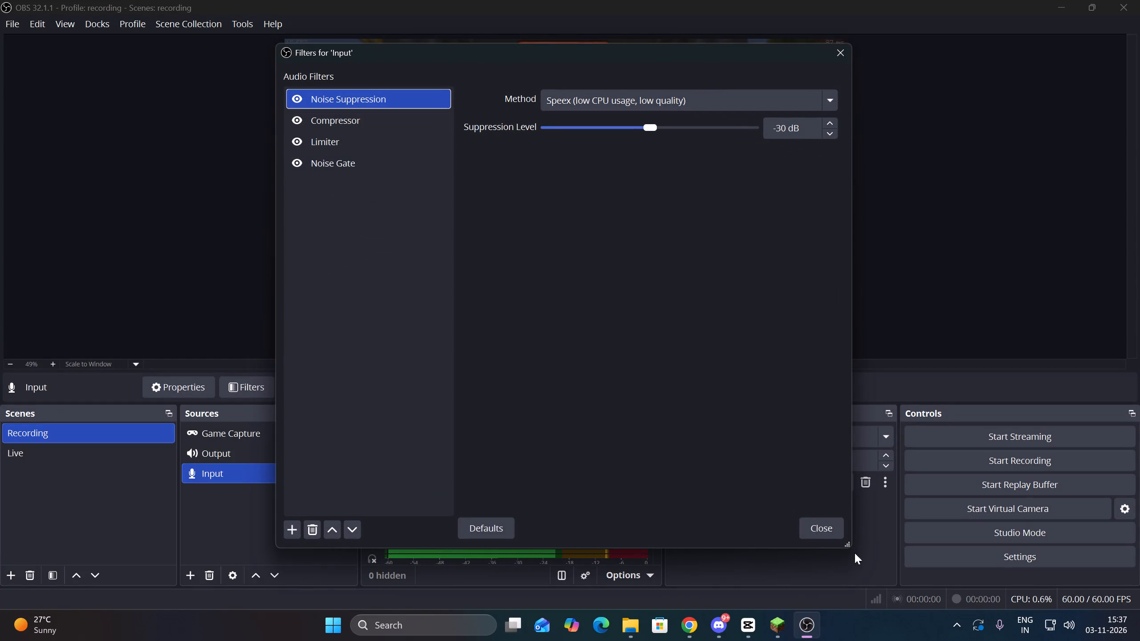
{"action": "left_click", "coordinate": [825, 527]}
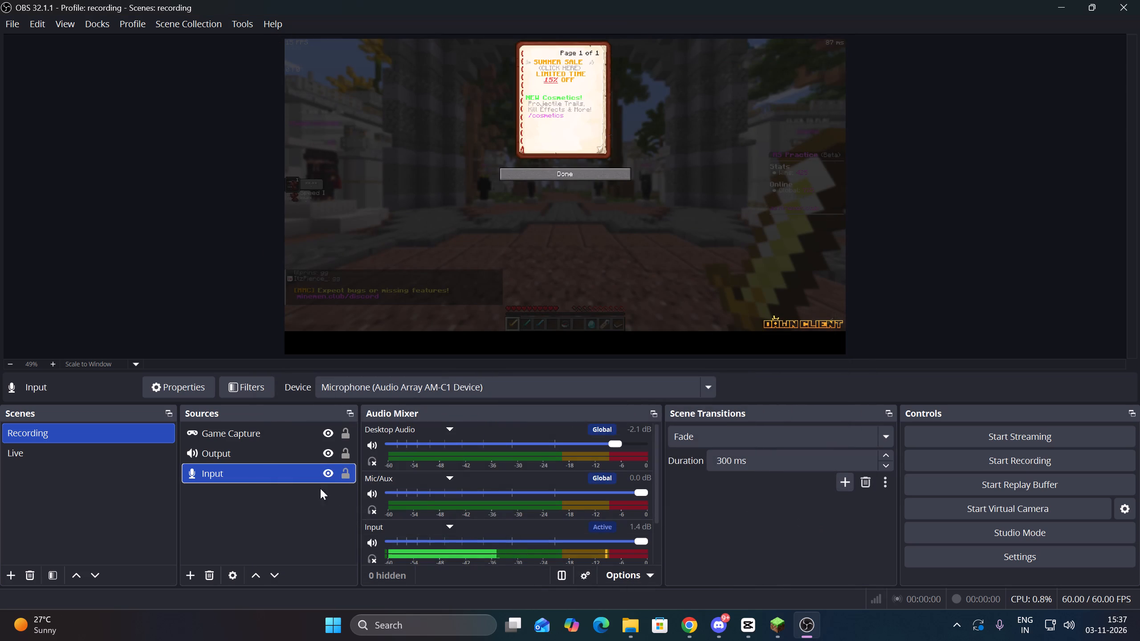
{"action": "left_click", "coordinate": [259, 470]}
{"action": "right_click", "coordinate": [259, 470]}
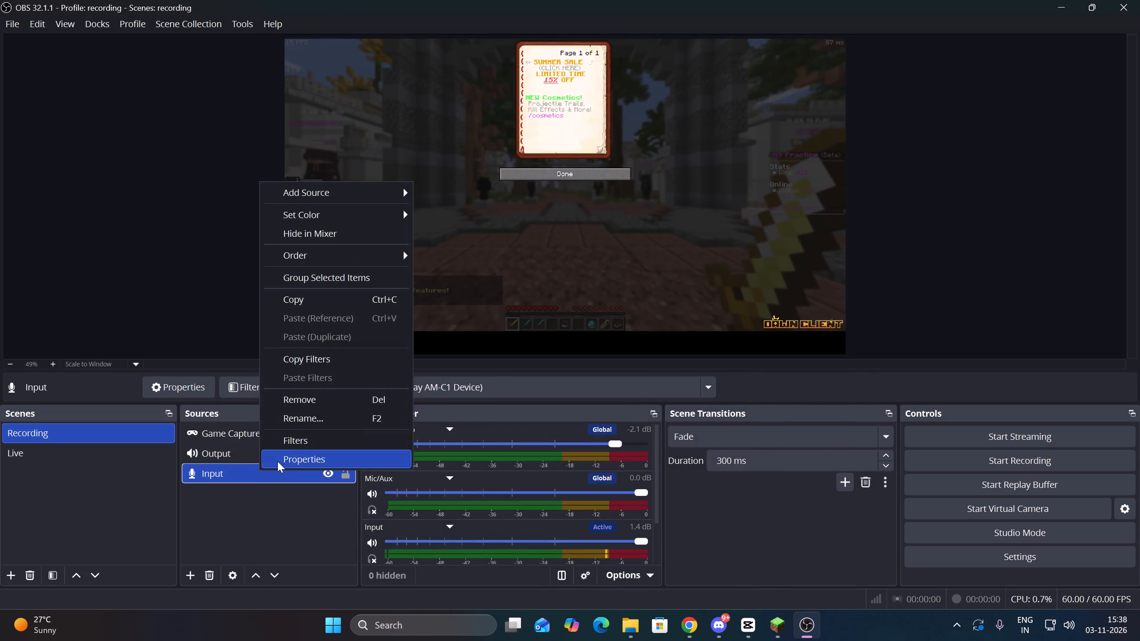
{"action": "left_click", "coordinate": [312, 446]}
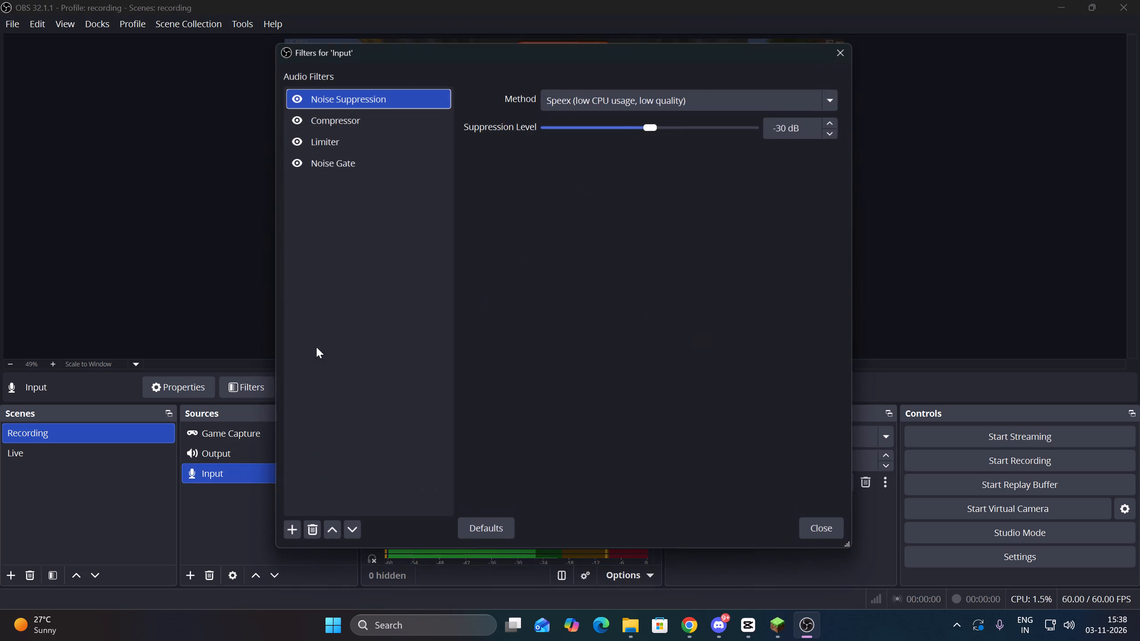
{"action": "left_click", "coordinate": [339, 169]}
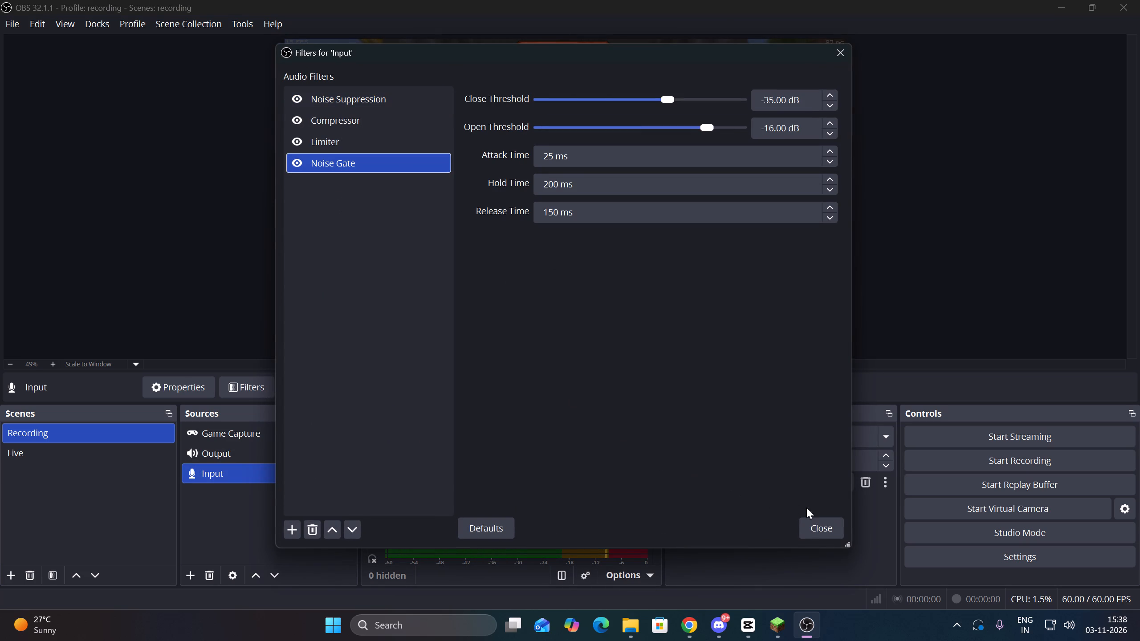
{"action": "left_click", "coordinate": [816, 524]}
{"action": "right_click", "coordinate": [279, 466]}
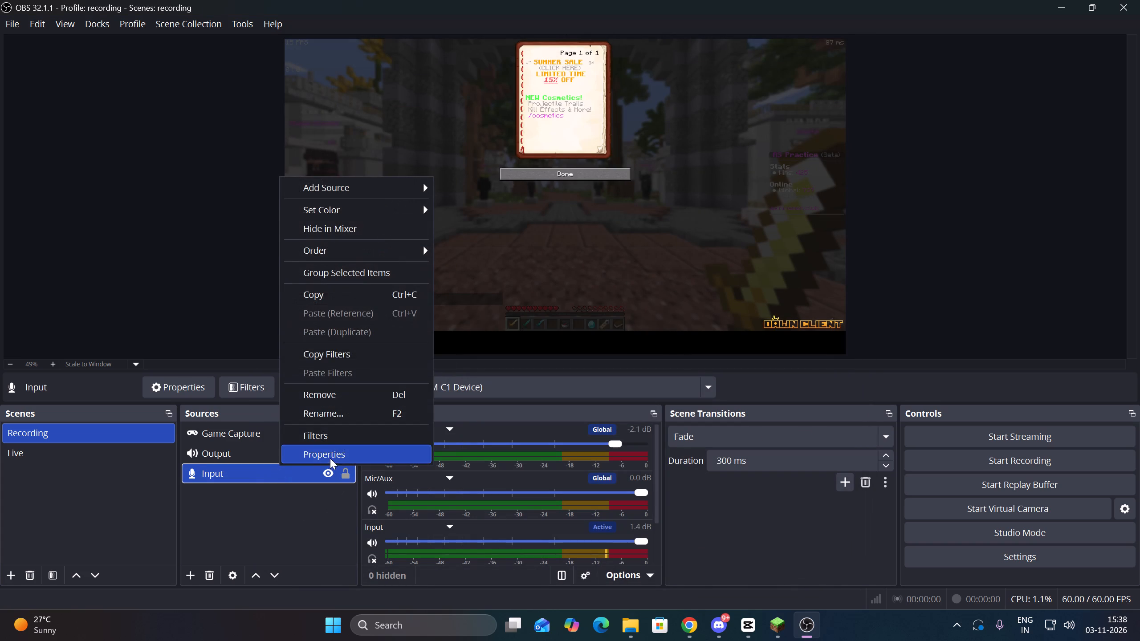
{"action": "left_click", "coordinate": [331, 453]}
{"action": "left_click", "coordinate": [729, 476]}
Capture a screen snip of the Input source's filters window showing the Noise Gate settings.
{"action": "right_click", "coordinate": [247, 466]}
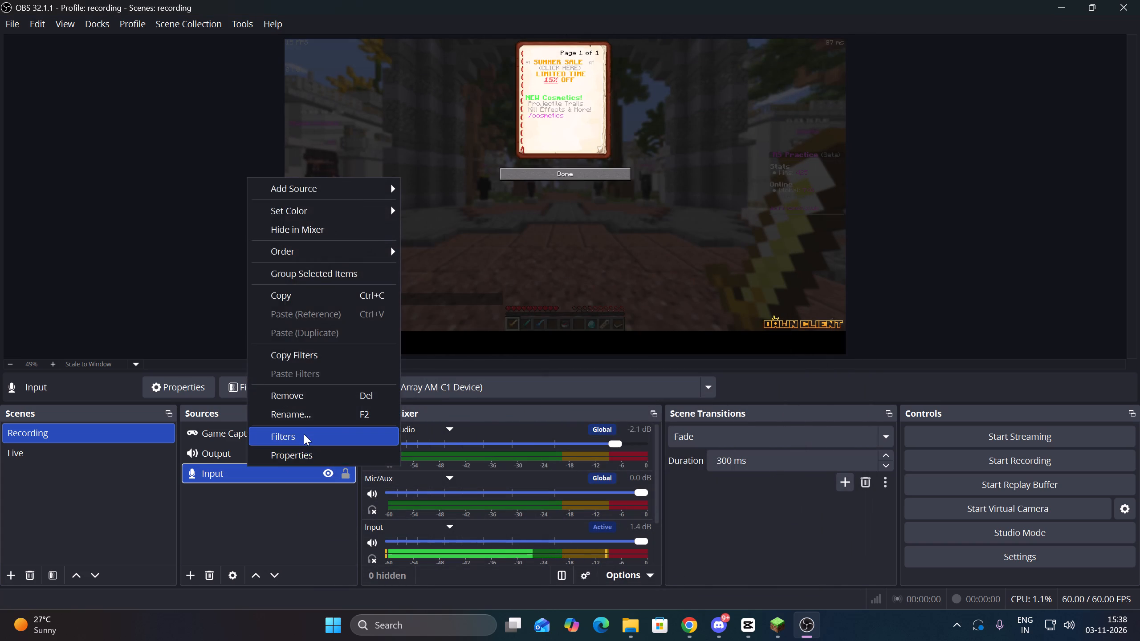
{"action": "left_click", "coordinate": [303, 434]}
{"action": "left_click", "coordinate": [349, 170]}
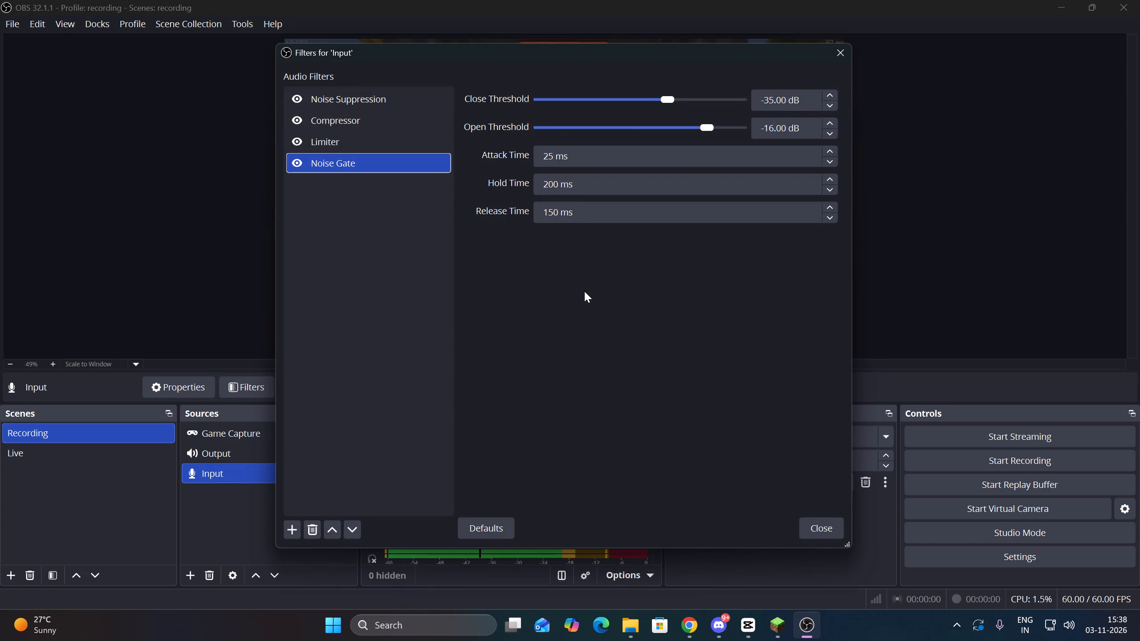
{"action": "key", "text": "shift+super+s"}
{"action": "left_click_drag", "start_coordinate": [273, 44], "coordinate": [274, 45]}
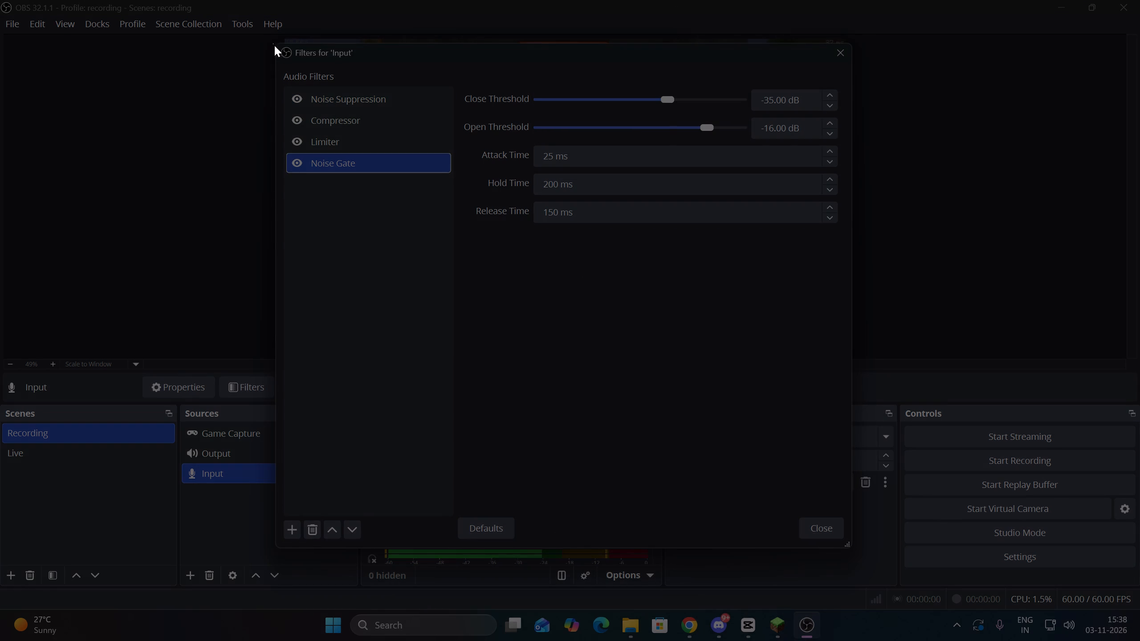
{"action": "left_click_drag", "start_coordinate": [274, 45], "coordinate": [847, 342]}
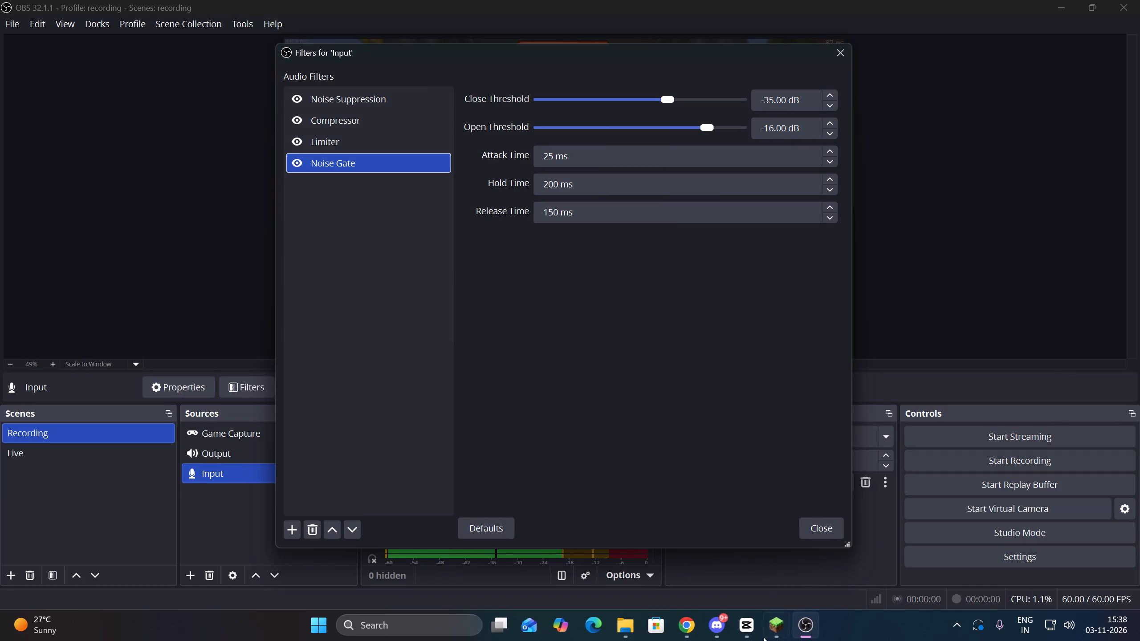
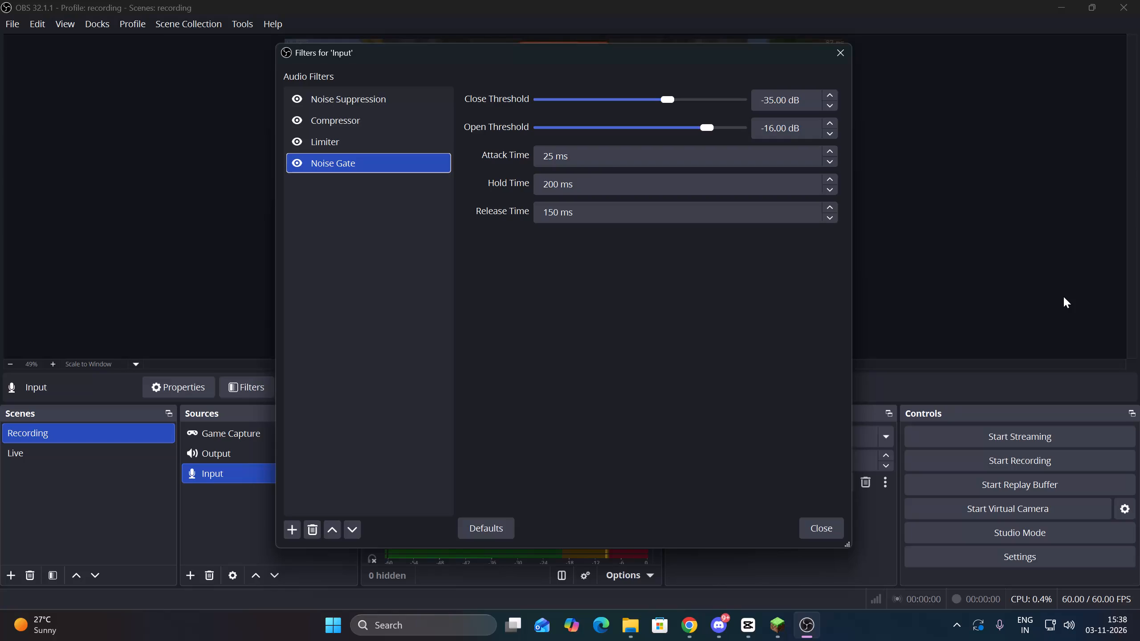
Close the Input source's audio filters window.
{"action": "left_click", "coordinate": [830, 529]}
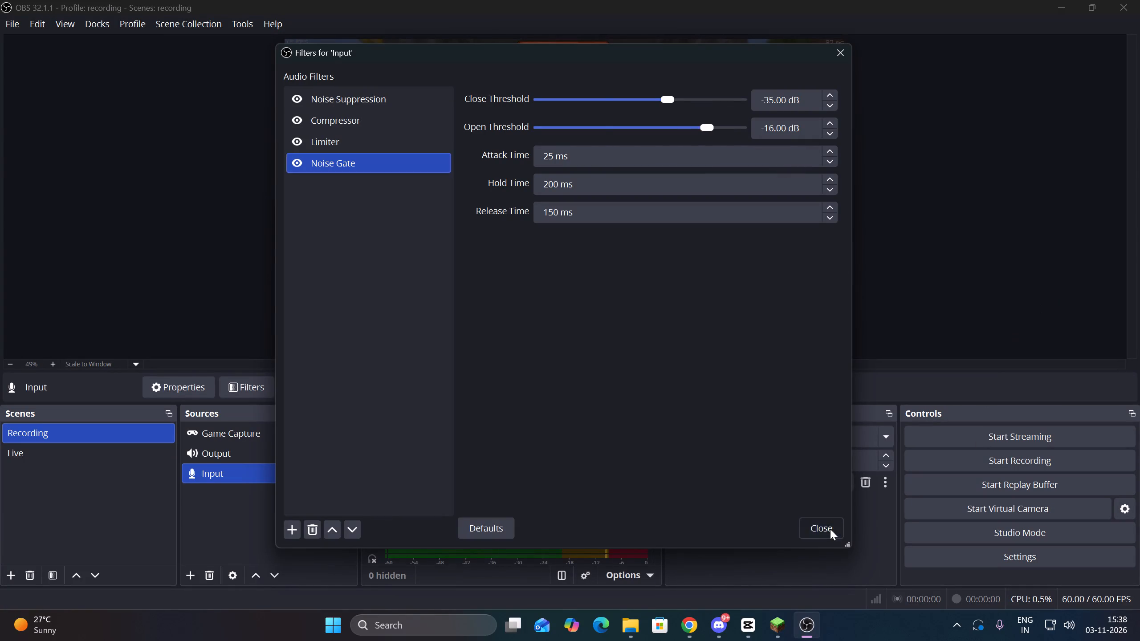
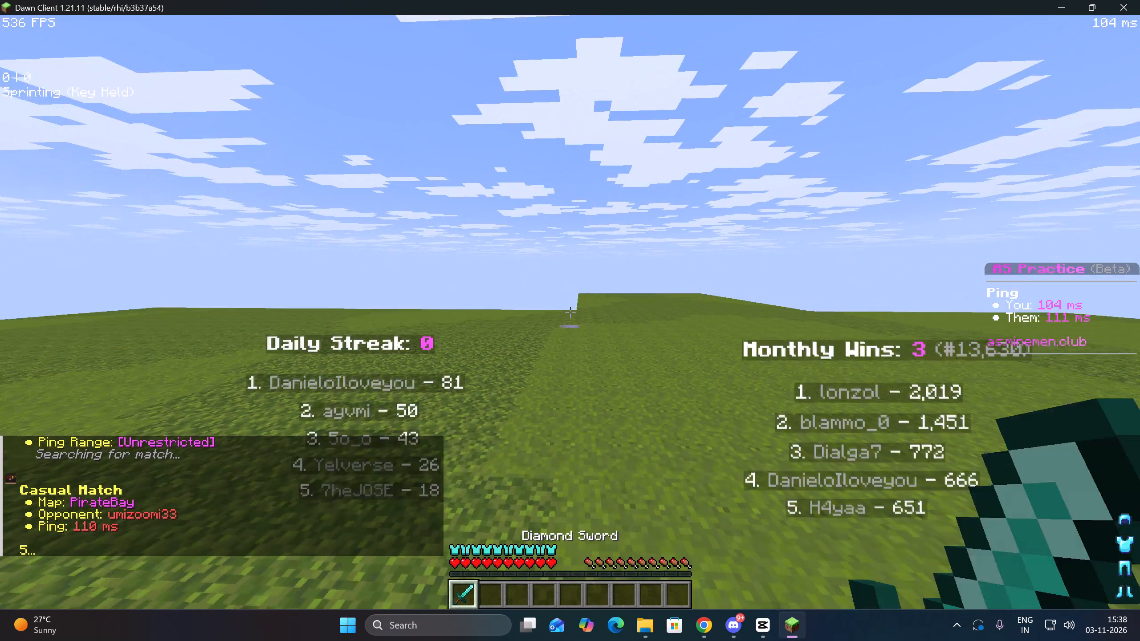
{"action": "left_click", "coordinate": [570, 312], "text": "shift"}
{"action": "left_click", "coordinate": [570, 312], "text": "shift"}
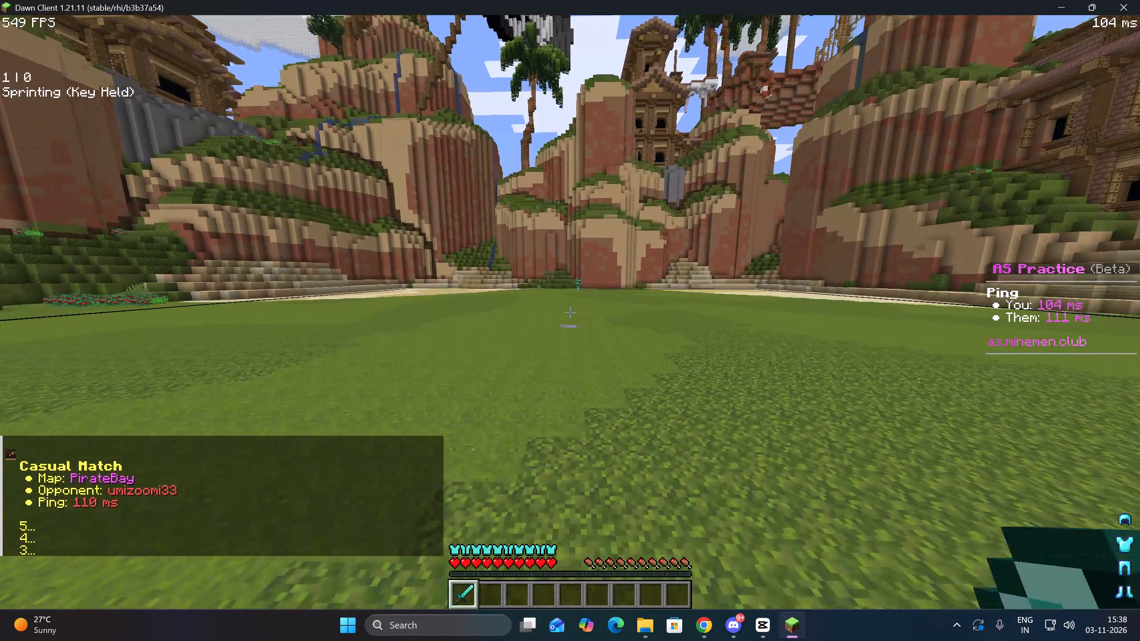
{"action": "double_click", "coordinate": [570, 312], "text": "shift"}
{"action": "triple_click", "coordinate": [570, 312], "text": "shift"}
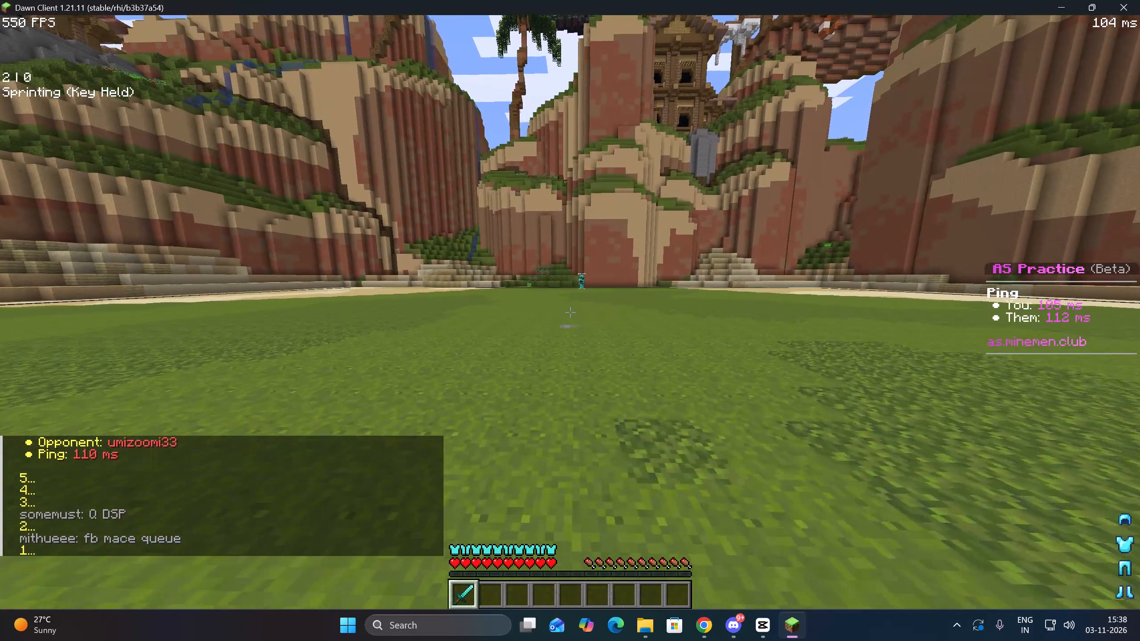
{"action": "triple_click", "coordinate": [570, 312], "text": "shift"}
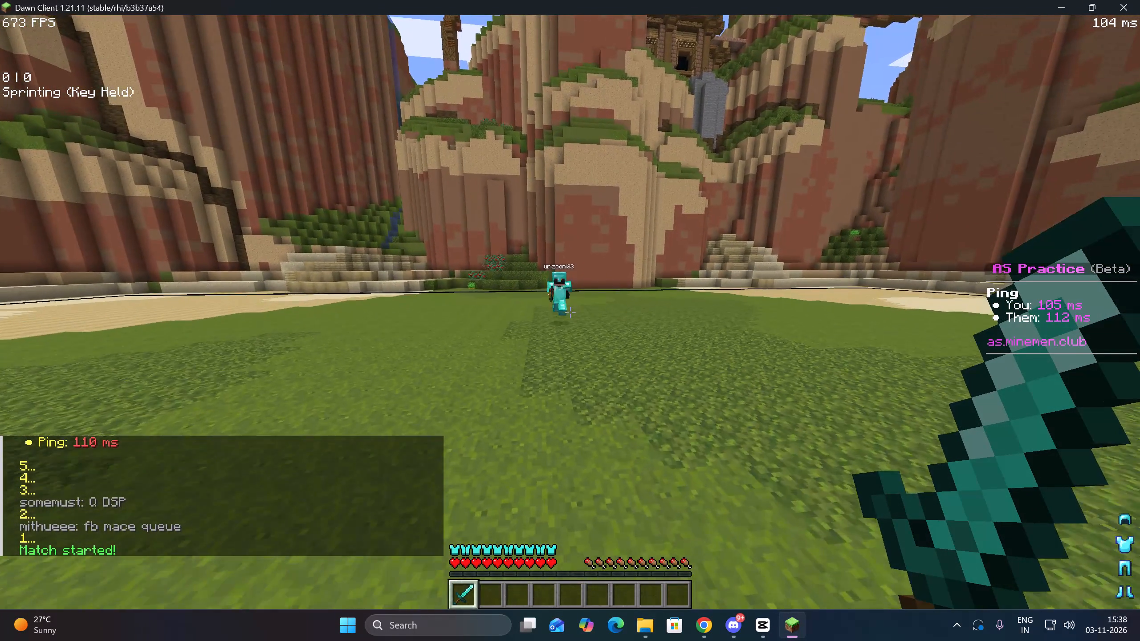
Approach the armoured opponent across the PirateBay arena and swing the diamond sword while strafing around them.
{"action": "left_click", "coordinate": [570, 312]}
{"action": "key", "text": "Down"}
{"action": "key", "text": "Up"}
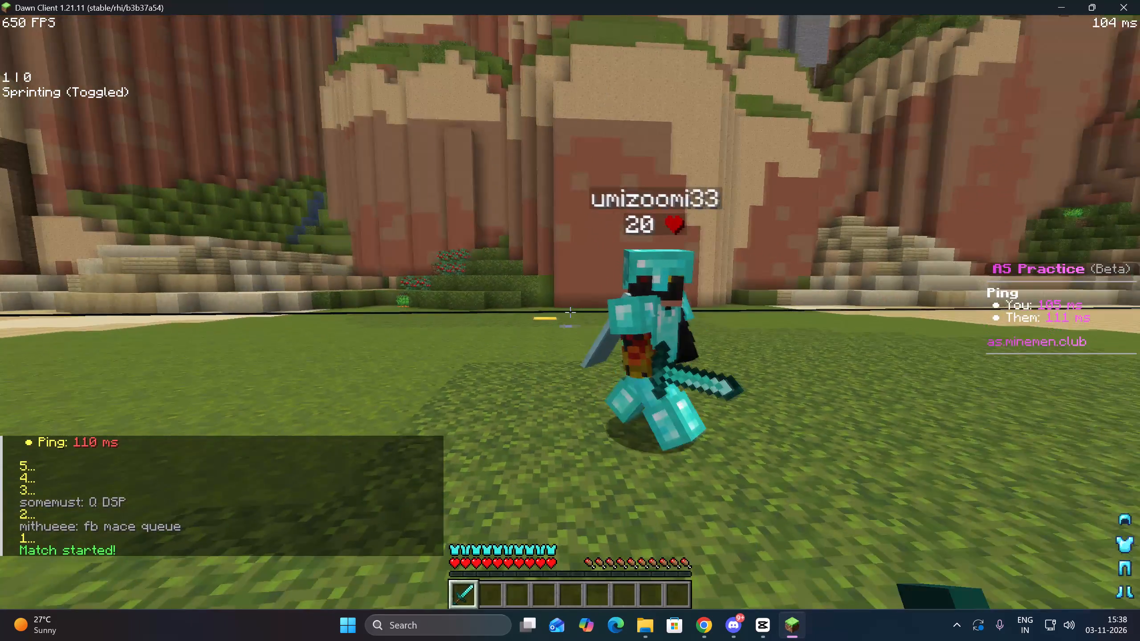
{"action": "key", "text": "Left"}
{"action": "left_click_drag", "start_coordinate": [578, 314], "coordinate": [570, 312]}
{"action": "key", "text": "Up"}
{"action": "left_click", "coordinate": [570, 312]}
{"action": "key", "text": "0"}
{"action": "key", "text": "Right"}
{"action": "key", "text": "Right"}
{"action": "key", "text": "Right"}
{"action": "key", "text": "Right"}
{"action": "key", "text": "Right"}
{"action": "left_click", "coordinate": [570, 312]}
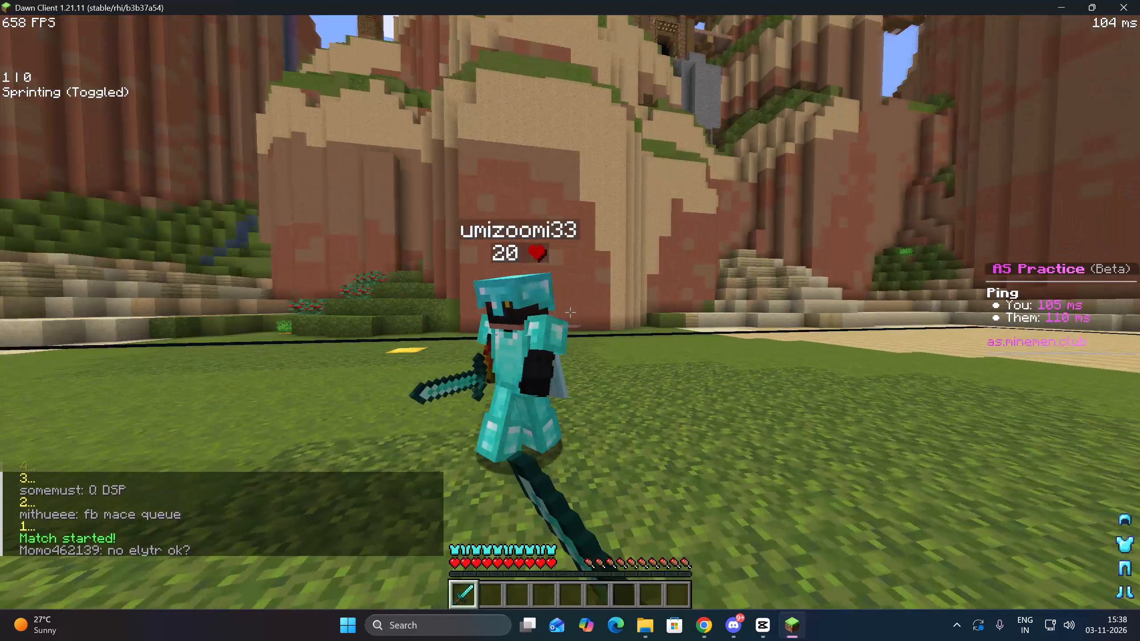
Strike the opponent with the diamond sword at close range, strafing and moving forward and back between swings.
{"action": "key", "text": "Left"}
{"action": "left_click", "coordinate": [570, 312]}
{"action": "key", "text": "Up"}
{"action": "key", "text": "0"}
{"action": "key", "text": "Left"}
{"action": "left_click", "coordinate": [570, 312]}
{"action": "key", "text": "Down"}
{"action": "key", "text": "Up"}
{"action": "key", "text": "0"}
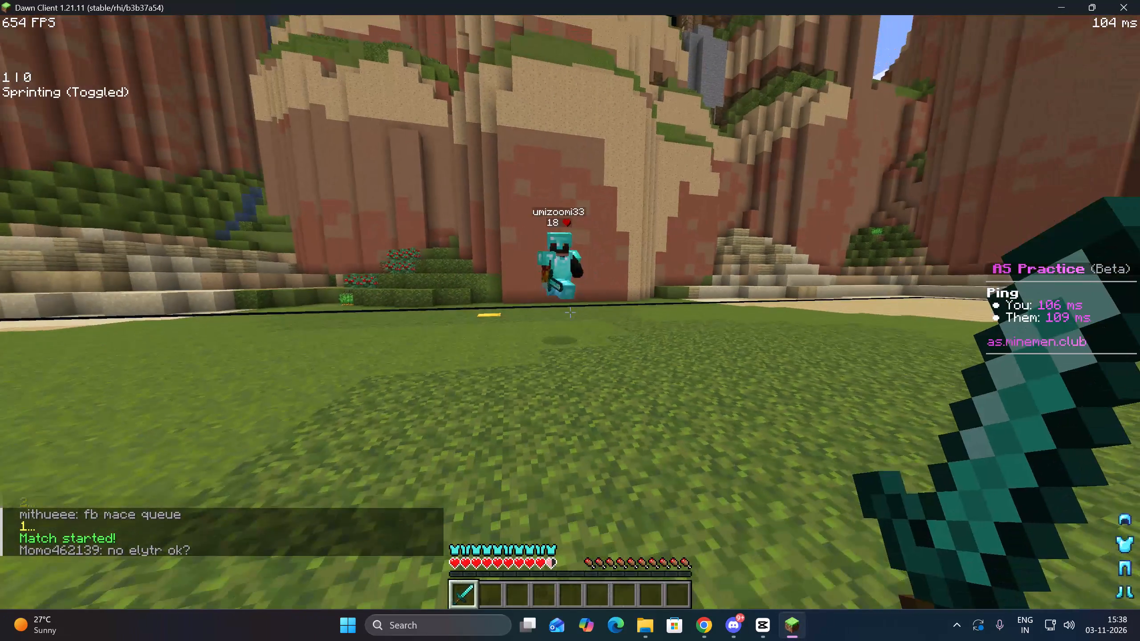
Turn to follow the circling opponent and attack again with the diamond sword.
{"action": "key", "text": "Right"}
{"action": "left_click_drag", "start_coordinate": [566, 308], "coordinate": [569, 312]}
{"action": "key", "text": "Left"}
{"action": "key", "text": "Left"}
{"action": "key", "text": "Left"}
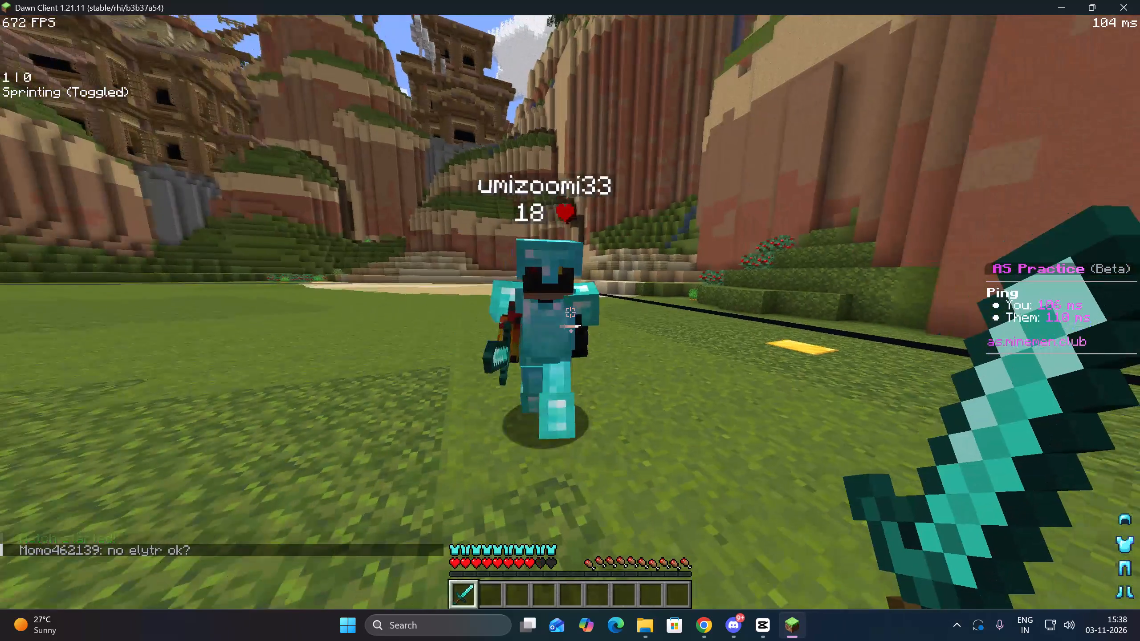
{"action": "left_click", "coordinate": [570, 312]}
Open the player inventory during the match.
{"action": "key", "text": "Return"}
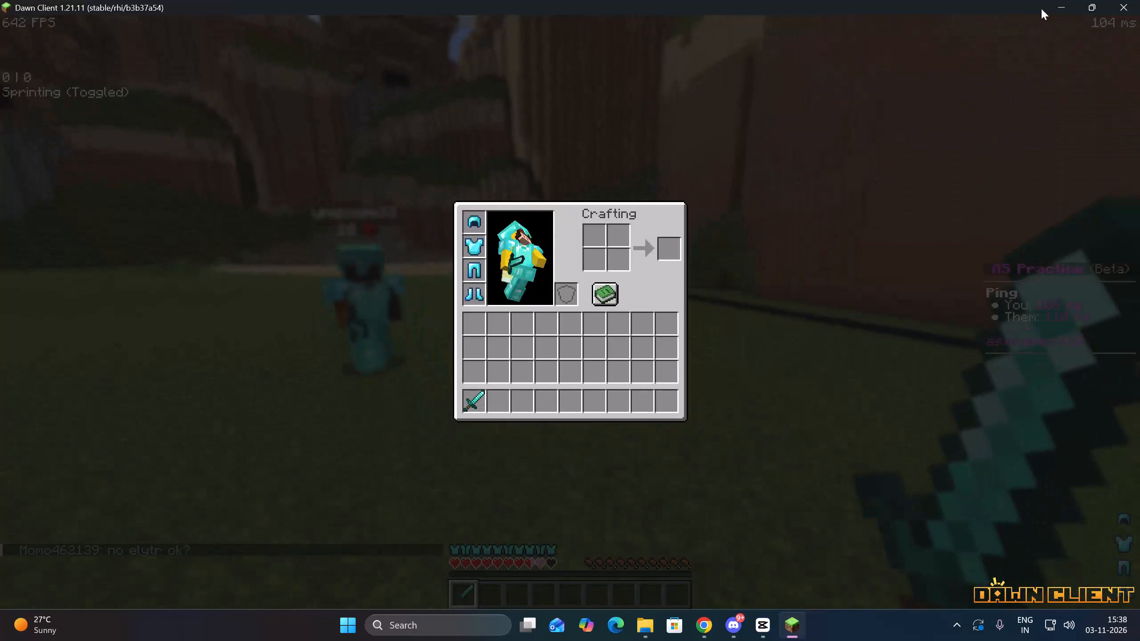
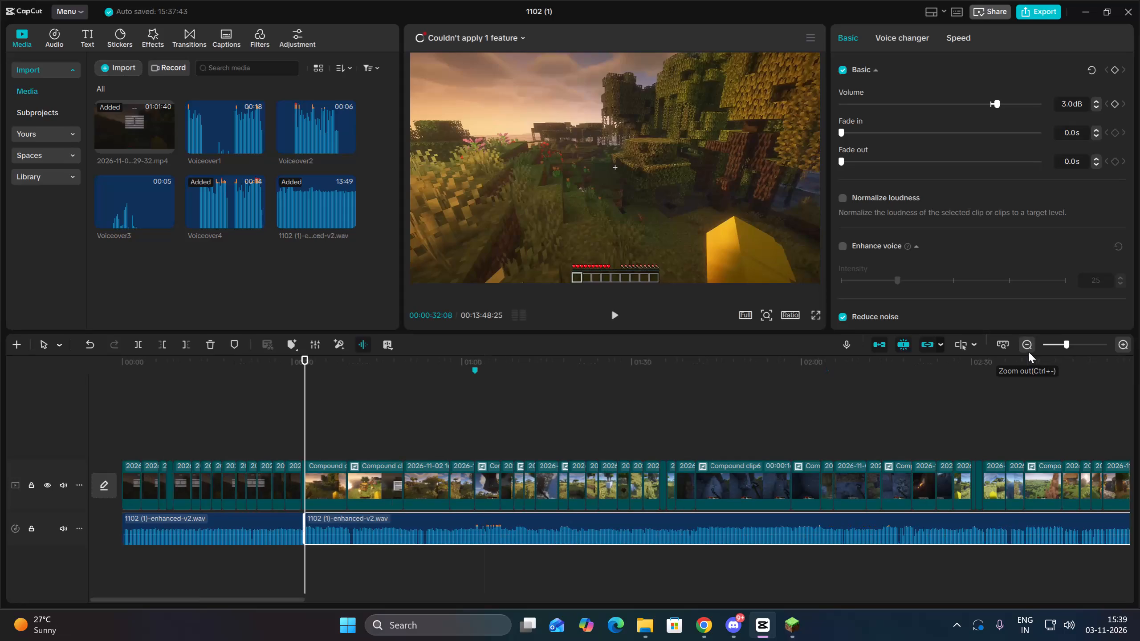
Play back the timeline from the split in the 1102 (1)-enhanced-v2.wav audio, at the start of Compound clip1, to review the sound.
{"action": "left_click", "coordinate": [1133, 362]}
{"action": "triple_click", "coordinate": [1120, 335]}
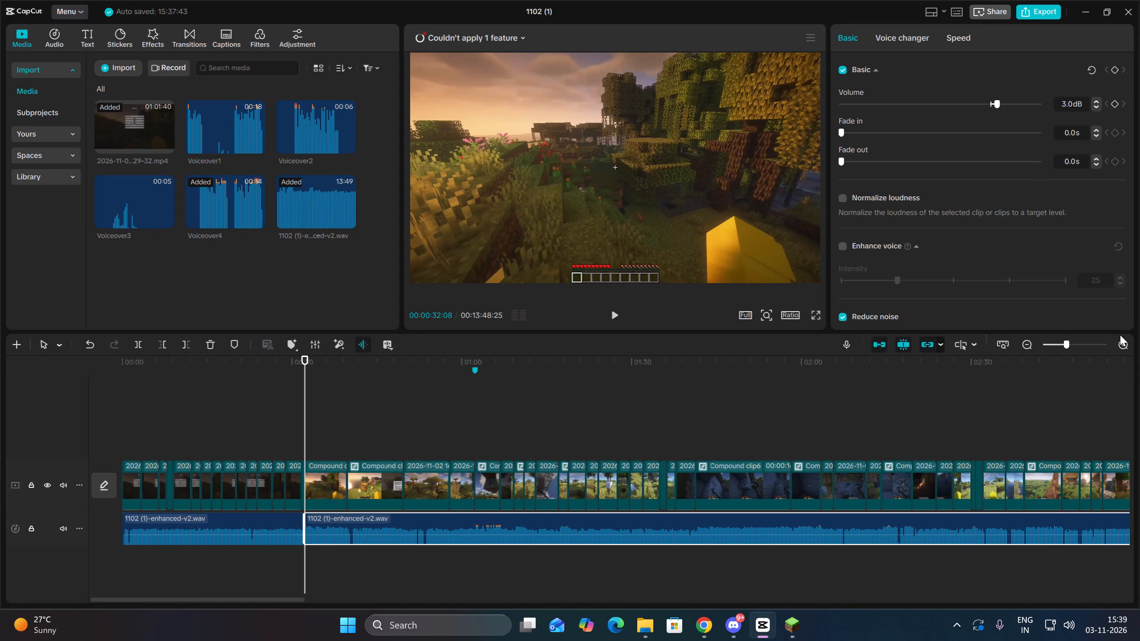
{"action": "double_click", "coordinate": [1120, 335]}
{"action": "left_click_drag", "start_coordinate": [1124, 347], "coordinate": [1130, 353]}
{"action": "double_click", "coordinate": [1130, 353]}
{"action": "left_click", "coordinate": [1128, 350]}
{"action": "double_click", "coordinate": [1125, 347]}
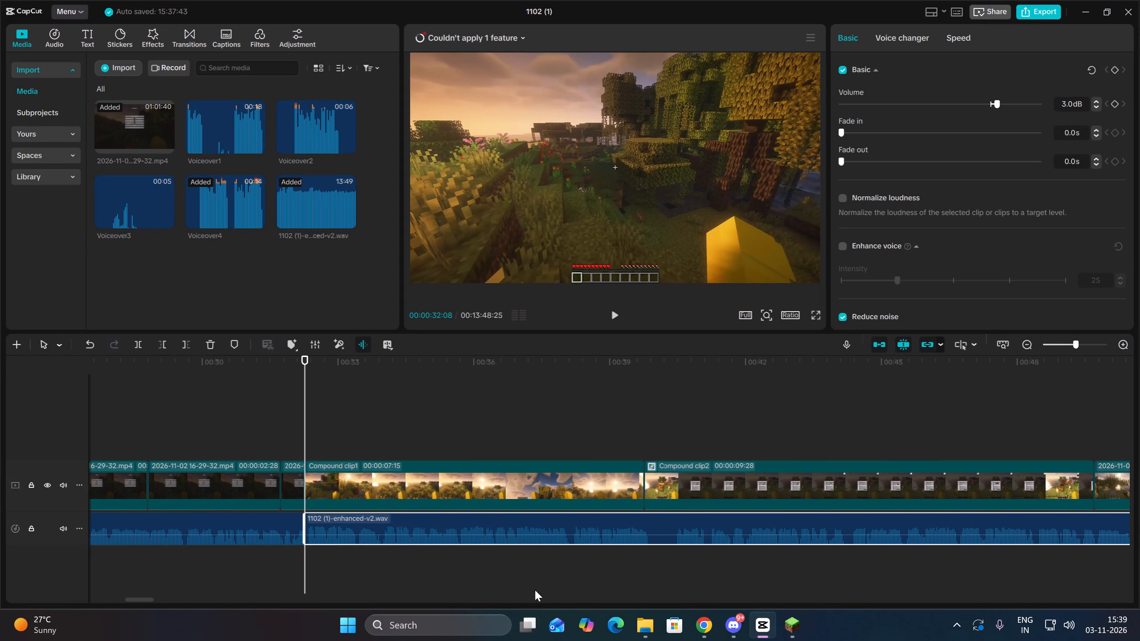
{"action": "key", "text": "space"}
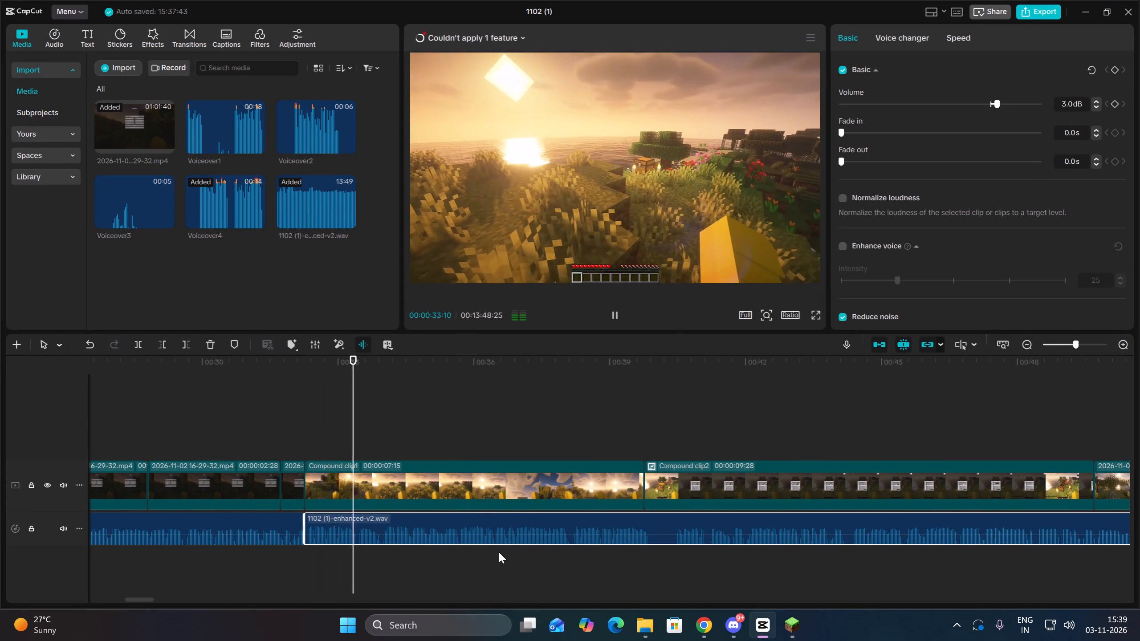
{"action": "key", "text": "comma"}
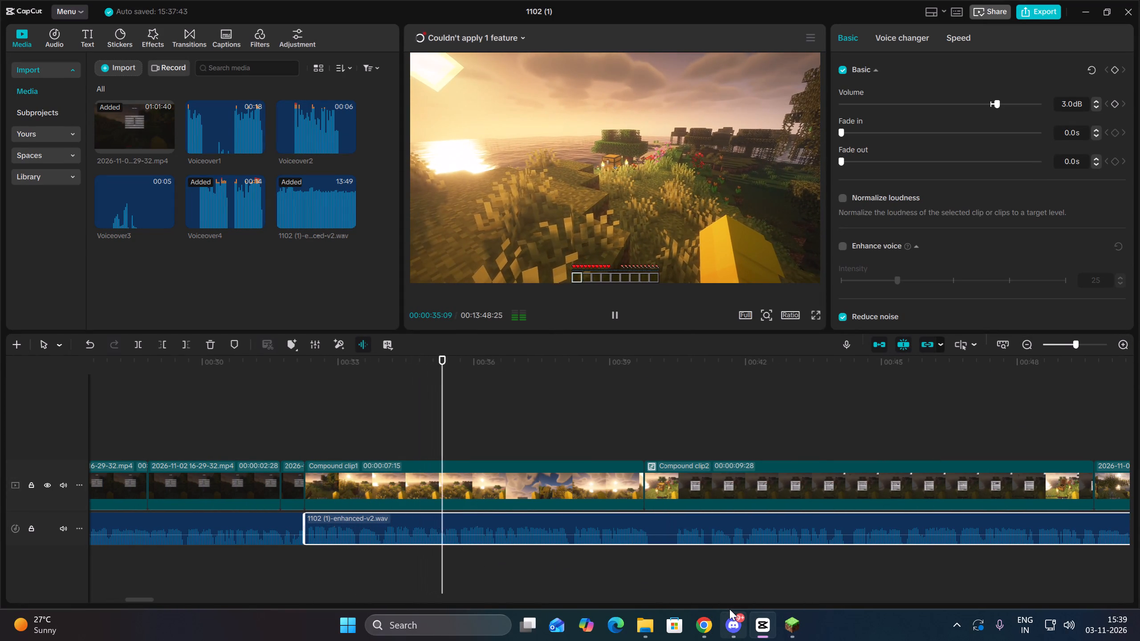
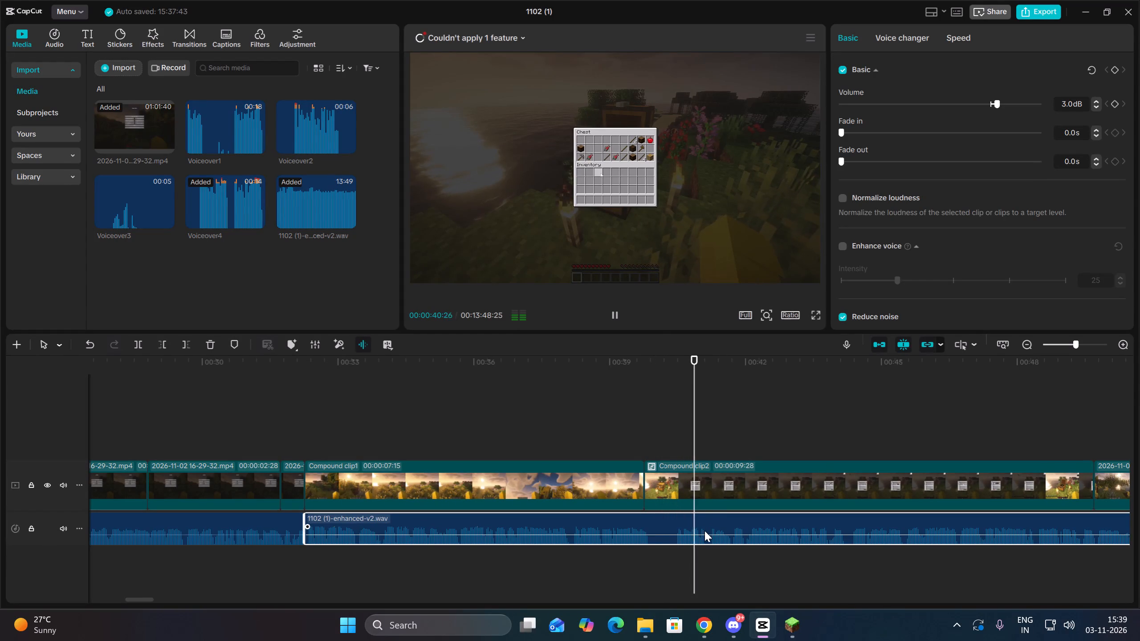
Set the volume of the 1102 (1)-enhanced-v2.wav segment that begins at Compound clip1 to 2 dB.
{"action": "left_click", "coordinate": [656, 568]}
{"action": "left_click_drag", "start_coordinate": [656, 568], "coordinate": [470, 565]}
{"action": "key", "text": "Up"}
{"action": "left_click", "coordinate": [515, 523]}
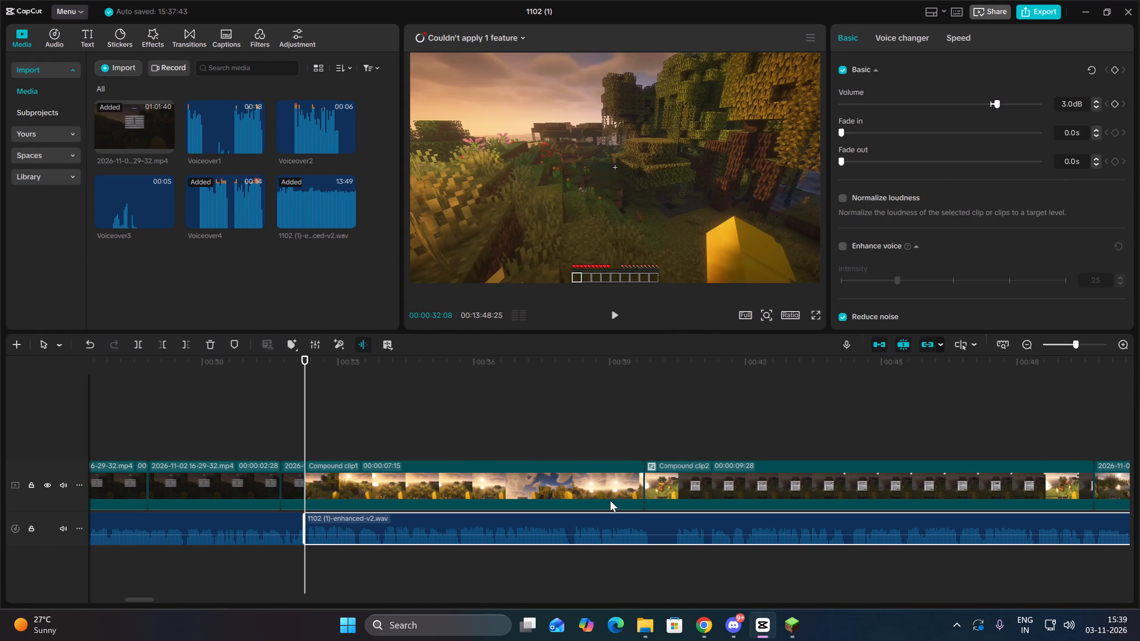
{"action": "left_click_drag", "start_coordinate": [1071, 101], "coordinate": [1043, 105]}
{"action": "key", "text": "BackSpace"}
{"action": "key", "text": "2"}
{"action": "left_click", "coordinate": [669, 393]}
Play back the timeline from the audio split at the start of Compound clip1 to review the voice level.
{"action": "key", "text": "Up"}
{"action": "key", "text": "Up"}
{"action": "left_click", "coordinate": [466, 531]}
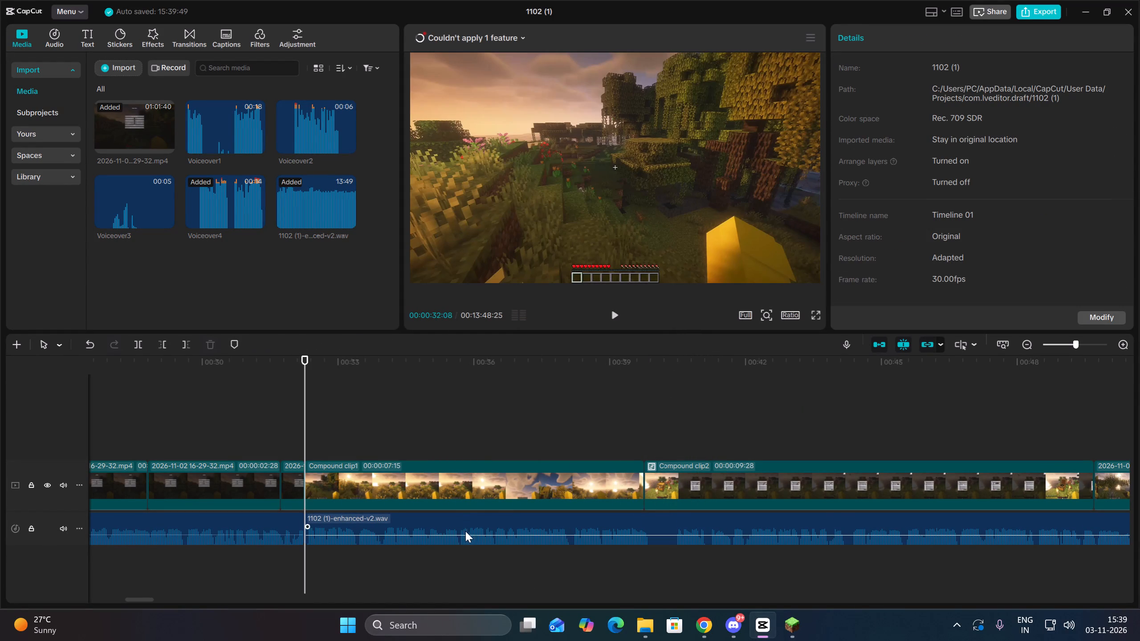
{"action": "key", "text": "space"}
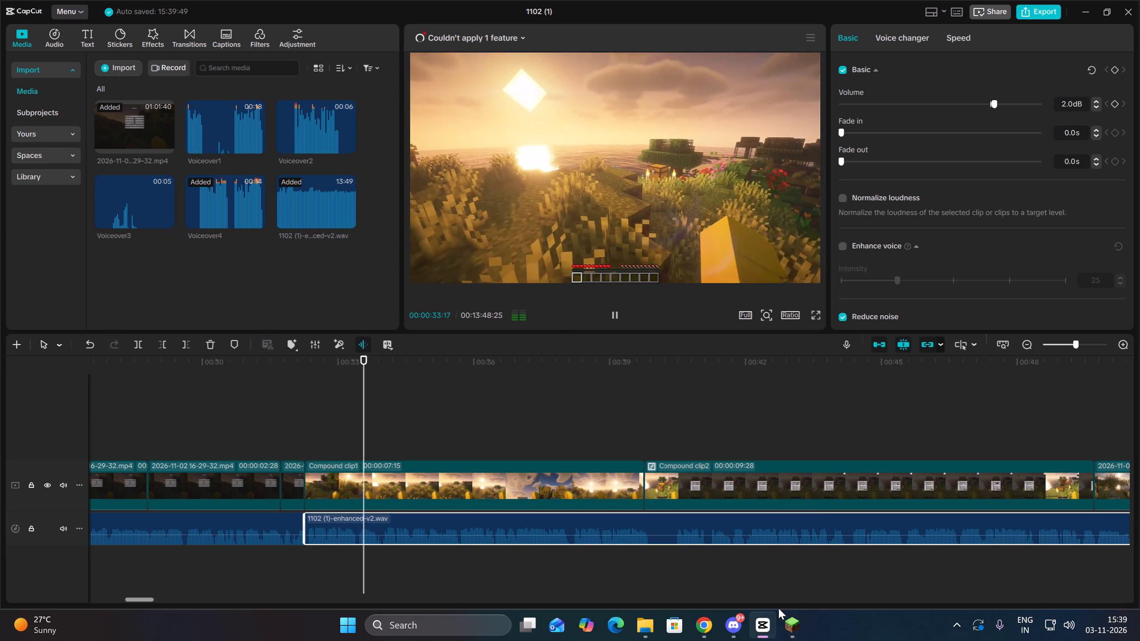
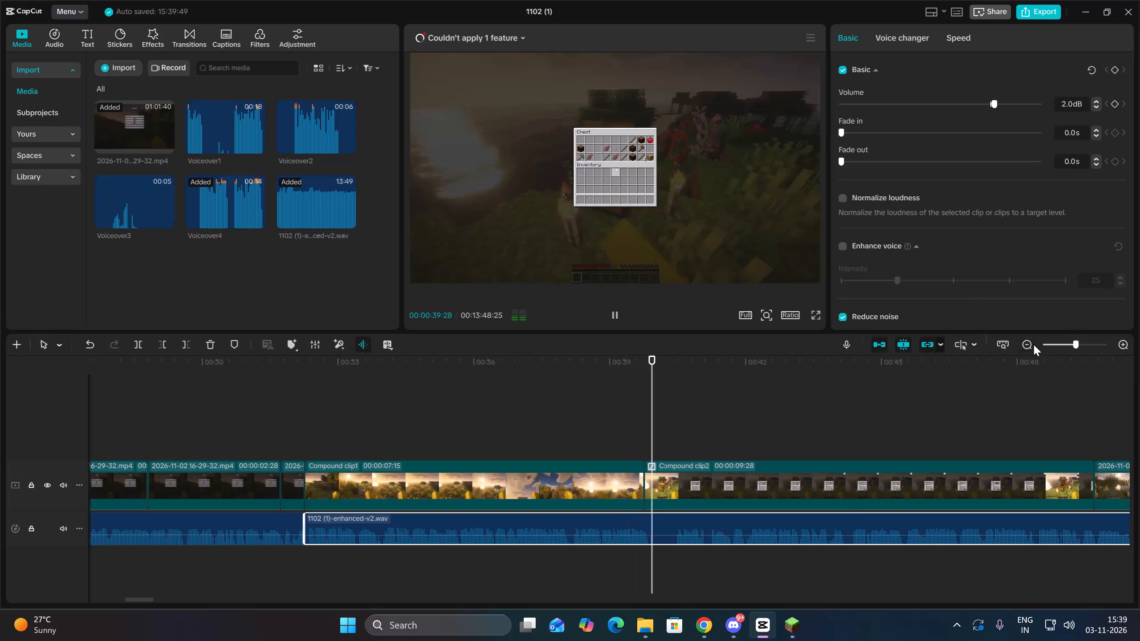
Stop the playback and show an overview of the 1102 (1)-enhanced-v2.wav track across the timeline.
{"action": "triple_click", "coordinate": [1032, 345]}
{"action": "double_click", "coordinate": [1032, 345]}
{"action": "left_click", "coordinate": [1032, 345]}
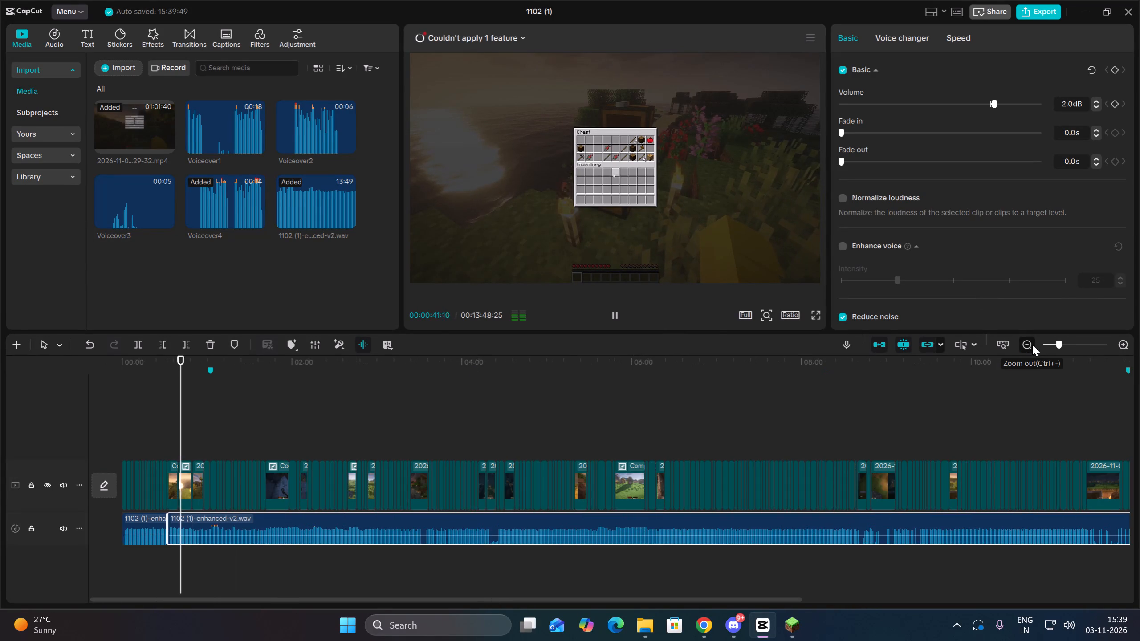
{"action": "key", "text": "space"}
{"action": "left_click", "coordinate": [1117, 339]}
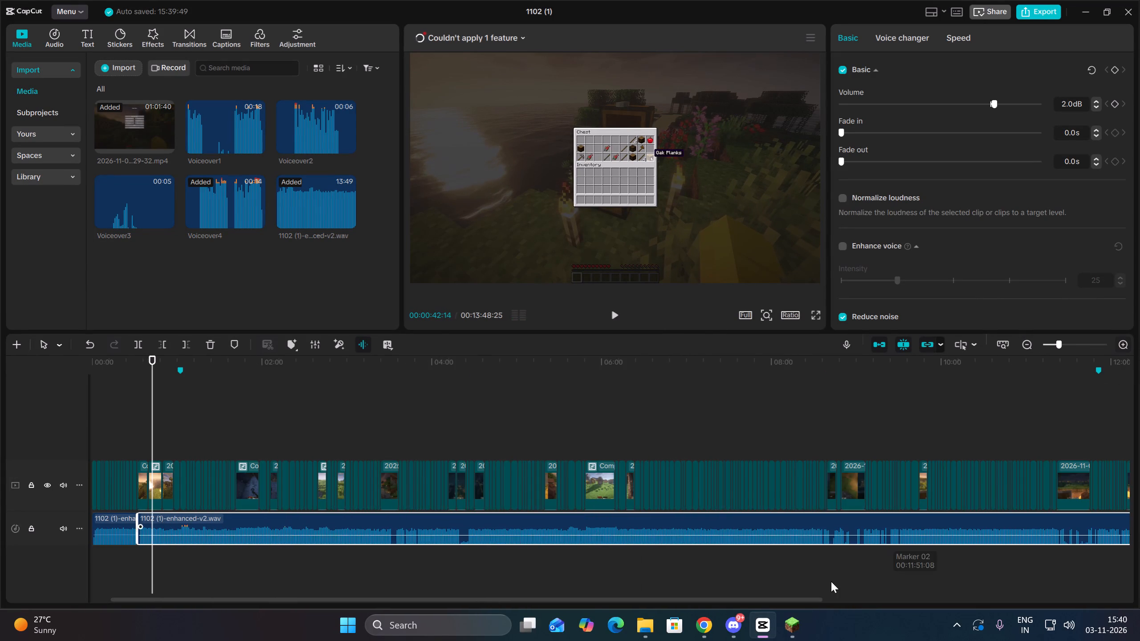
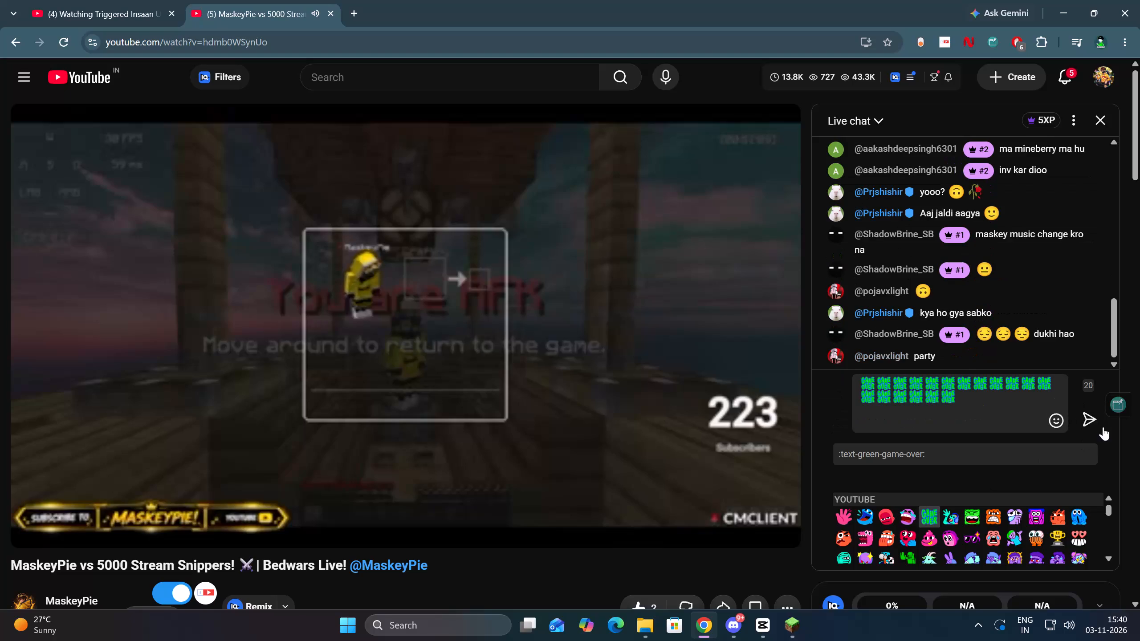
Shorten the green game-over emote message until it fits the character limit and post it in the livestream's chat.
{"action": "left_click", "coordinate": [1084, 413]}
{"action": "left_click_drag", "start_coordinate": [1039, 403], "coordinate": [1012, 397]}
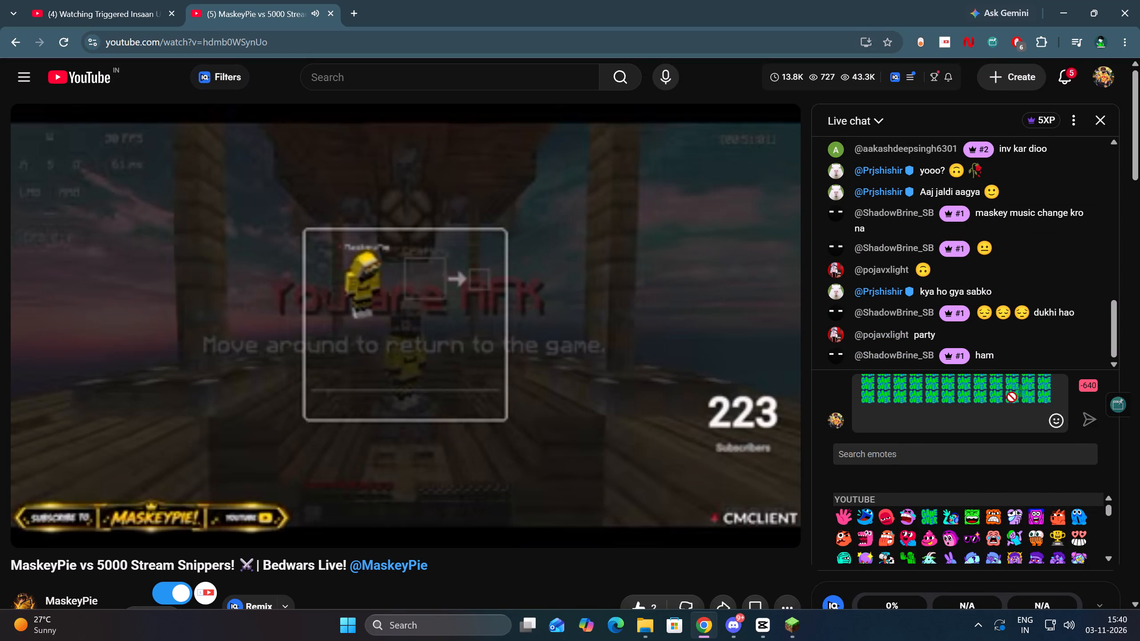
{"action": "left_click_drag", "start_coordinate": [1012, 397], "coordinate": [835, 361]}
{"action": "key", "text": "BackSpace"}
{"action": "key", "text": "BackSpace"}
{"action": "key", "text": "BackSpace"}
{"action": "key", "text": "BackSpace"}
{"action": "key", "text": "BackSpace"}
{"action": "key", "text": "BackSpace"}
{"action": "key", "text": "BackSpace"}
{"action": "key", "text": "BackSpace"}
{"action": "key", "text": "BackSpace"}
{"action": "key", "text": "BackSpace"}
{"action": "key", "text": "BackSpace"}
{"action": "key", "text": "BackSpace"}
{"action": "key", "text": "BackSpace"}
{"action": "key", "text": "BackSpace"}
{"action": "key", "text": "BackSpace"}
{"action": "key", "text": "BackSpace"}
{"action": "key", "text": "BackSpace"}
{"action": "key", "text": "BackSpace"}
{"action": "key", "text": "BackSpace"}
{"action": "key", "text": "BackSpace"}
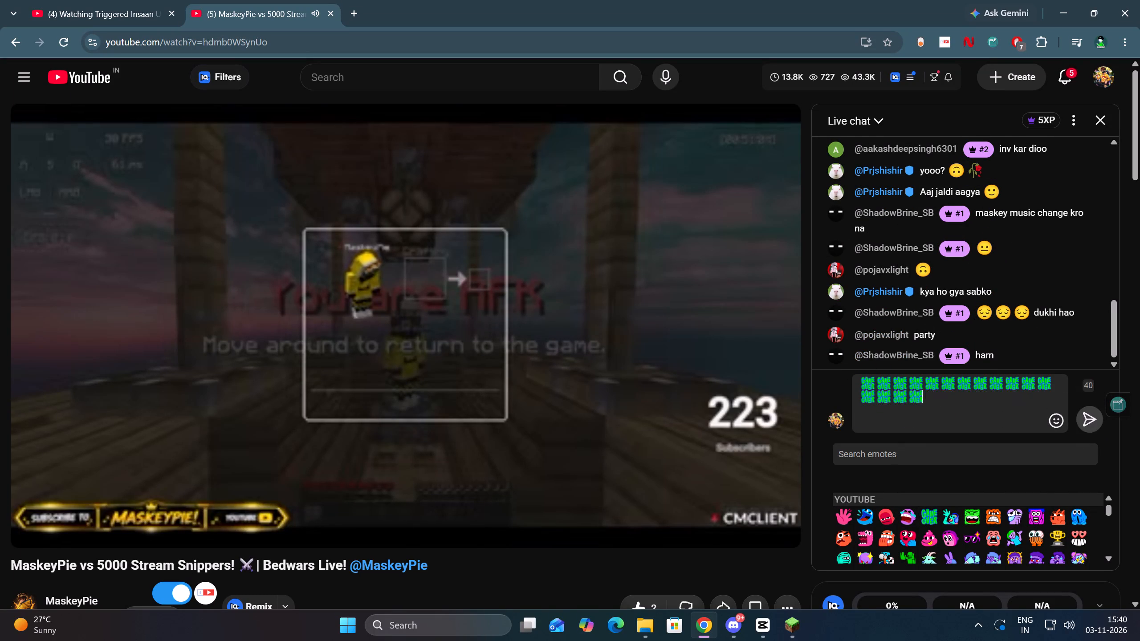
{"action": "left_click", "coordinate": [1089, 418]}
{"action": "left_click", "coordinate": [1063, 426]}
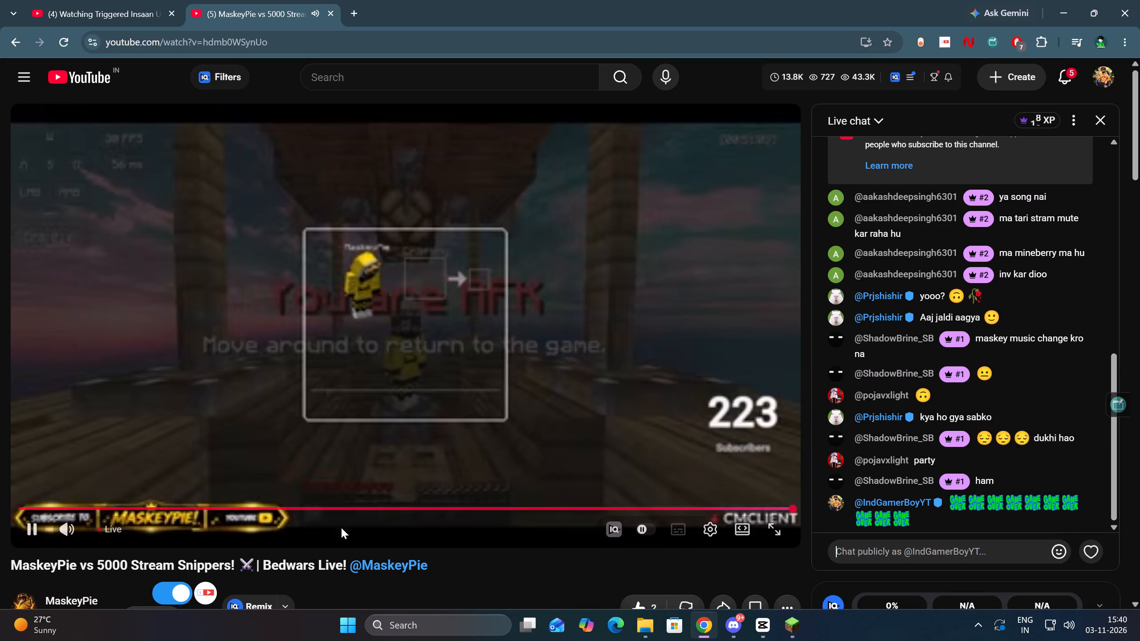
Adjust the volume of the MaskeyPie Bedwars livestream.
{"action": "left_click_drag", "start_coordinate": [92, 529], "coordinate": [127, 531]}
{"action": "left_click", "coordinate": [654, 569]}
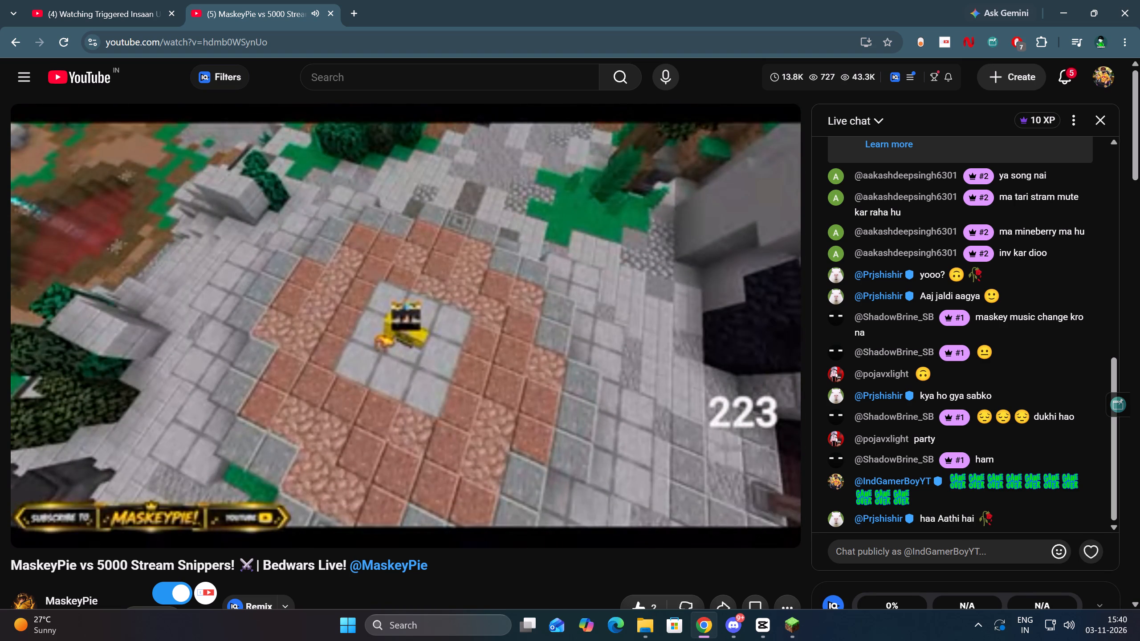
{"action": "left_click_drag", "start_coordinate": [111, 524], "coordinate": [104, 526]}
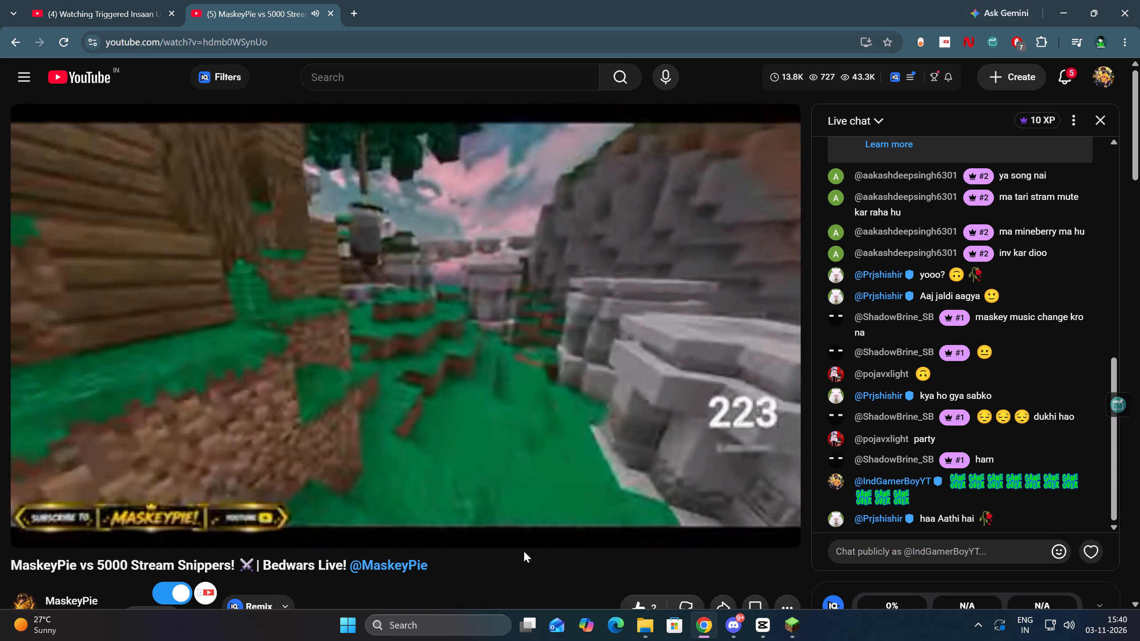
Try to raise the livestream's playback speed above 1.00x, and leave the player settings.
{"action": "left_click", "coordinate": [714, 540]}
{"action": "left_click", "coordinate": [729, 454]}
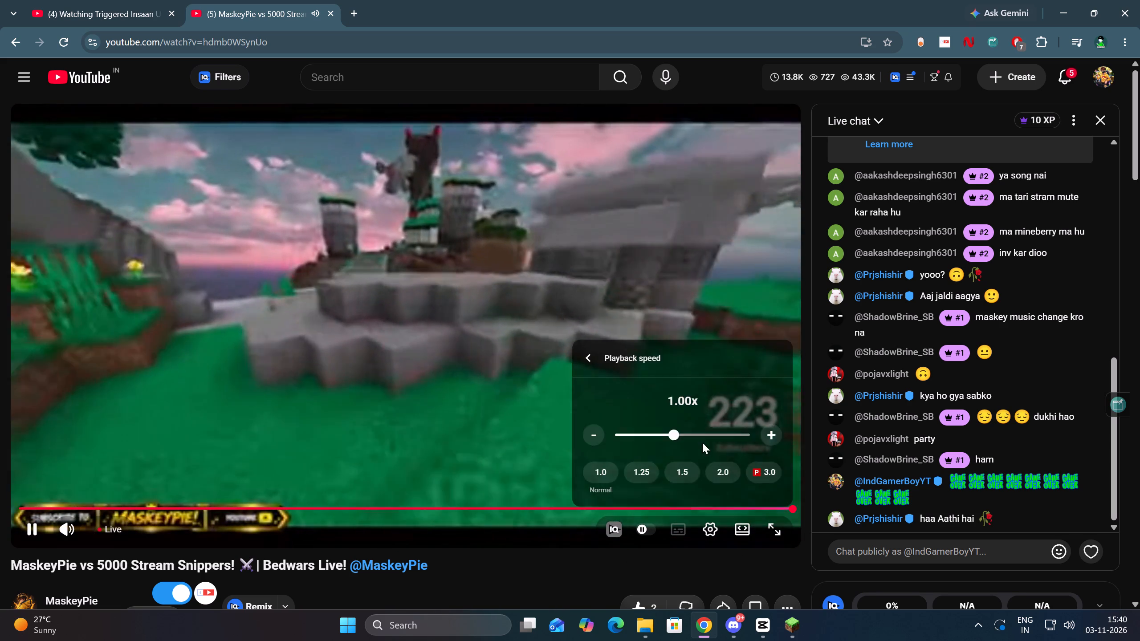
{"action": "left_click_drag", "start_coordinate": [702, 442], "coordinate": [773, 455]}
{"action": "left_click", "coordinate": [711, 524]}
Switch to Minecraft and join a Sword match from the Solo Casual Queue.
{"action": "left_click", "coordinate": [787, 627]}
{"action": "left_click", "coordinate": [784, 626]}
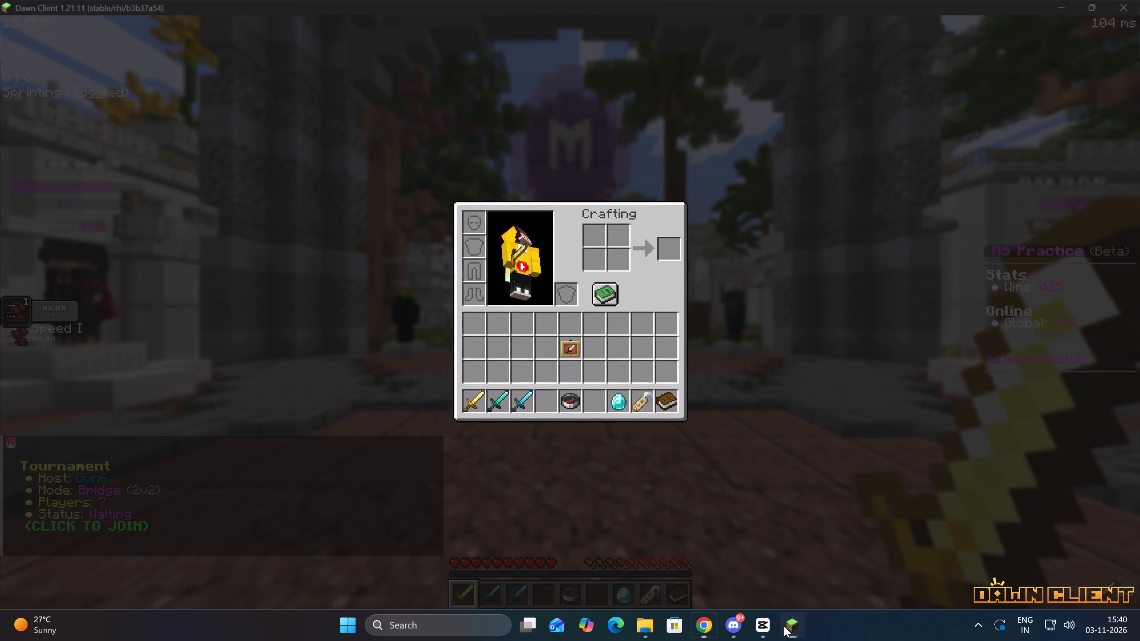
{"action": "left_click", "coordinate": [783, 625]}
{"action": "left_click", "coordinate": [749, 435]}
{"action": "key", "text": "Return"}
{"action": "right_click", "coordinate": [570, 312]}
{"action": "key", "text": "Up"}
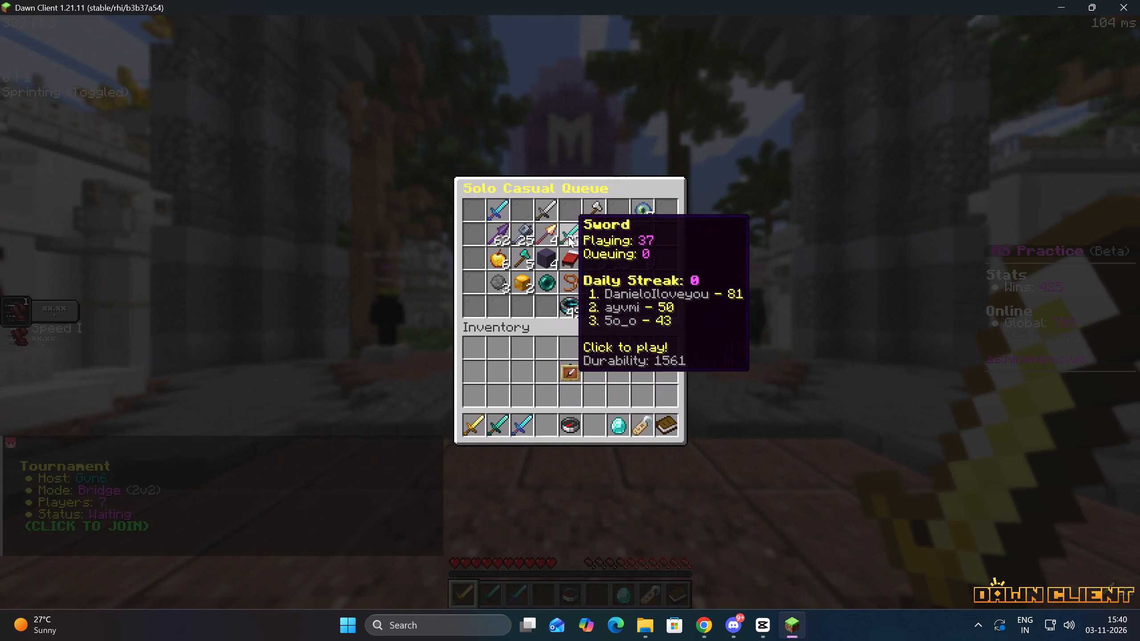
{"action": "left_click", "coordinate": [568, 236]}
{"action": "key", "text": "Up"}
{"action": "key", "text": "0"}
{"action": "key", "text": "Return"}
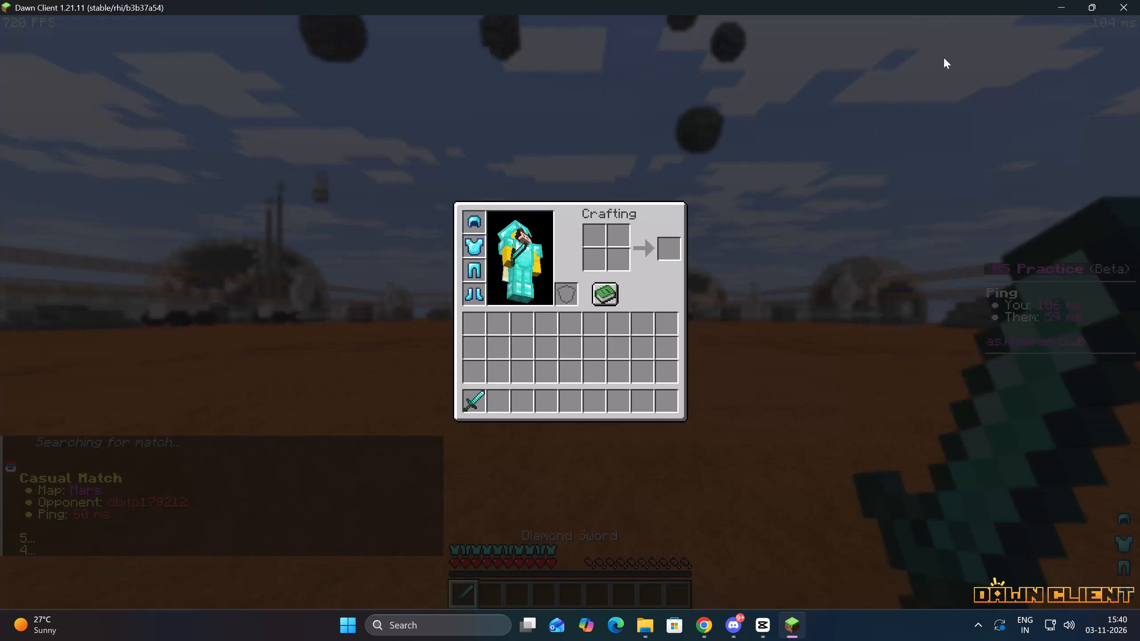
Return to CapCut and play the timeline from the start of the second 1102 (1)-enhanced-v2.wav clip.
{"action": "left_click", "coordinate": [1048, 0]}
{"action": "left_click", "coordinate": [765, 621]}
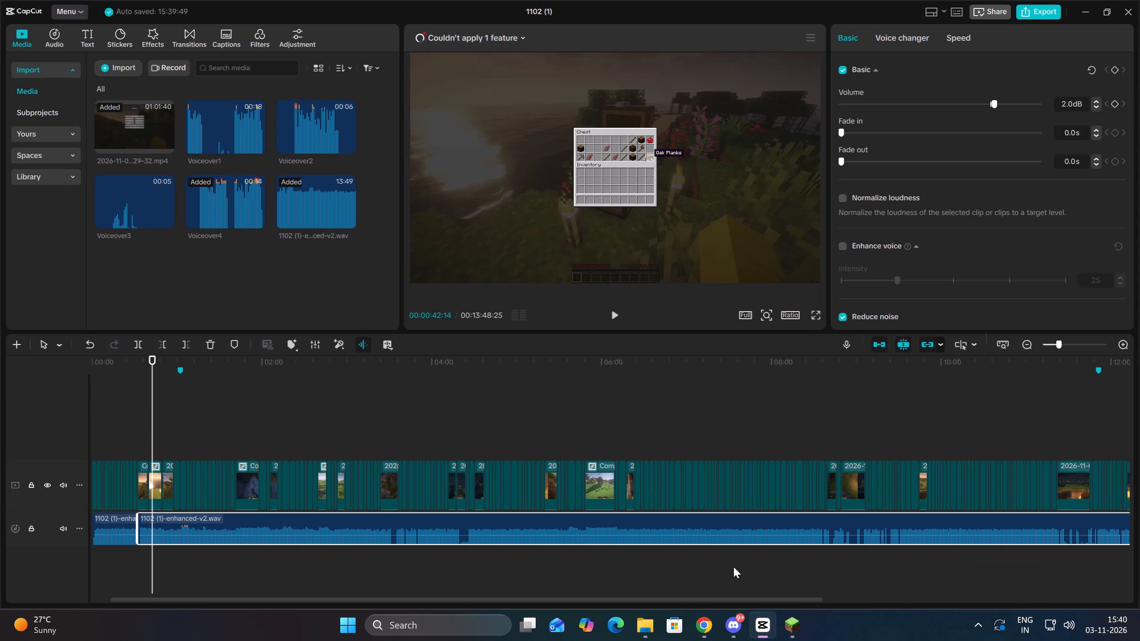
{"action": "key", "text": "Up"}
{"action": "triple_click", "coordinate": [1119, 340]}
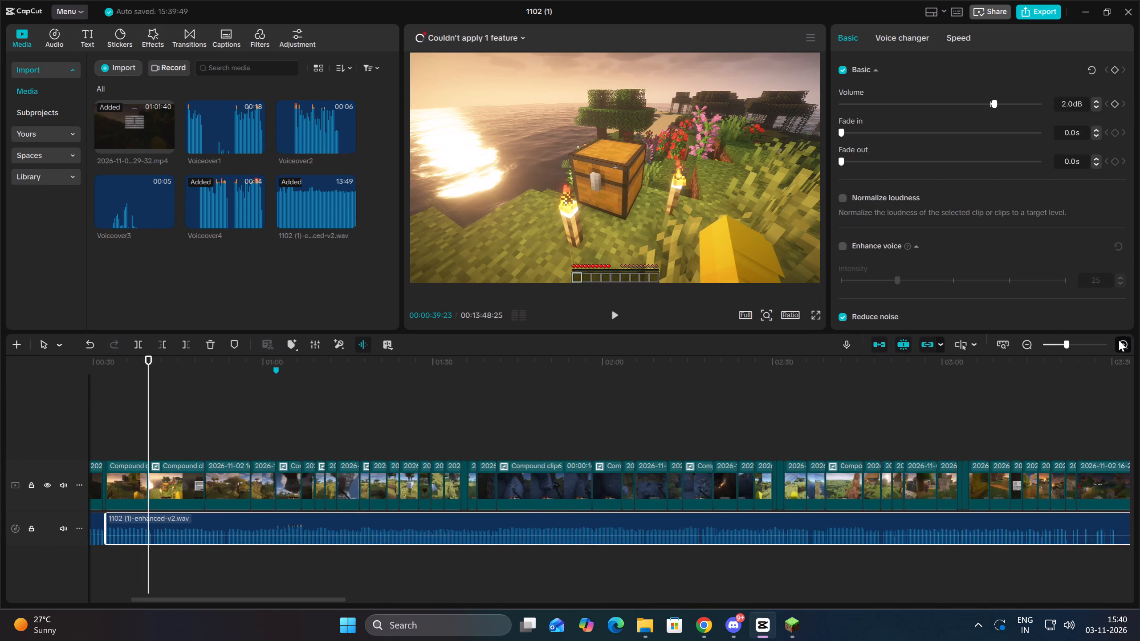
{"action": "key", "text": "Up"}
{"action": "key", "text": "space"}
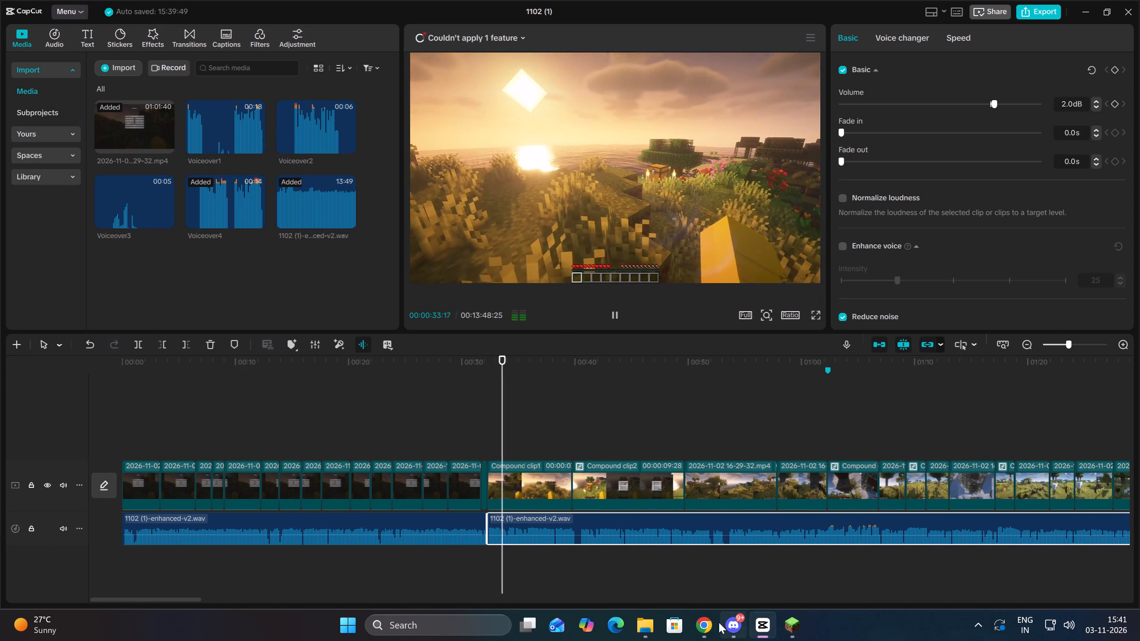
Close the Chrome browser while the timeline keeps playing.
{"action": "right_click", "coordinate": [707, 628]}
{"action": "left_click", "coordinate": [712, 589]}
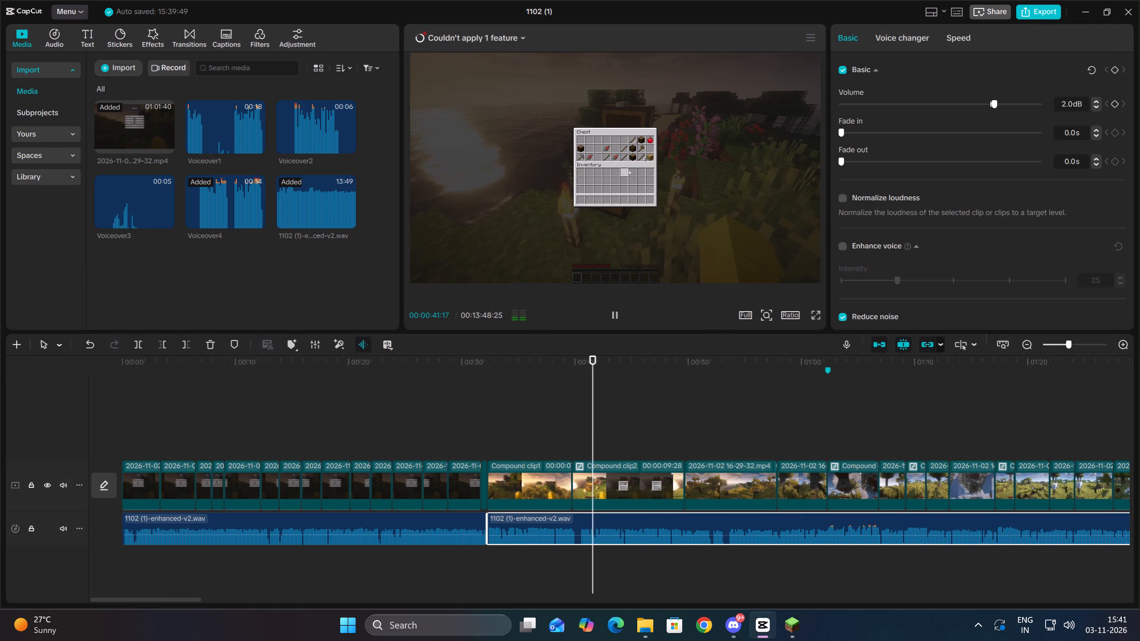
Review the noise-reduced voice track during playback past the 00:01:13 mark, examining its waveform at overview and close range.
{"action": "left_click", "coordinate": [1024, 349]}
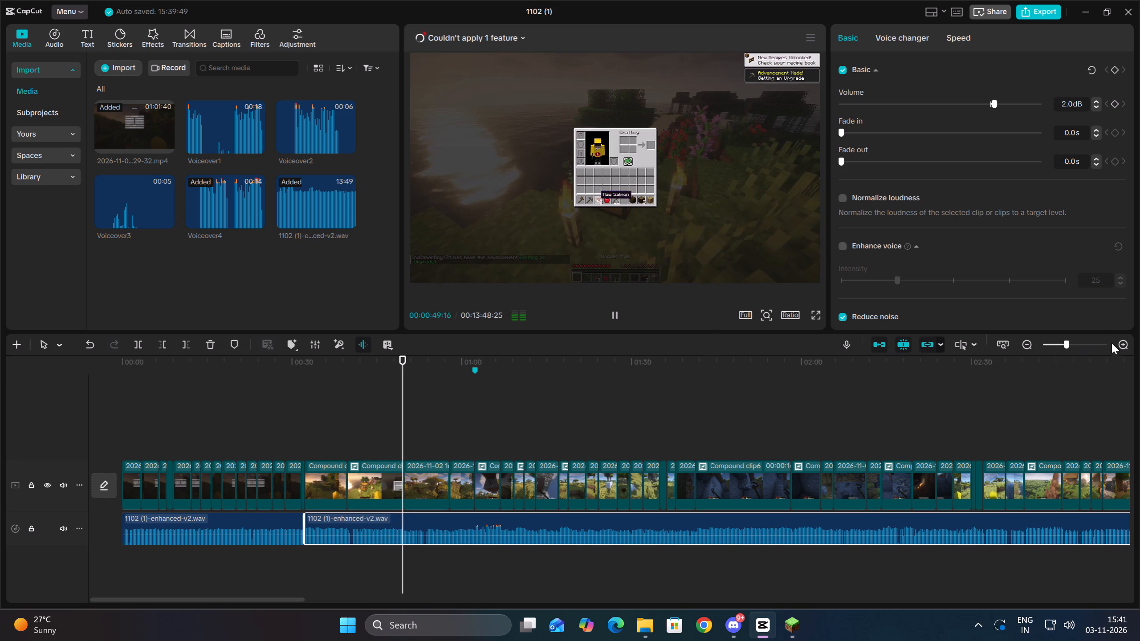
{"action": "left_click", "coordinate": [1123, 341]}
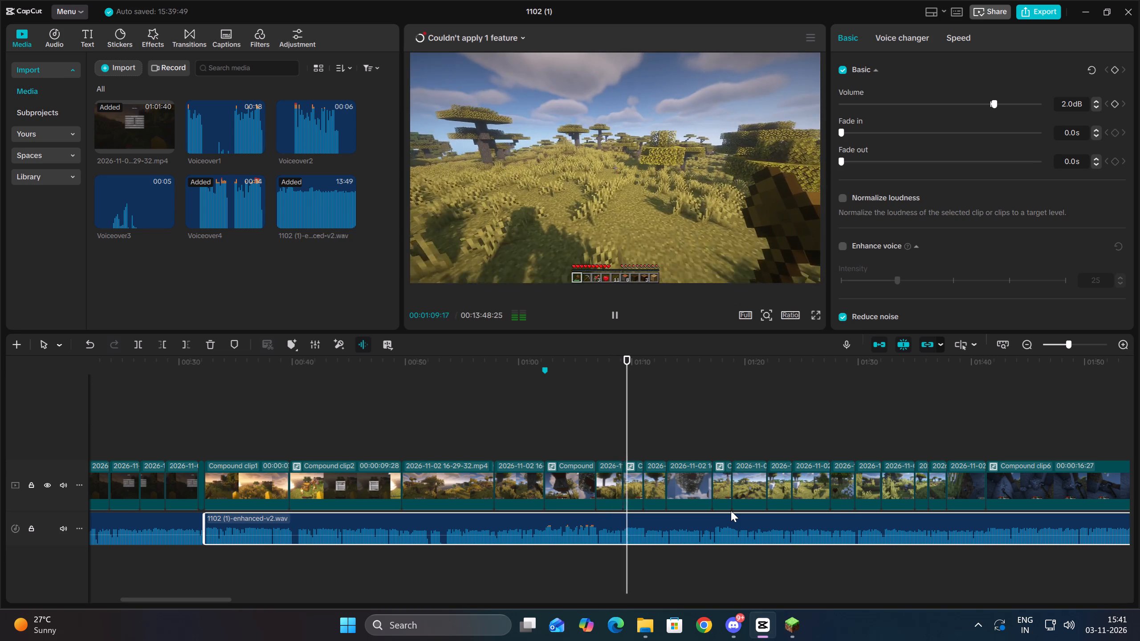
{"action": "left_click", "coordinate": [1021, 341]}
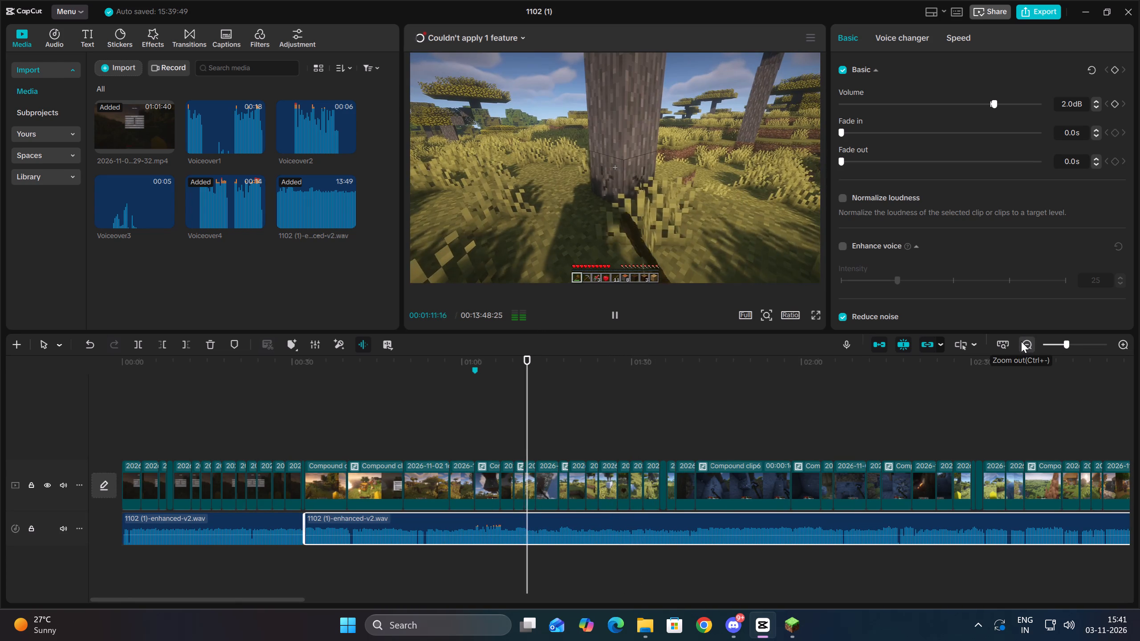
{"action": "triple_click", "coordinate": [1124, 348]}
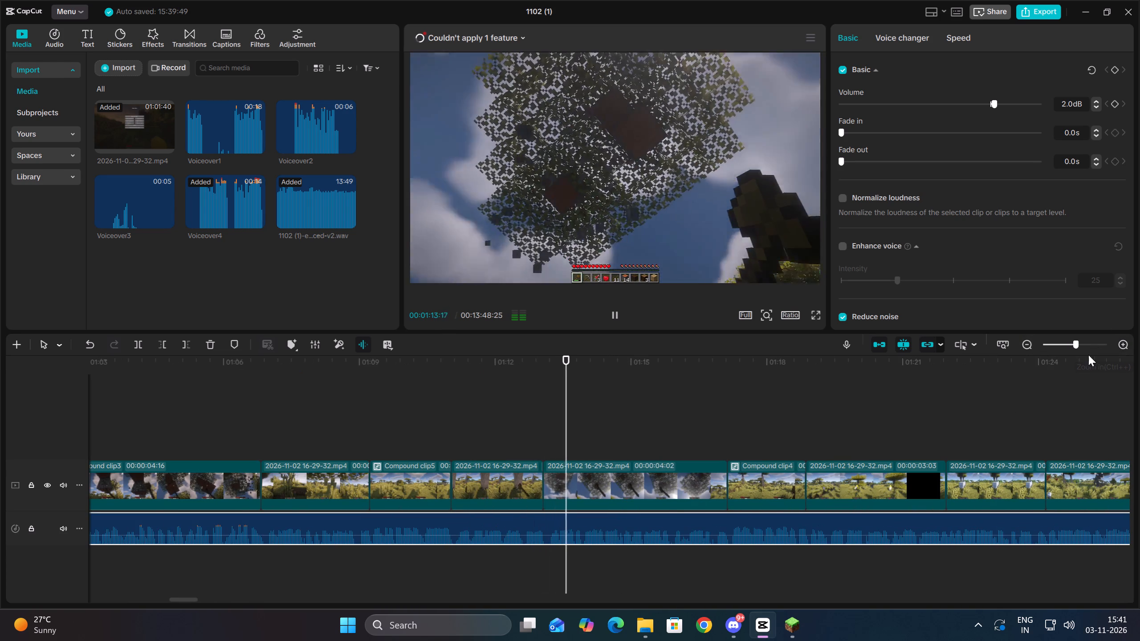
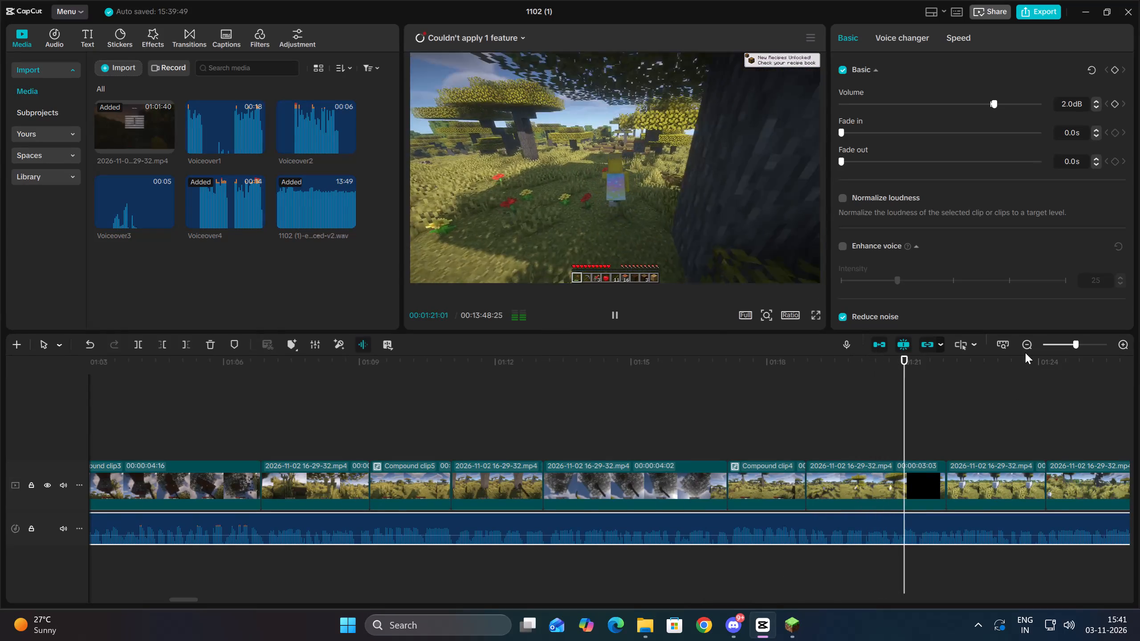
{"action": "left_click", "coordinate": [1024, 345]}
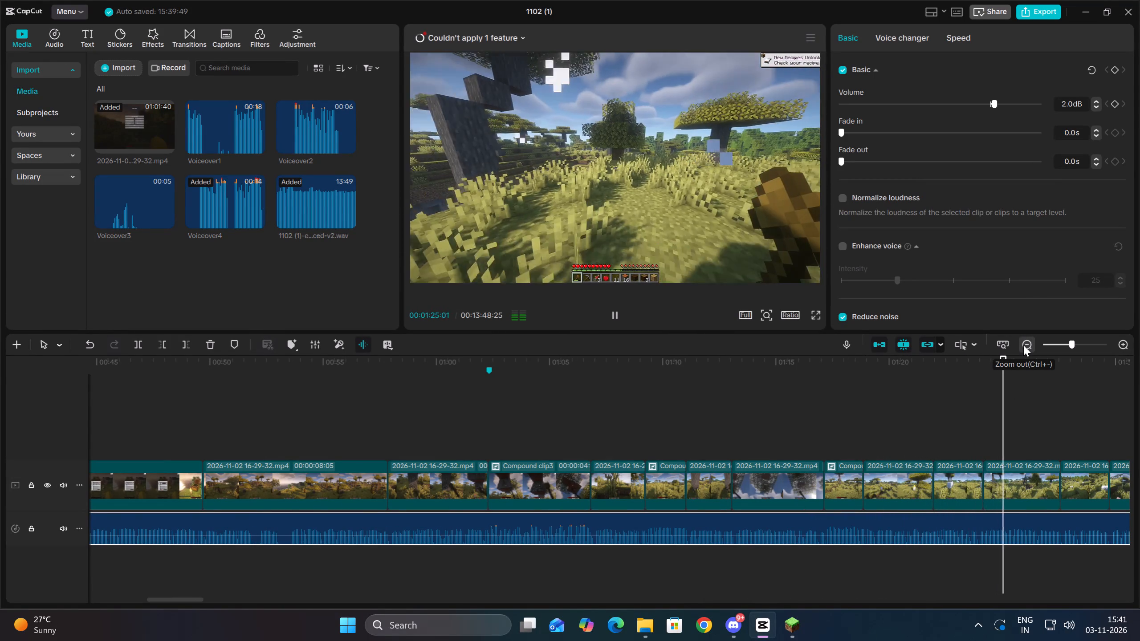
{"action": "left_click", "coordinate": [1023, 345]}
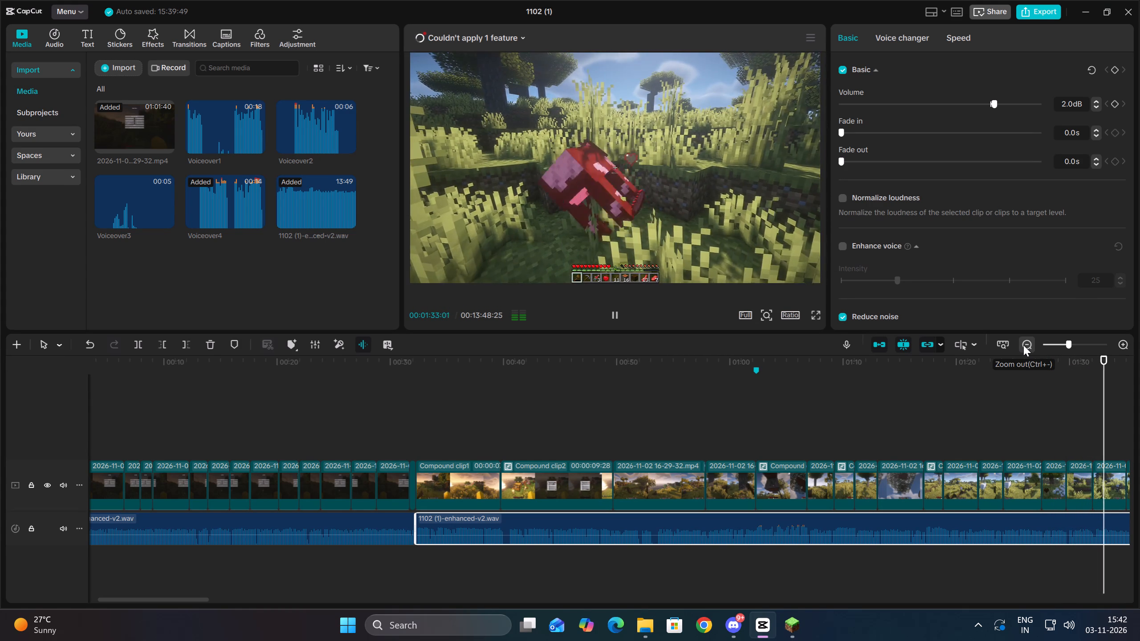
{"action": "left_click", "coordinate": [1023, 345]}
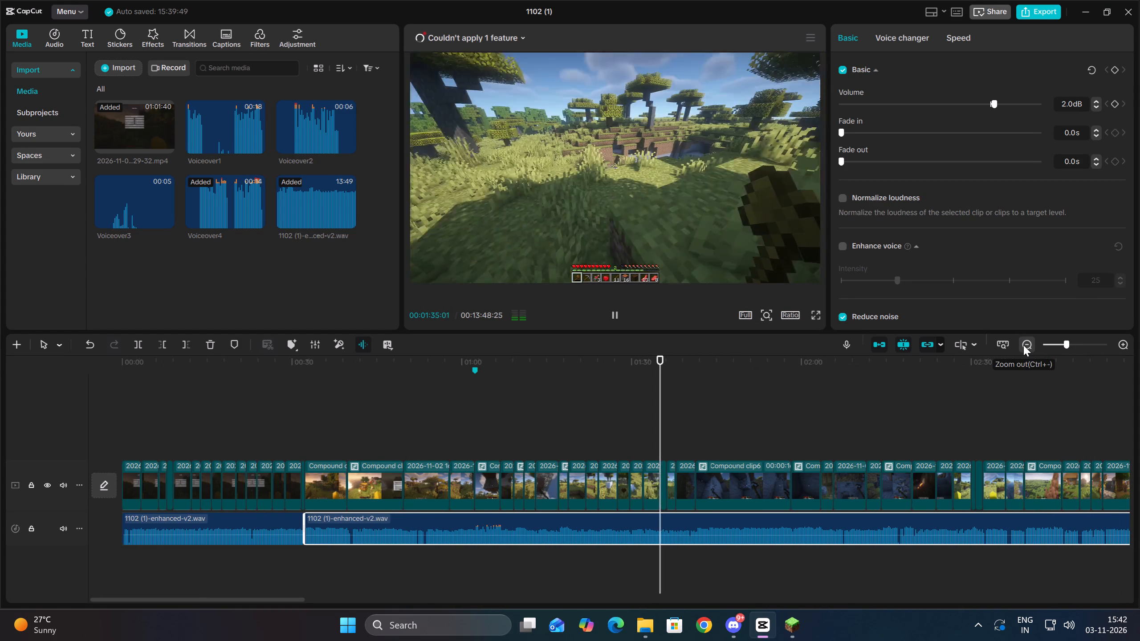
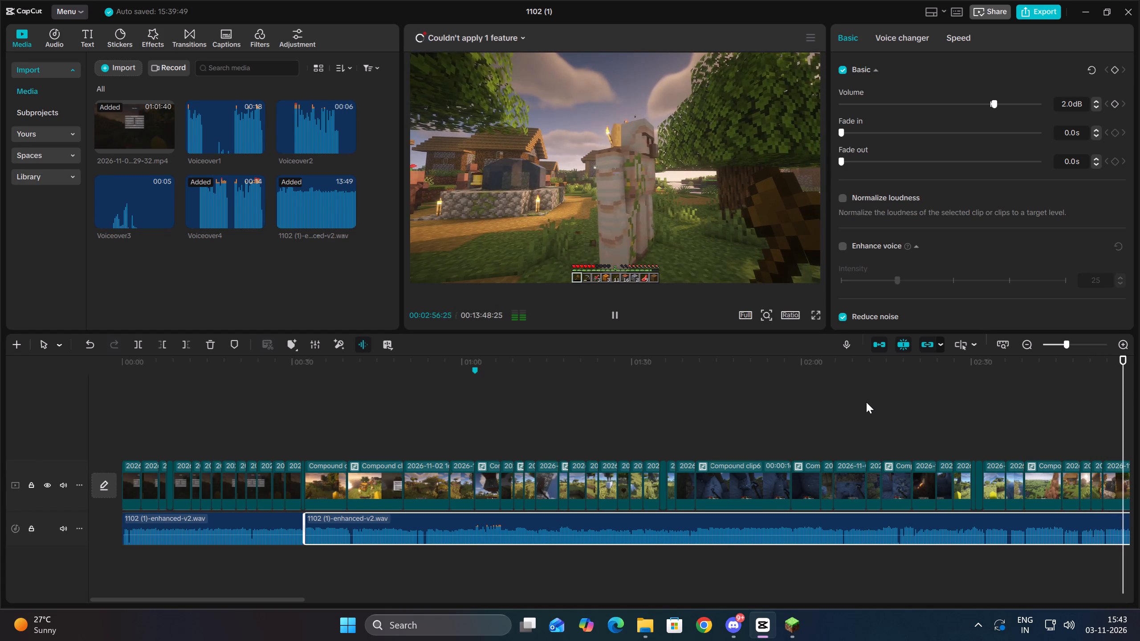
Dismiss the Enhance voice task listed for 1102 (1)-enhanced-v2.wav above the preview.
{"action": "left_click", "coordinate": [516, 38]}
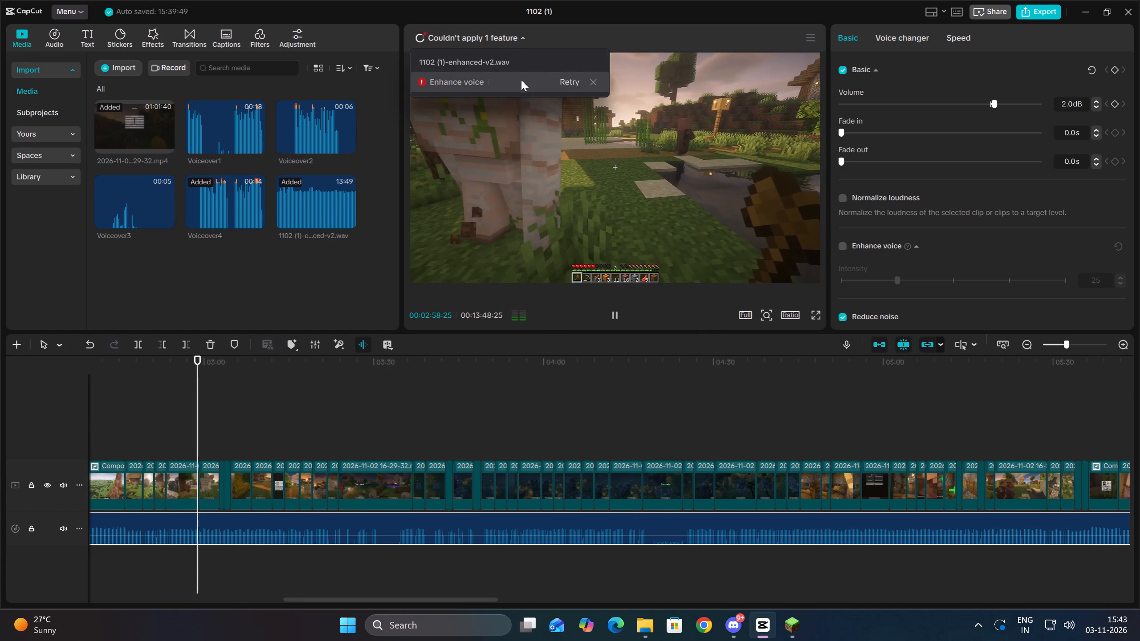
{"action": "left_click", "coordinate": [592, 80]}
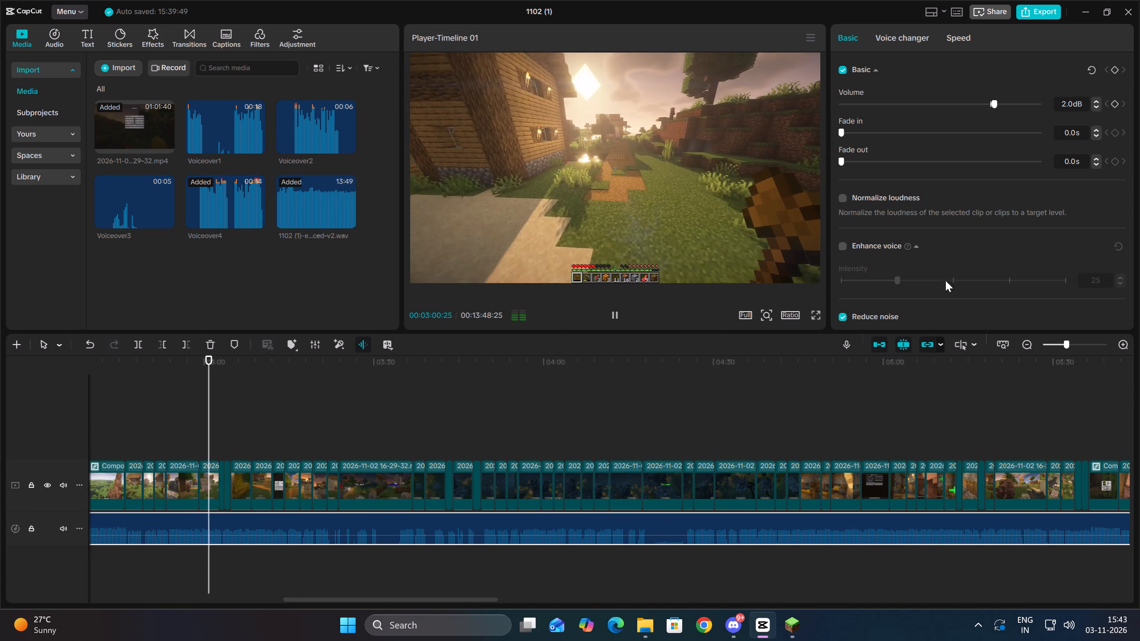
Turn off Reduce noise for the selected second 1102 (1)-enhanced-v2.wav clip, which starts at about 00:32.
{"action": "scroll", "coordinate": [934, 217], "scroll_direction": "down", "scroll_amount": 5}
{"action": "left_click", "coordinate": [841, 239]}
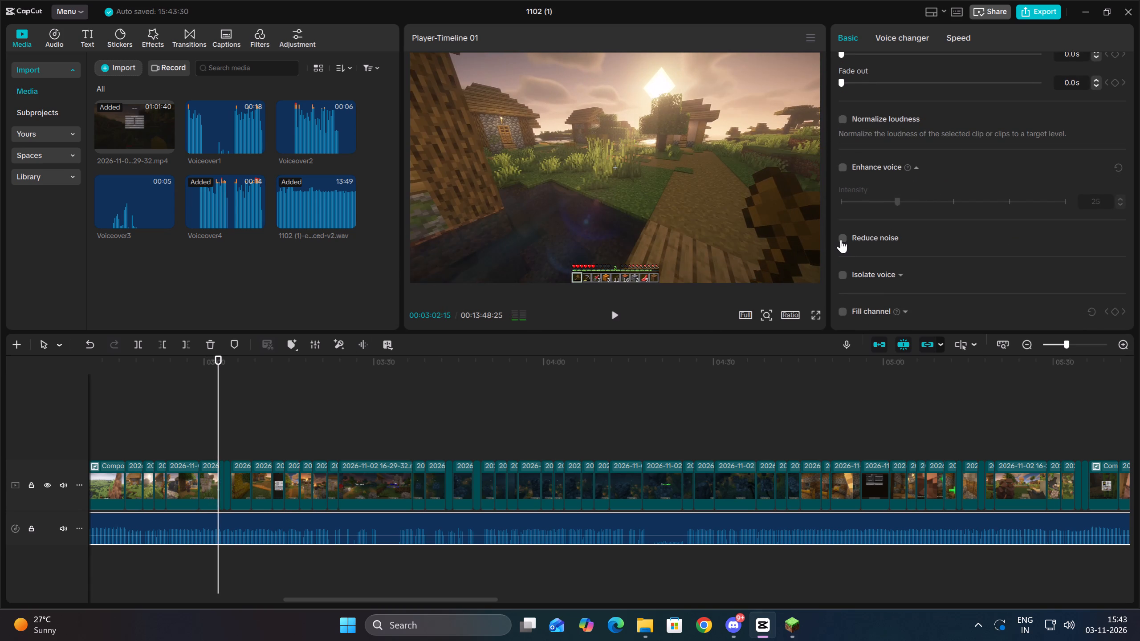
{"action": "key", "text": "space"}
{"action": "scroll", "coordinate": [841, 239], "scroll_direction": "up", "scroll_amount": 4}
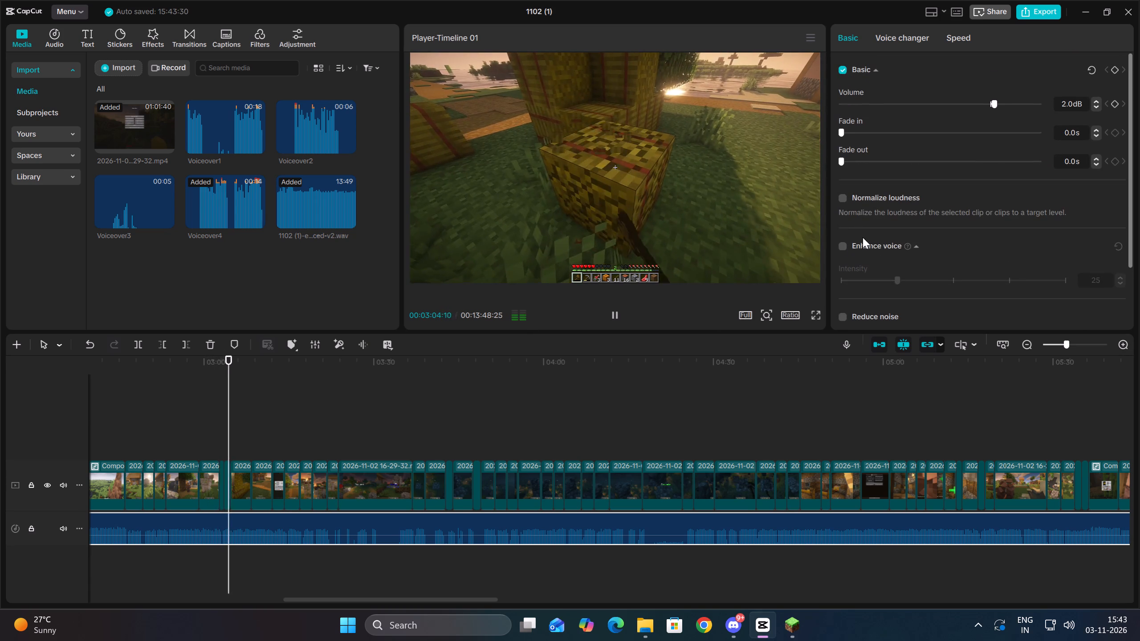
Return the playhead to the start of the timeline, enlarge the timeline scale and briefly play the opening.
{"action": "double_click", "coordinate": [1029, 342]}
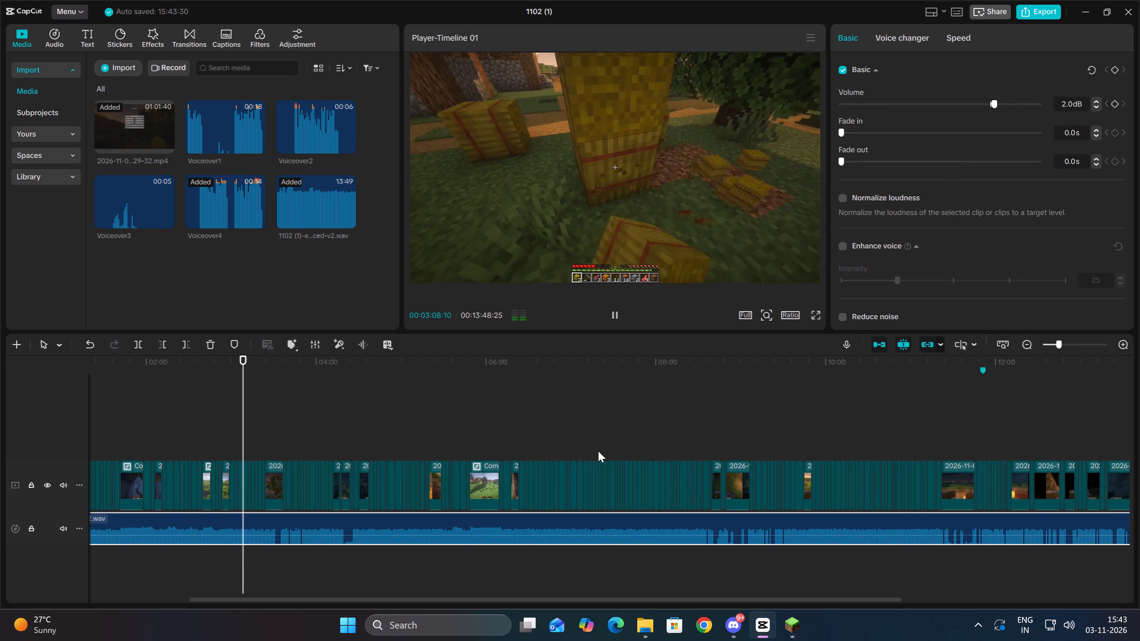
{"action": "double_click", "coordinate": [1119, 341]}
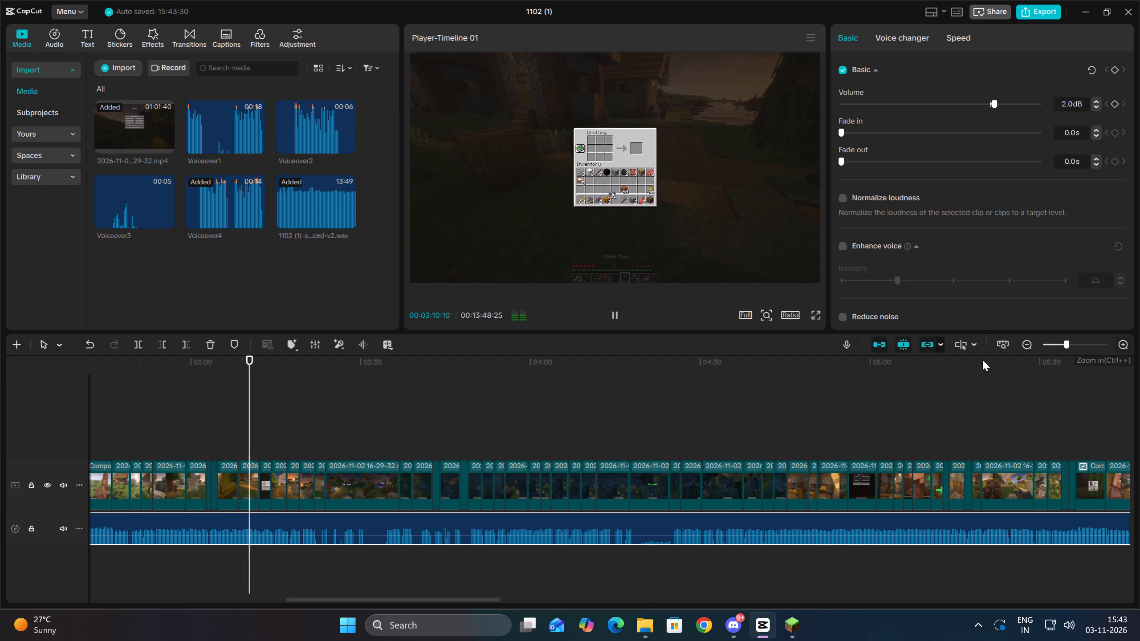
{"action": "left_click_drag", "start_coordinate": [316, 426], "coordinate": [0, 395]}
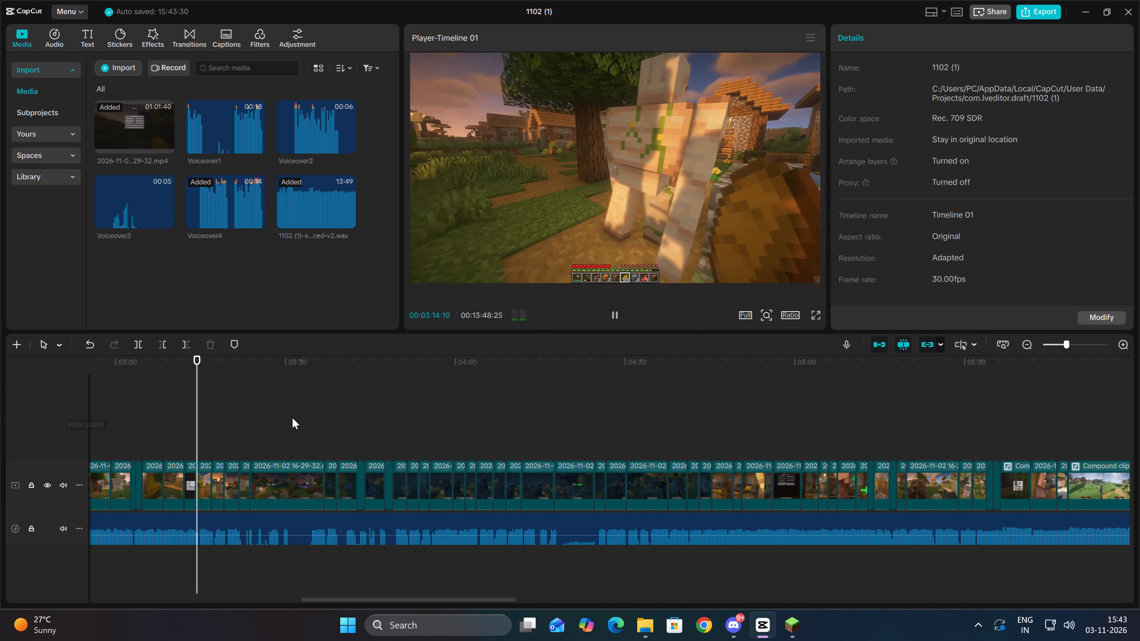
{"action": "double_click", "coordinate": [1030, 350]}
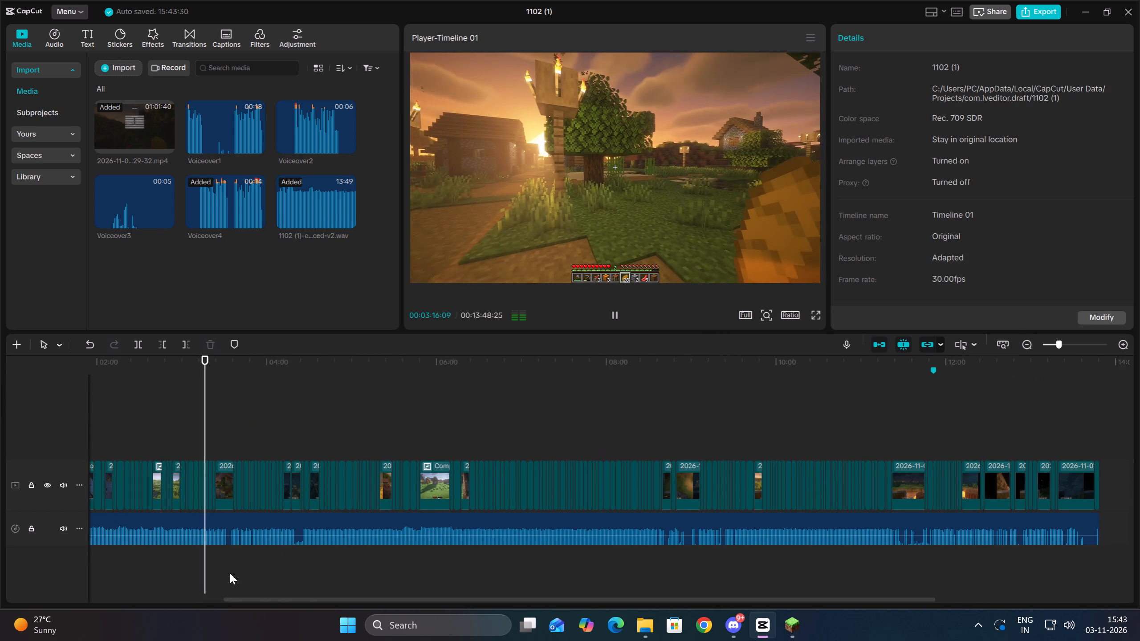
{"action": "left_click_drag", "start_coordinate": [213, 583], "coordinate": [0, 556]}
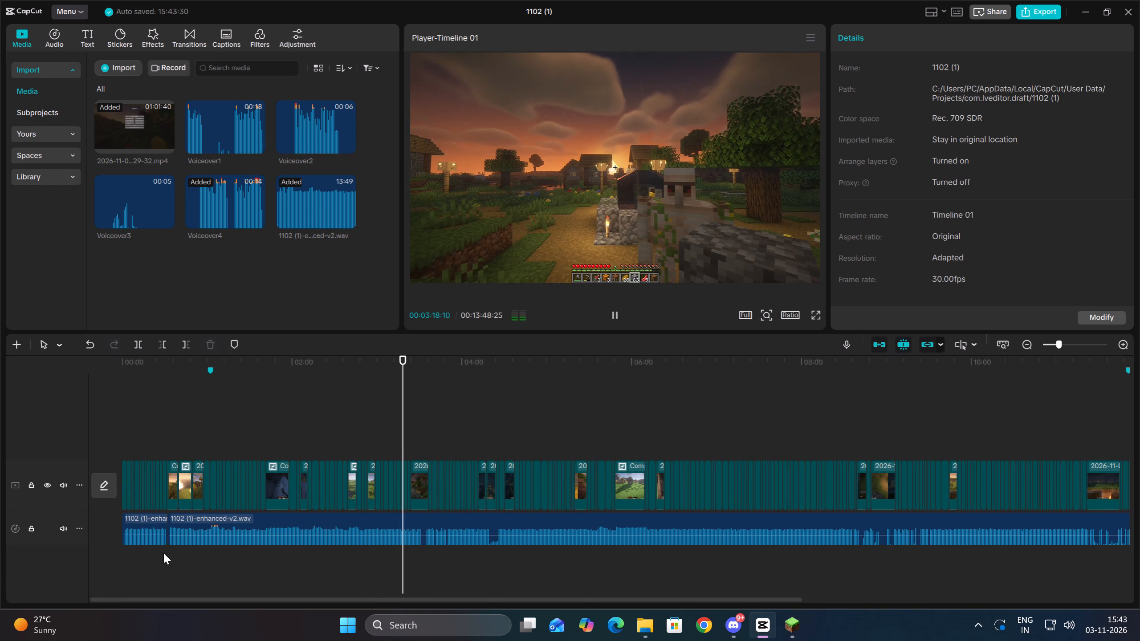
{"action": "left_click", "coordinate": [141, 568]}
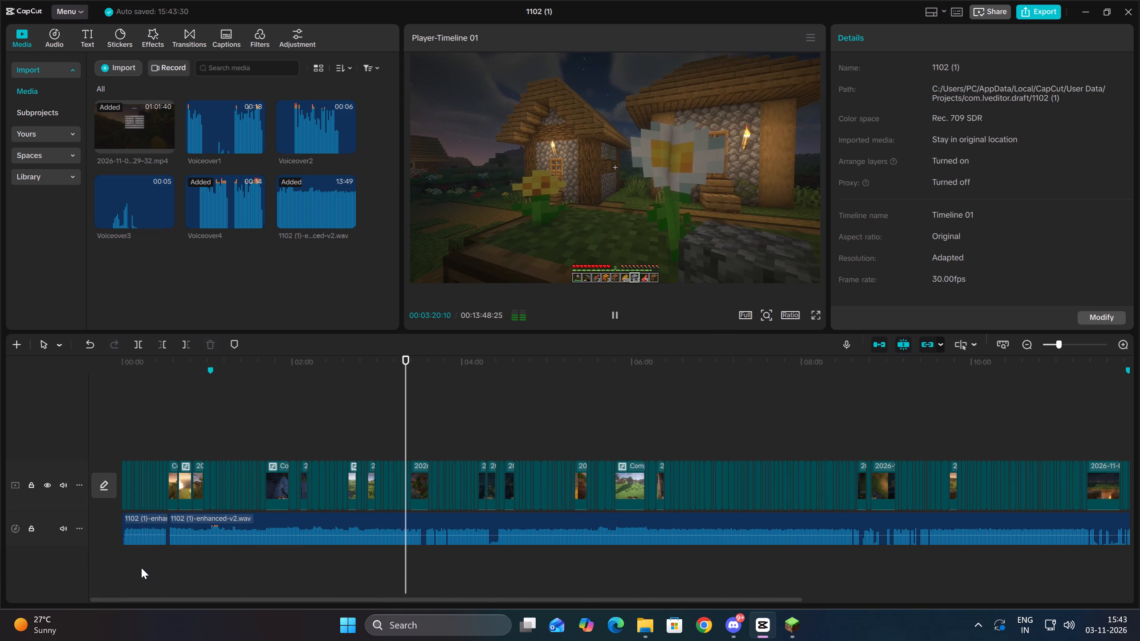
{"action": "left_click_drag", "start_coordinate": [141, 568], "coordinate": [127, 560]}
{"action": "key", "text": "Up"}
{"action": "triple_click", "coordinate": [1119, 344]}
{"action": "double_click", "coordinate": [1119, 344]}
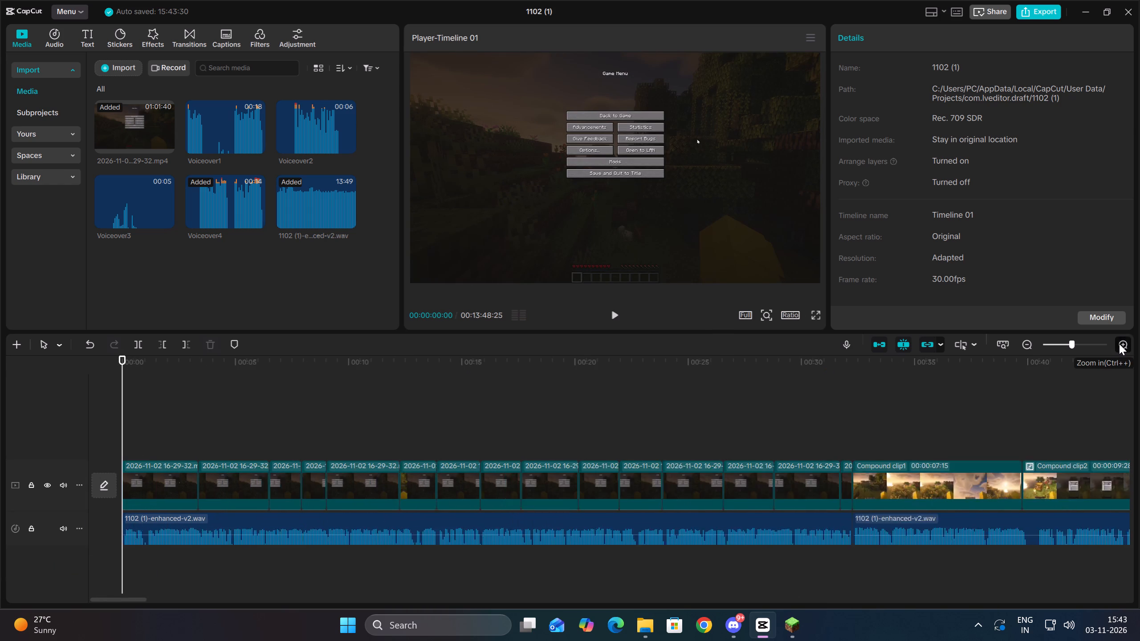
{"action": "key", "text": "space"}
{"action": "key", "text": "space"}
{"action": "key", "text": "Up"}
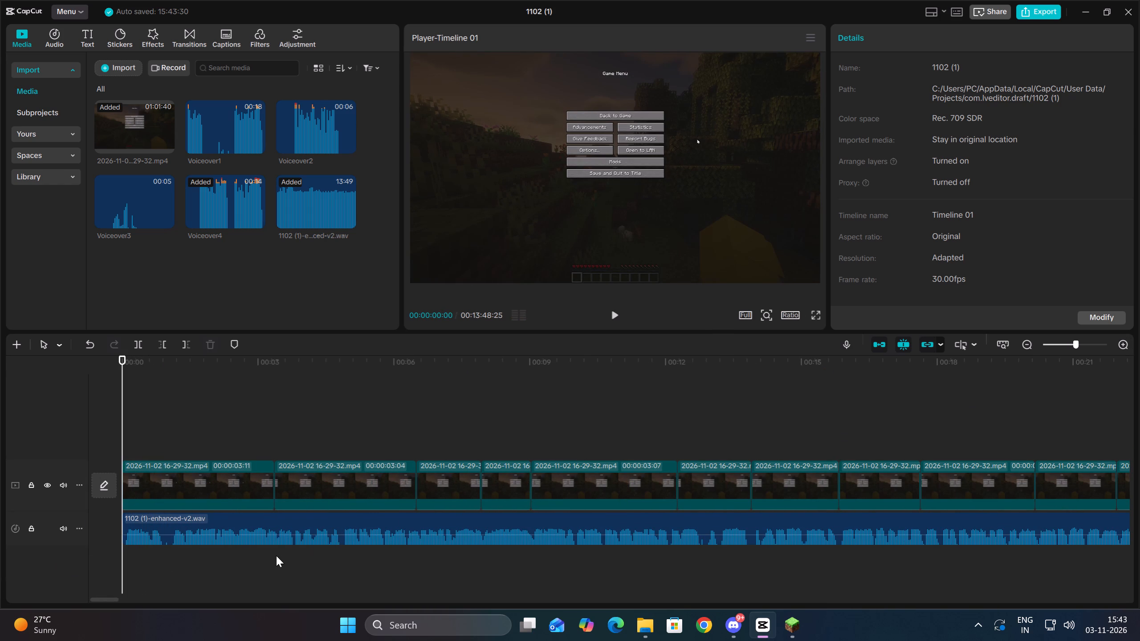
Switch to Chrome with the IndGamerBoy YT profile, look over the channel's content in YouTube Studio, and return to CapCut.
{"action": "left_click", "coordinate": [698, 625]}
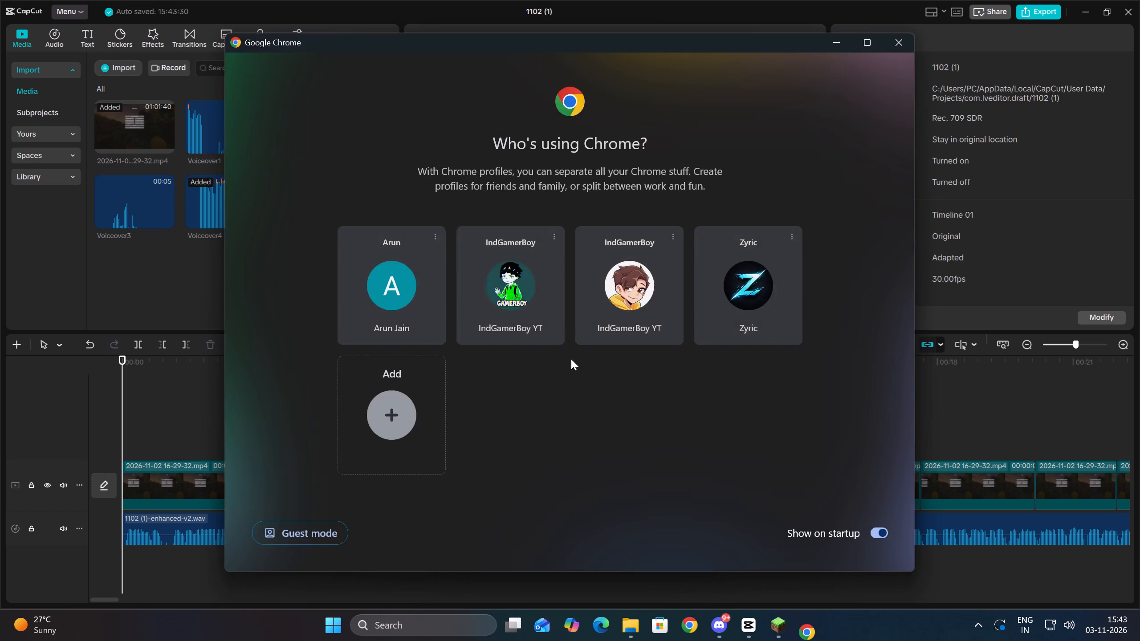
{"action": "left_click", "coordinate": [519, 291]}
{"action": "left_click", "coordinate": [530, 370]}
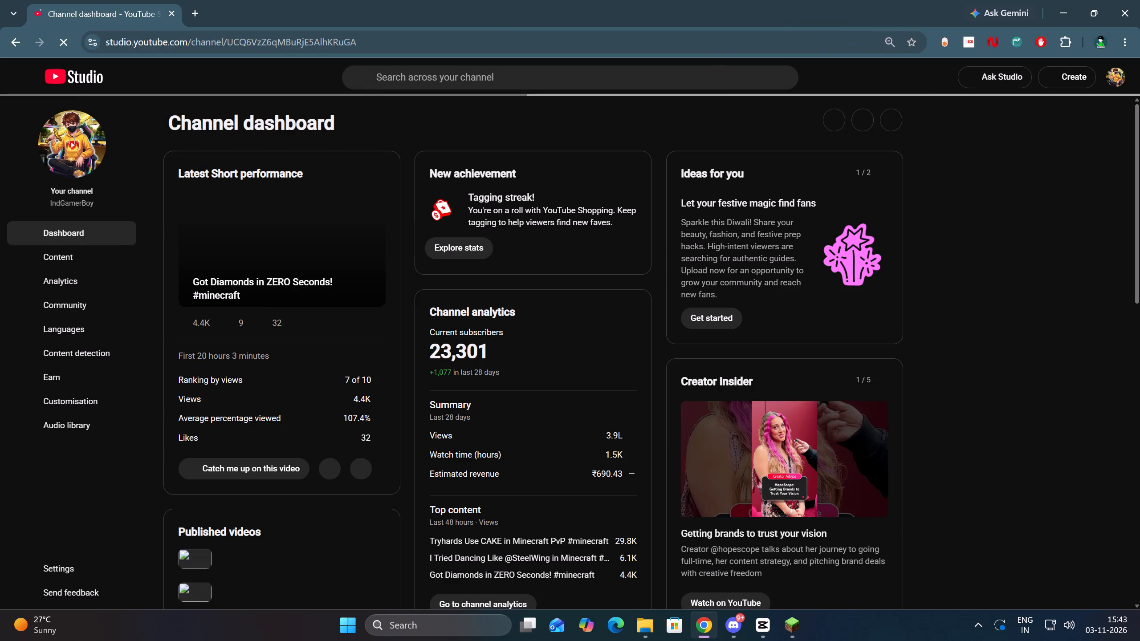
{"action": "left_click", "coordinate": [110, 254]}
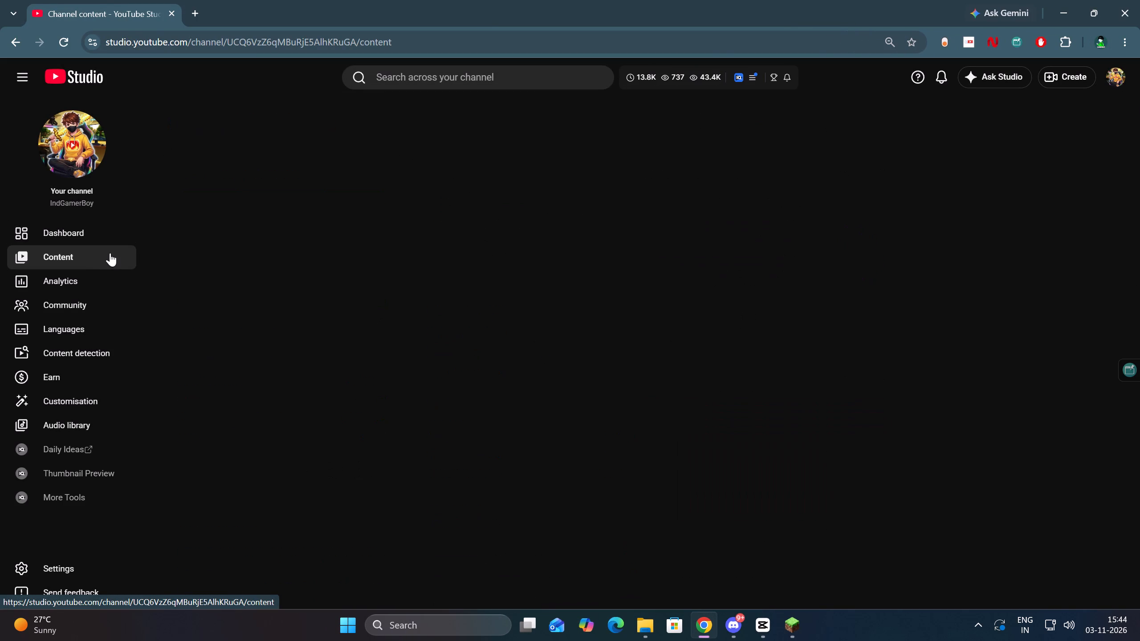
{"action": "scroll", "coordinate": [369, 310], "scroll_direction": "down", "scroll_amount": 2}
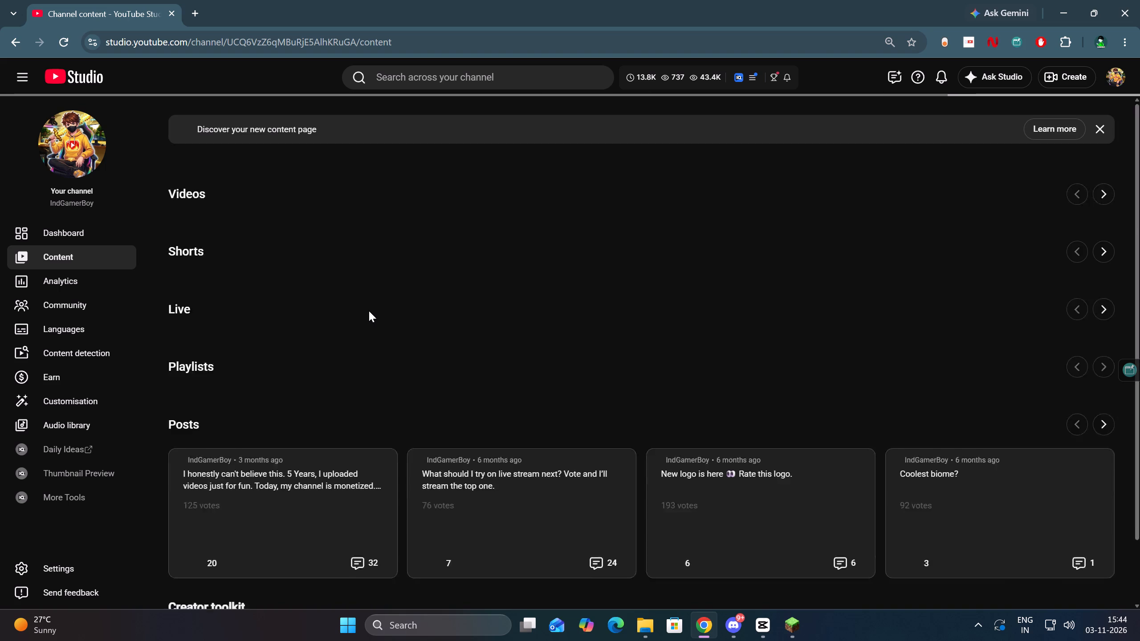
{"action": "scroll", "coordinate": [382, 319], "scroll_direction": "down", "scroll_amount": 1}
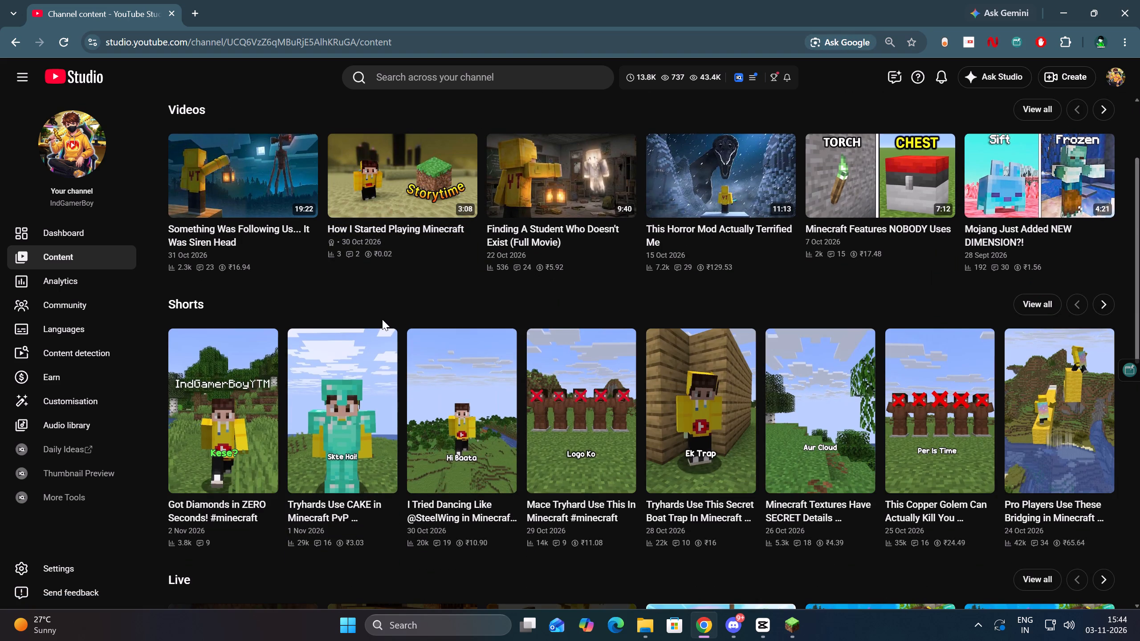
{"action": "left_click", "coordinate": [1139, 0]}
{"action": "left_click", "coordinate": [1097, 631]}
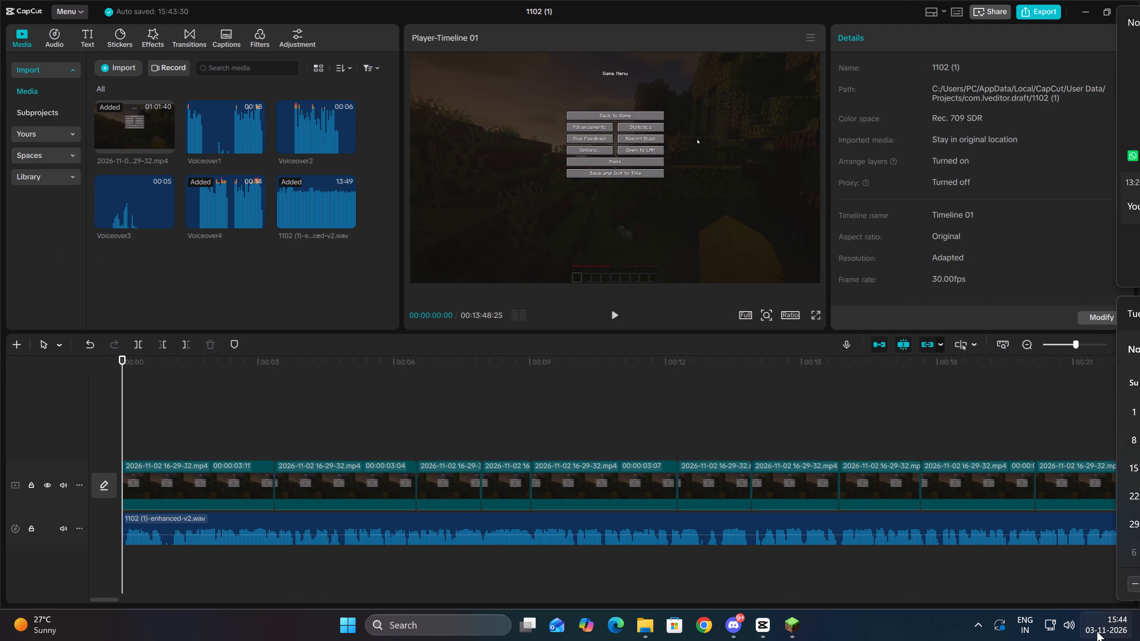
Play the opening seconds from the start of the timeline to listen to the first enhanced voice clip.
{"action": "left_click", "coordinate": [252, 562]}
{"action": "left_click_drag", "start_coordinate": [247, 564], "coordinate": [0, 547]}
{"action": "left_click", "coordinate": [138, 564]}
{"action": "left_click_drag", "start_coordinate": [138, 564], "coordinate": [53, 556]}
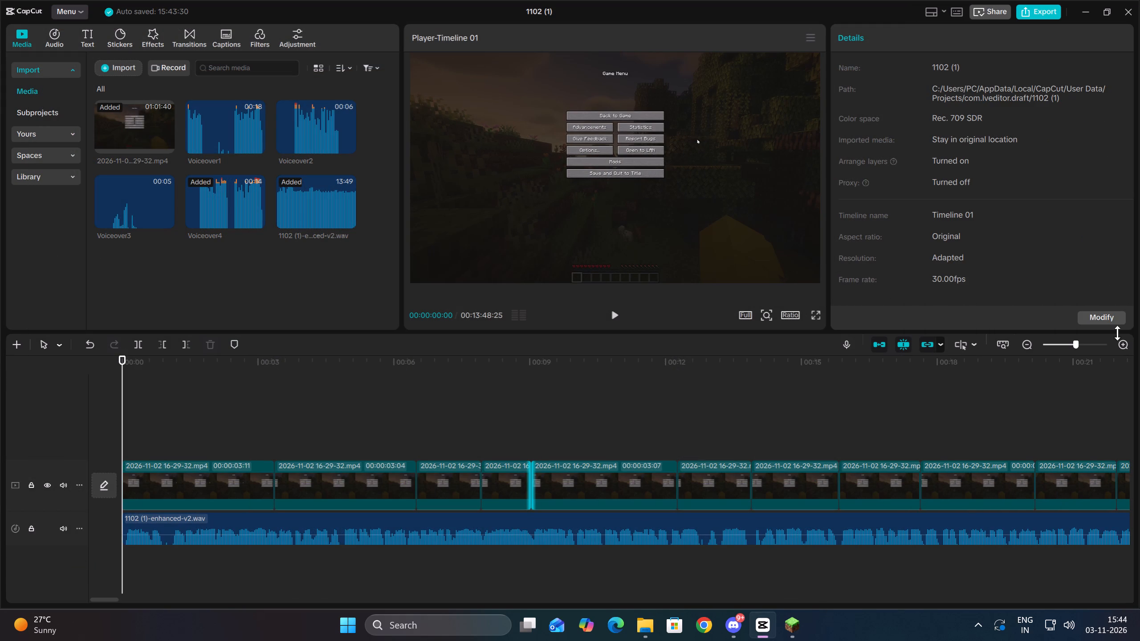
{"action": "left_click", "coordinate": [608, 315]}
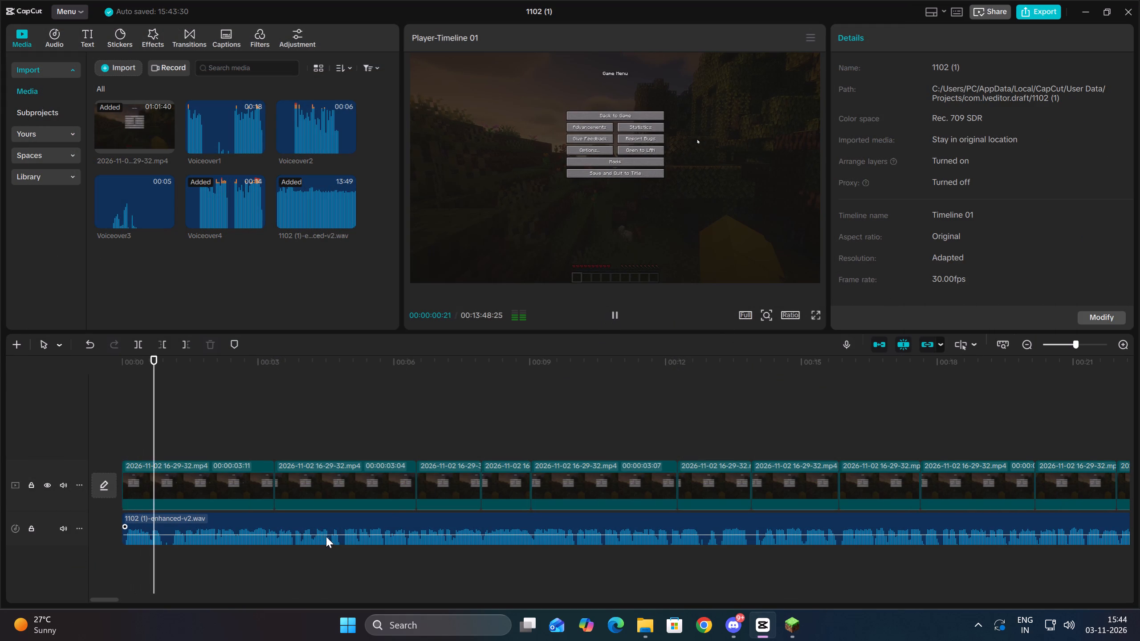
{"action": "key", "text": "space"}
{"action": "key", "text": "space"}
{"action": "left_click", "coordinate": [322, 529]}
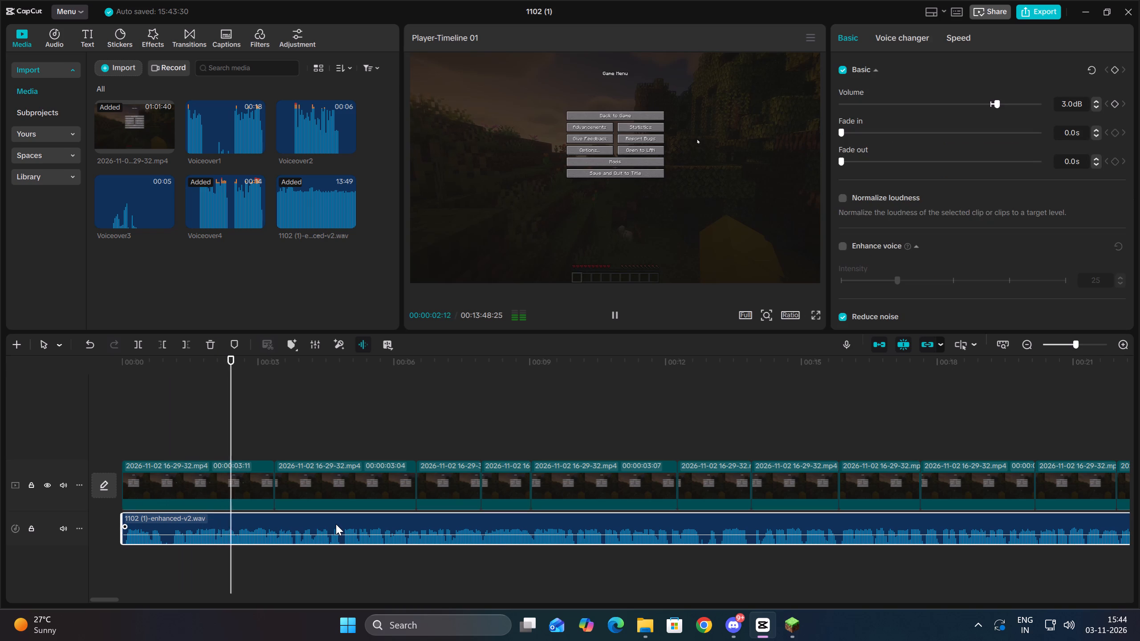
{"action": "key", "text": "space"}
{"action": "key", "text": "space"}
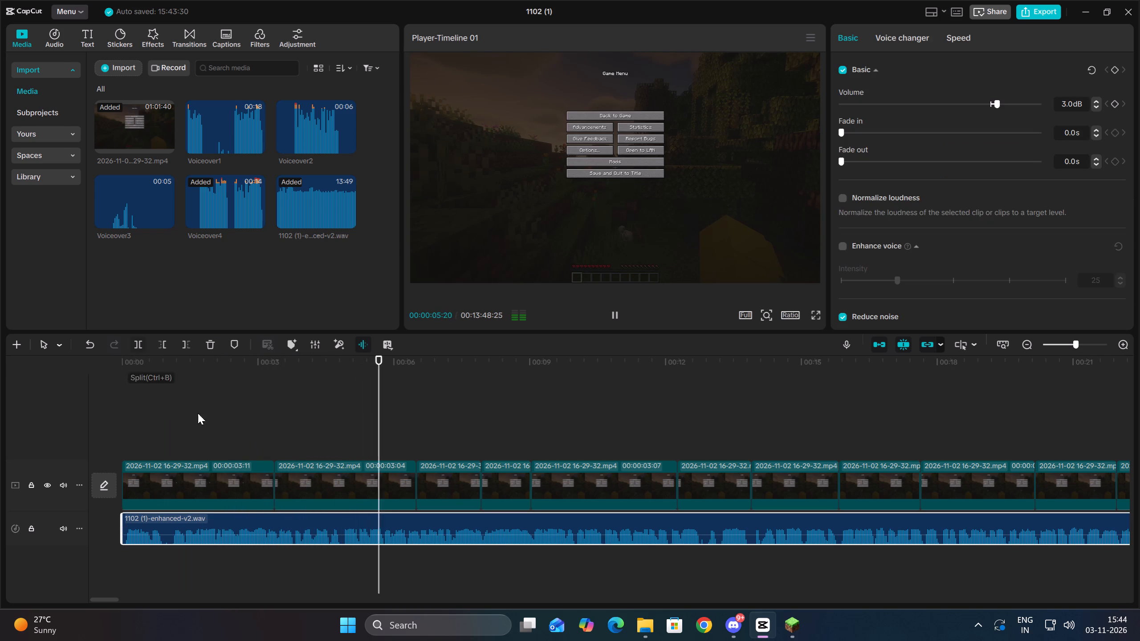
{"action": "key", "text": "space"}
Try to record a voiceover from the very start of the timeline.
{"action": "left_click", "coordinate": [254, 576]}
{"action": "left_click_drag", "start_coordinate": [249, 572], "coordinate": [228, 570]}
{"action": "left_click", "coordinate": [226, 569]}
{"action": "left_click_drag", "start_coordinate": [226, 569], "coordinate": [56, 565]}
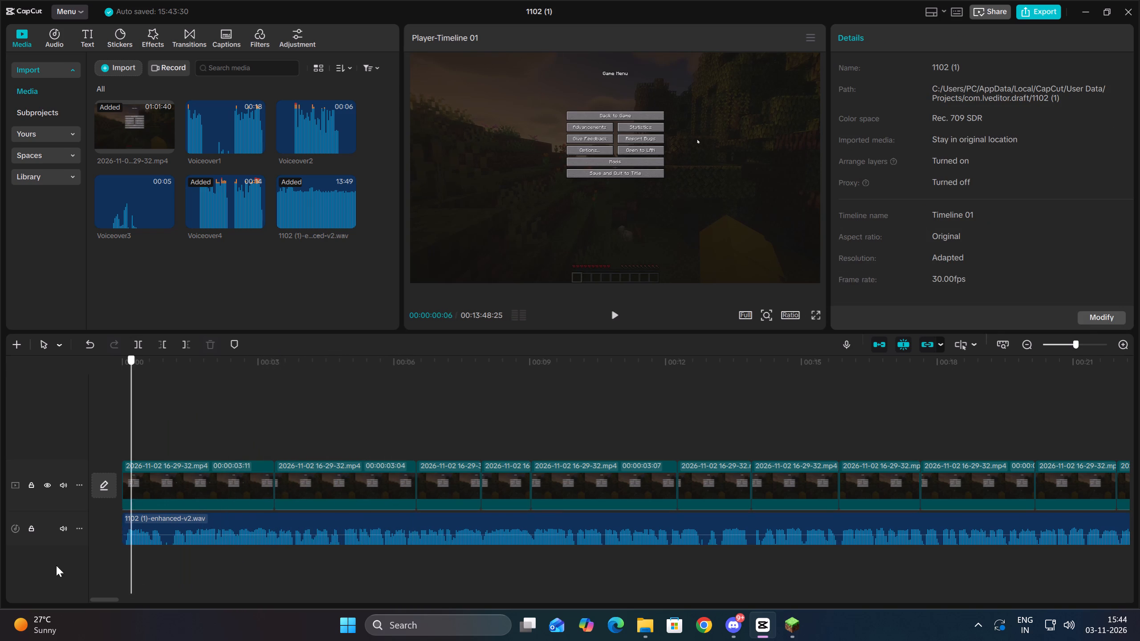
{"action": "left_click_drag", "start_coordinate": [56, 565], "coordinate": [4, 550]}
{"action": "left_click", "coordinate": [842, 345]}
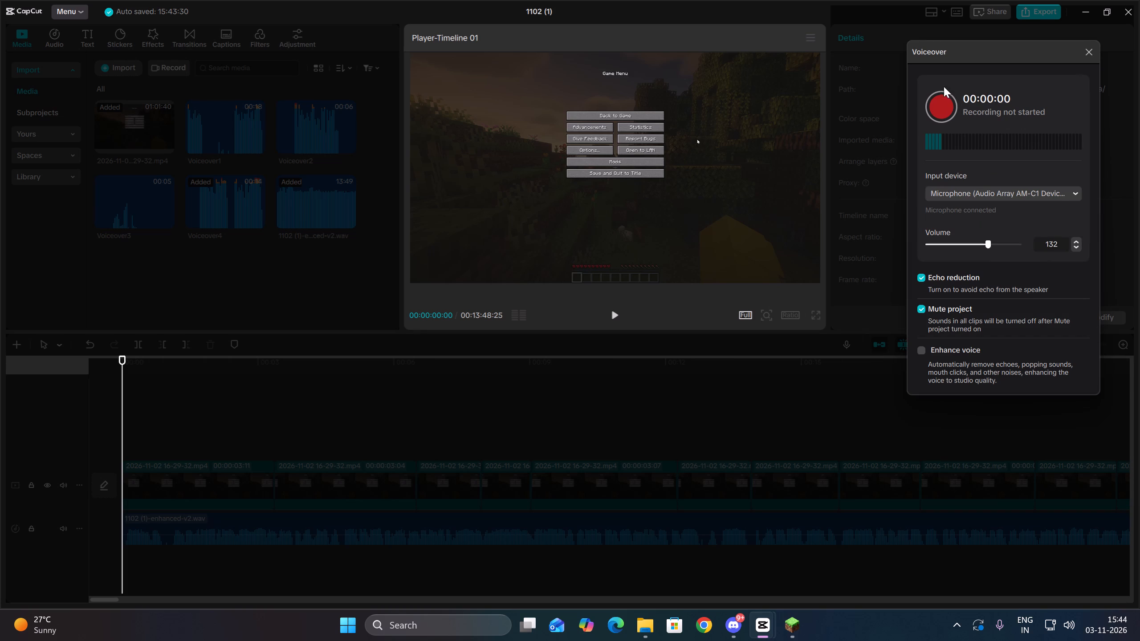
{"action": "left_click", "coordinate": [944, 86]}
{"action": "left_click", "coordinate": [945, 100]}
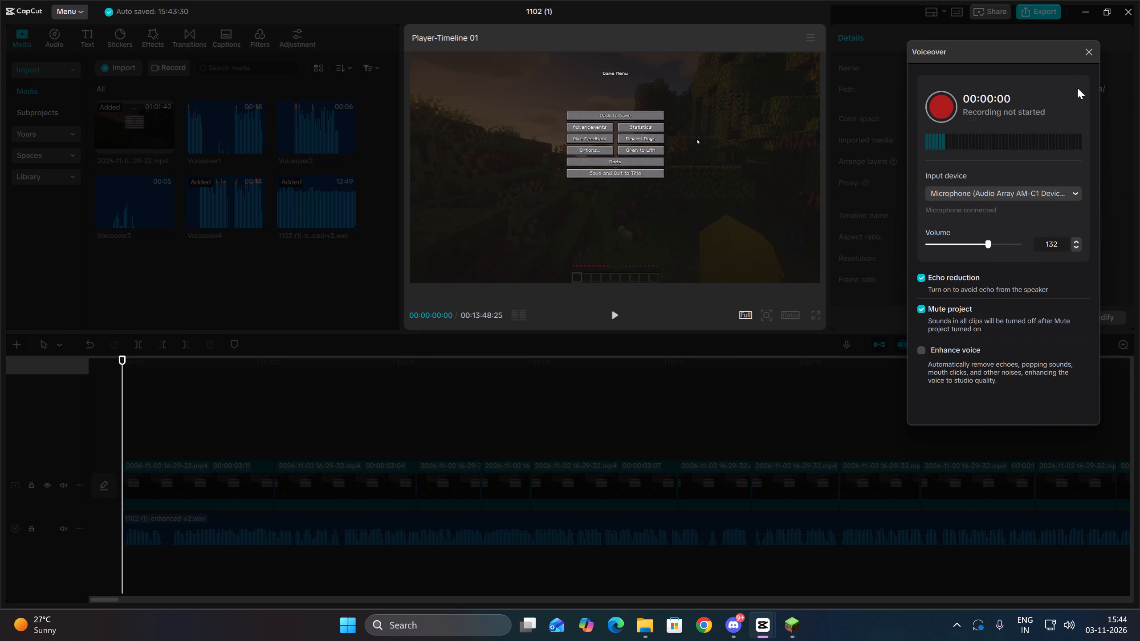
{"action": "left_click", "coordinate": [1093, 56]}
Close the project, the open Downloads folder window and the CapCut home window.
{"action": "left_click", "coordinate": [1132, 5]}
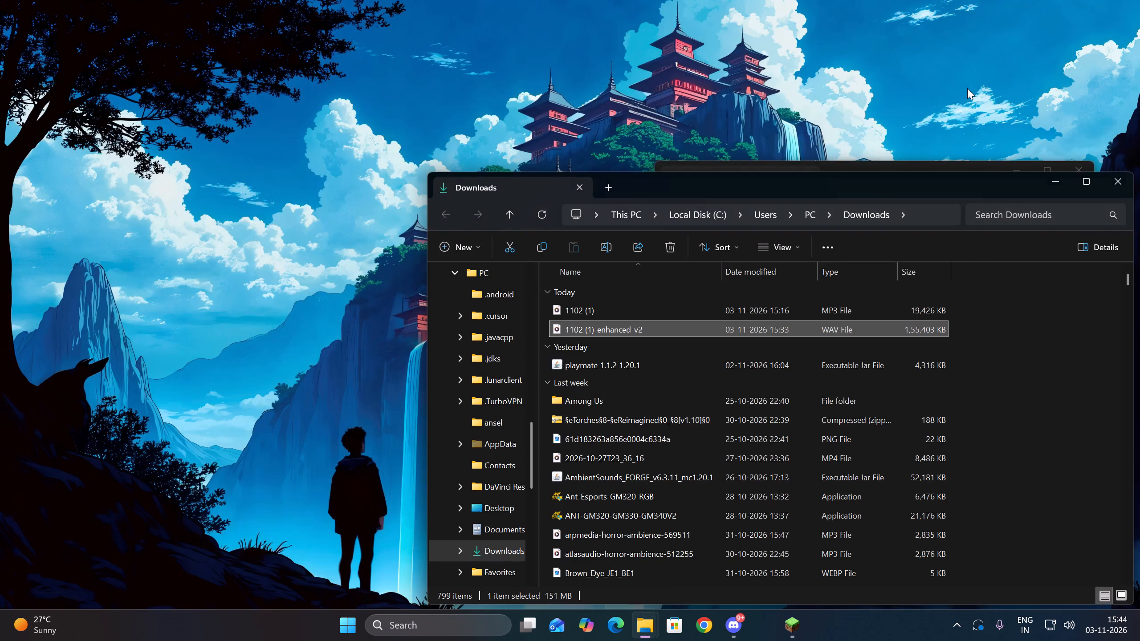
{"action": "left_click", "coordinate": [1109, 178]}
{"action": "left_click", "coordinate": [1084, 174]}
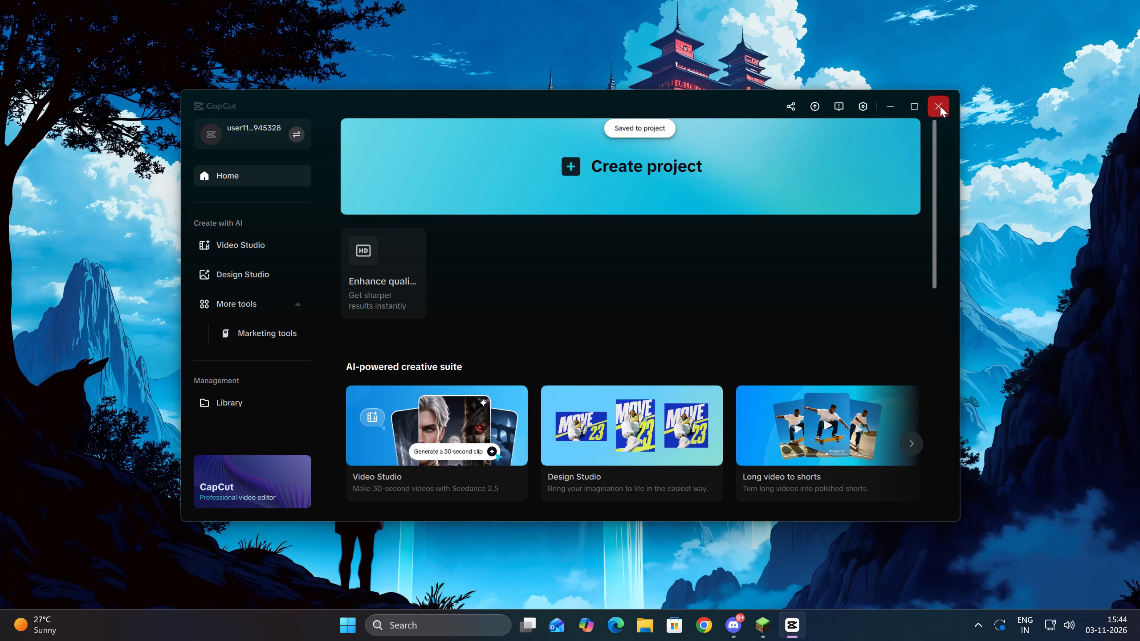
{"action": "left_click", "coordinate": [946, 109]}
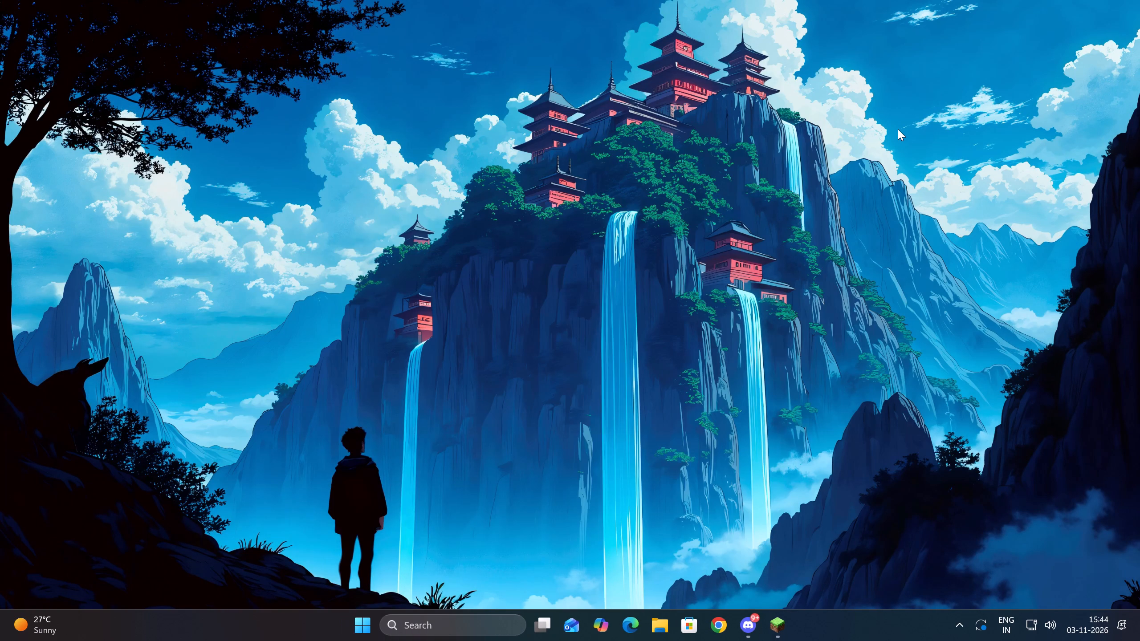
Find and launch Turbo VPN.
{"action": "type", "text": "turb"}
{"action": "key", "text": "Return"}
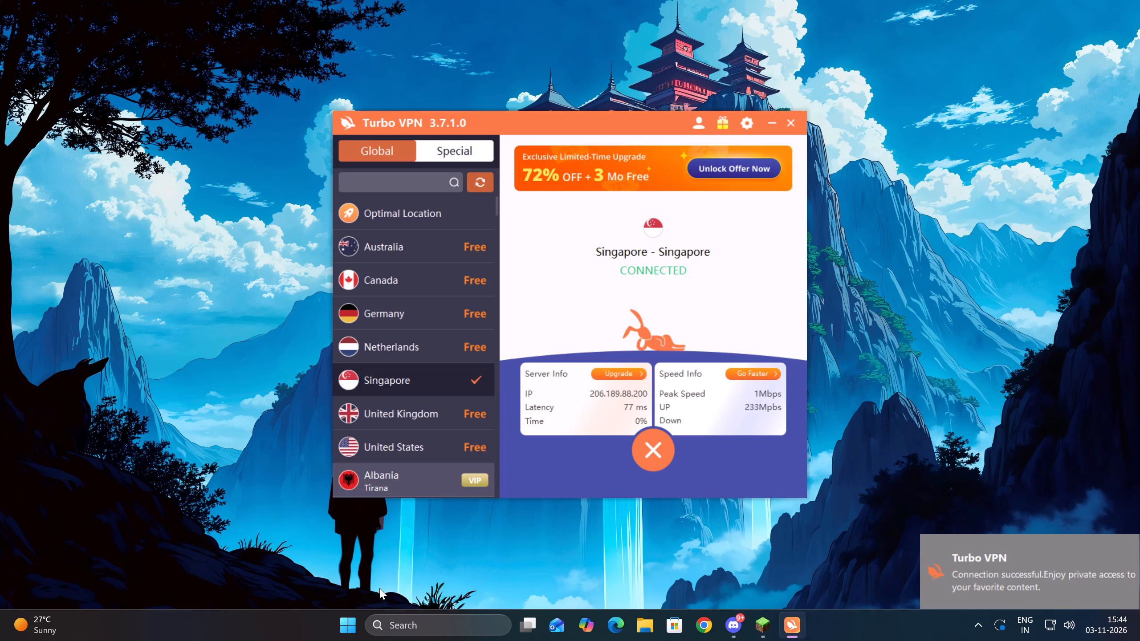
Find and relaunch CapCut while Turbo VPN is running.
{"action": "left_click", "coordinate": [412, 612]}
{"action": "left_click", "coordinate": [417, 623]}
{"action": "type", "text": "tu"}
{"action": "key", "text": "BackSpace"}
{"action": "key", "text": "BackSpace"}
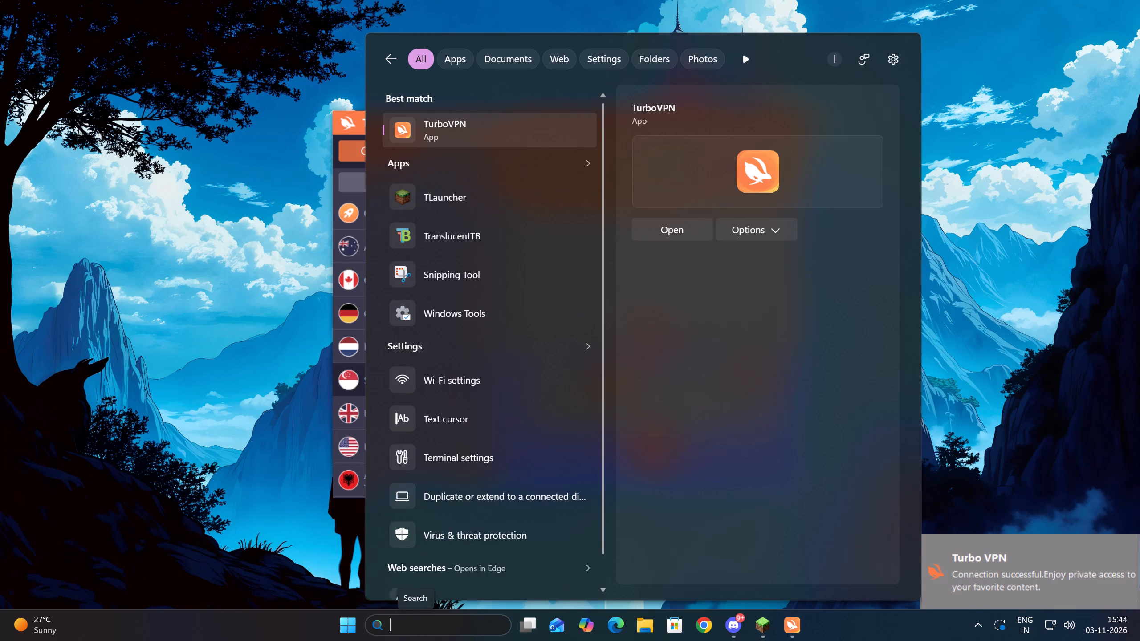
{"action": "key", "text": "BackSpace"}
{"action": "type", "text": "cap"}
{"action": "key", "text": "Return"}
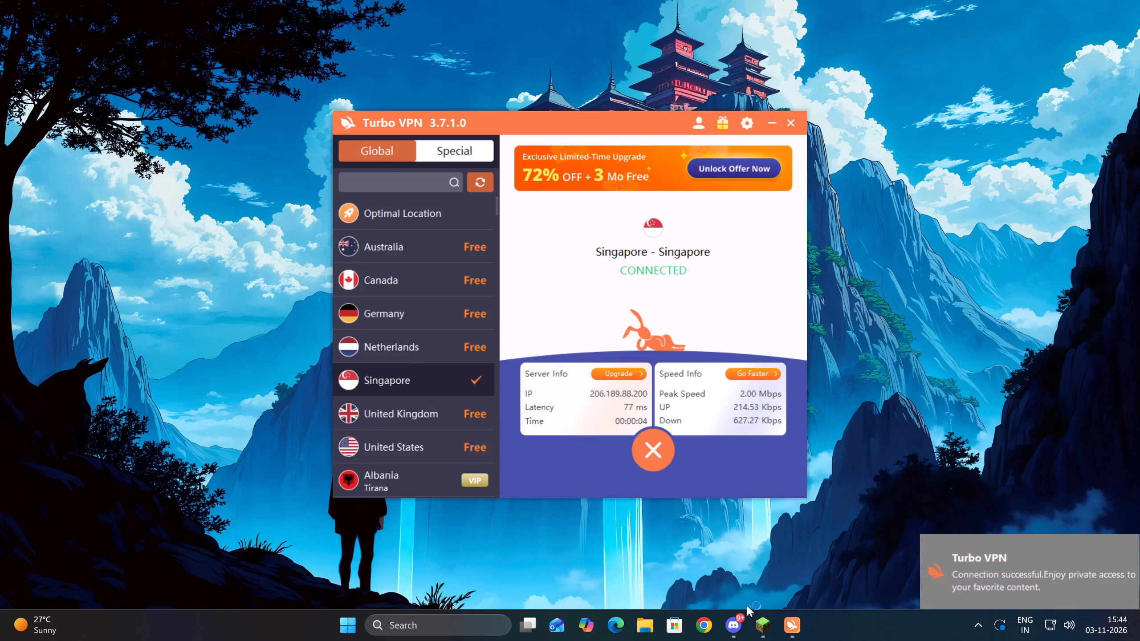
Open OneDrive from the hidden icons in the system tray.
{"action": "left_click", "coordinate": [982, 628]}
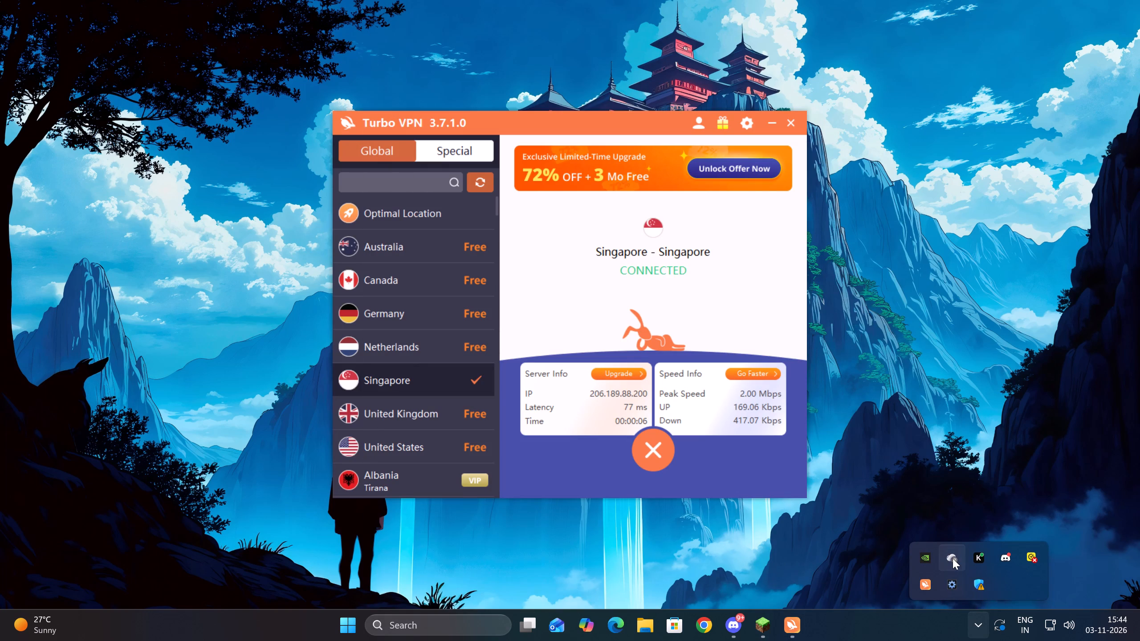
{"action": "right_click", "coordinate": [953, 558]}
{"action": "left_click", "coordinate": [950, 383]}
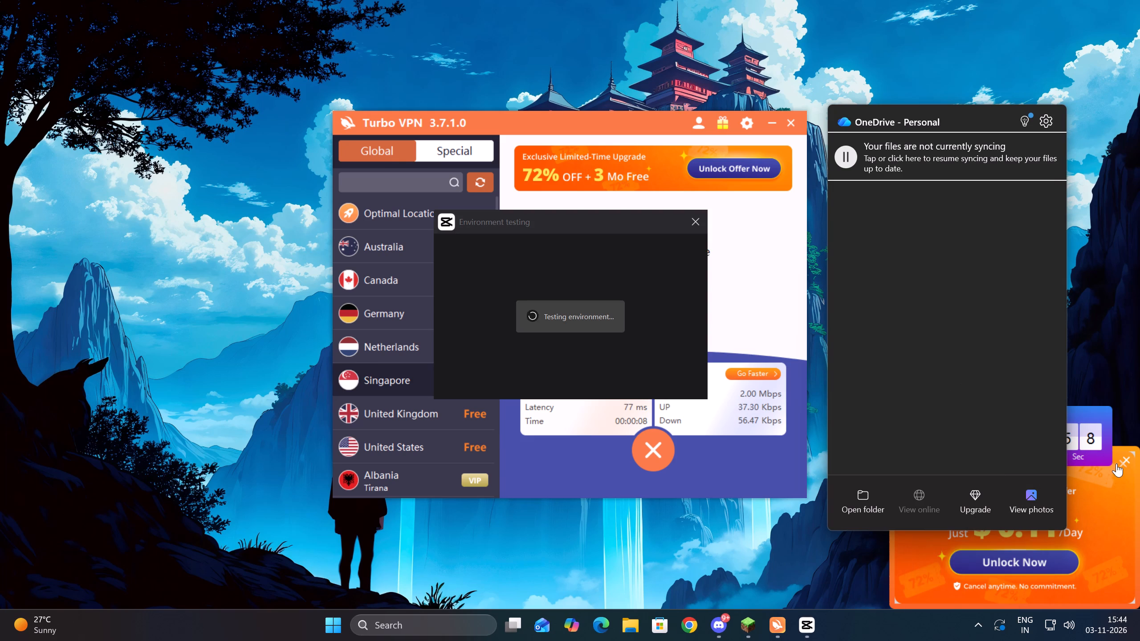
Clear the Turbo VPN popup and bring the CapCut startup window to the front.
{"action": "left_click", "coordinate": [789, 126]}
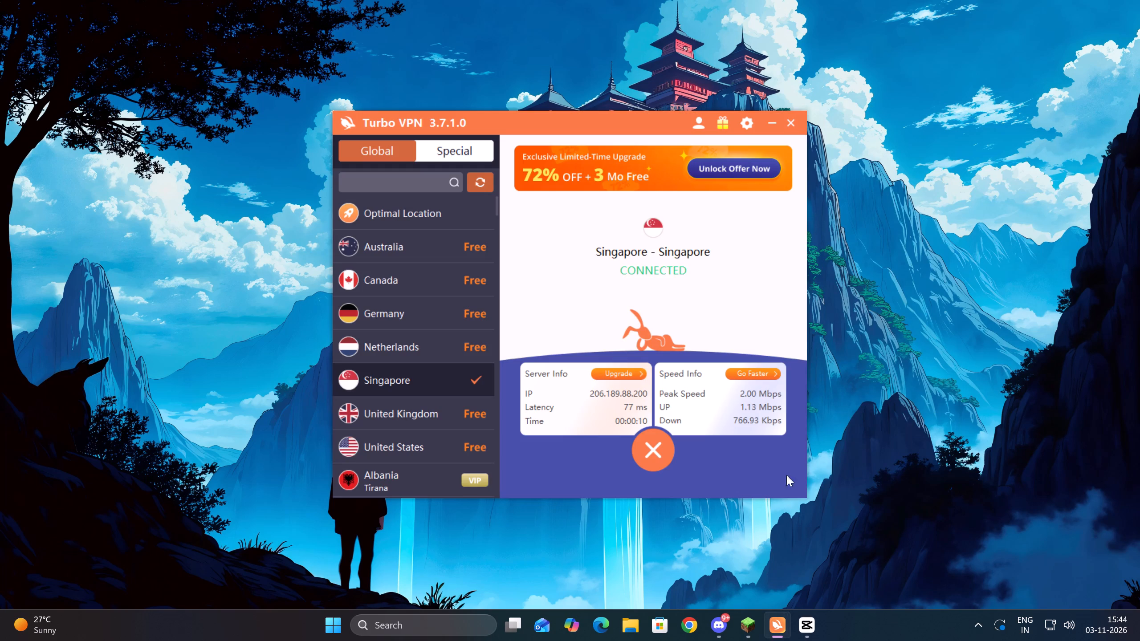
{"action": "left_click", "coordinate": [800, 625]}
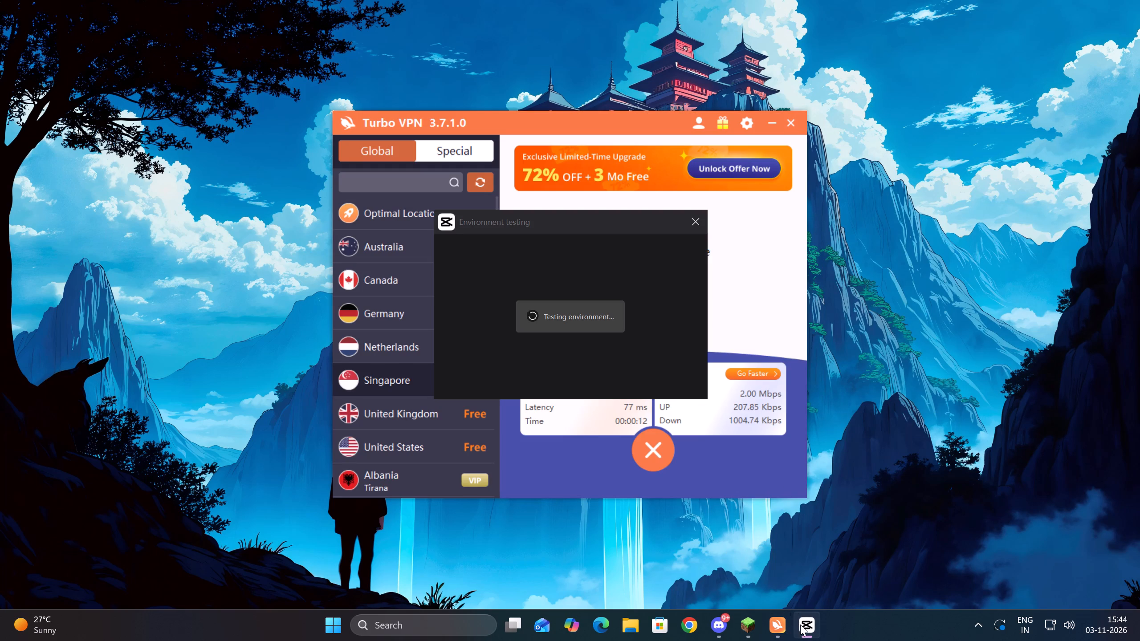
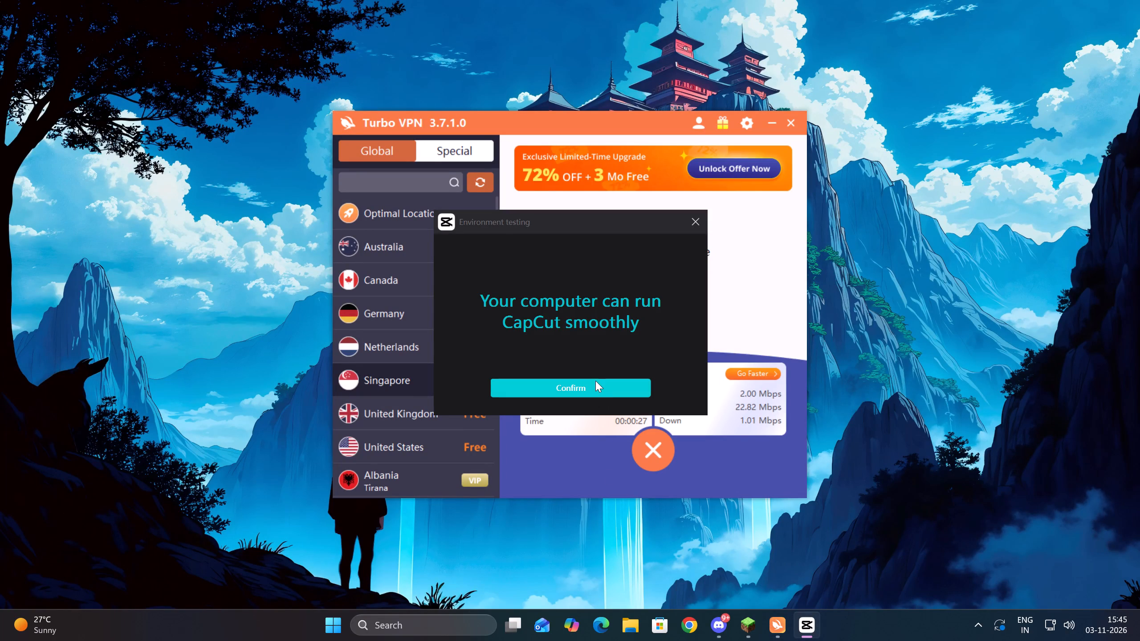
Confirm the environment test and open the project 1102 (1) in the editor.
{"action": "left_click", "coordinate": [587, 389]}
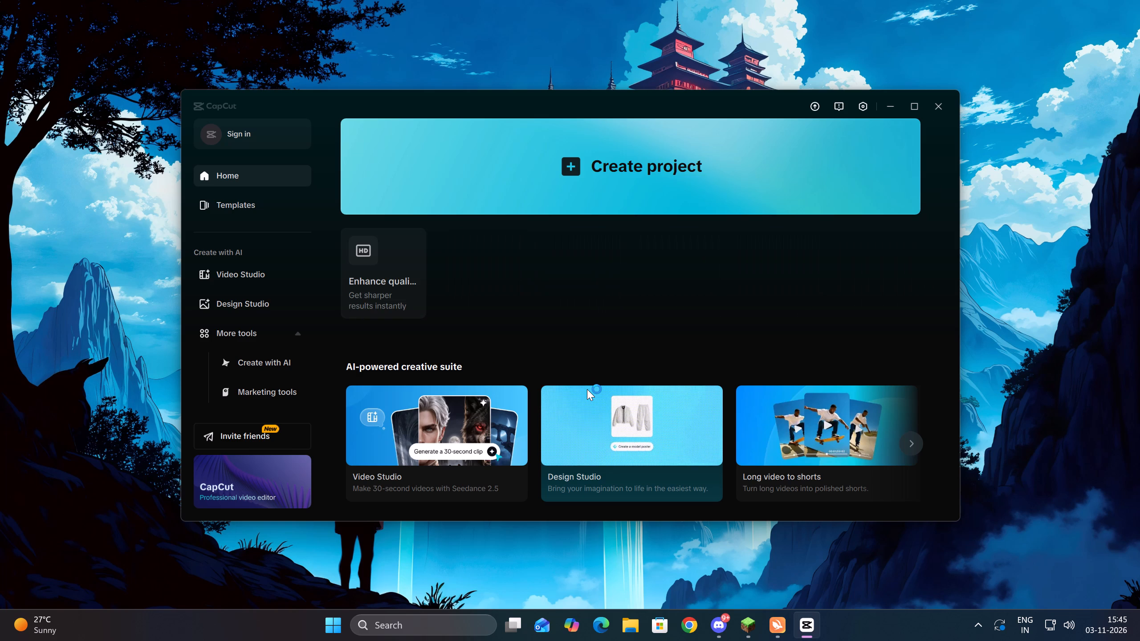
{"action": "scroll", "coordinate": [560, 321], "scroll_direction": "down", "scroll_amount": 5}
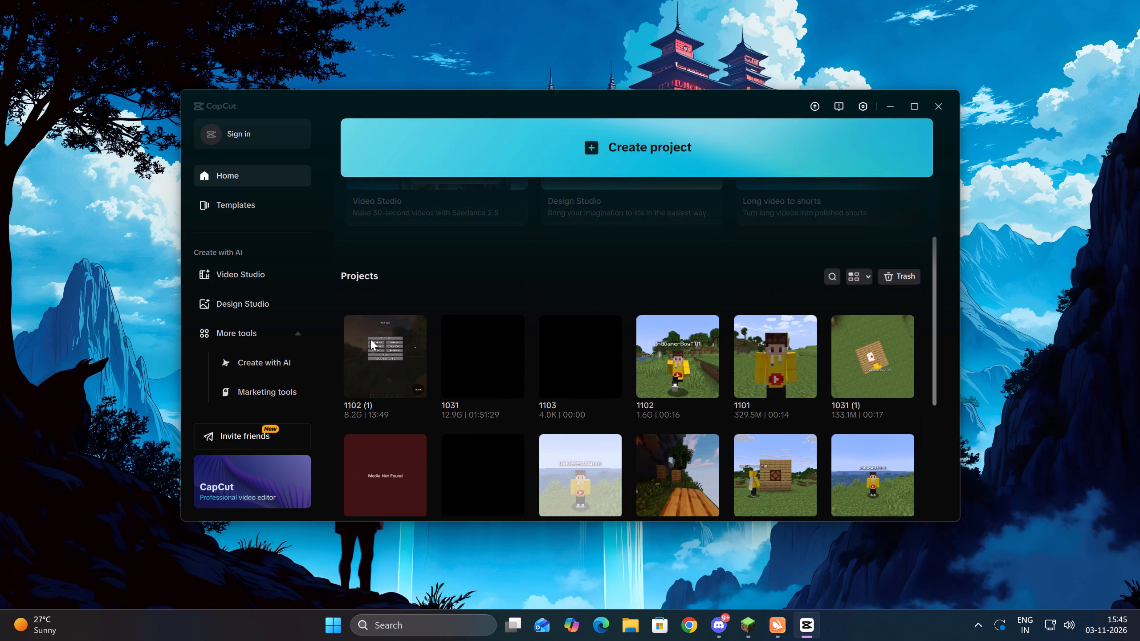
{"action": "left_click", "coordinate": [370, 339]}
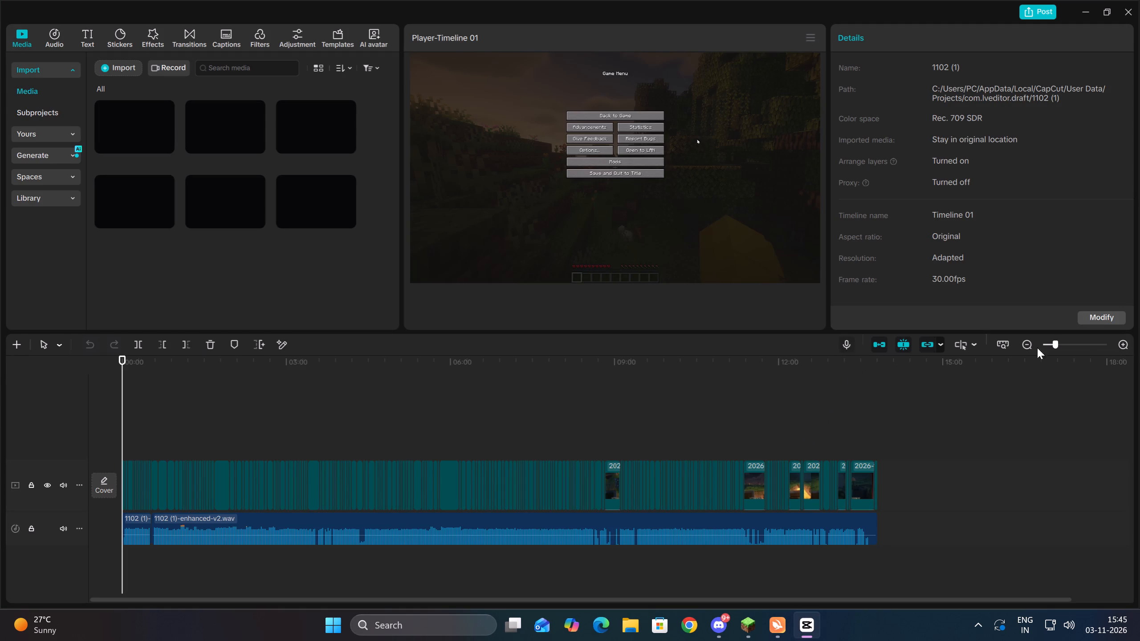
{"action": "triple_click", "coordinate": [1128, 349]}
{"action": "left_click", "coordinate": [1128, 349]}
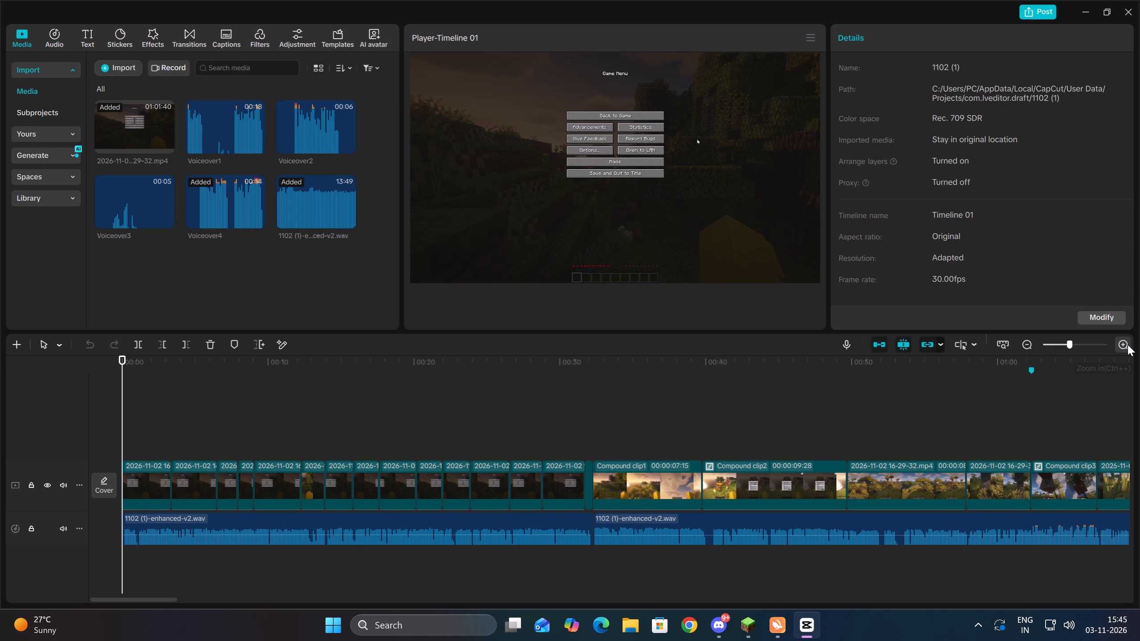
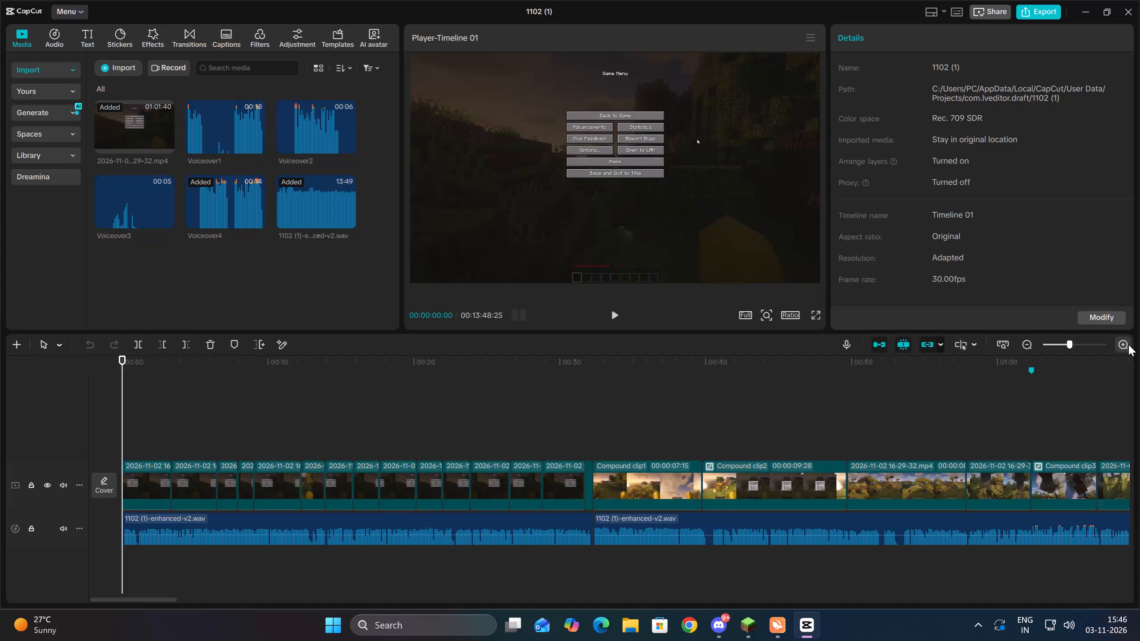
Open the voiceover recorder and raise the microphone recording volume to 129.
{"action": "left_click", "coordinate": [846, 335]}
{"action": "left_click", "coordinate": [844, 345]}
{"action": "left_click", "coordinate": [942, 275]}
{"action": "left_click", "coordinate": [920, 304]}
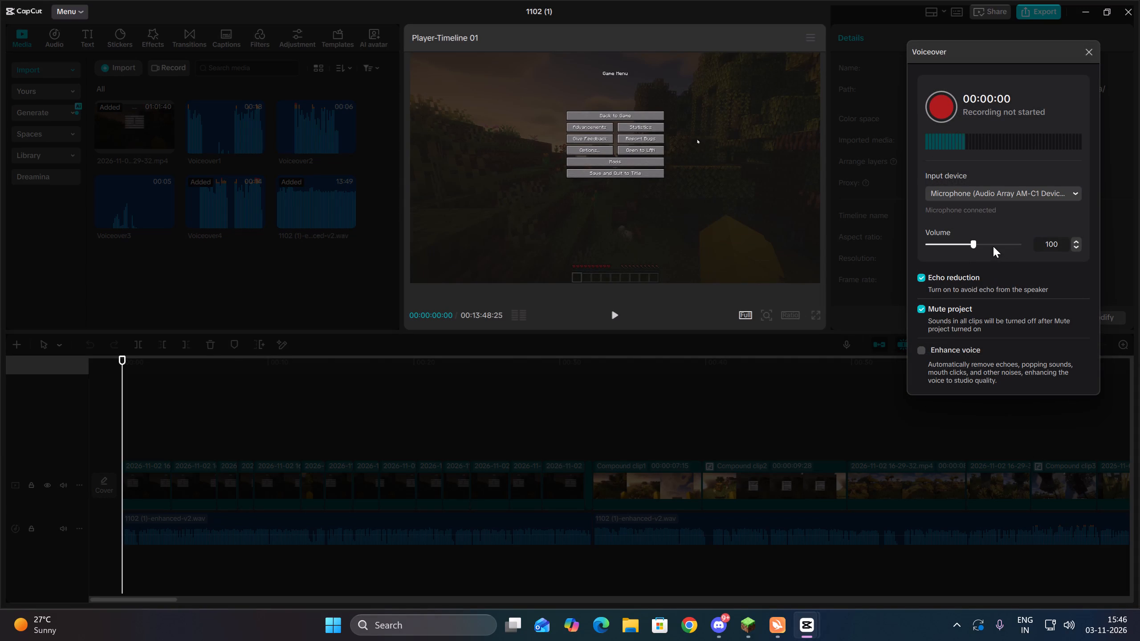
{"action": "left_click_drag", "start_coordinate": [993, 246], "coordinate": [987, 247]}
Check the drives of This PC in File Explorer, close it, and close the voiceover recorder in CapCut.
{"action": "left_click", "coordinate": [642, 624]}
{"action": "scroll", "coordinate": [424, 412], "scroll_direction": "down", "scroll_amount": 7}
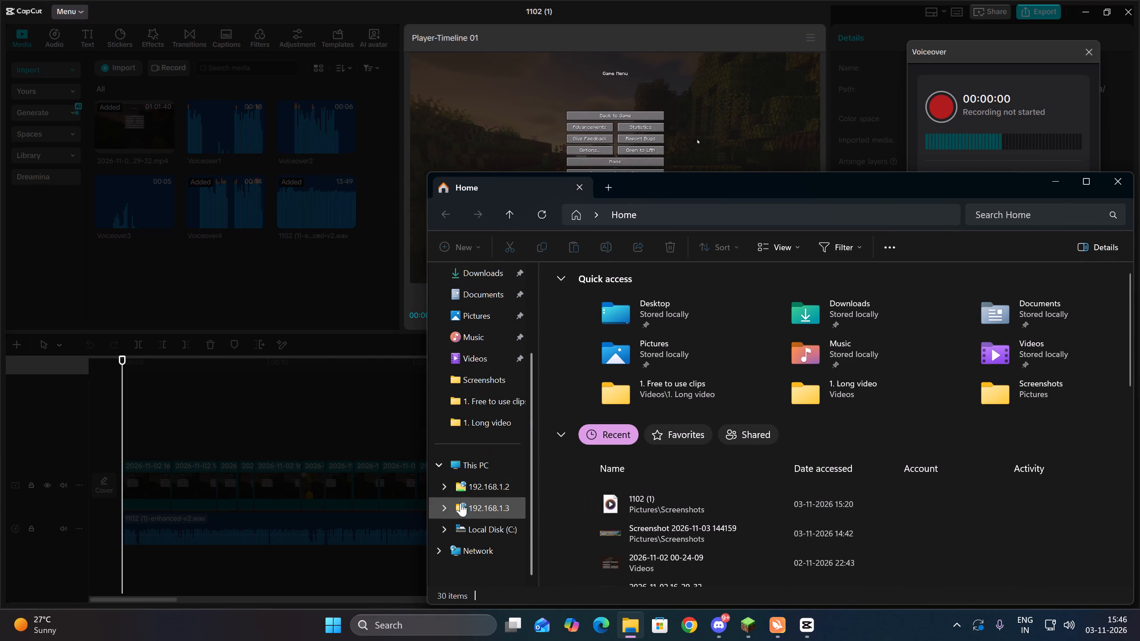
{"action": "left_click", "coordinate": [486, 464]}
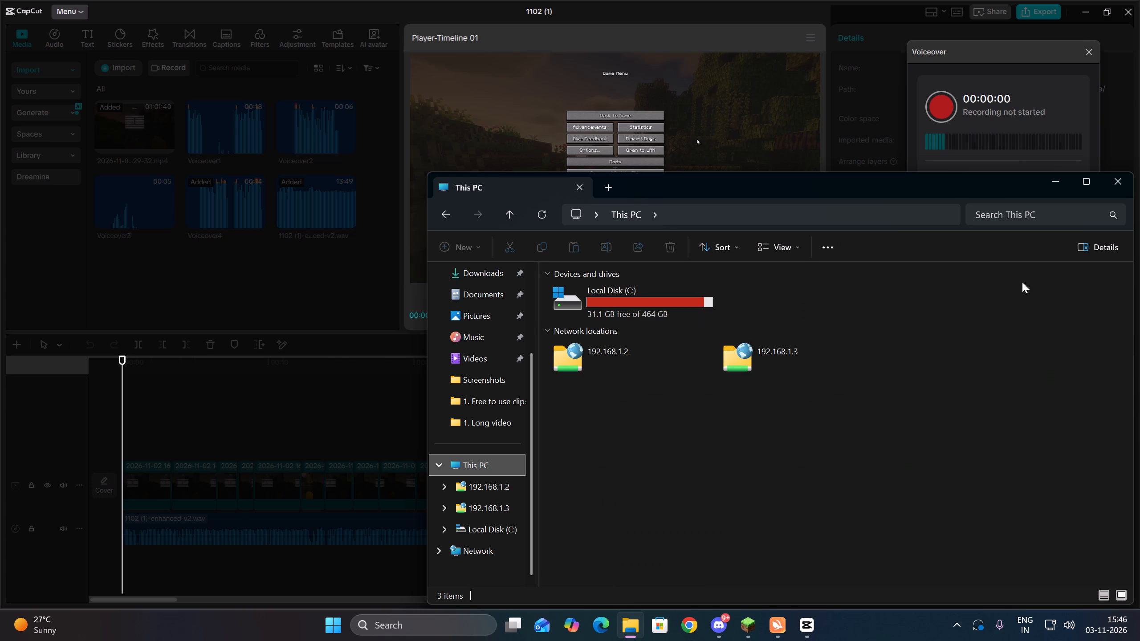
{"action": "left_click", "coordinate": [1112, 181]}
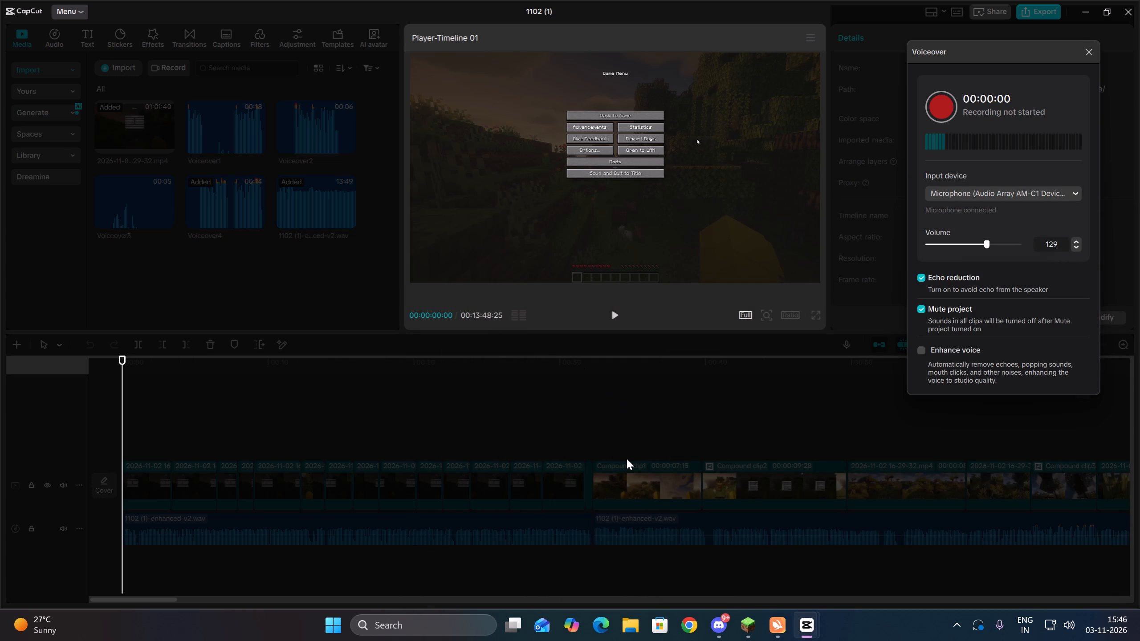
{"action": "left_click", "coordinate": [1091, 46]}
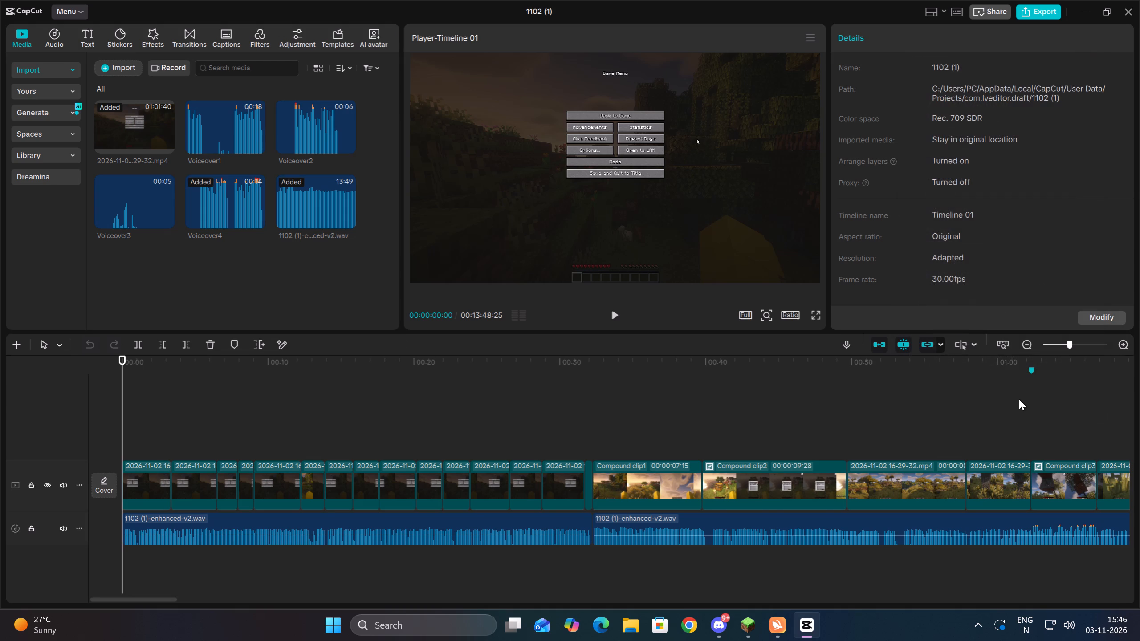
Play the video from the timeline marker at about 1:02 and return the playhead to the start.
{"action": "triple_click", "coordinate": [1024, 348]}
{"action": "double_click", "coordinate": [1024, 347]}
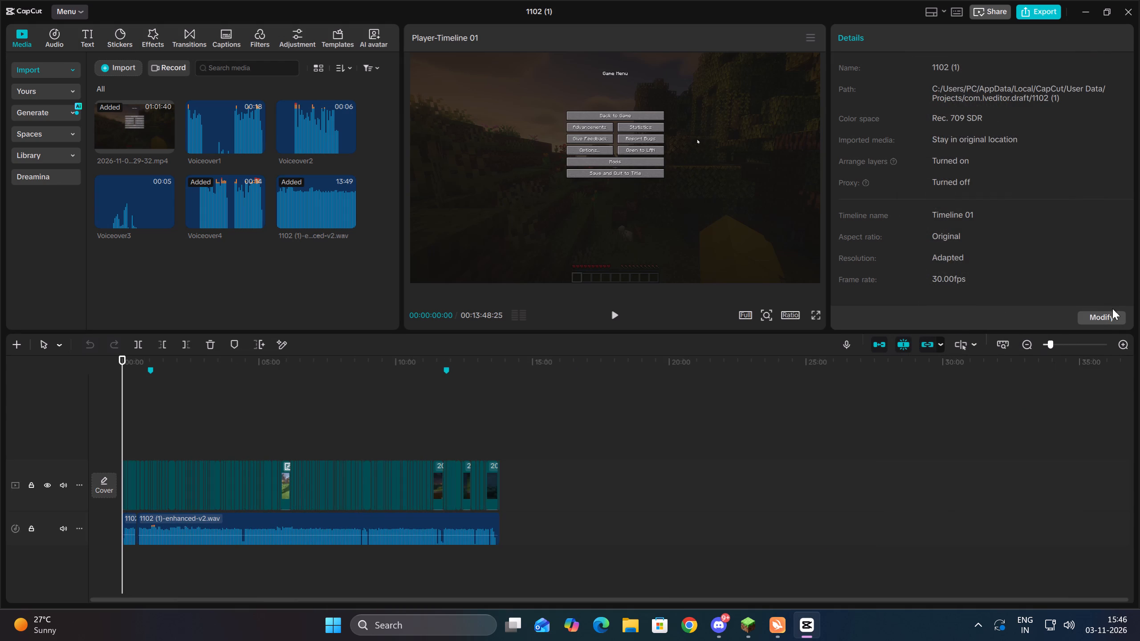
{"action": "triple_click", "coordinate": [1126, 342]}
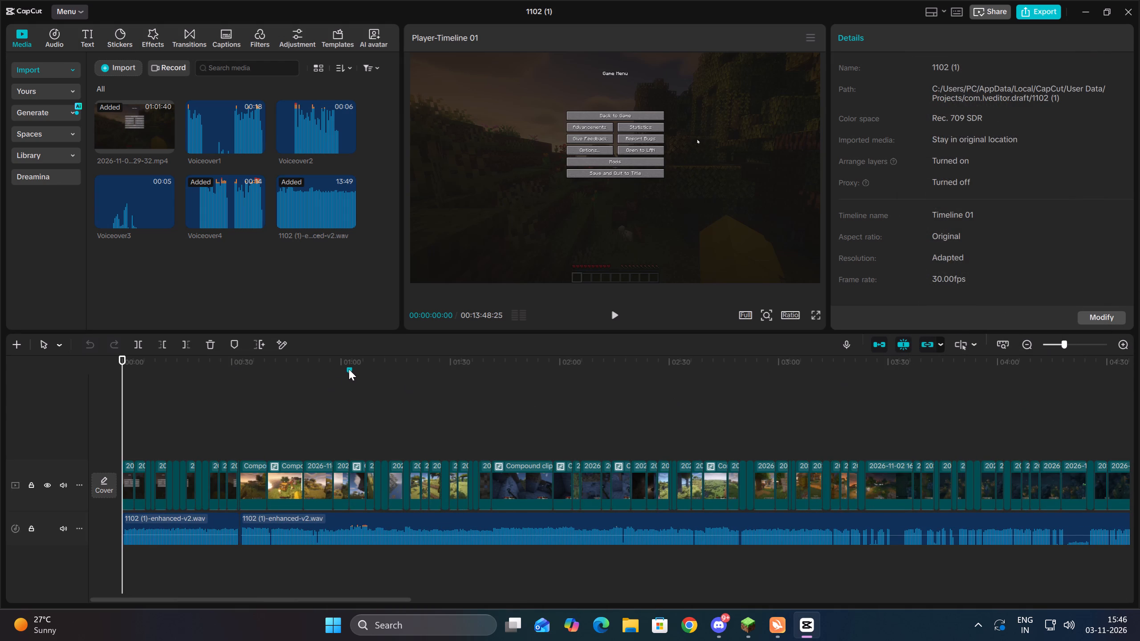
{"action": "left_click", "coordinate": [349, 369]}
{"action": "left_click", "coordinate": [349, 369]}
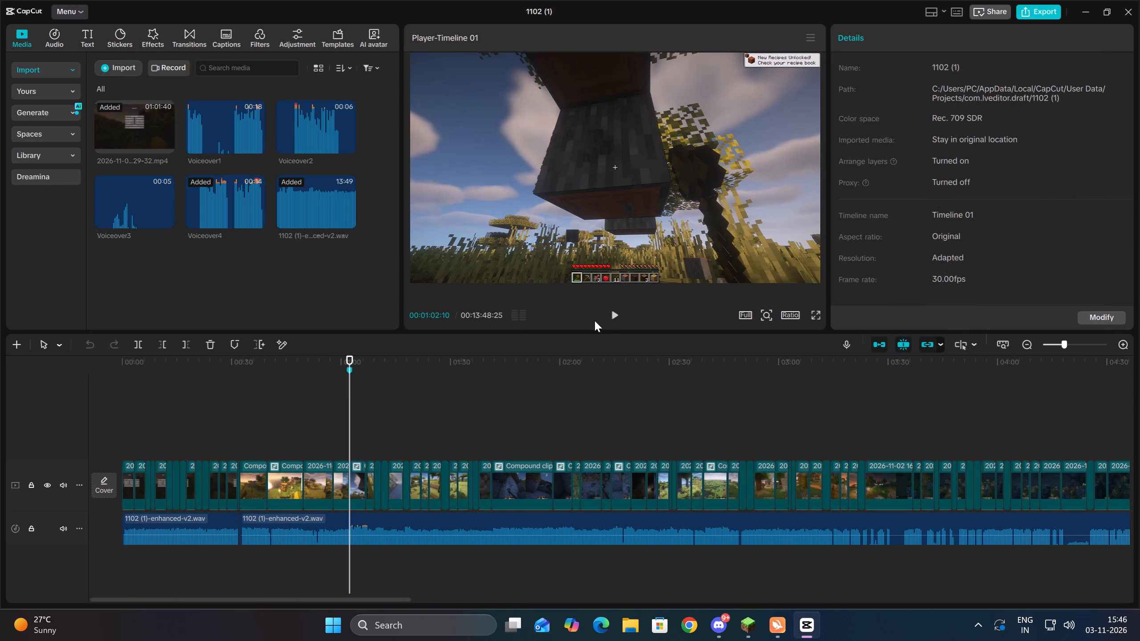
{"action": "left_click", "coordinate": [614, 311]}
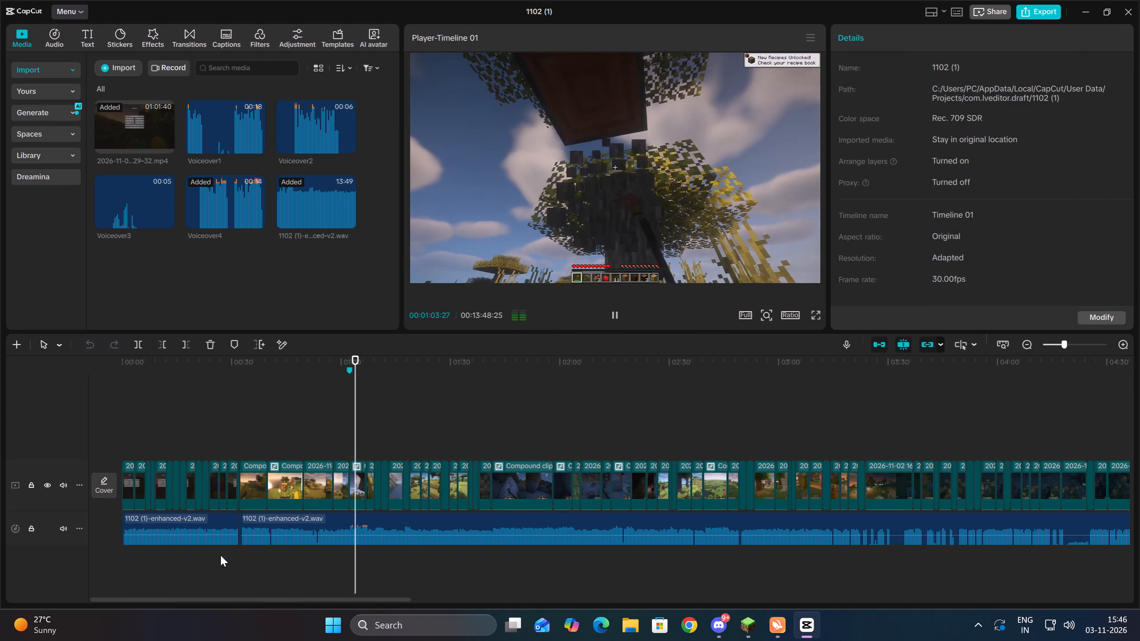
{"action": "left_click", "coordinate": [220, 555]}
{"action": "left_click_drag", "start_coordinate": [220, 555], "coordinate": [33, 565]}
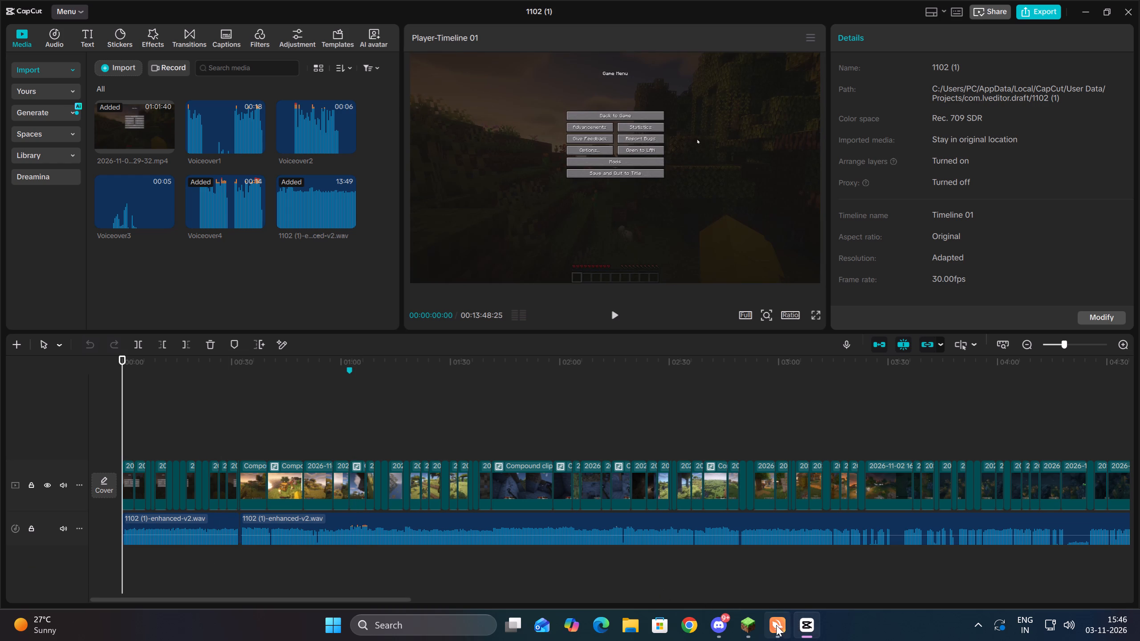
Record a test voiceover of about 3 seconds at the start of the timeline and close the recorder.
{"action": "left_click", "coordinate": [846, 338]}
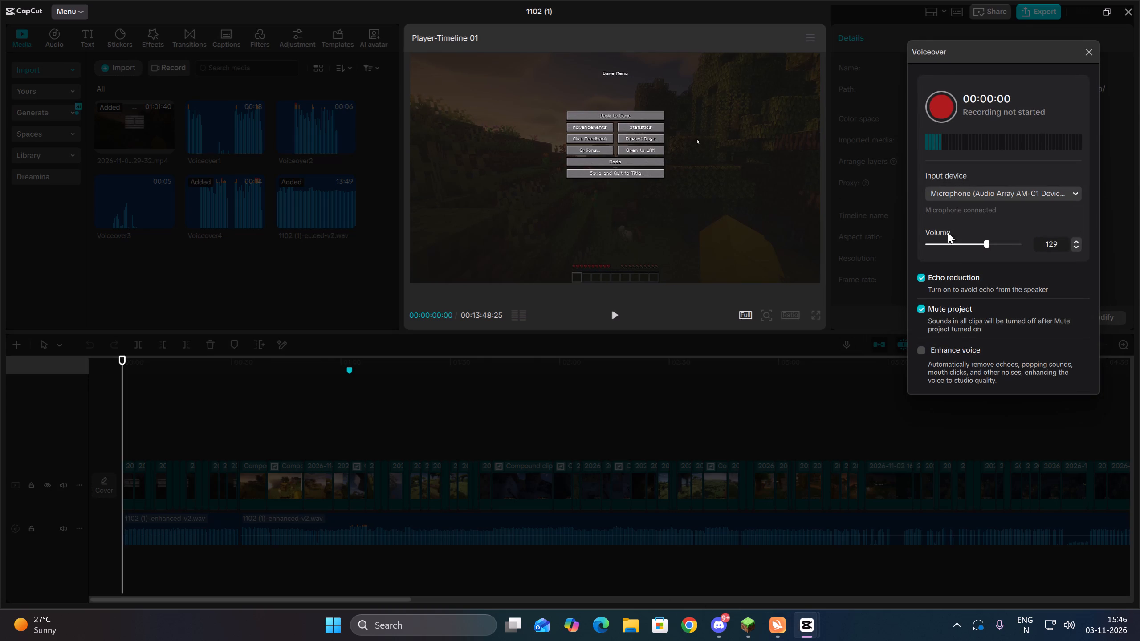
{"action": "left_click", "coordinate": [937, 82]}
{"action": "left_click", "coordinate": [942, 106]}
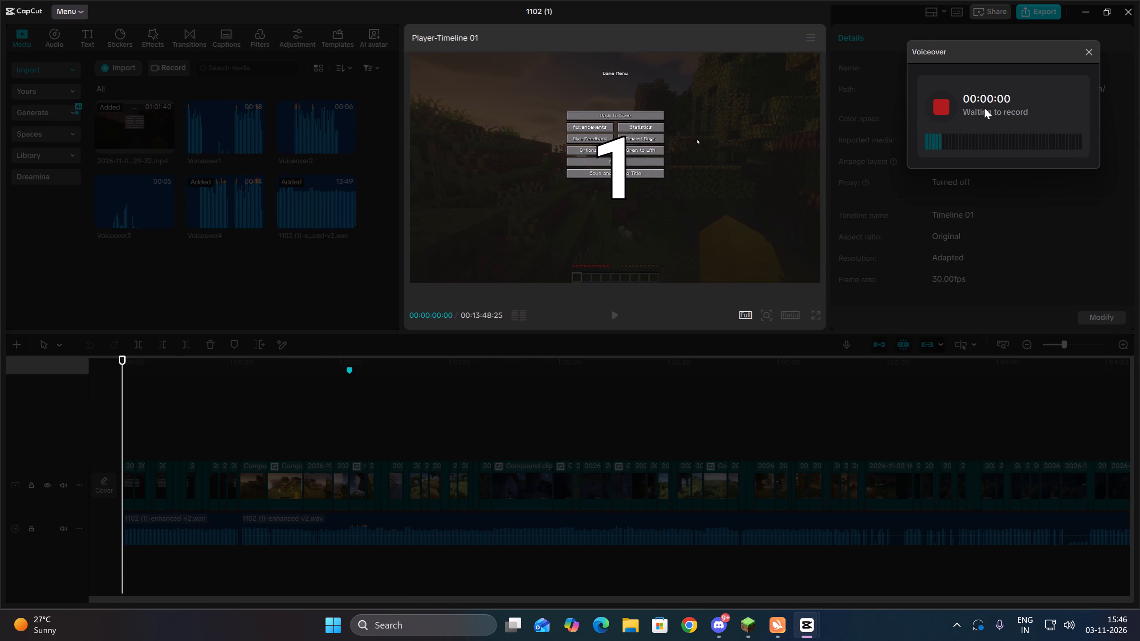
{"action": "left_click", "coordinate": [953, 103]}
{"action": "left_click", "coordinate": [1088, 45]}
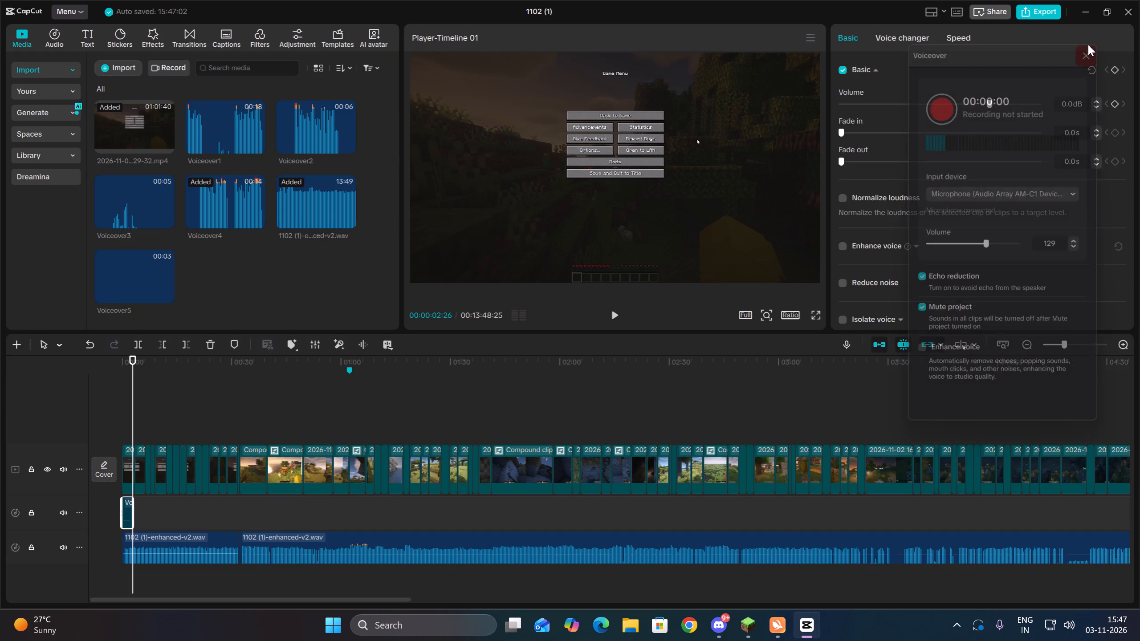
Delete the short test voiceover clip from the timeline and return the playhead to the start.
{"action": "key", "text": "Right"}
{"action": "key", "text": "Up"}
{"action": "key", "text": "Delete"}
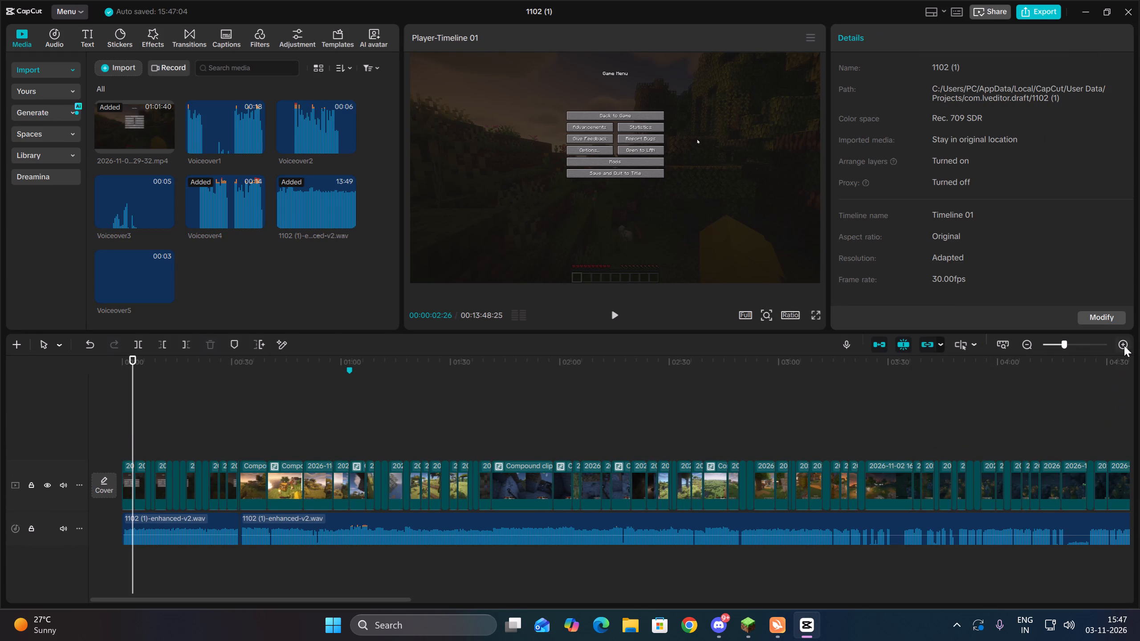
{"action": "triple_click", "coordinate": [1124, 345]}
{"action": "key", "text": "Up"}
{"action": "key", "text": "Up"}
Switch to the Minecraft Dawn Client and disconnect from the multiplayer server.
{"action": "left_click", "coordinate": [771, 625]}
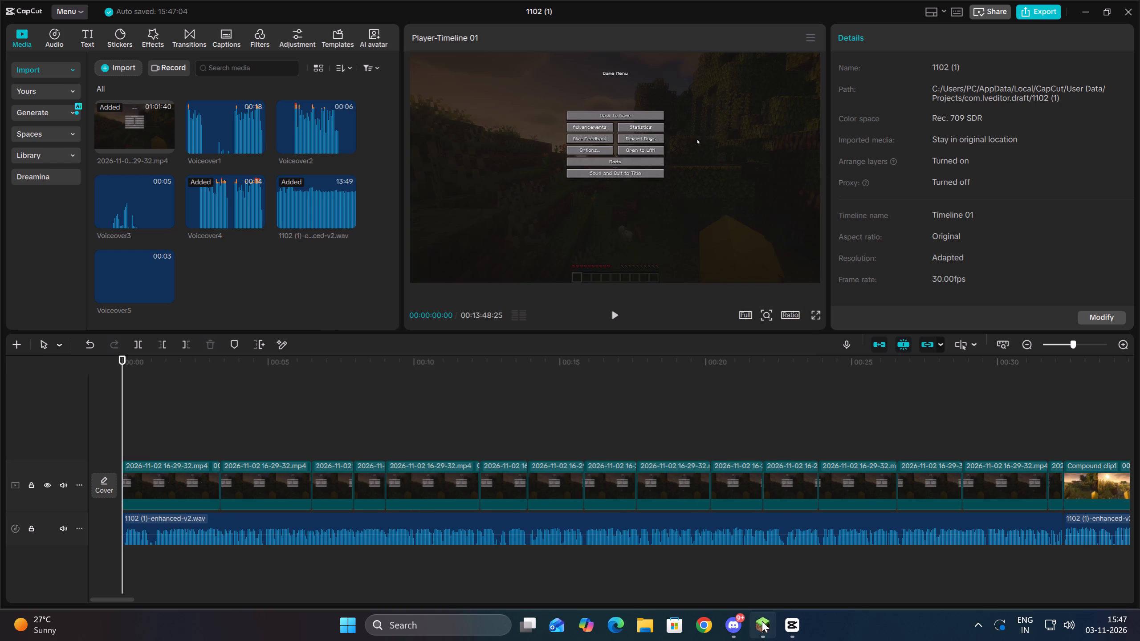
{"action": "left_click", "coordinate": [762, 621]}
{"action": "key", "text": "Escape"}
{"action": "key", "text": "Escape"}
{"action": "left_click", "coordinate": [570, 312]}
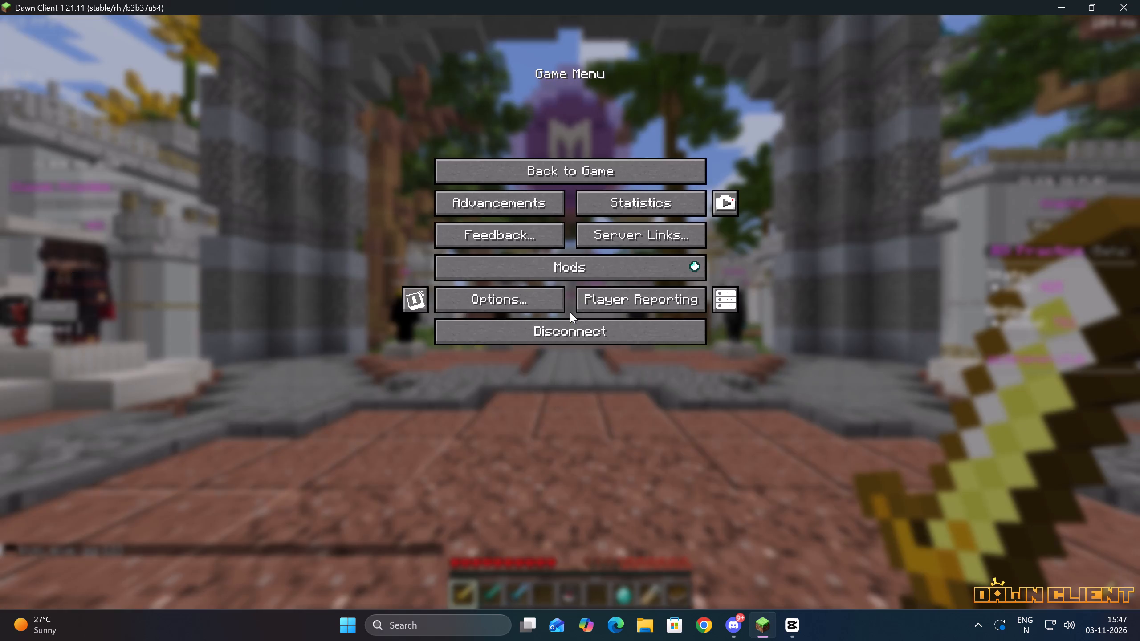
{"action": "left_click", "coordinate": [567, 335]}
Look through the saved singleplayer worlds down to the end of the list and return to the title screen.
{"action": "left_click", "coordinate": [719, 581]}
{"action": "left_click", "coordinate": [640, 263]}
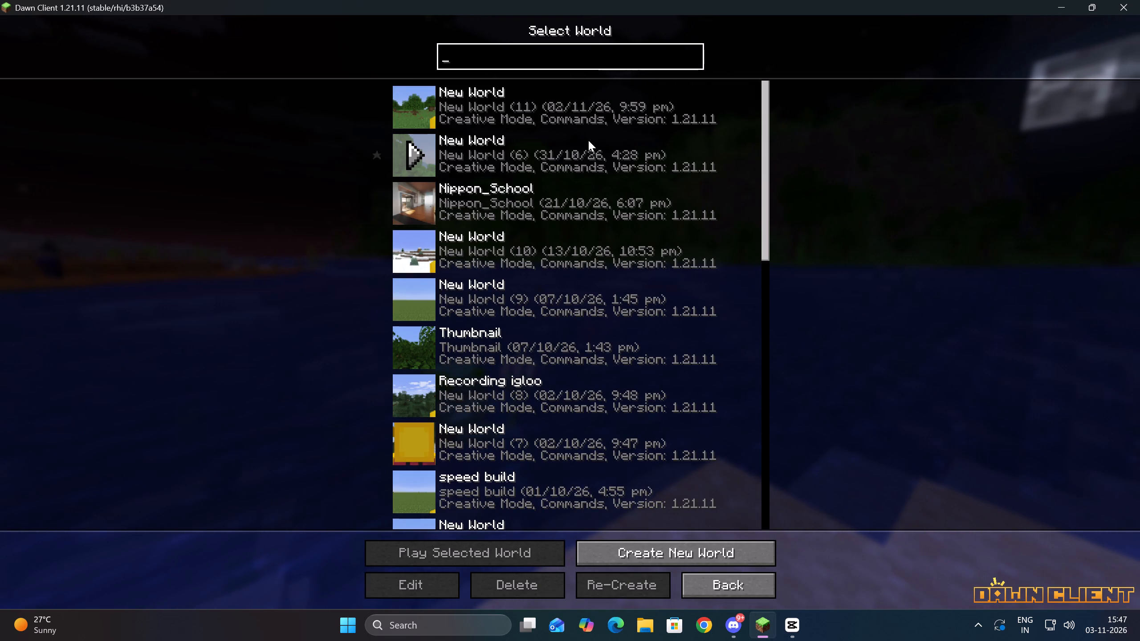
{"action": "scroll", "coordinate": [599, 209], "scroll_direction": "down", "scroll_amount": 15}
{"action": "scroll", "coordinate": [601, 210], "scroll_direction": "down", "scroll_amount": 6}
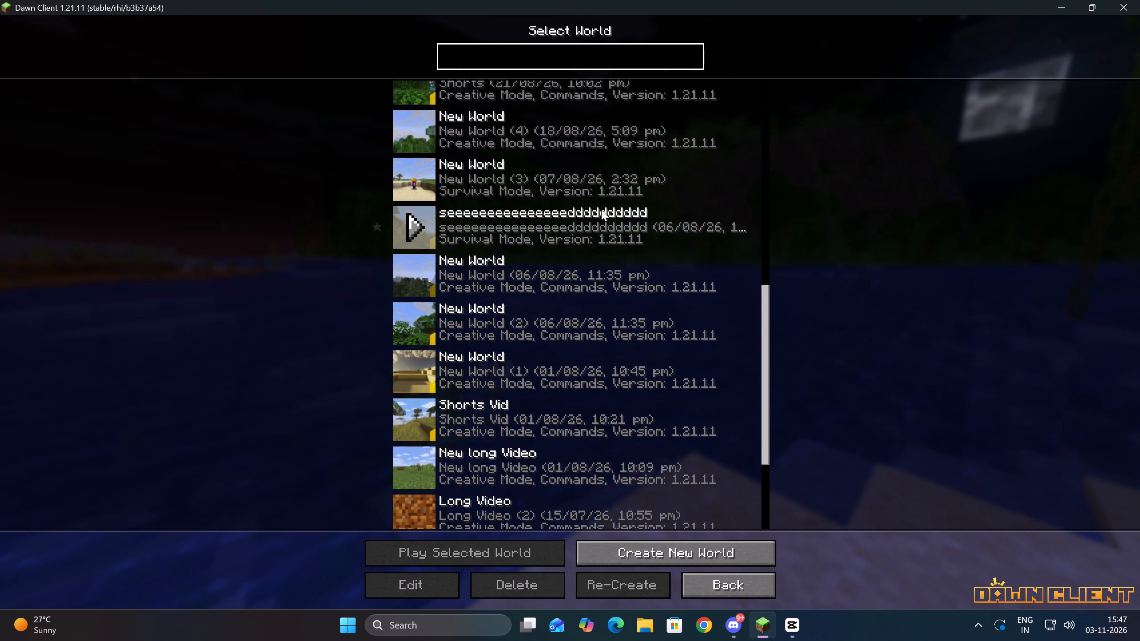
{"action": "scroll", "coordinate": [601, 210], "scroll_direction": "down", "scroll_amount": 16}
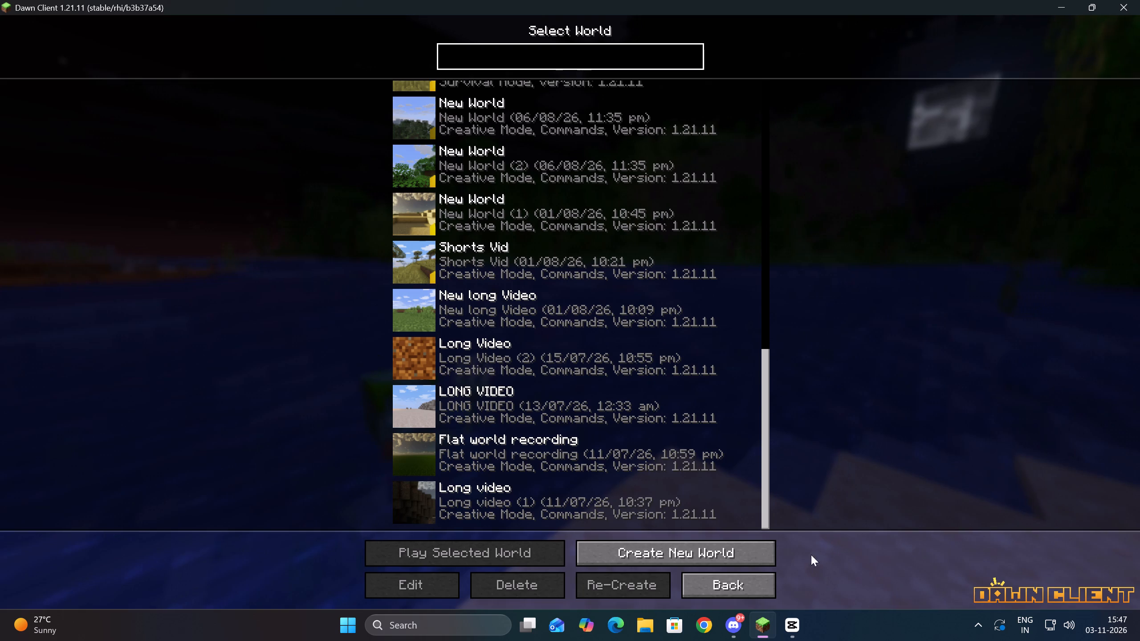
{"action": "left_click_drag", "start_coordinate": [772, 613], "coordinate": [761, 620]}
{"action": "left_click", "coordinate": [738, 597]}
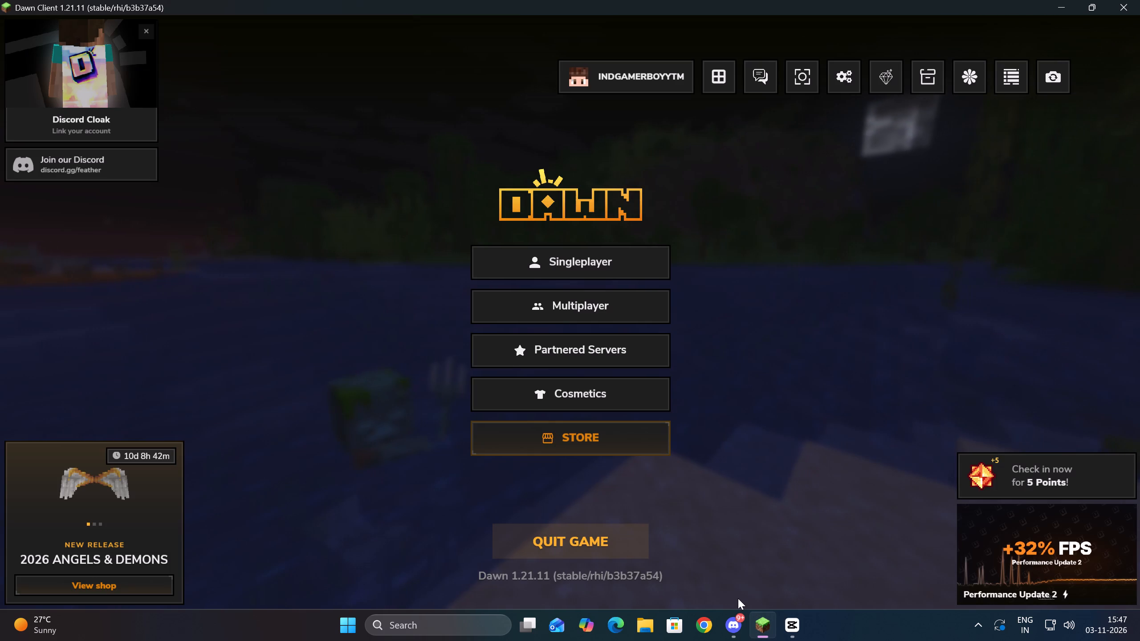
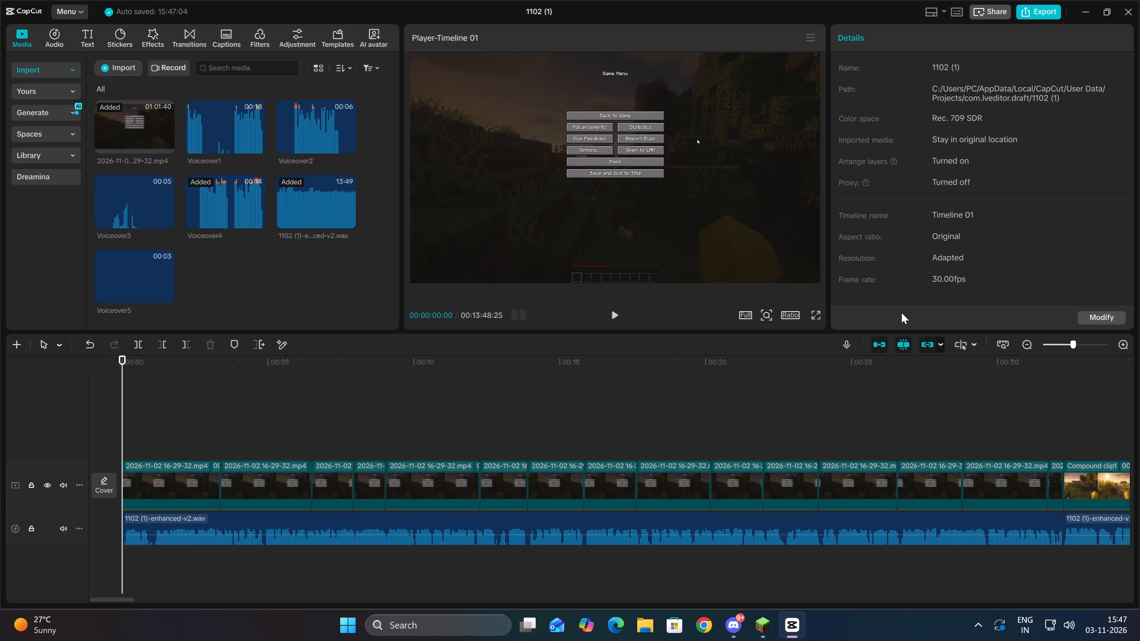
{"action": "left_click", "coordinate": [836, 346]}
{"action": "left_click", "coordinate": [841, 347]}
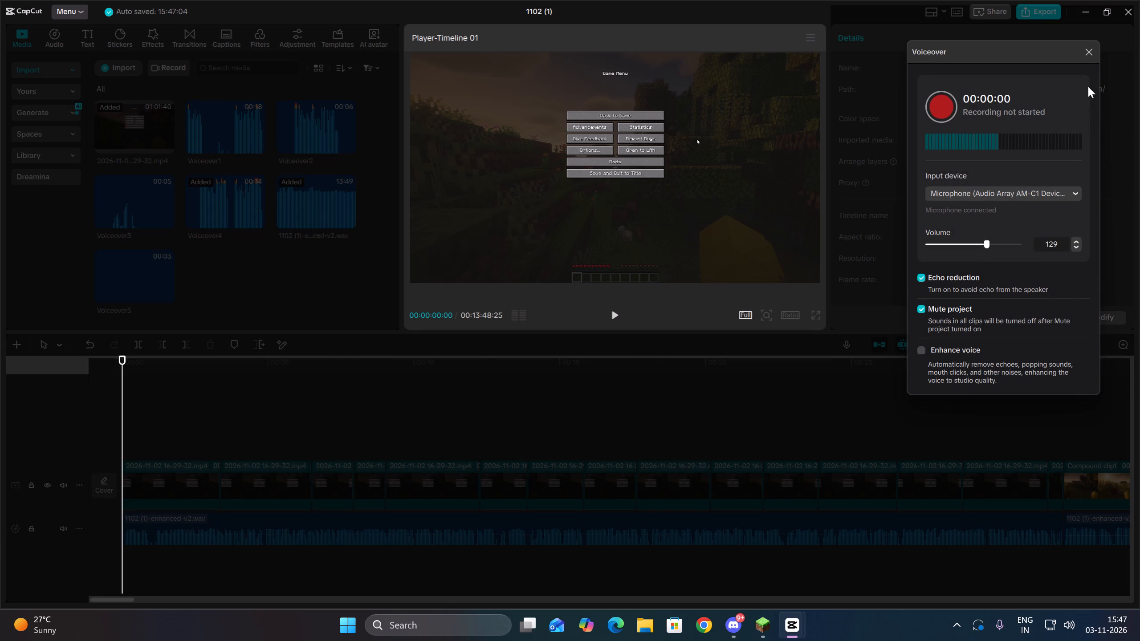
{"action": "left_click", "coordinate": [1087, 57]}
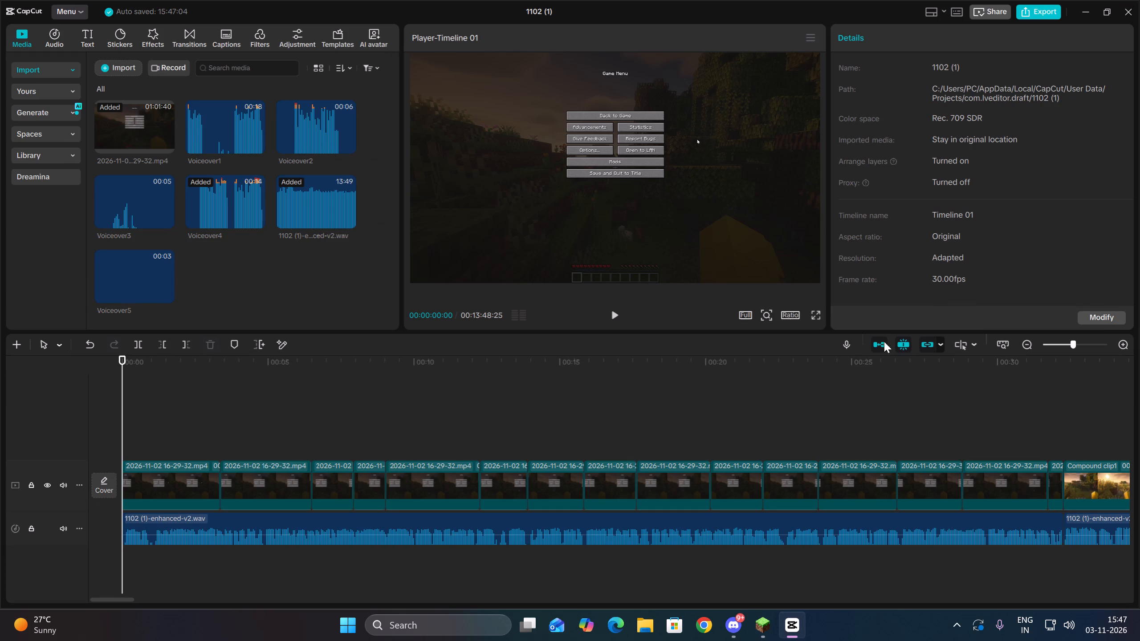
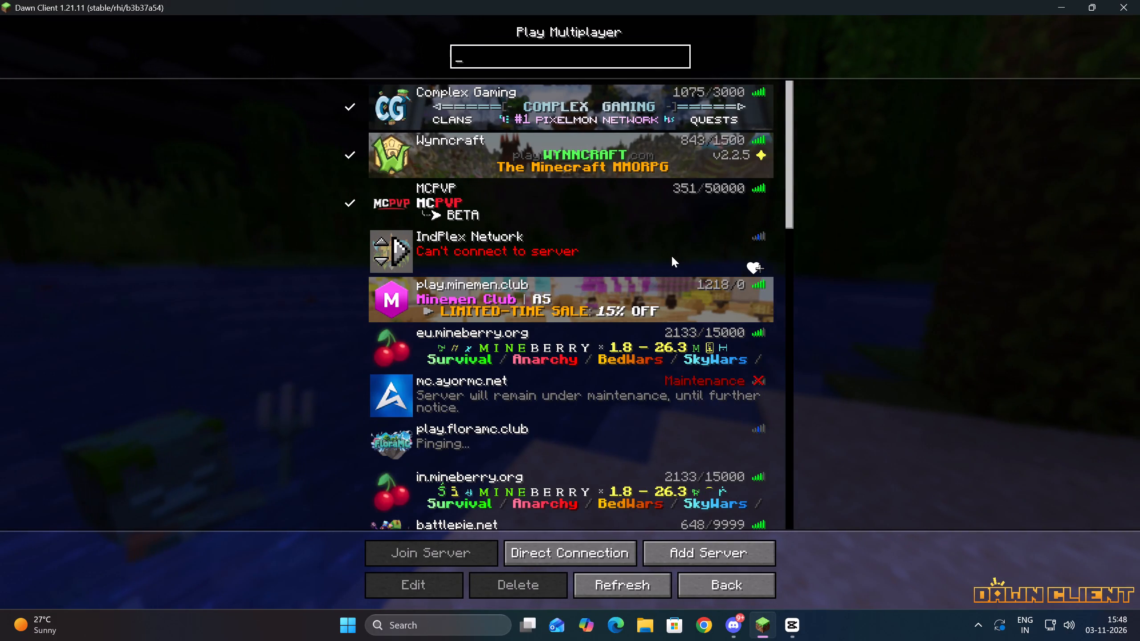
Look through the multiplayer server list around play.minemen.club and return to the client's title screen.
{"action": "scroll", "coordinate": [672, 256], "scroll_direction": "down", "scroll_amount": 2}
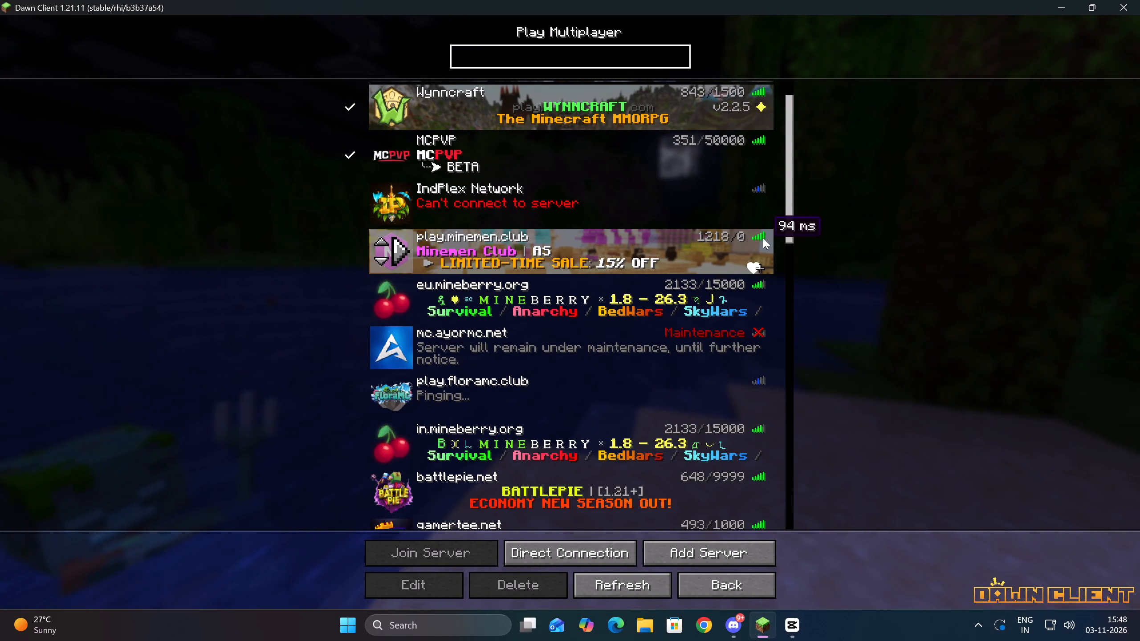
{"action": "left_click", "coordinate": [763, 238]}
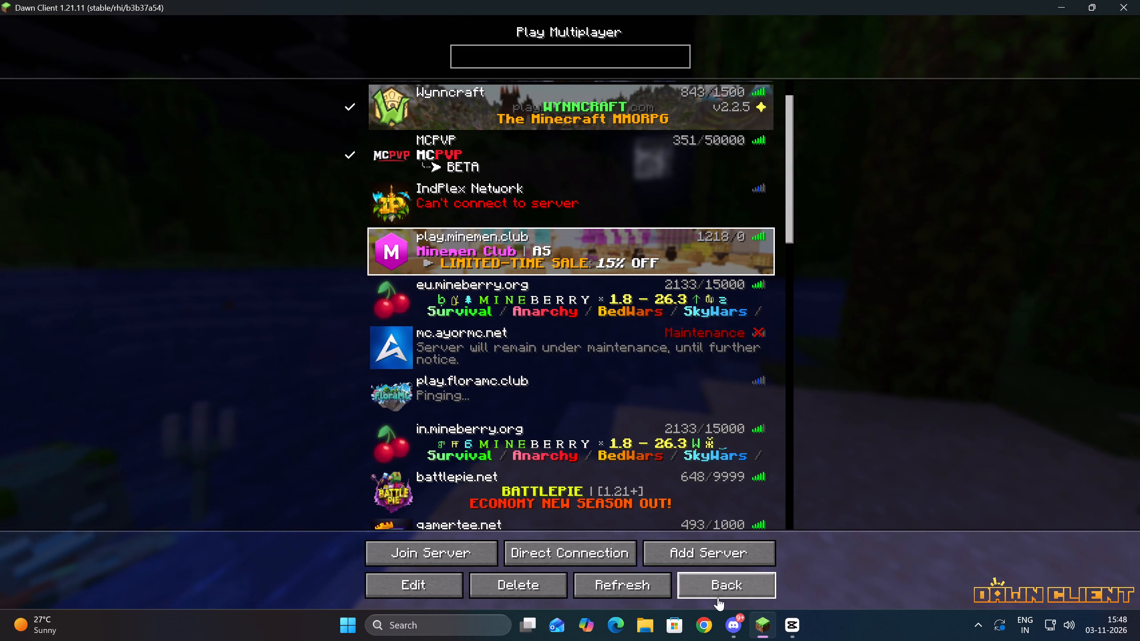
{"action": "left_click", "coordinate": [718, 597]}
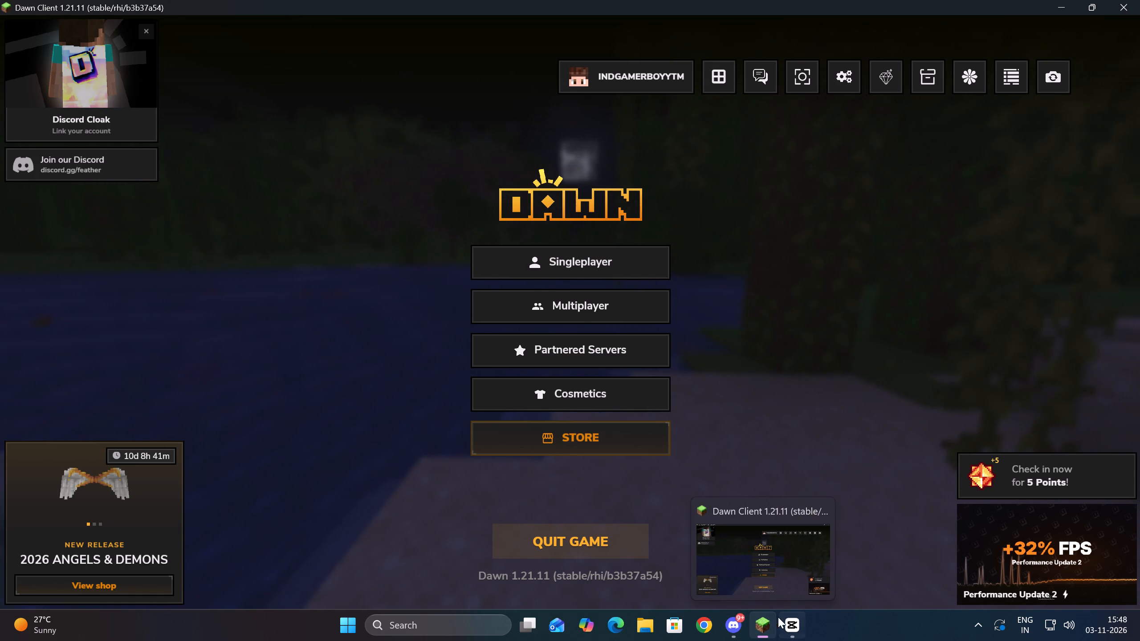
Open the MaskeyPie Bedwars live stream on YouTube in Chrome, watch it briefly, return to the home feed and minimize the browser.
{"action": "left_click", "coordinate": [717, 631]}
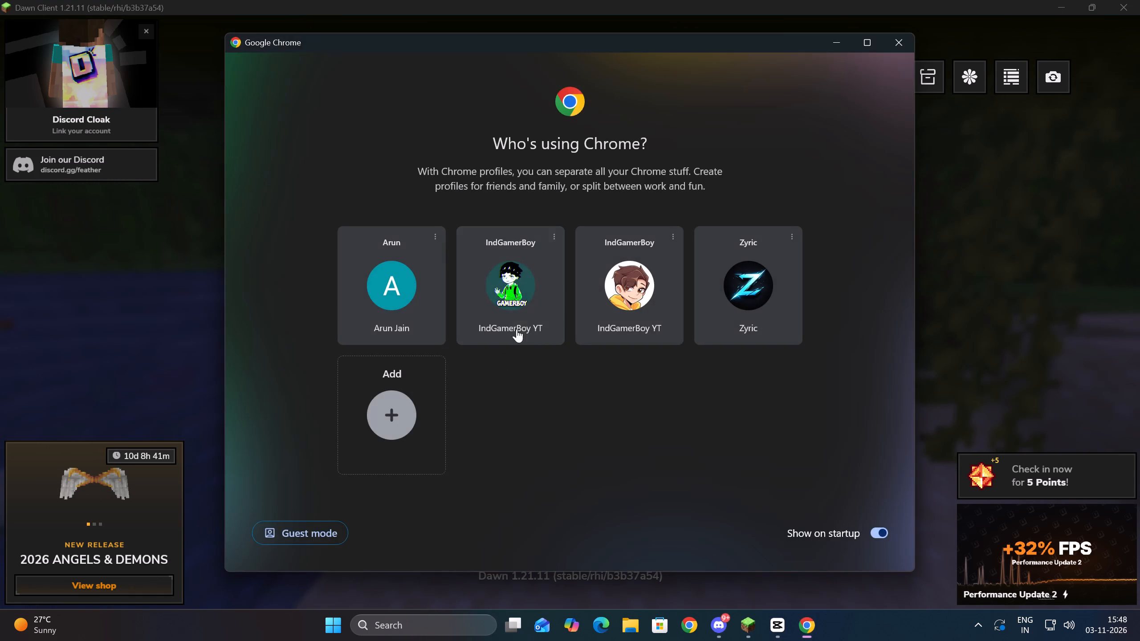
{"action": "left_click", "coordinate": [517, 318]}
{"action": "left_click", "coordinate": [453, 385]}
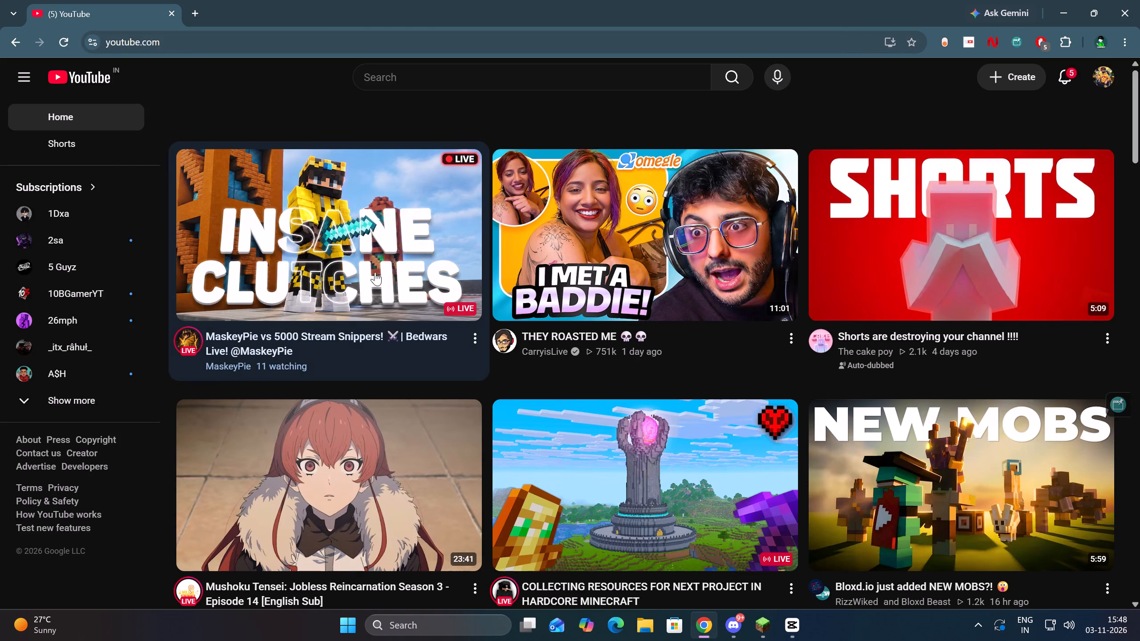
{"action": "left_click", "coordinate": [375, 272]}
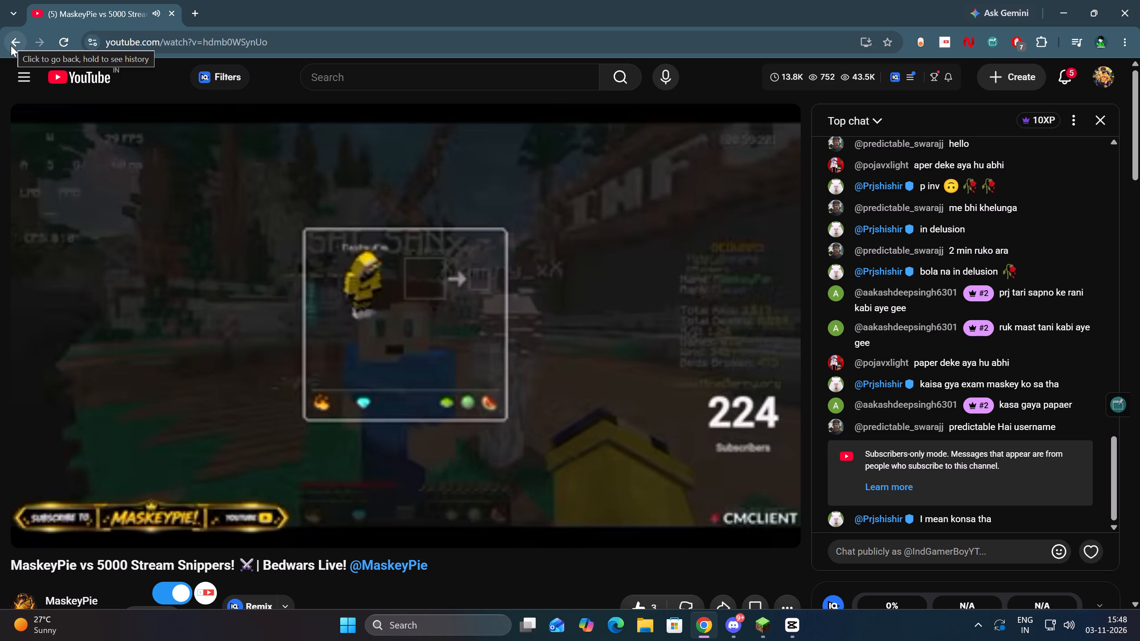
{"action": "left_click", "coordinate": [11, 45]}
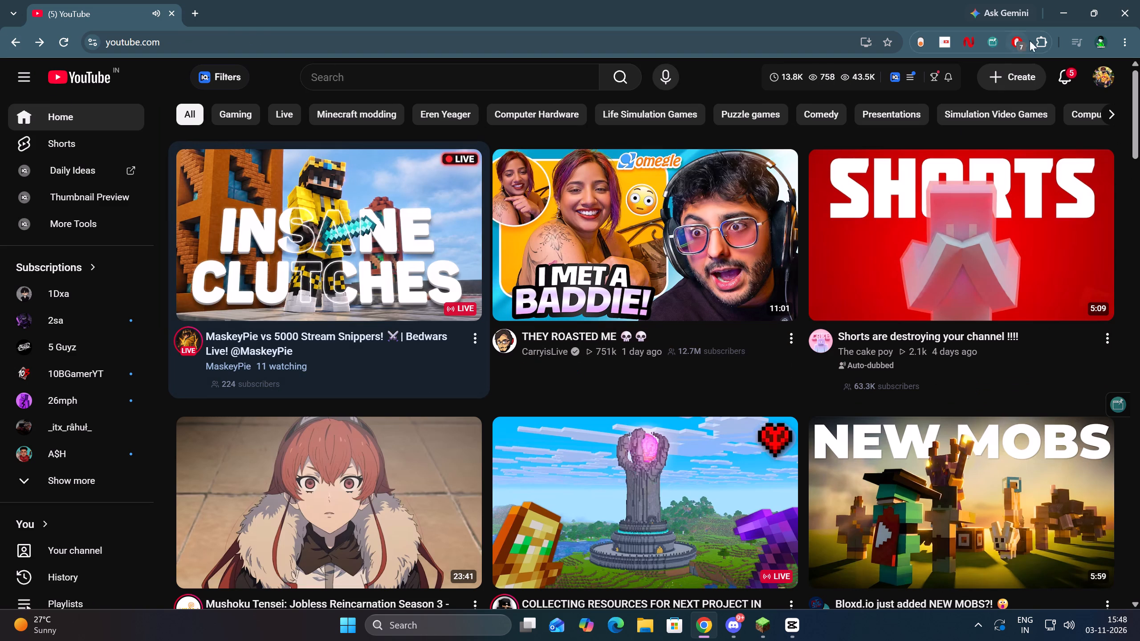
{"action": "left_click", "coordinate": [1061, 6]}
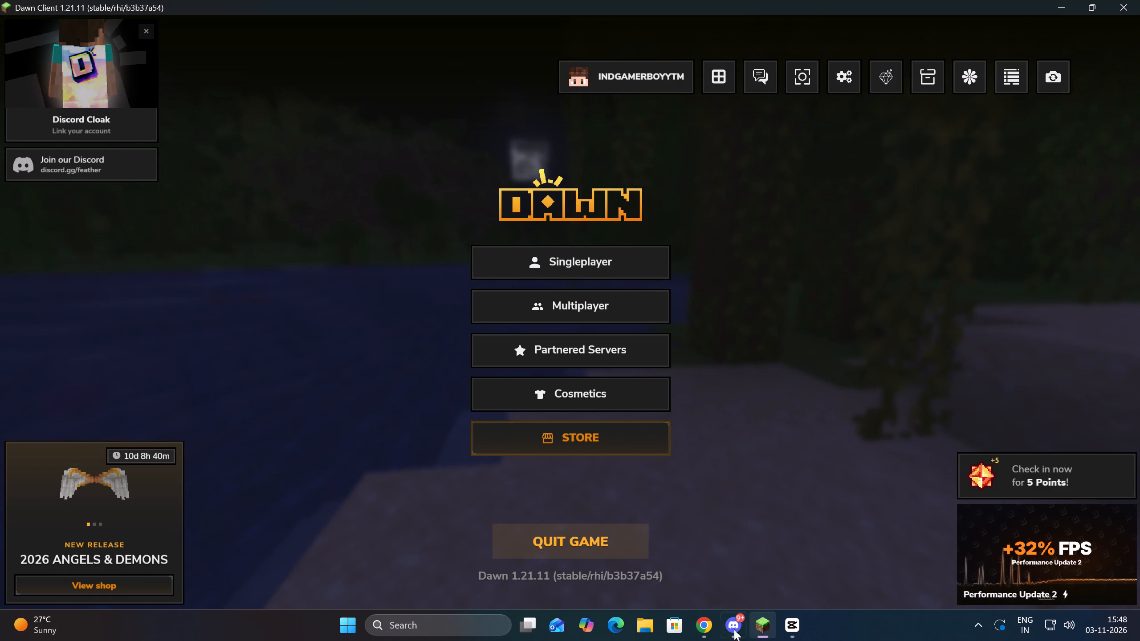
Switch to CapCut and play the opening of the 1102 (1) timeline to check its voice track.
{"action": "left_click", "coordinate": [763, 628]}
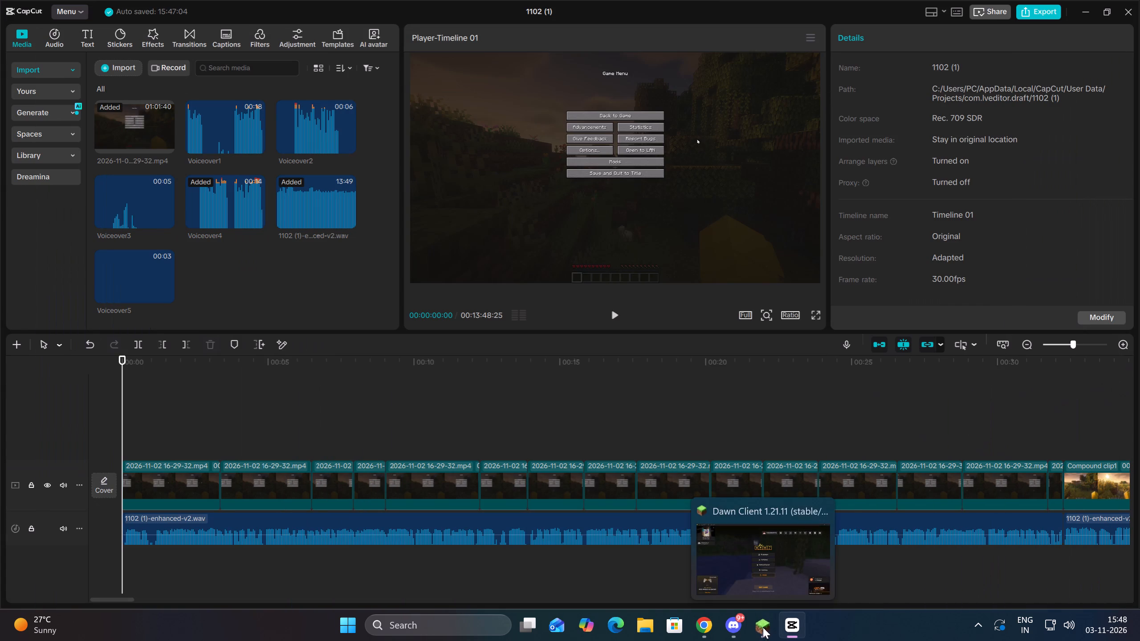
{"action": "double_click", "coordinate": [1024, 340]}
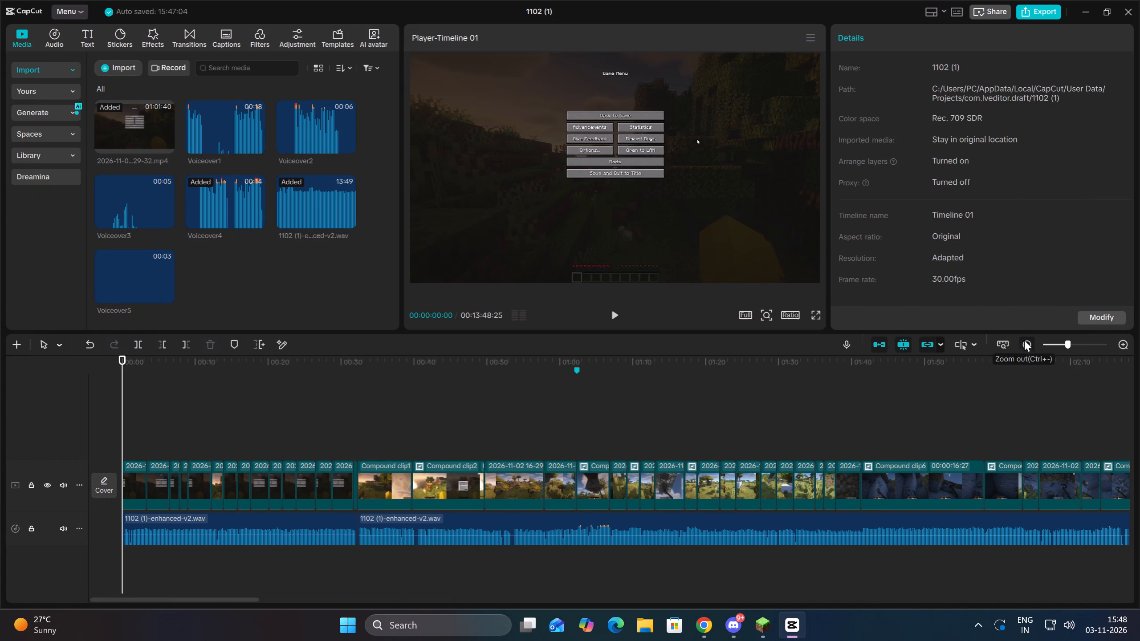
{"action": "key", "text": "space"}
{"action": "triple_click", "coordinate": [1126, 344]}
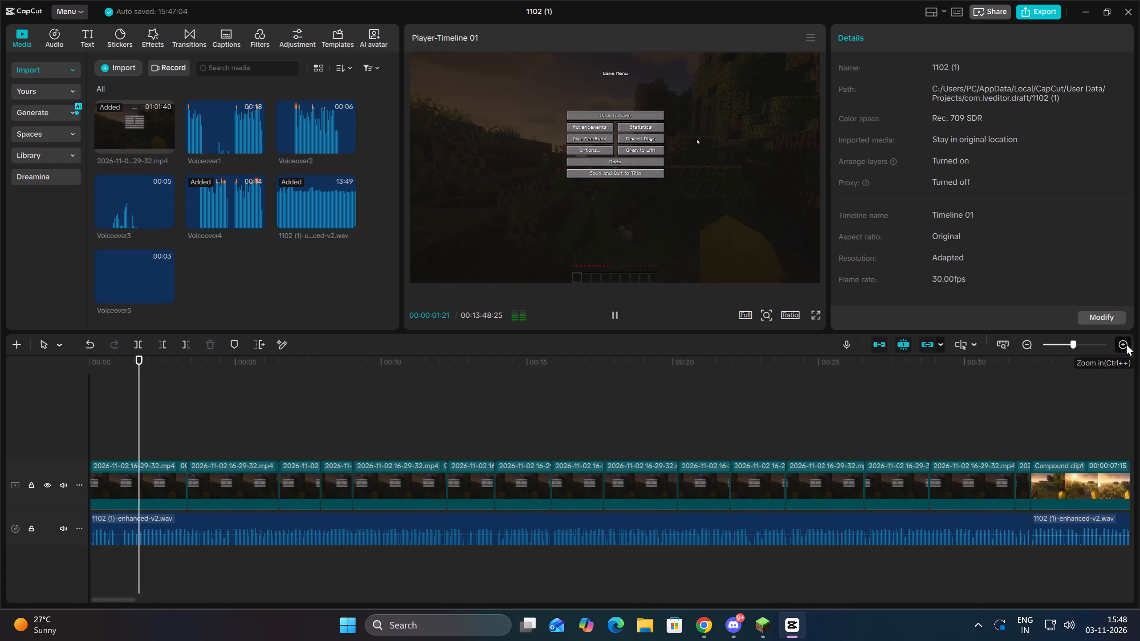
{"action": "double_click", "coordinate": [1025, 346]}
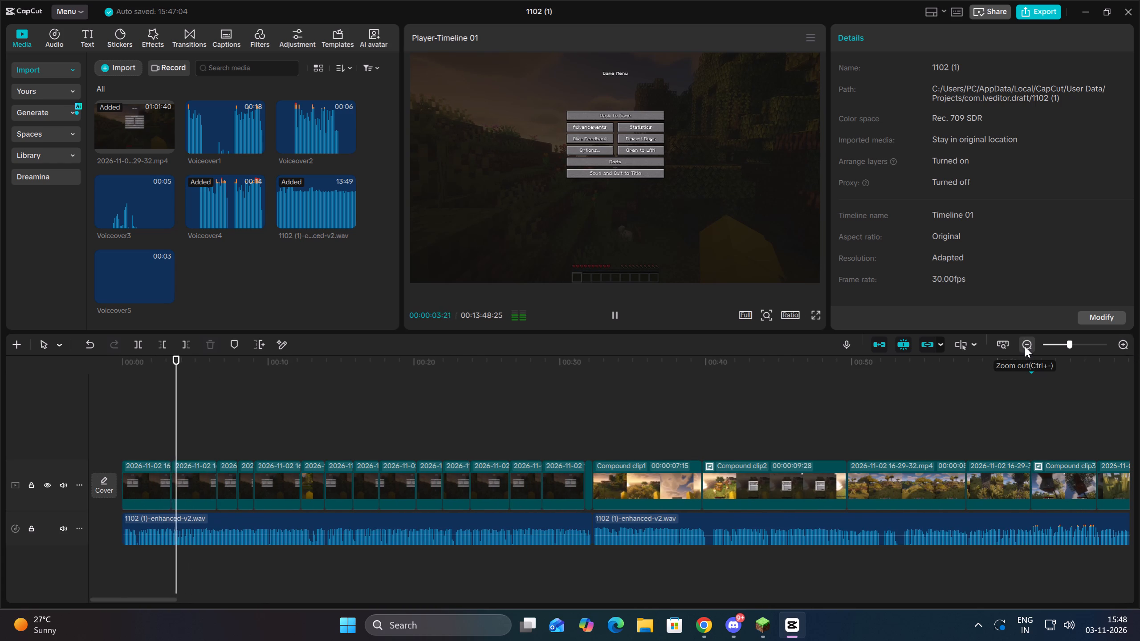
{"action": "double_click", "coordinate": [1025, 346]}
{"action": "double_click", "coordinate": [1025, 346]}
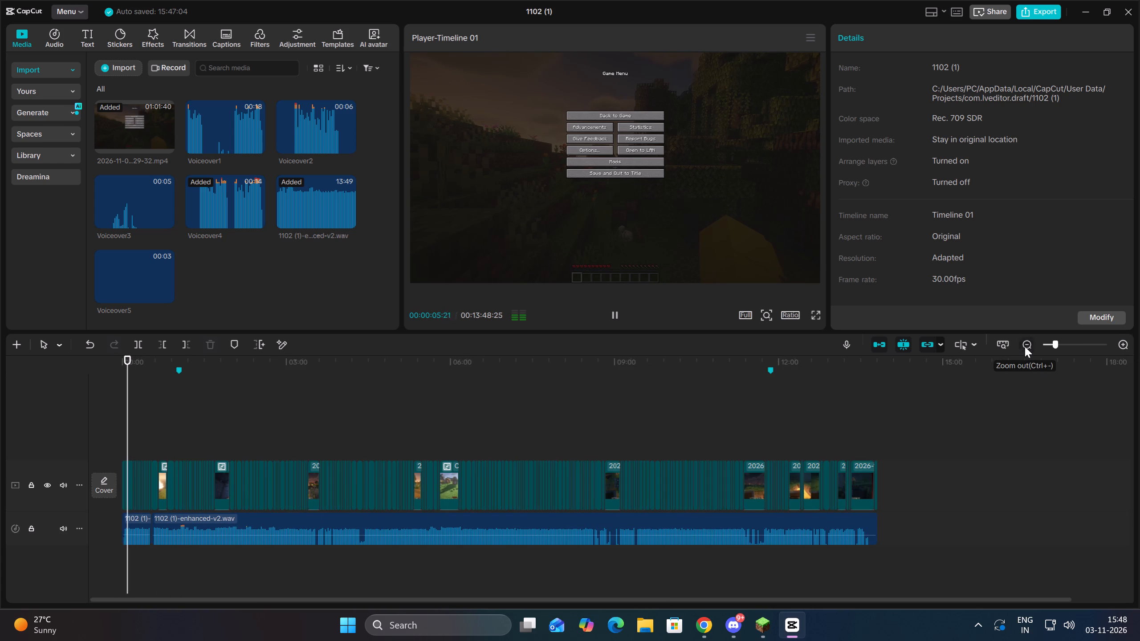
Play back the video's ending around the Game Over and death scenes, from about 13:23 to 13:32, to check its audio.
{"action": "left_click", "coordinate": [863, 556]}
{"action": "key", "text": "space"}
{"action": "triple_click", "coordinate": [1120, 340]}
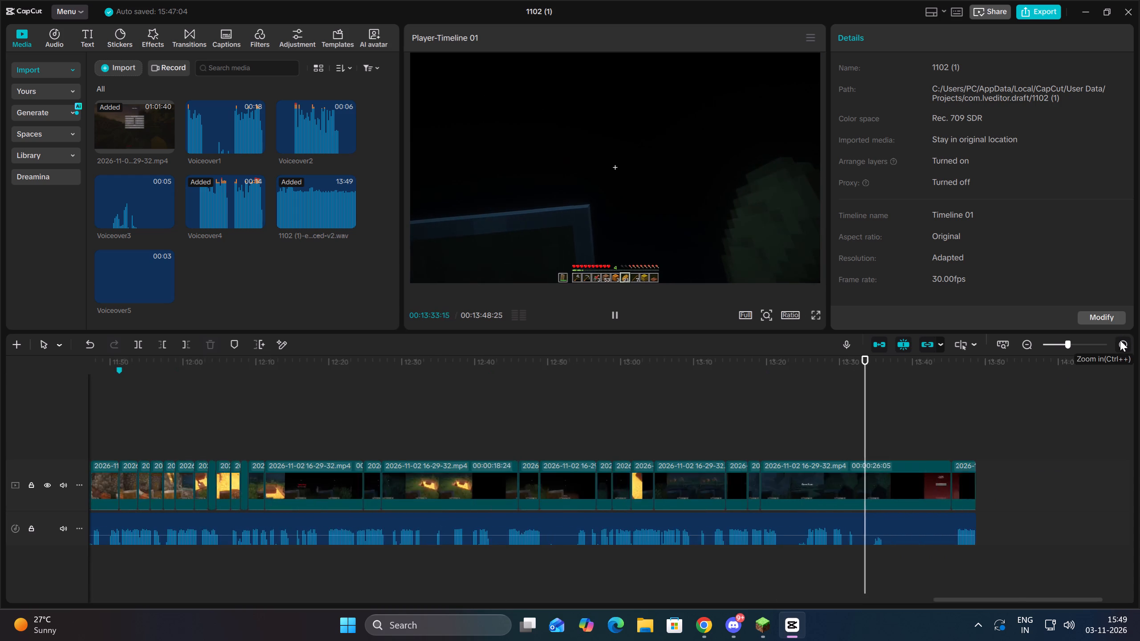
{"action": "left_click", "coordinate": [1120, 340]}
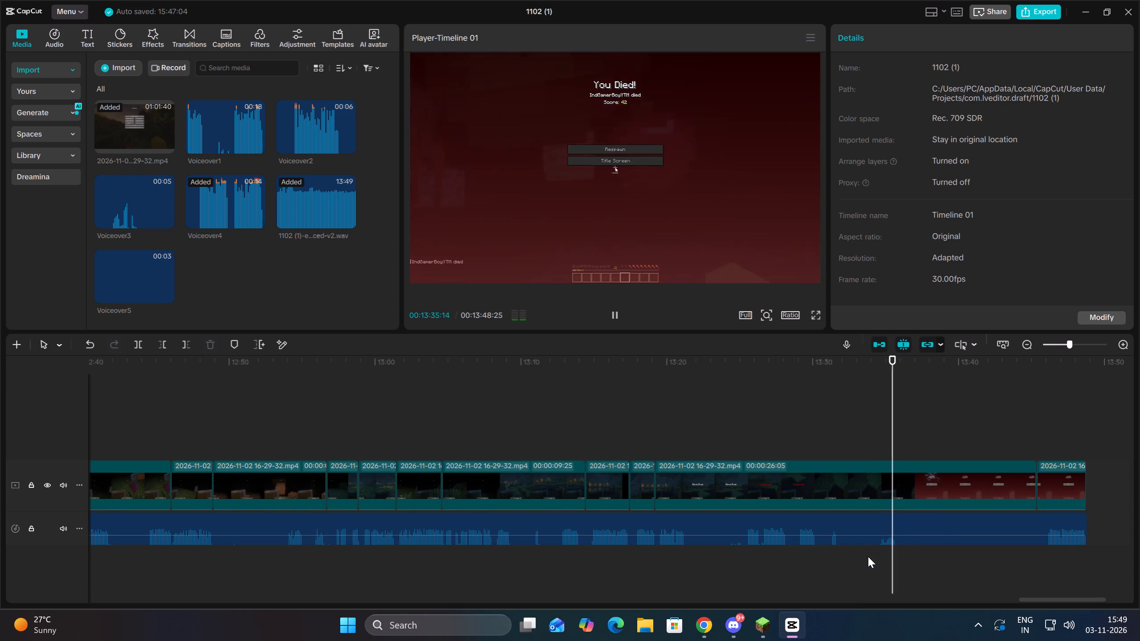
{"action": "left_click", "coordinate": [851, 560]}
{"action": "left_click_drag", "start_coordinate": [851, 560], "coordinate": [723, 568]}
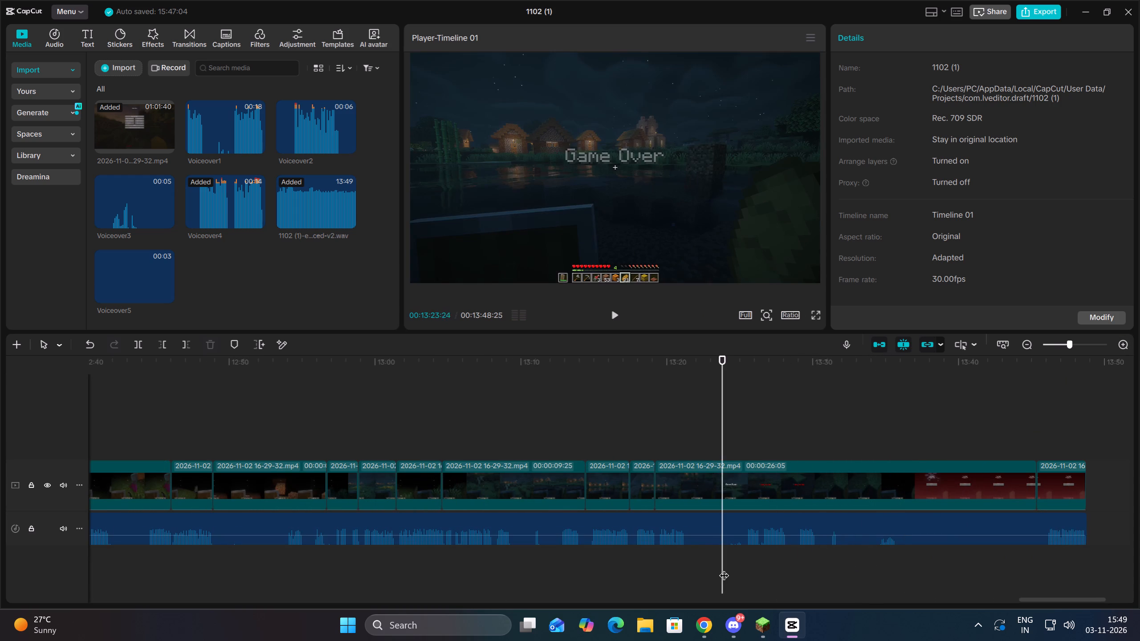
{"action": "key", "text": "space"}
{"action": "left_click_drag", "start_coordinate": [838, 573], "coordinate": [839, 540]}
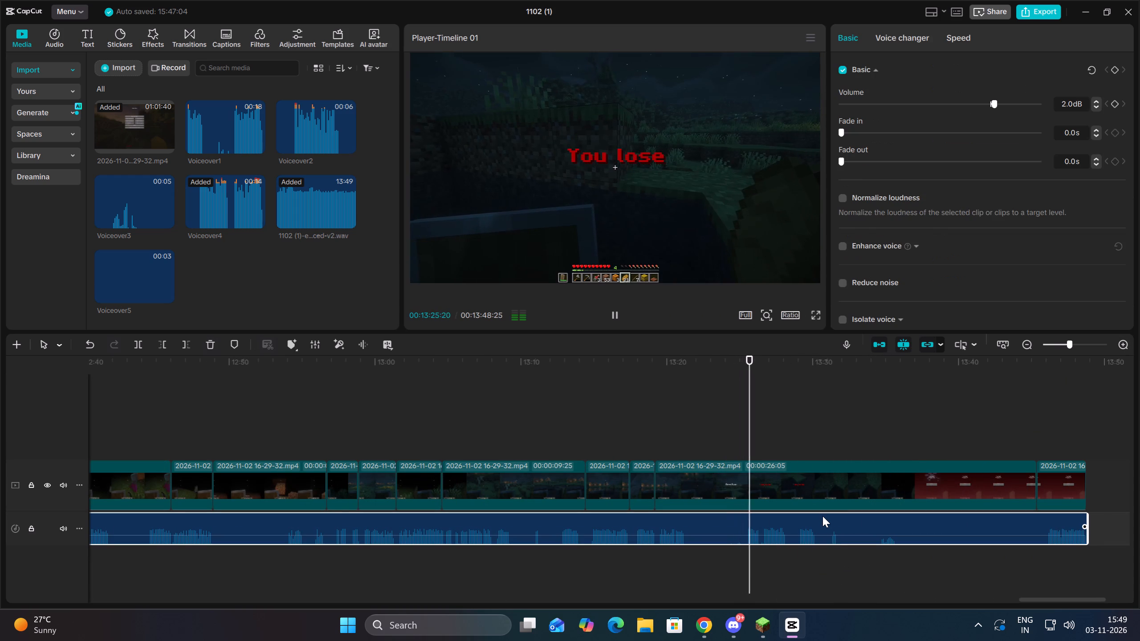
{"action": "key", "text": "space"}
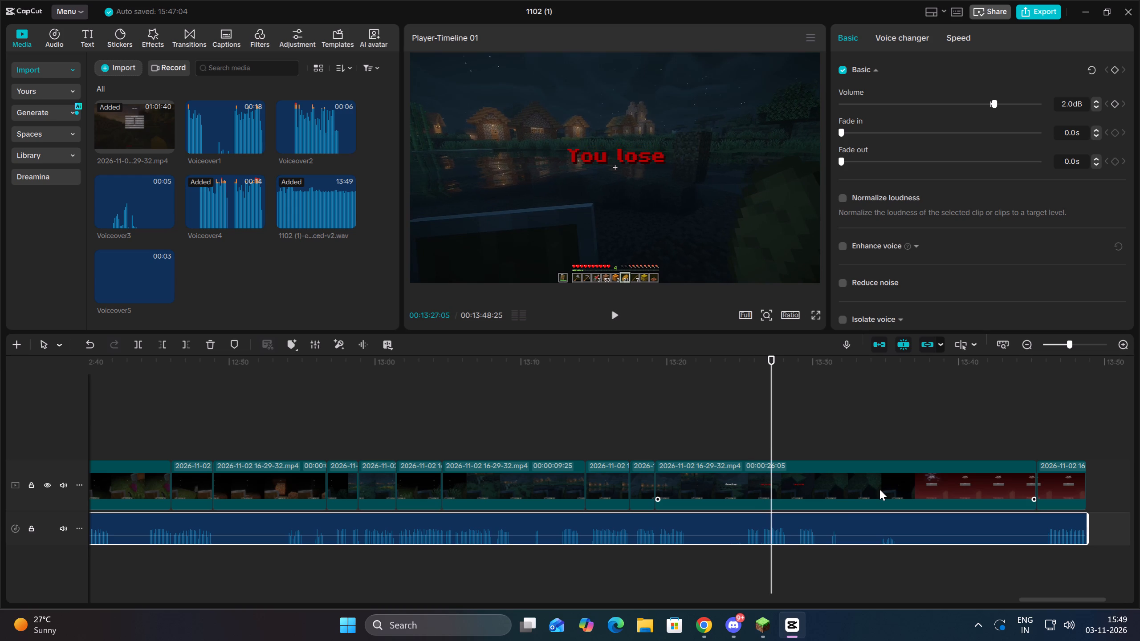
{"action": "key", "text": "space"}
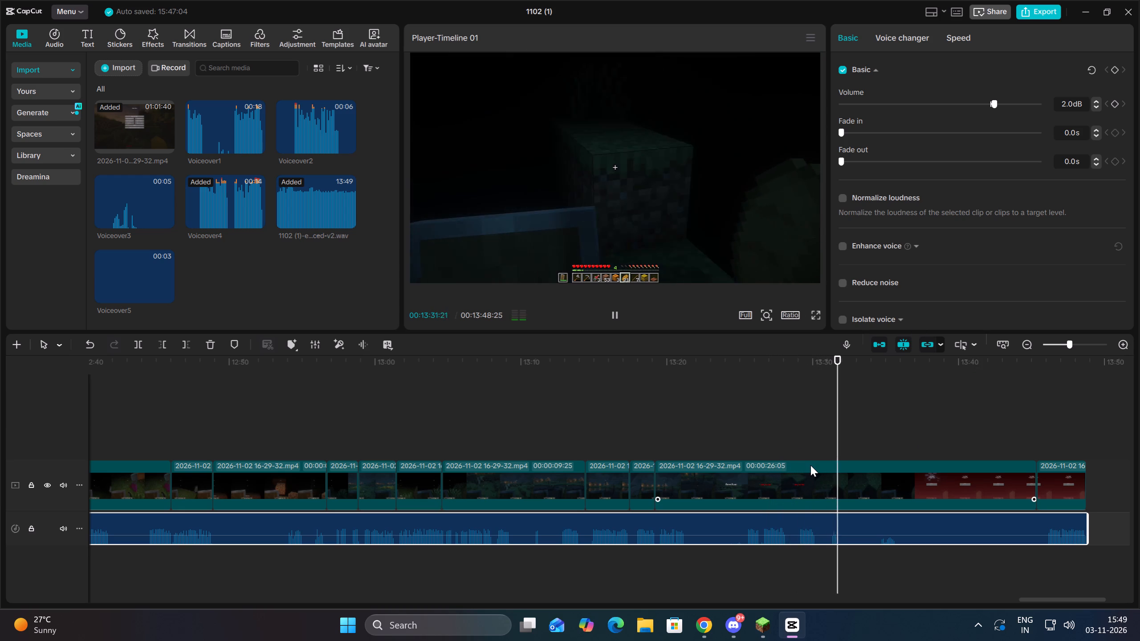
{"action": "key", "text": "space"}
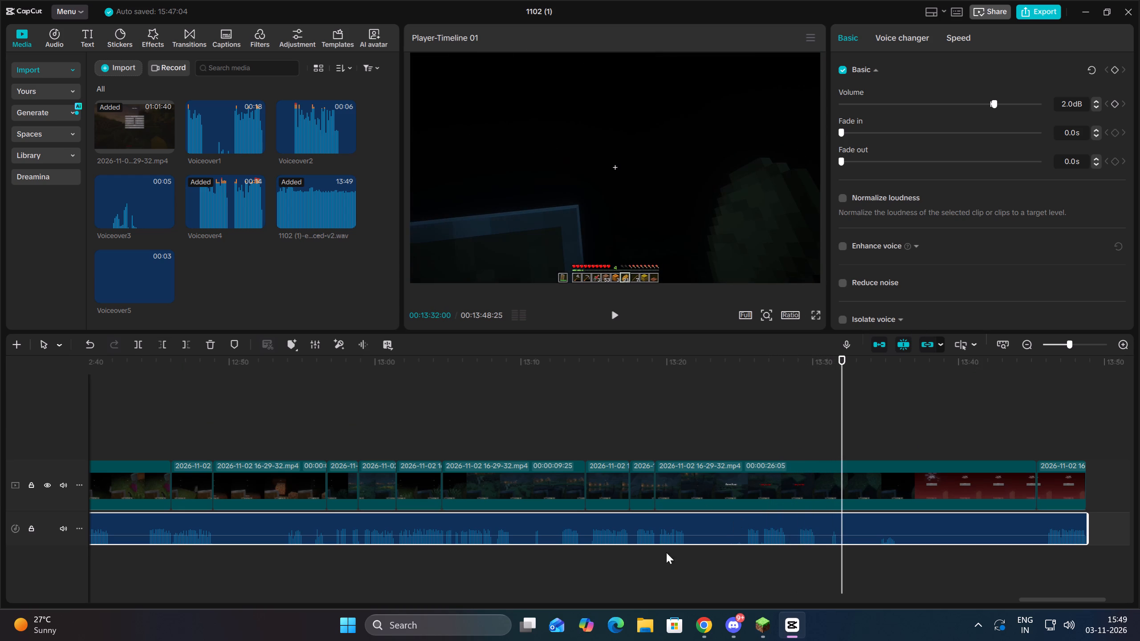
Cut off the enhanced voice audio clip at 13:19:06, deleting everything after that point.
{"action": "left_click", "coordinate": [652, 563]}
{"action": "left_click_drag", "start_coordinate": [676, 578], "coordinate": [688, 528]}
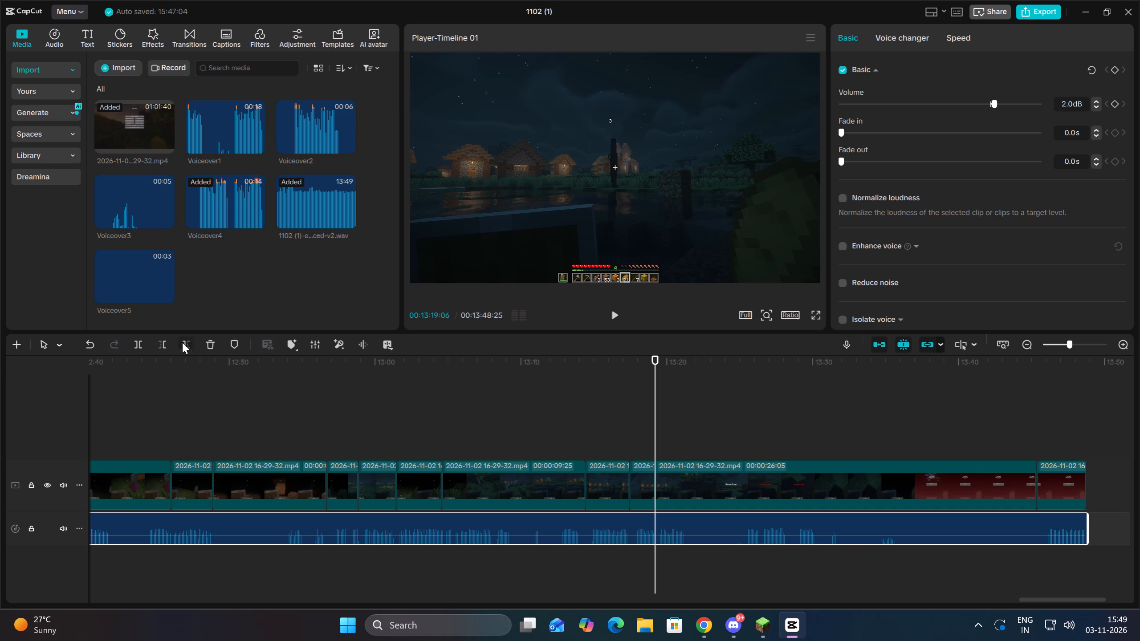
{"action": "left_click", "coordinate": [182, 342]}
Raise the original audio volume of the Game Over video clip starting at 13:19:06 to 3.2 dB and play it.
{"action": "left_click", "coordinate": [732, 488]}
{"action": "left_click", "coordinate": [891, 37]}
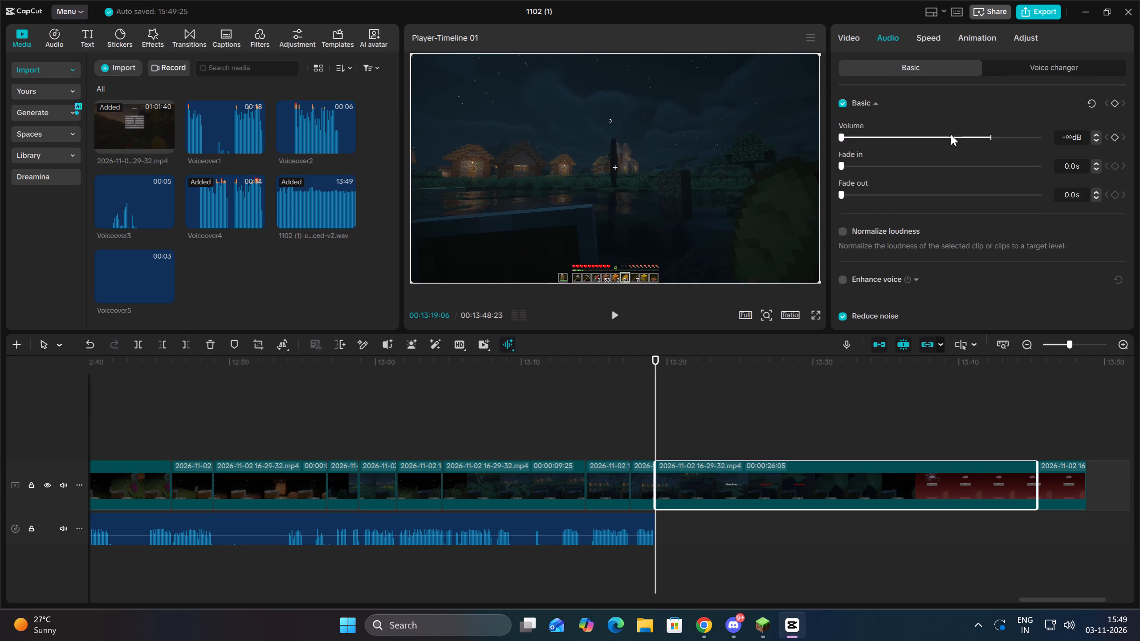
{"action": "left_click_drag", "start_coordinate": [991, 136], "coordinate": [995, 139]}
{"action": "key", "text": "space"}
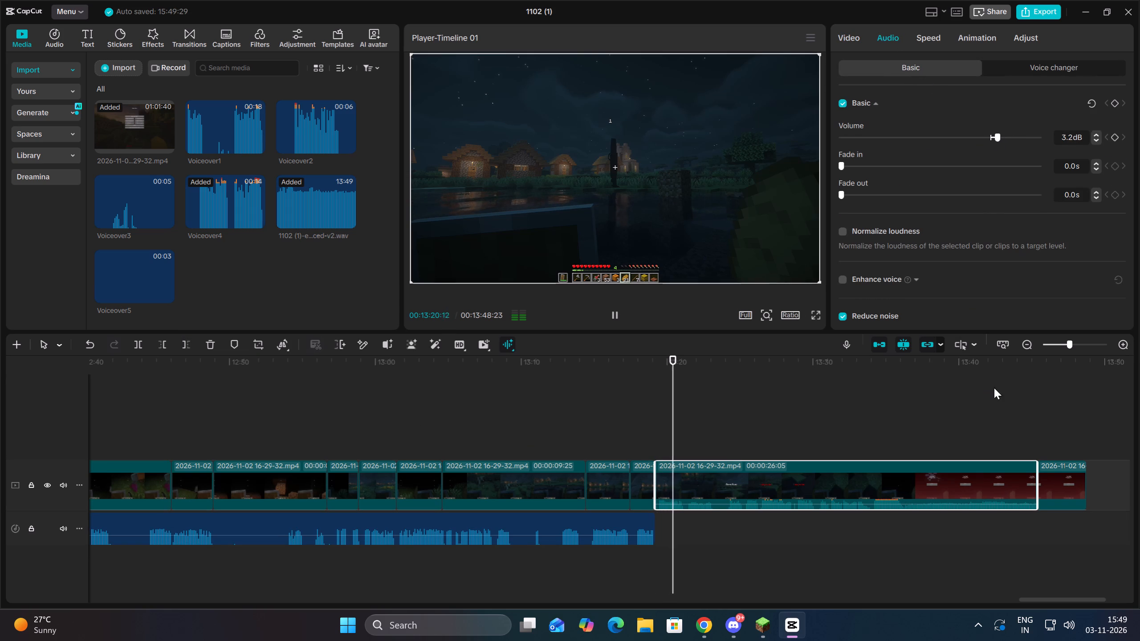
Set the original audio volume of the timeline's last video clip to 0.0 dB.
{"action": "left_click_drag", "start_coordinate": [1067, 431], "coordinate": [1071, 495]}
{"action": "left_click", "coordinate": [886, 42]}
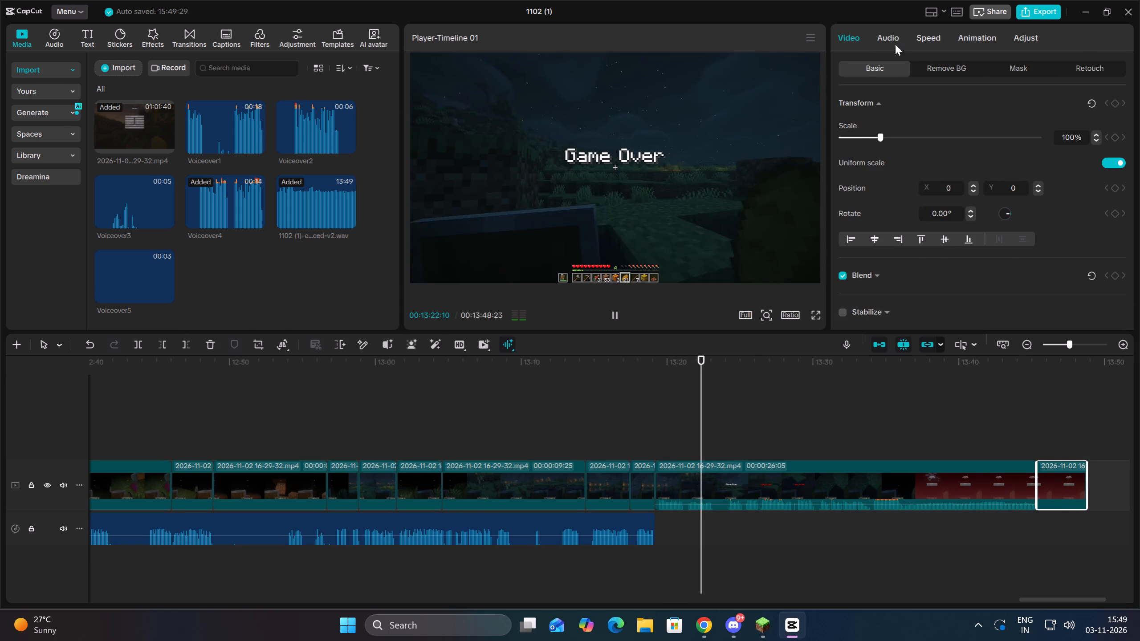
{"action": "left_click", "coordinate": [993, 140]}
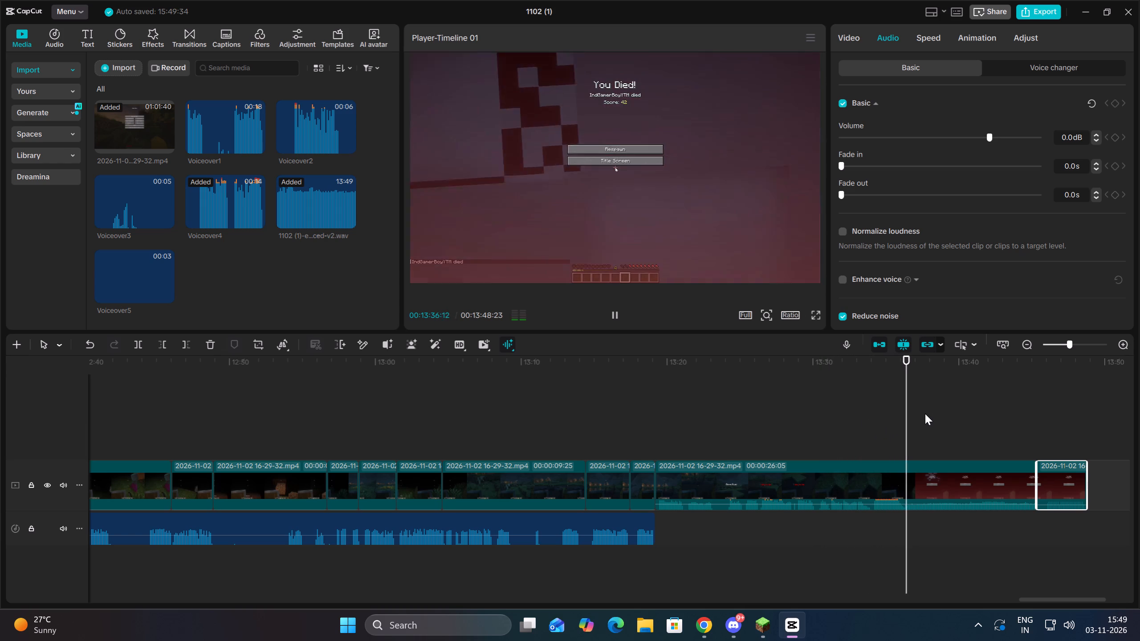
Trim the end of the Game Over video clip at 13:39:28 on the death screen, deleting its remainder.
{"action": "left_click_drag", "start_coordinate": [931, 408], "coordinate": [946, 470]}
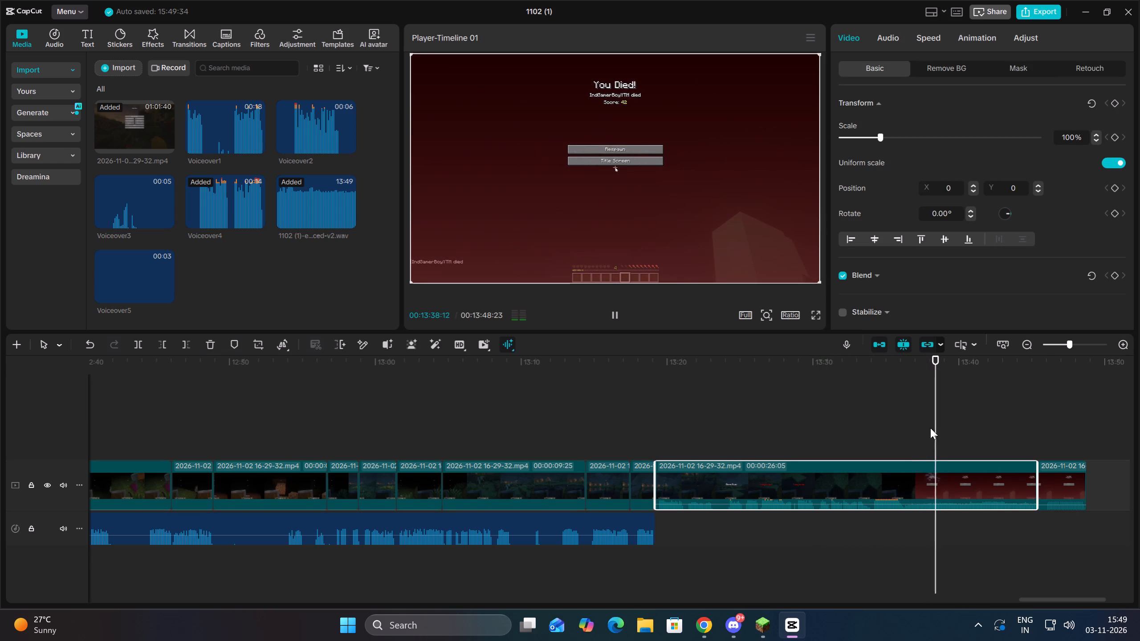
{"action": "key", "text": "space"}
{"action": "key", "text": "space"}
{"action": "left_click", "coordinate": [189, 345]}
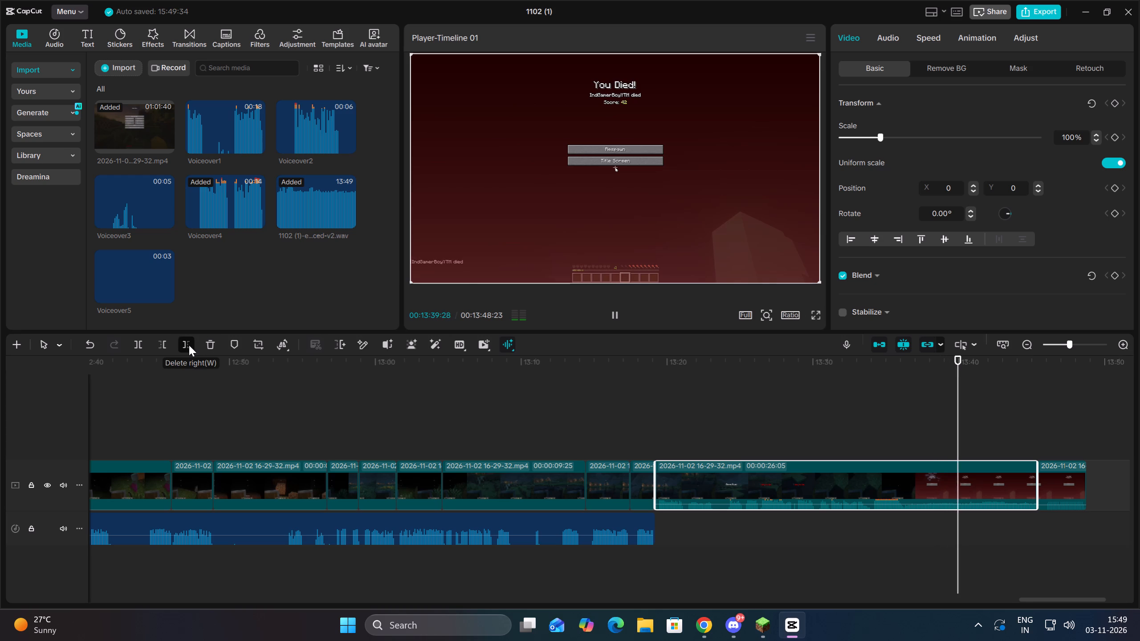
{"action": "key", "text": "space"}
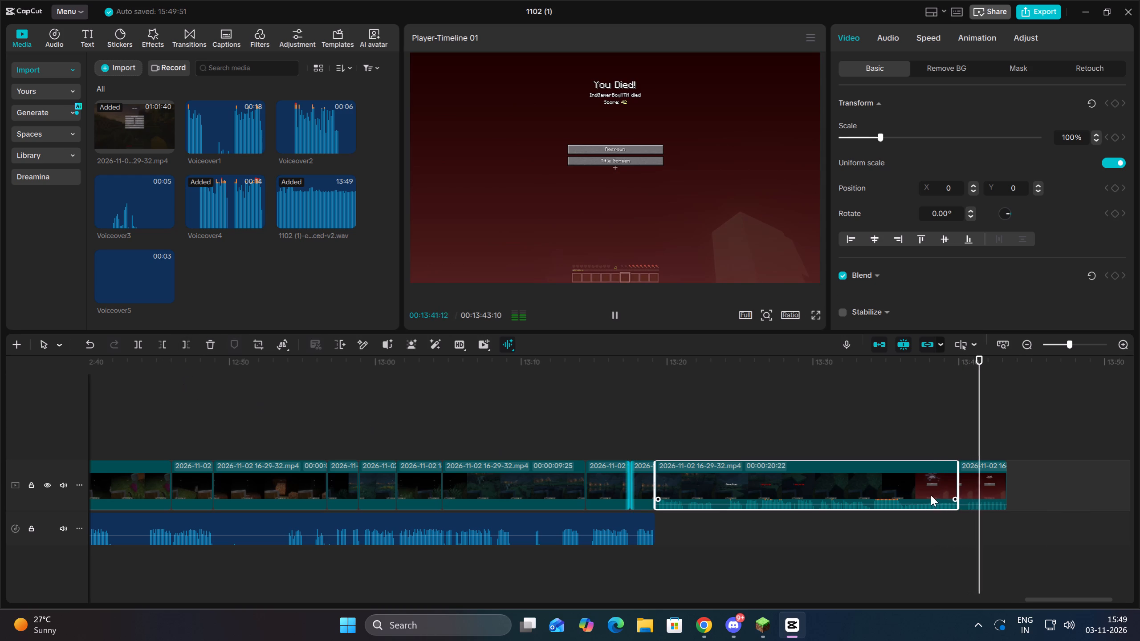
Trim the start of the last video clip by deleting its part before 13:40:19, and play the result.
{"action": "left_click", "coordinate": [997, 489]}
{"action": "triple_click", "coordinate": [1128, 342]}
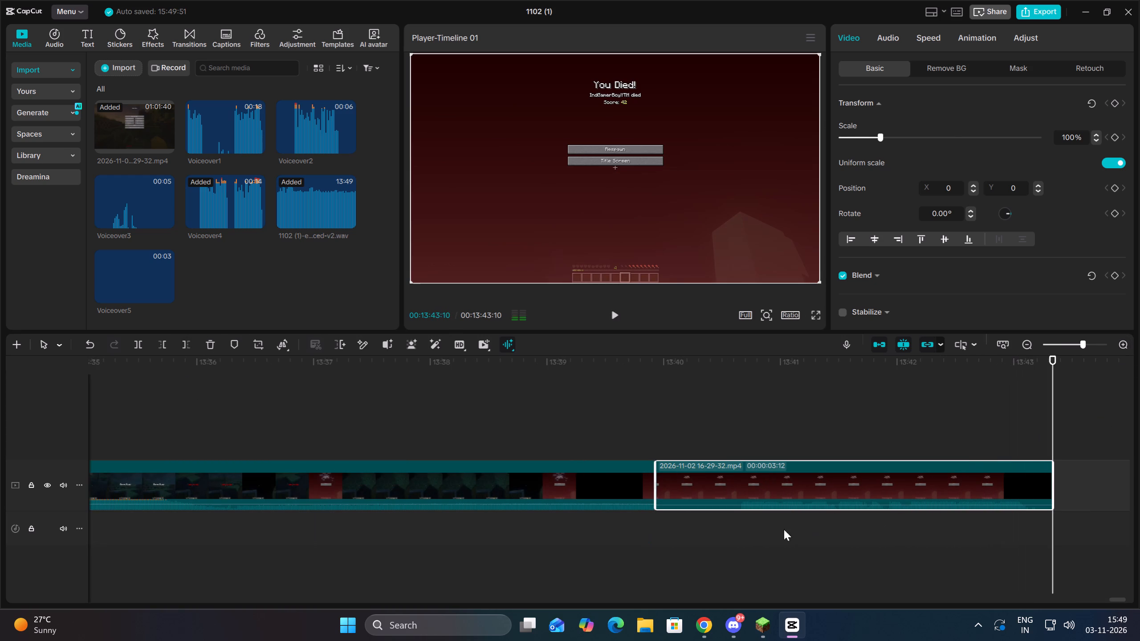
{"action": "double_click", "coordinate": [735, 512]}
{"action": "left_click_drag", "start_coordinate": [786, 536], "coordinate": [797, 452]}
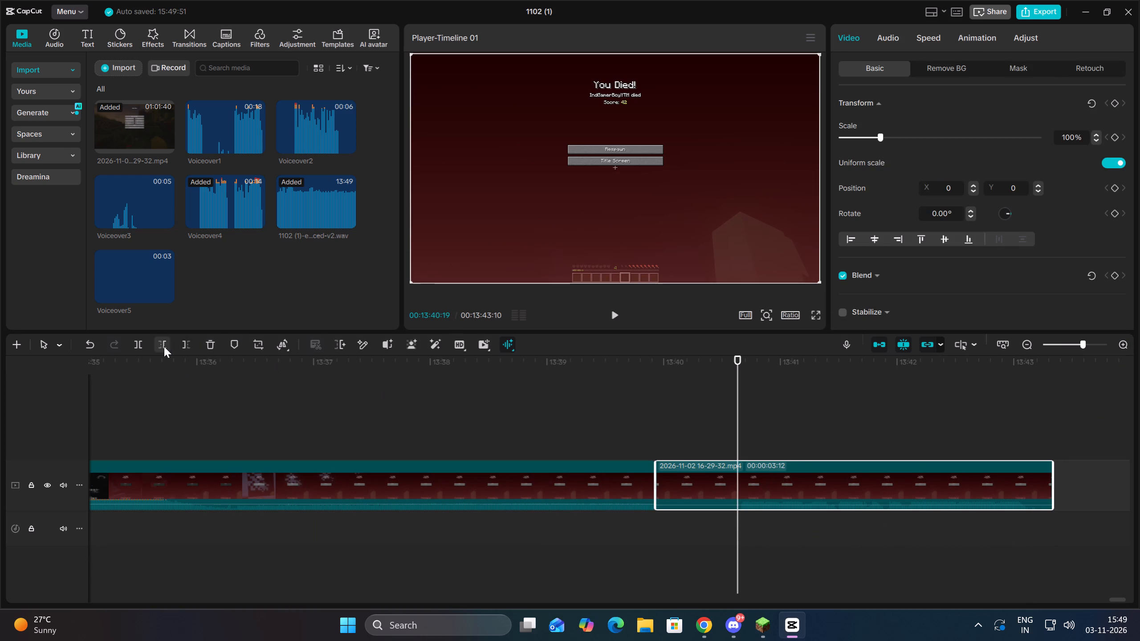
{"action": "left_click", "coordinate": [163, 347]}
{"action": "key", "text": "space"}
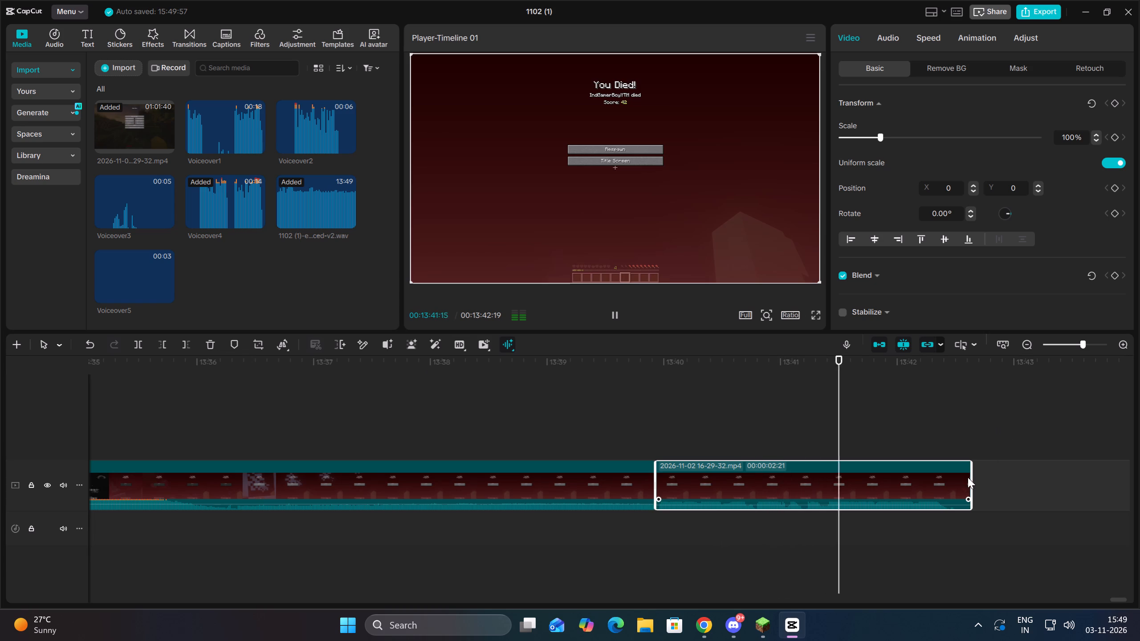
Play the Game Over ending and examine the voice track in the countdown section before it.
{"action": "double_click", "coordinate": [1017, 341]}
{"action": "triple_click", "coordinate": [1025, 344]}
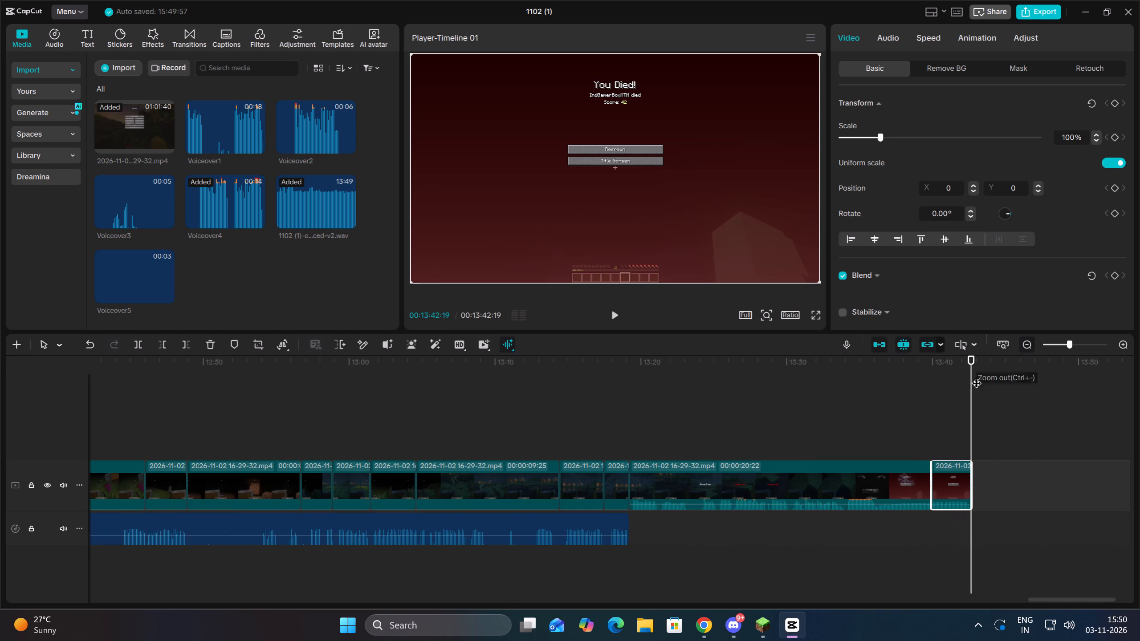
{"action": "left_click", "coordinate": [670, 554]}
{"action": "key", "text": "space"}
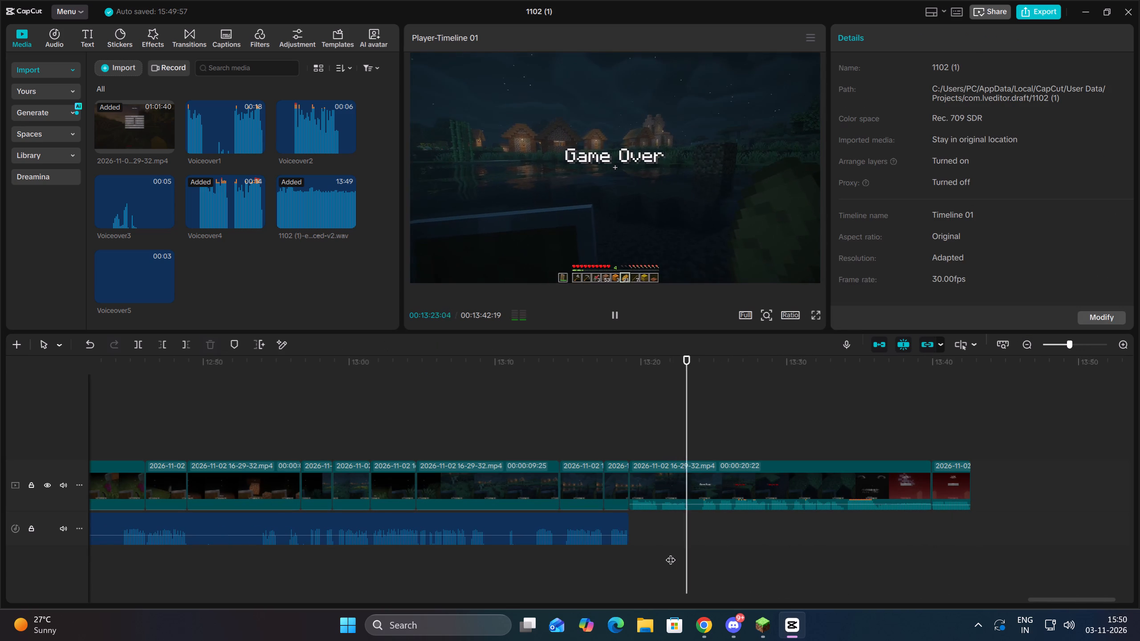
{"action": "left_click", "coordinate": [652, 539]}
{"action": "left_click_drag", "start_coordinate": [652, 539], "coordinate": [352, 538]}
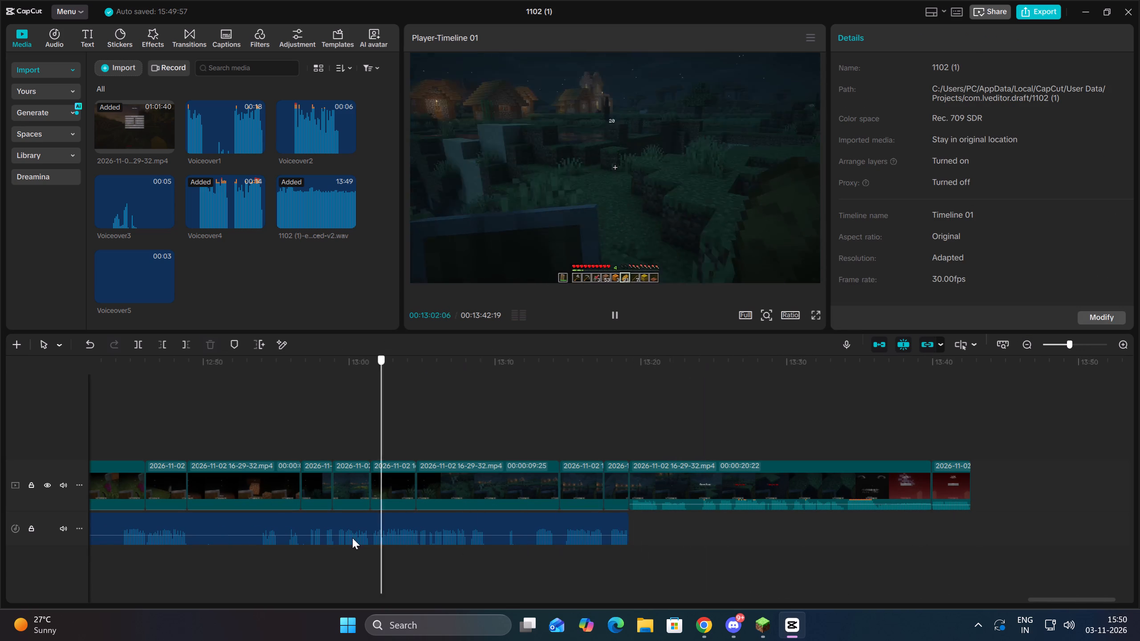
{"action": "left_click_drag", "start_coordinate": [352, 538], "coordinate": [352, 537]}
{"action": "key", "text": "space"}
{"action": "left_click", "coordinate": [1023, 349]}
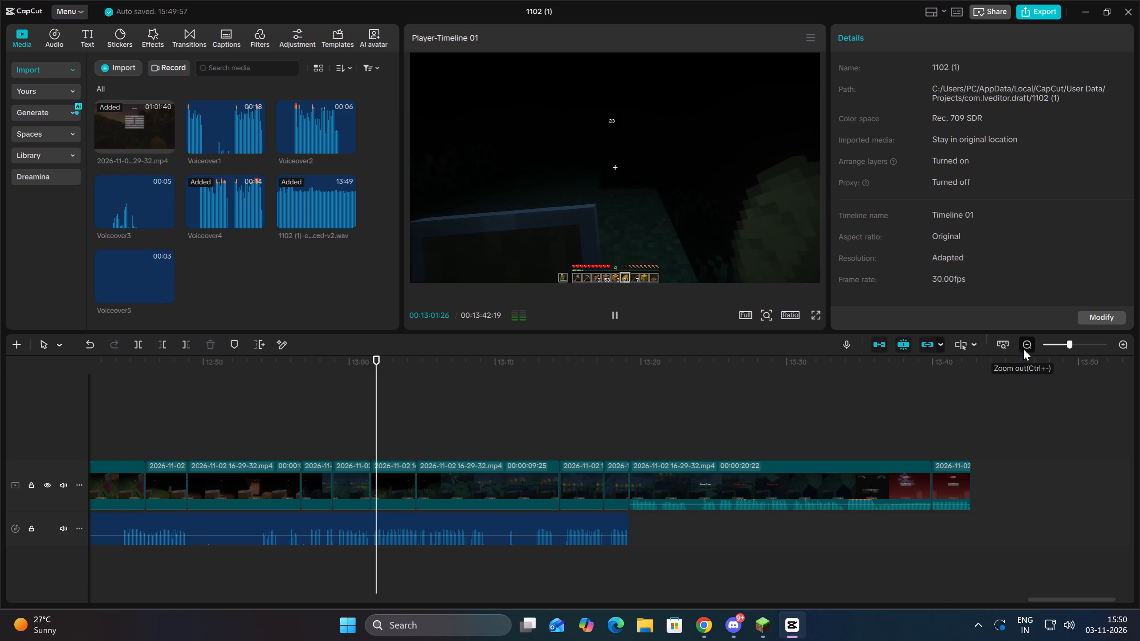
{"action": "left_click", "coordinate": [1023, 349]}
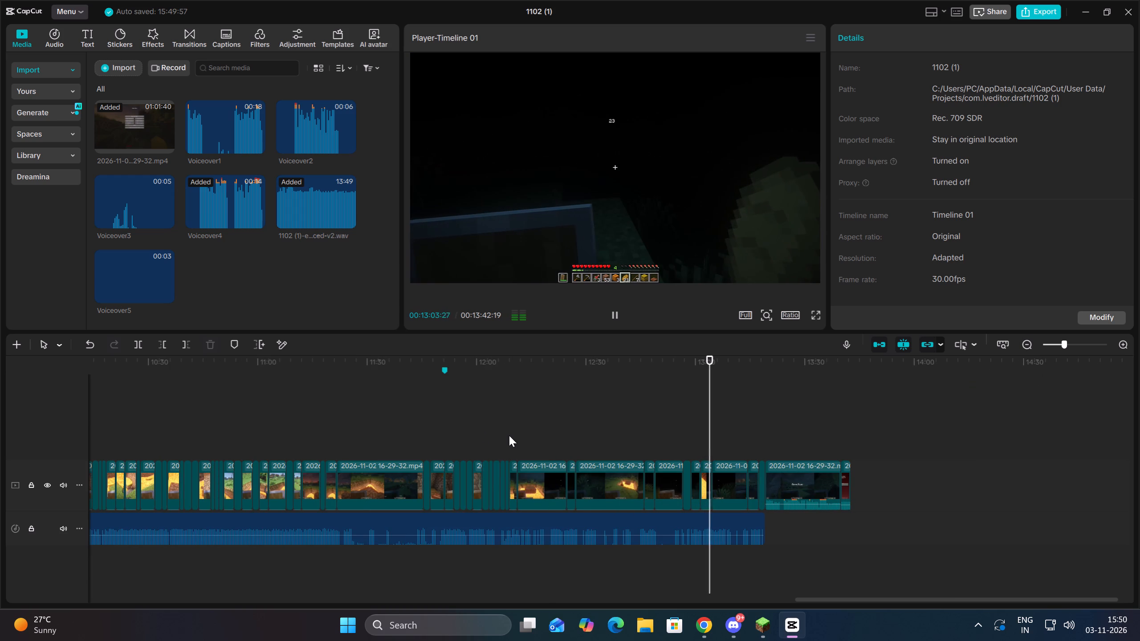
Split the 1102 (1)-enhanced-v2.wav voice track at 13:01:14, where the dark countdown clip starts.
{"action": "left_click", "coordinate": [736, 524]}
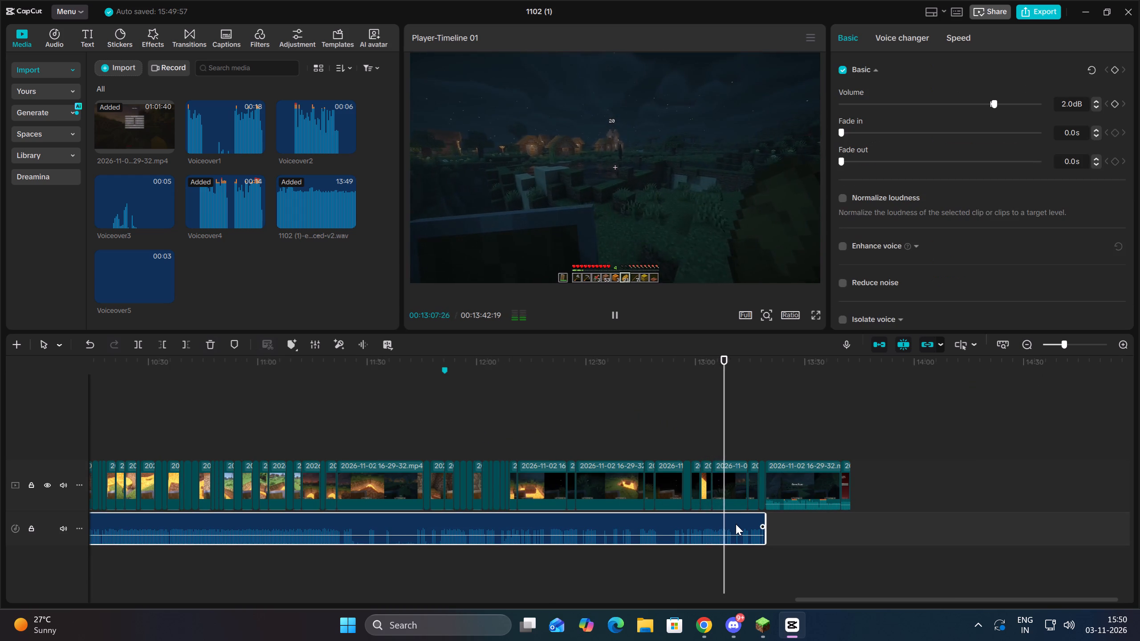
{"action": "key", "text": "Up"}
{"action": "key", "text": "Up"}
{"action": "key", "text": "Down"}
{"action": "left_click", "coordinate": [1117, 338]}
{"action": "double_click", "coordinate": [1118, 342]}
{"action": "key", "text": "Up"}
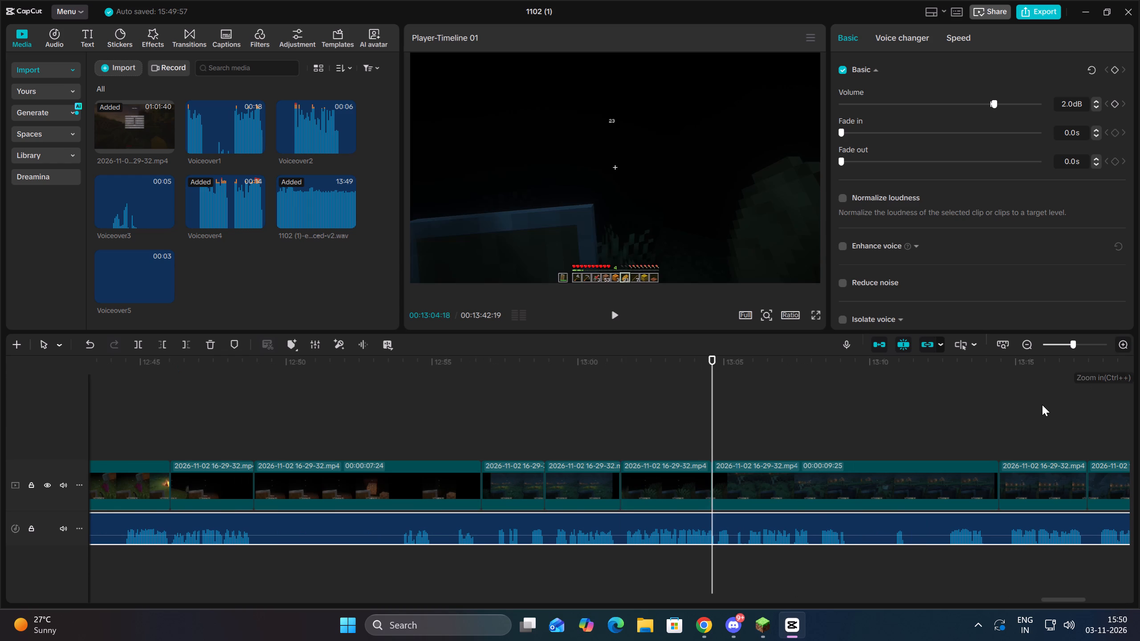
{"action": "key", "text": "Up"}
{"action": "key", "text": "space"}
{"action": "left_click_drag", "start_coordinate": [733, 566], "coordinate": [737, 550]}
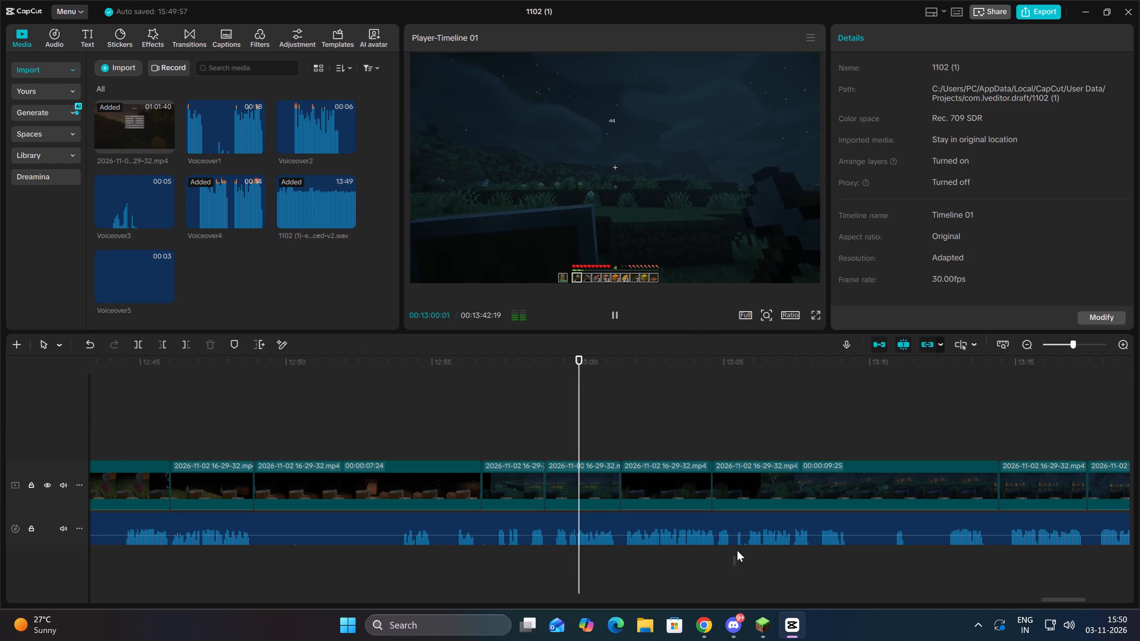
{"action": "left_click_drag", "start_coordinate": [737, 550], "coordinate": [743, 525]}
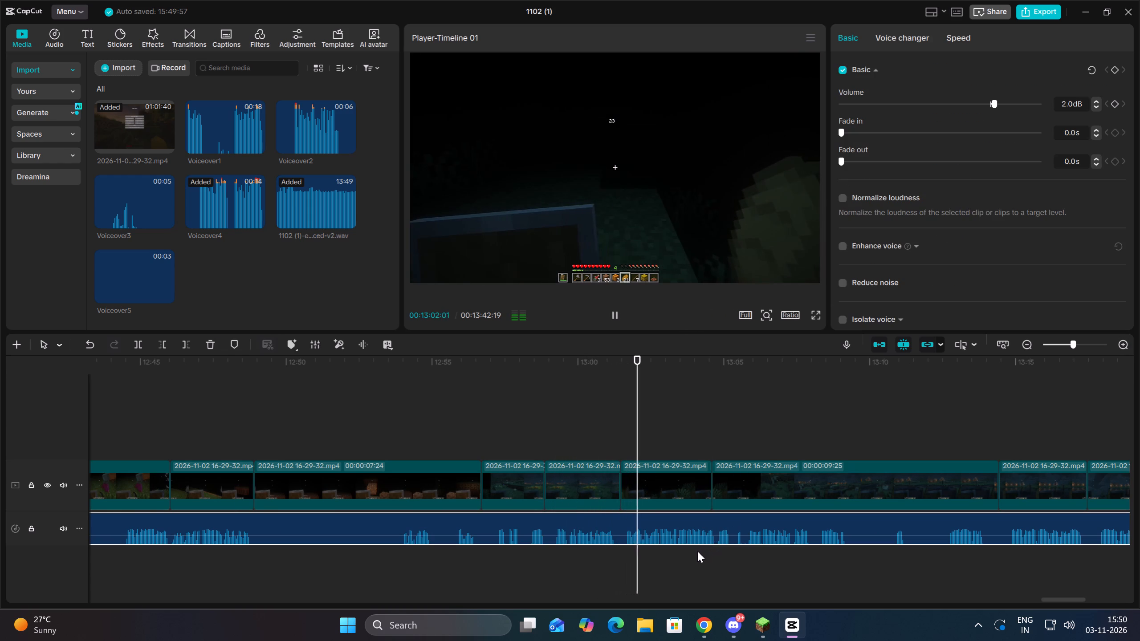
{"action": "left_click", "coordinate": [641, 554]}
{"action": "left_click_drag", "start_coordinate": [635, 553], "coordinate": [623, 550]}
{"action": "left_click_drag", "start_coordinate": [644, 561], "coordinate": [649, 531]}
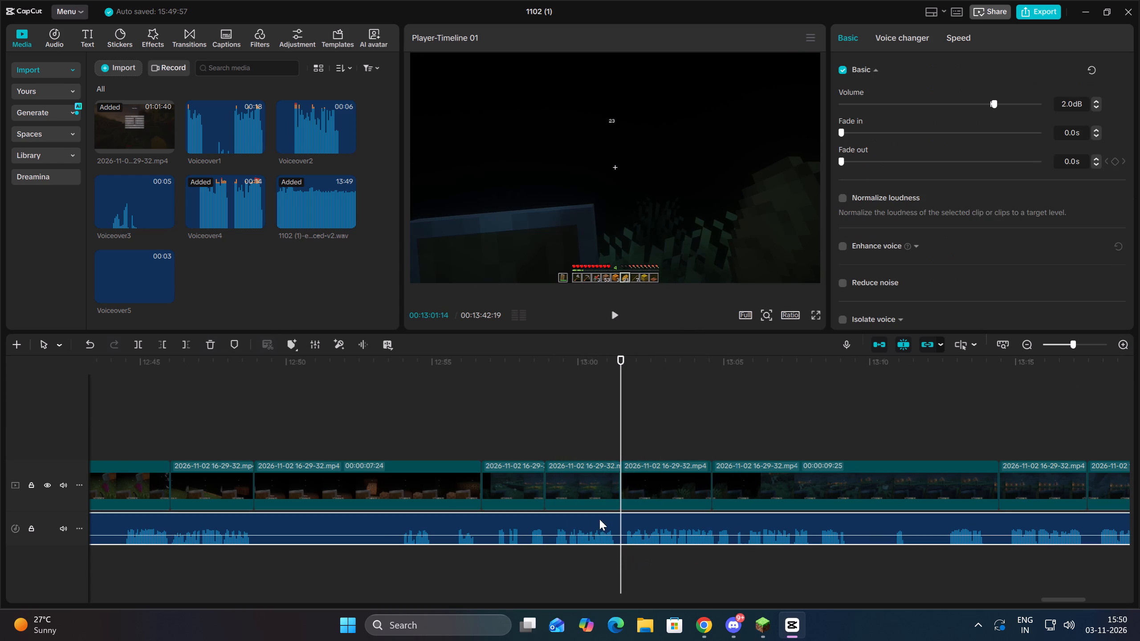
{"action": "left_click", "coordinate": [143, 348]}
Delete the two consecutive video clips starting at 13:01:14, closing the gap.
{"action": "left_click_drag", "start_coordinate": [661, 442], "coordinate": [667, 475]}
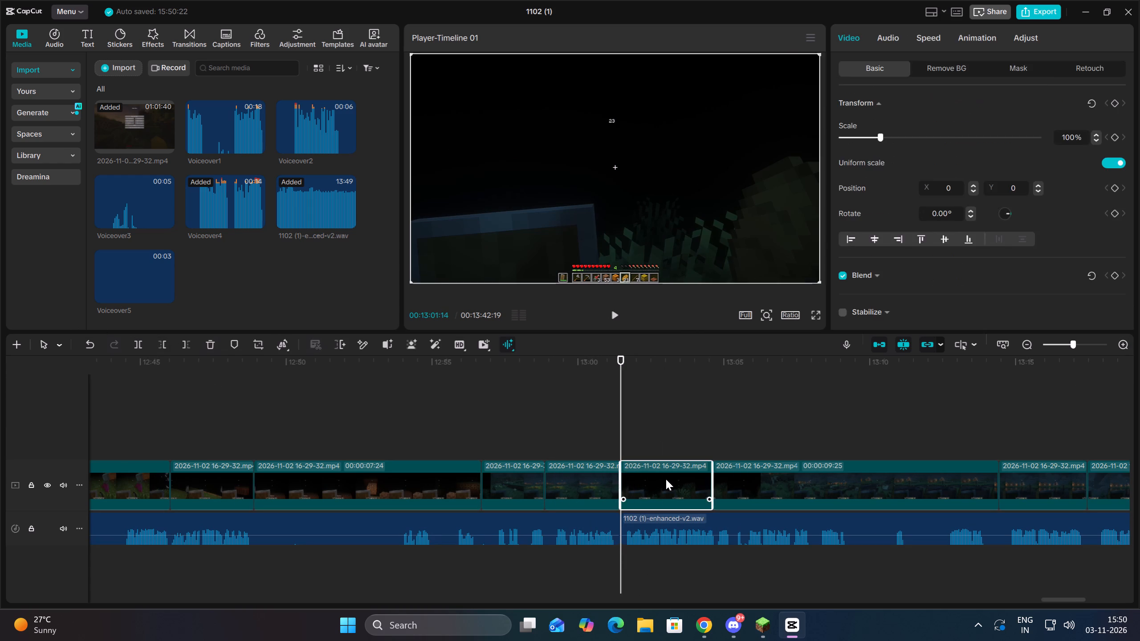
{"action": "key", "text": "Delete"}
{"action": "left_click", "coordinate": [662, 487]}
{"action": "key", "text": "Delete"}
{"action": "left_click", "coordinate": [662, 487]}
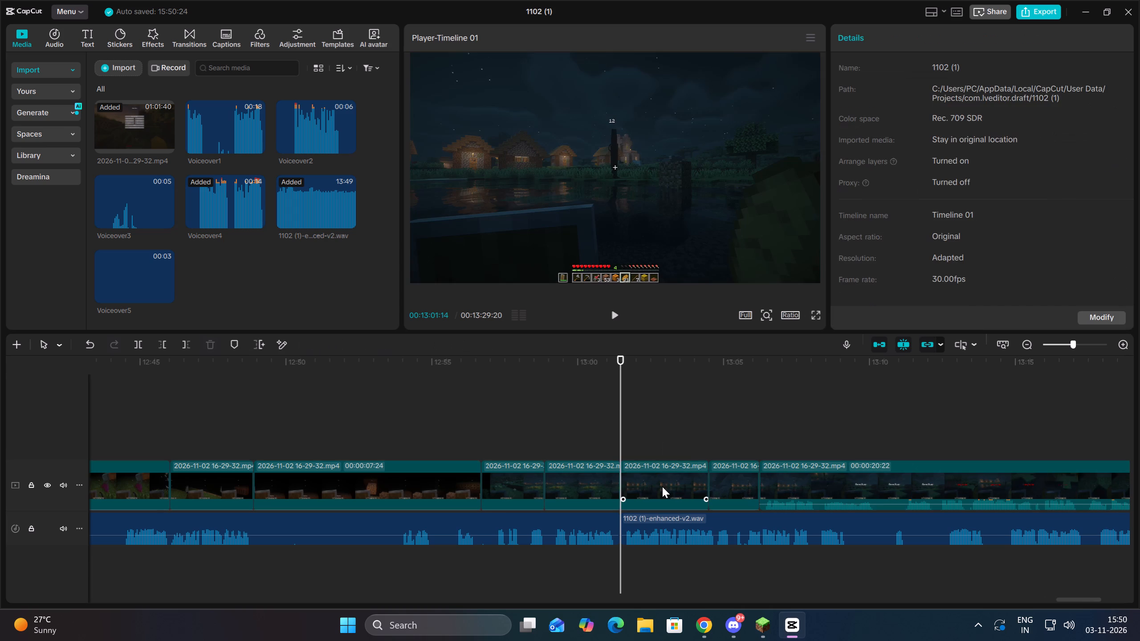
Delete the second voice segment's part before 13:08:06 and move the remainder back to start at 13:01:14.
{"action": "key", "text": "space"}
{"action": "left_click", "coordinate": [708, 526]}
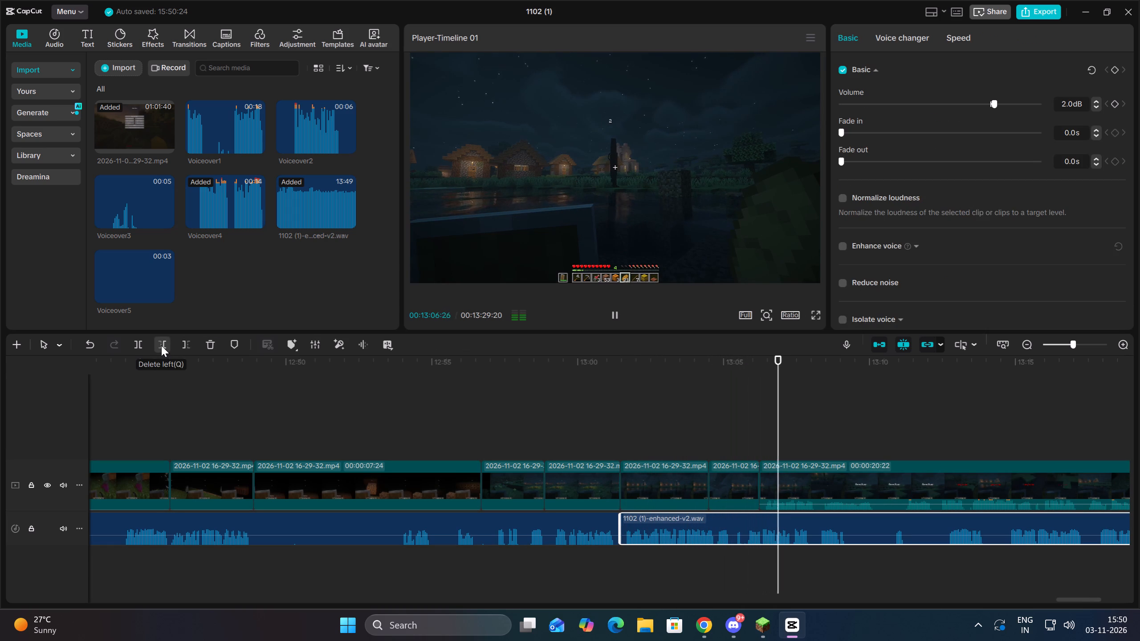
{"action": "key", "text": "space"}
{"action": "key", "text": "space"}
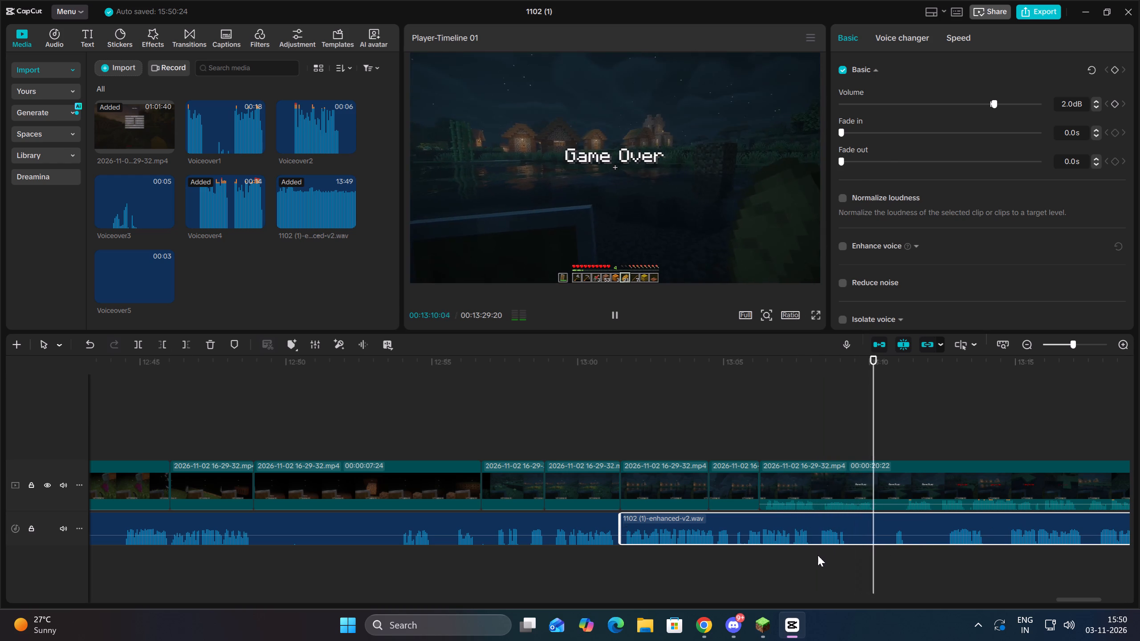
{"action": "double_click", "coordinate": [818, 555]}
{"action": "left_click_drag", "start_coordinate": [863, 560], "coordinate": [866, 530]}
{"action": "left_click", "coordinate": [167, 349]}
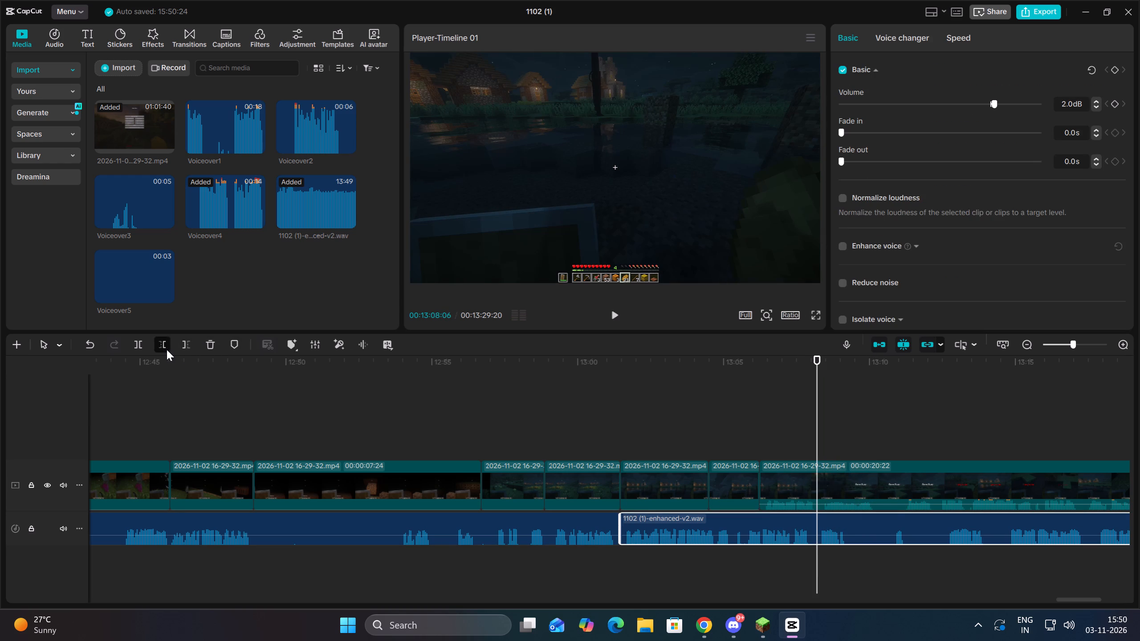
{"action": "left_click_drag", "start_coordinate": [887, 529], "coordinate": [692, 533]}
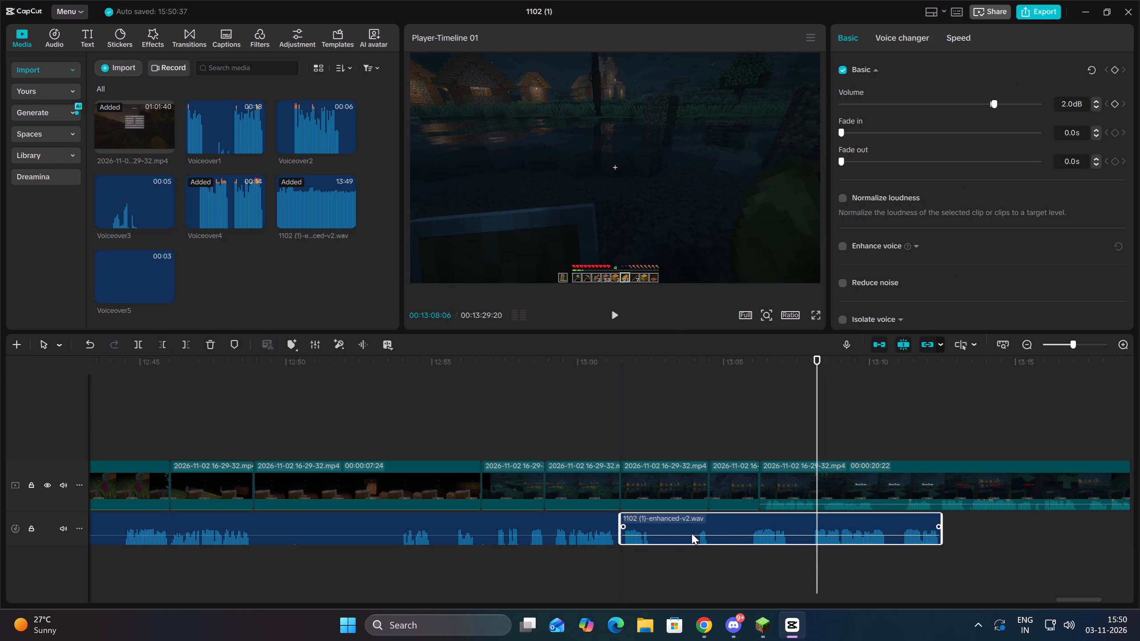
Play the moved voice segment from 13:01:14 and trim its end at 13:02:25, deleting the remainder.
{"action": "key", "text": "Up"}
{"action": "key", "text": "Up"}
{"action": "key", "text": "Up"}
{"action": "double_click", "coordinate": [1021, 343]}
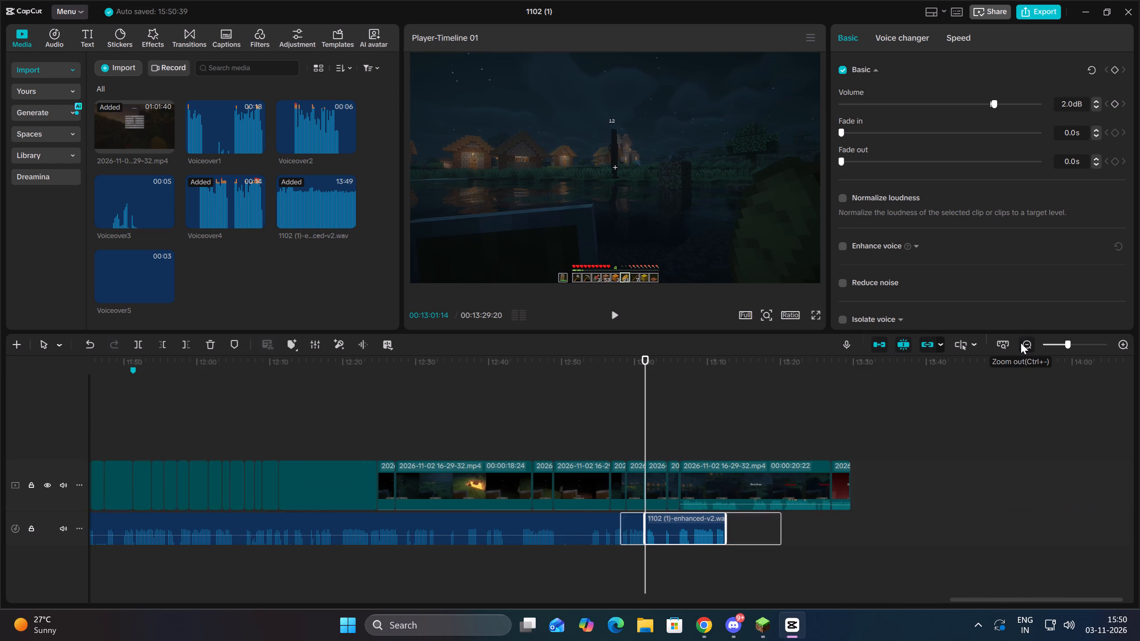
{"action": "triple_click", "coordinate": [1120, 339]}
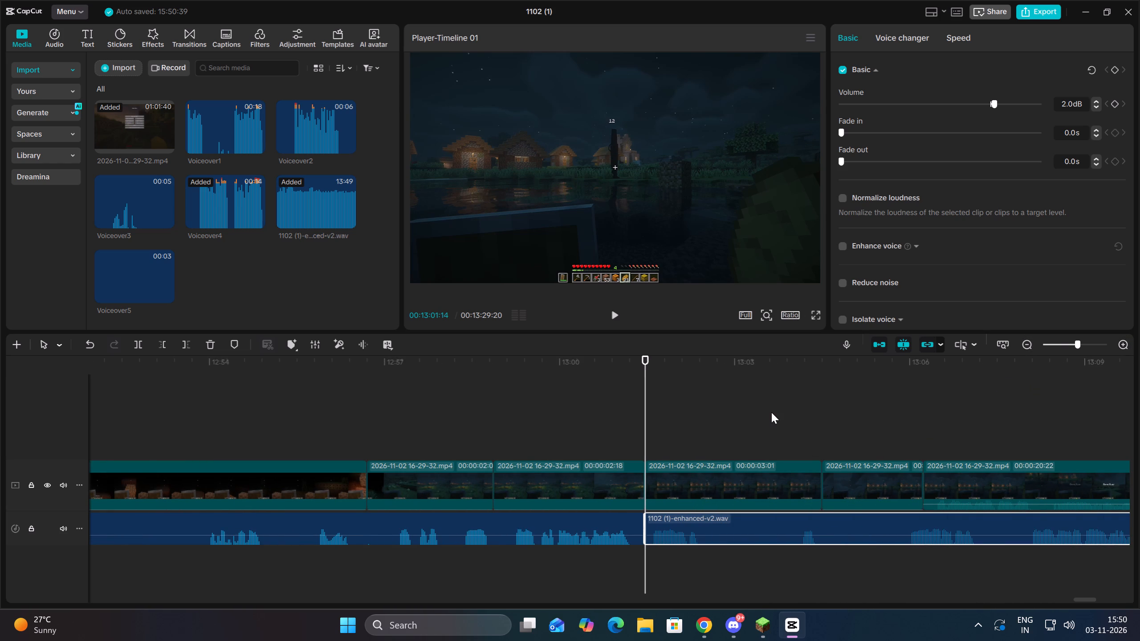
{"action": "key", "text": "space"}
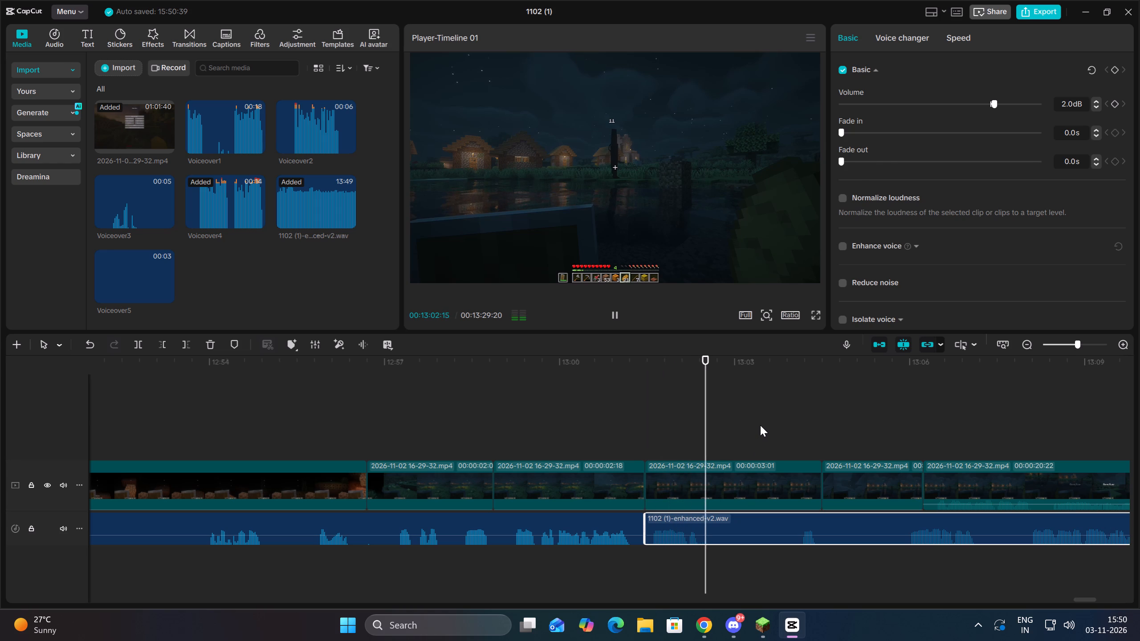
{"action": "key", "text": "space"}
{"action": "left_click_drag", "start_coordinate": [760, 425], "coordinate": [737, 544]}
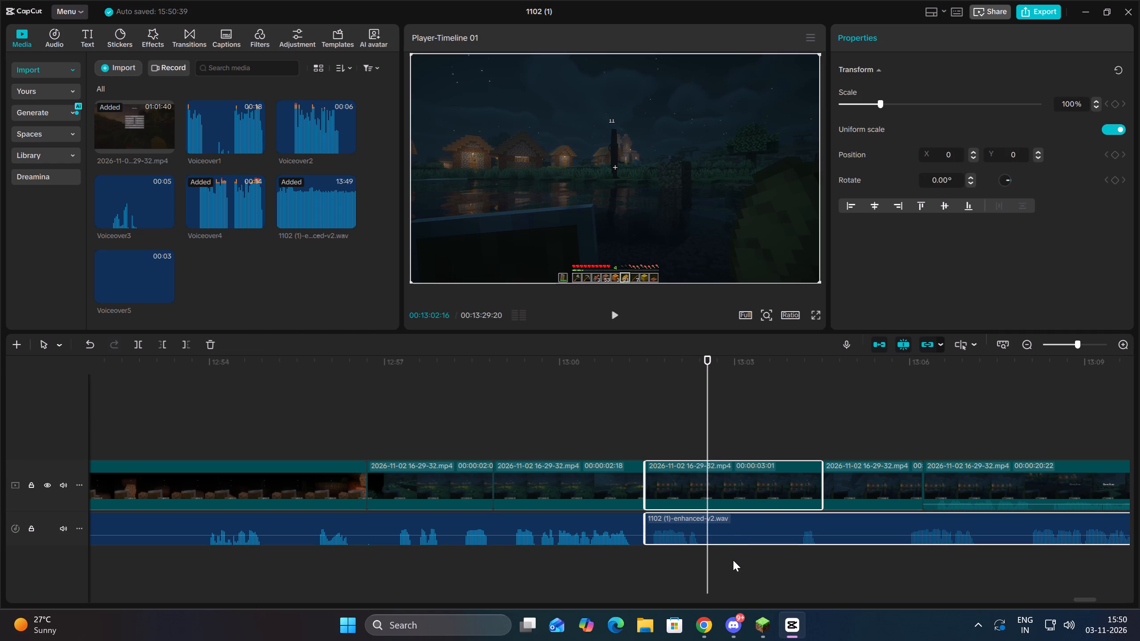
{"action": "left_click", "coordinate": [733, 560]}
{"action": "left_click", "coordinate": [728, 560]}
{"action": "double_click", "coordinate": [725, 559]}
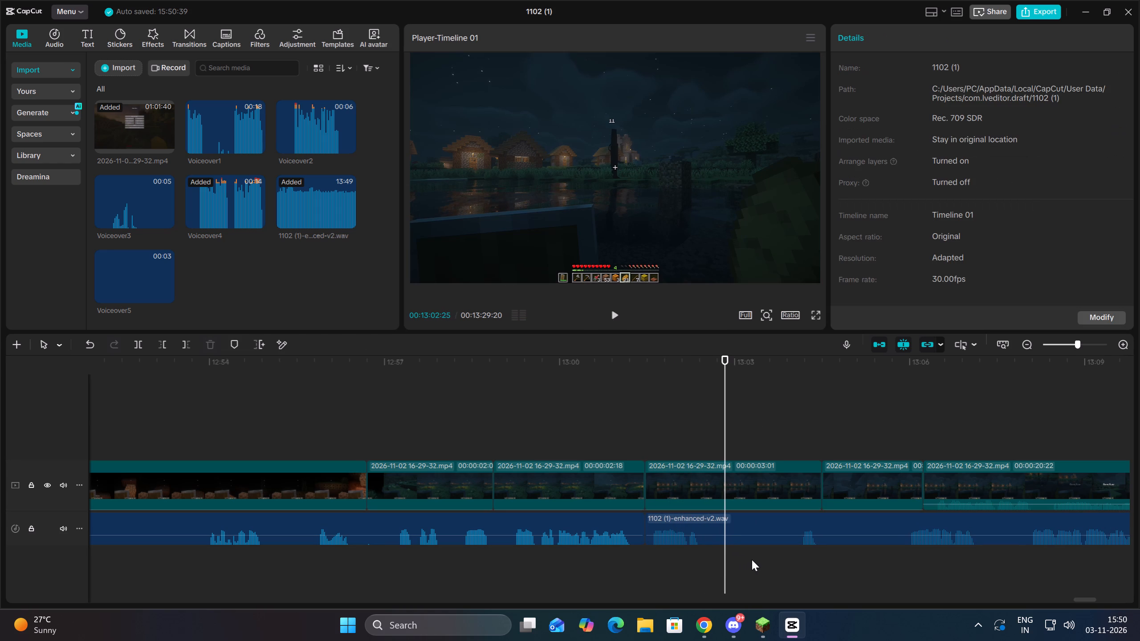
{"action": "left_click", "coordinate": [766, 519]}
{"action": "left_click", "coordinate": [191, 341]}
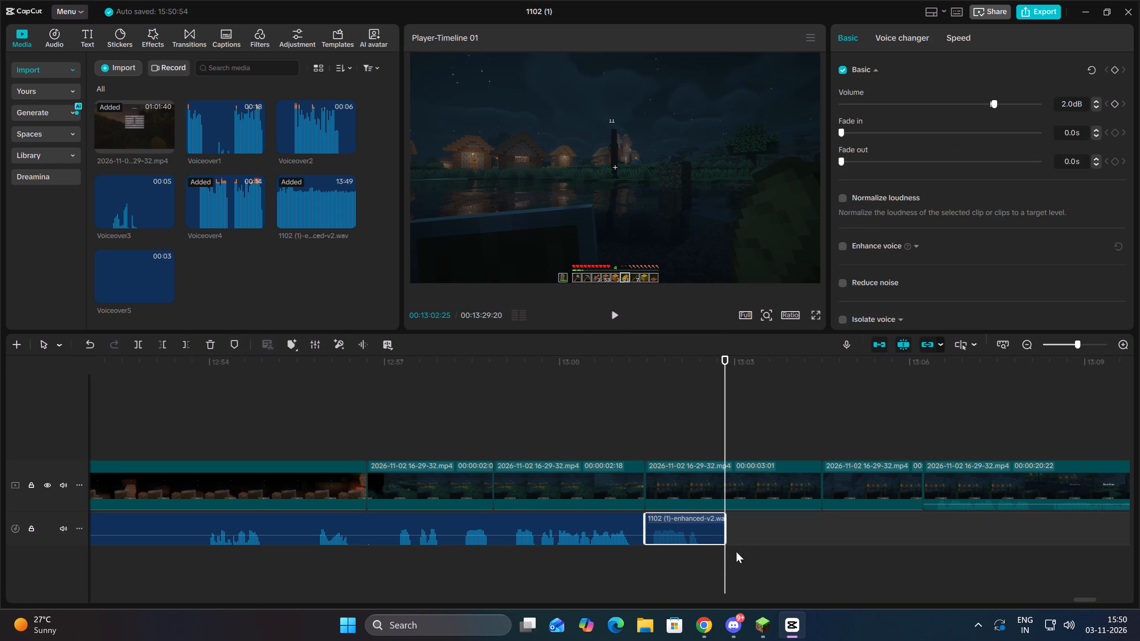
Trim the end of the video clip above it at 13:02:25 and delete the short clip before the Game Over clip.
{"action": "left_click_drag", "start_coordinate": [757, 531], "coordinate": [779, 429]}
{"action": "left_click", "coordinate": [187, 339]}
{"action": "left_click", "coordinate": [747, 497]}
{"action": "key", "text": "Delete"}
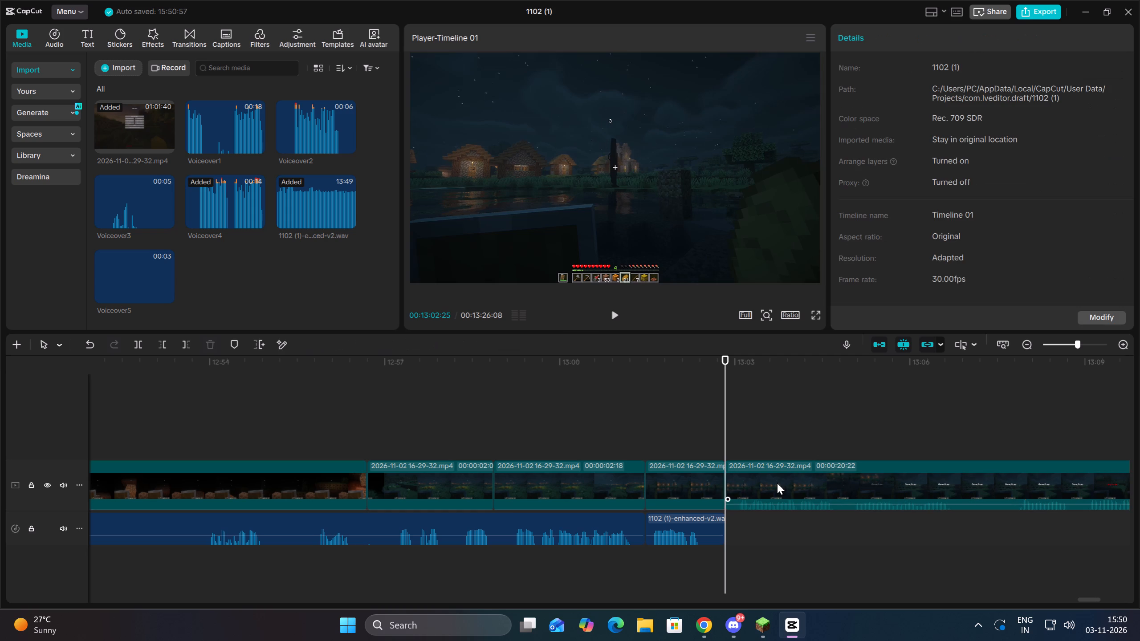
Play the tightened ending from 13:02:25 through the Game Over clip to the end of the death screen.
{"action": "key", "text": "space"}
{"action": "double_click", "coordinate": [1029, 340]}
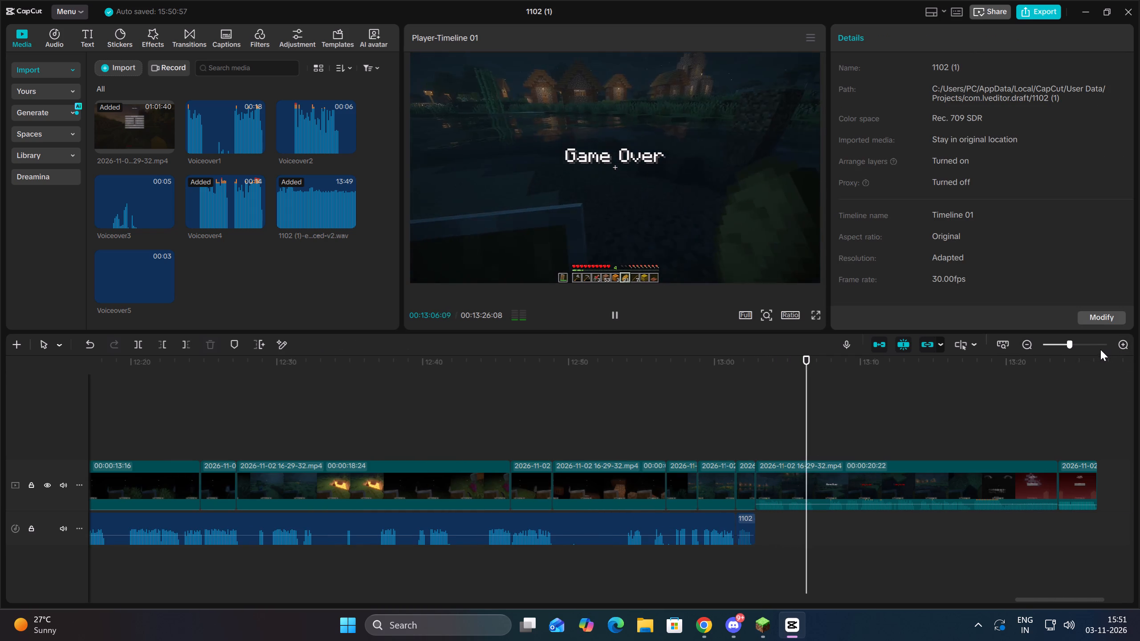
{"action": "key", "text": "space"}
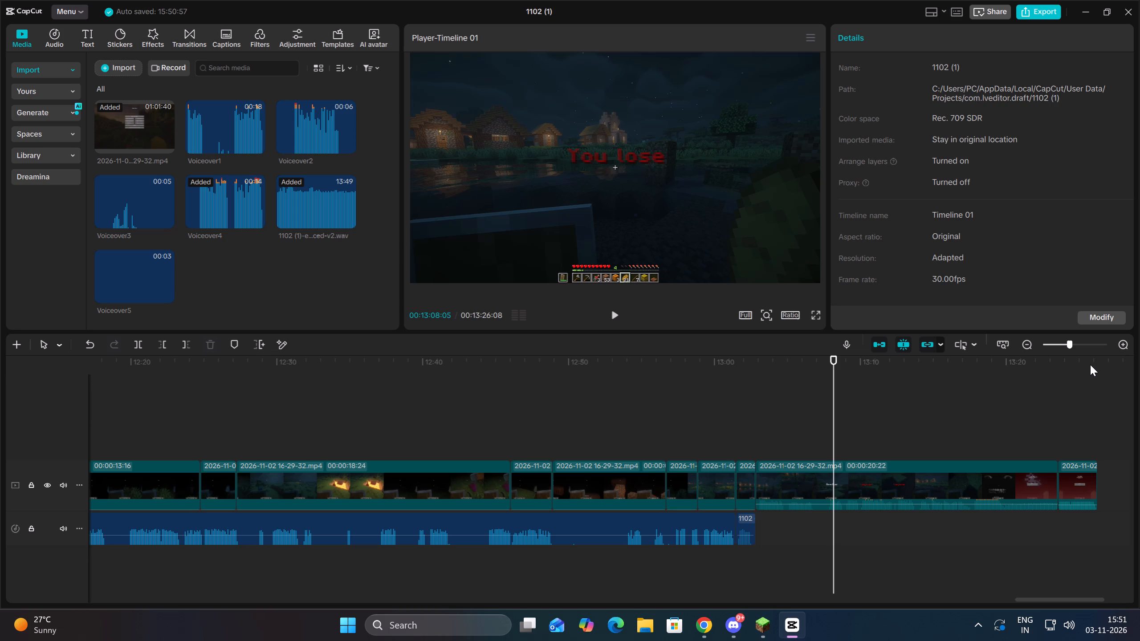
{"action": "key", "text": "space"}
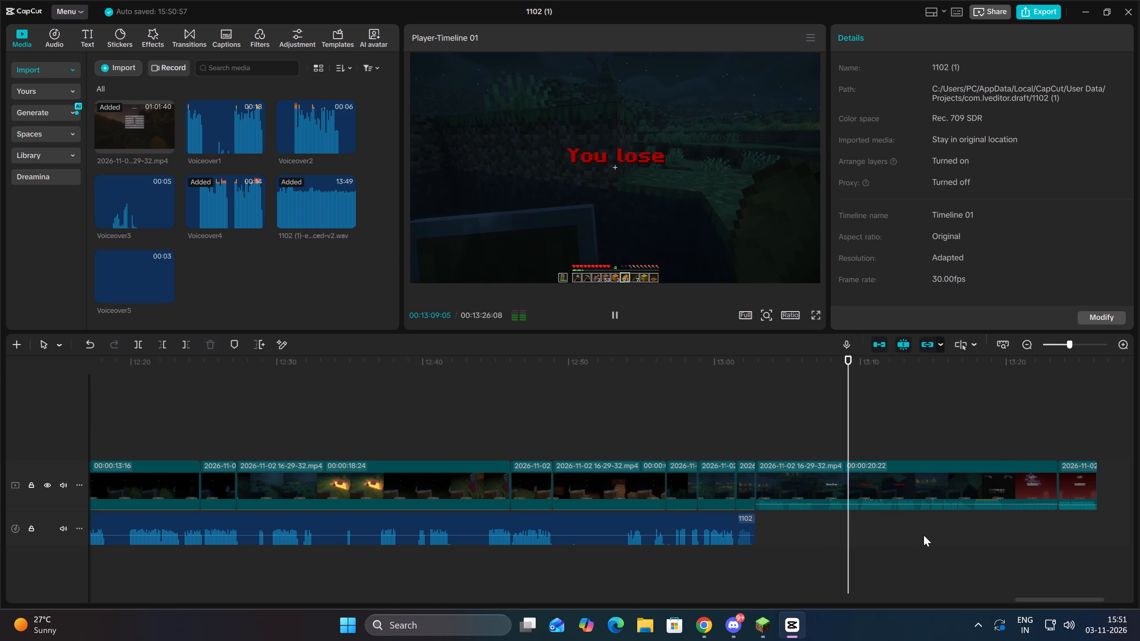
{"action": "left_click", "coordinate": [772, 529]}
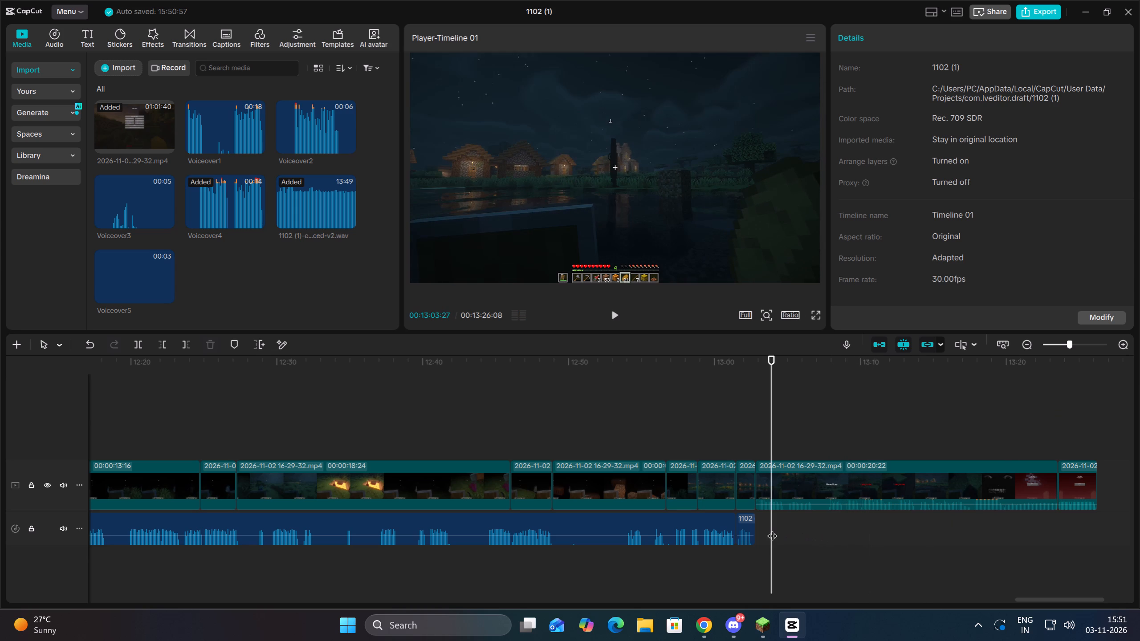
{"action": "key", "text": "Up"}
{"action": "left_click", "coordinate": [777, 476]}
{"action": "key", "text": "space"}
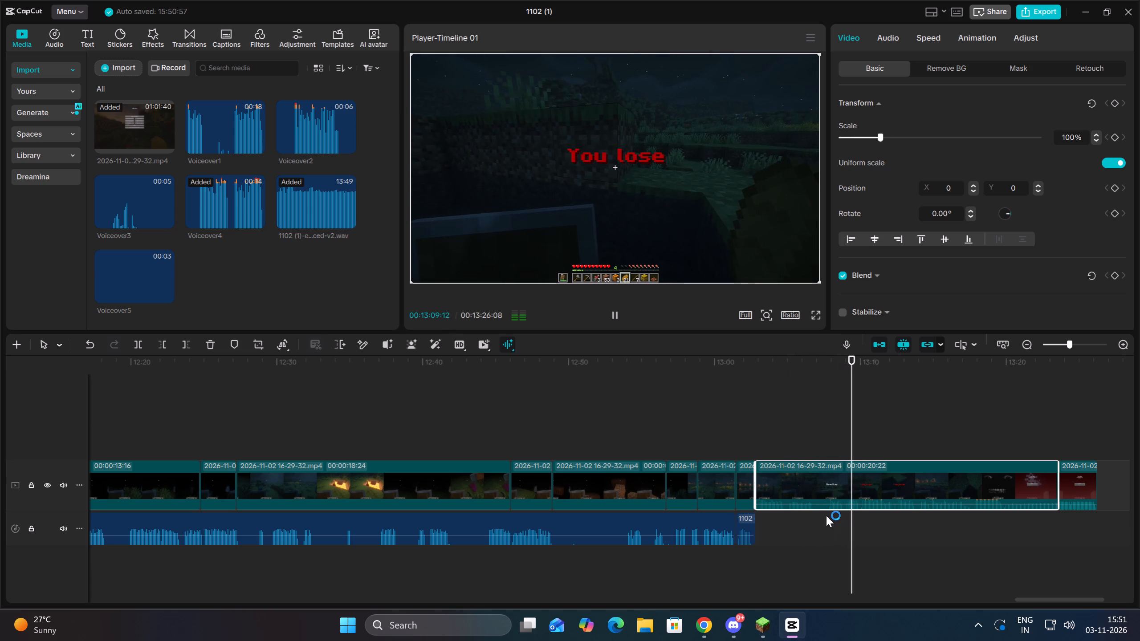
{"action": "left_click", "coordinate": [1026, 345]}
{"action": "left_click", "coordinate": [1026, 345]}
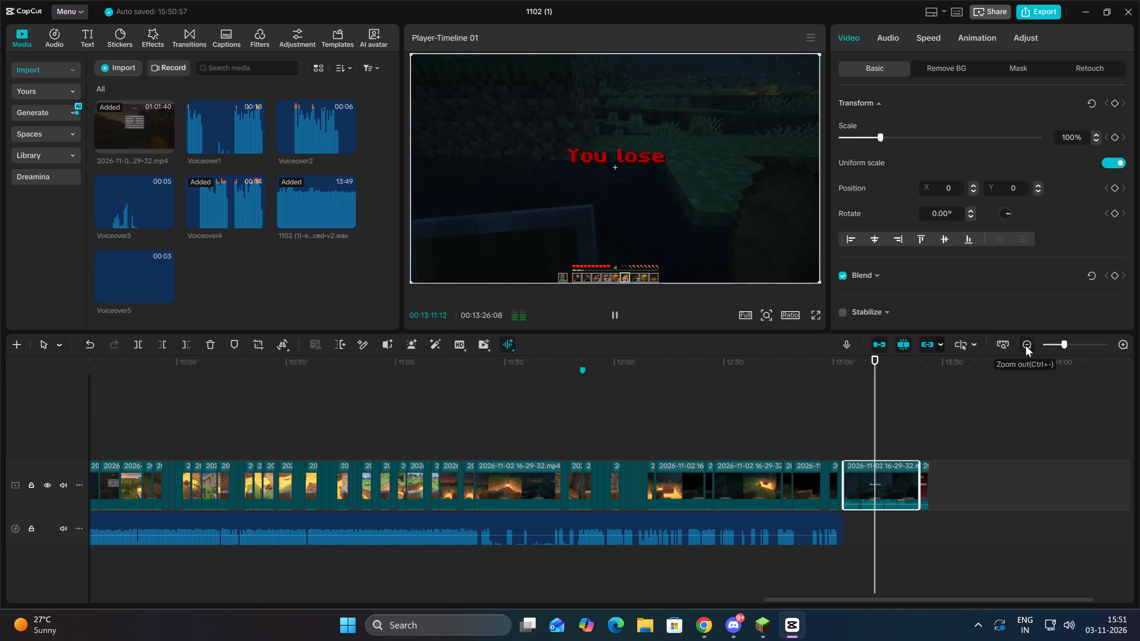
{"action": "left_click", "coordinate": [1026, 345]}
{"action": "left_click", "coordinate": [1026, 345]}
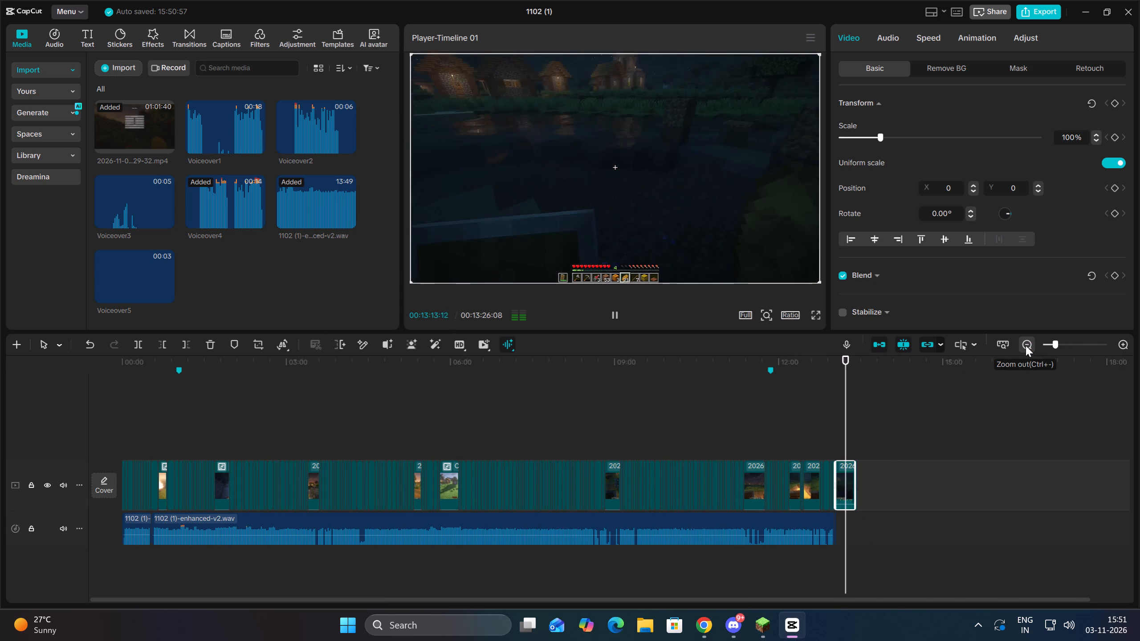
{"action": "triple_click", "coordinate": [1124, 342]}
{"action": "left_click", "coordinate": [1124, 342]}
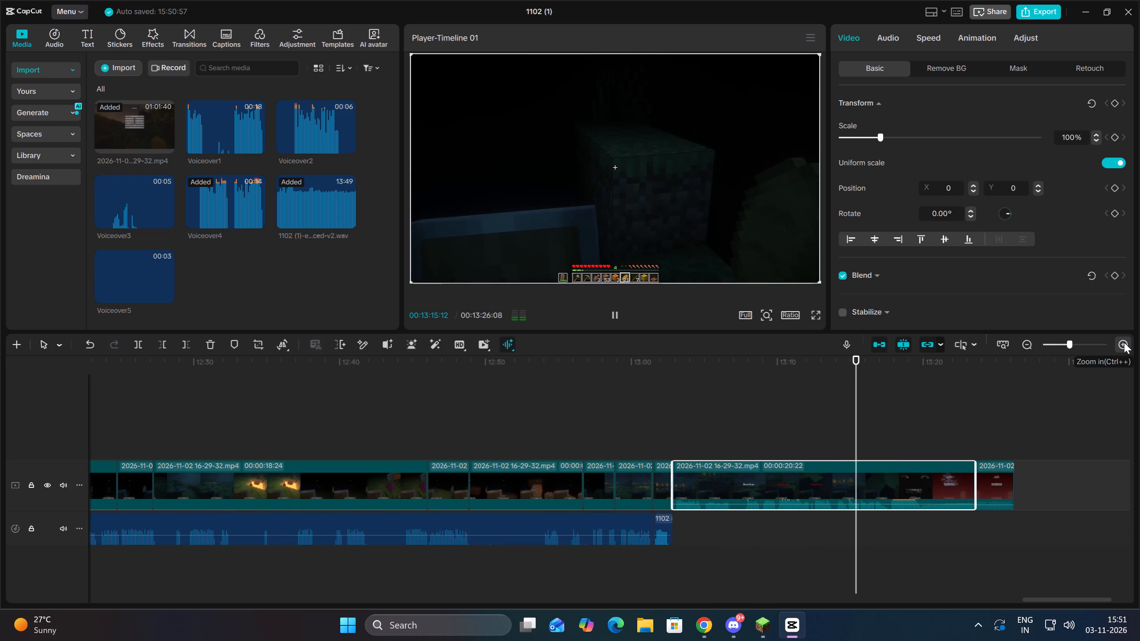
{"action": "left_click", "coordinate": [1028, 342]}
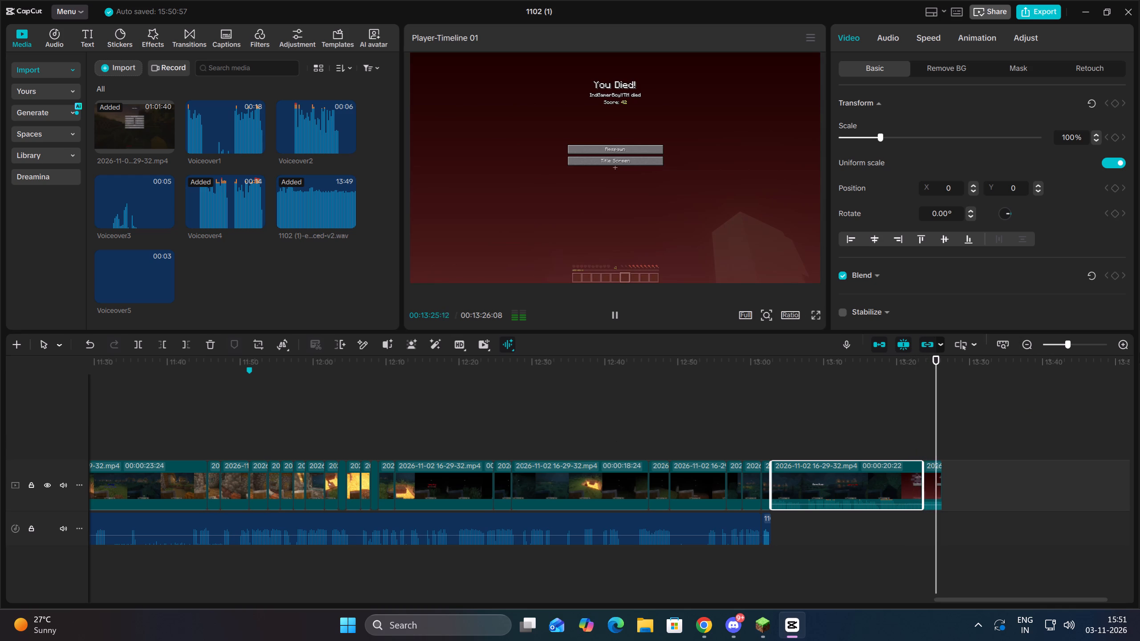
{"action": "double_click", "coordinate": [1026, 341]}
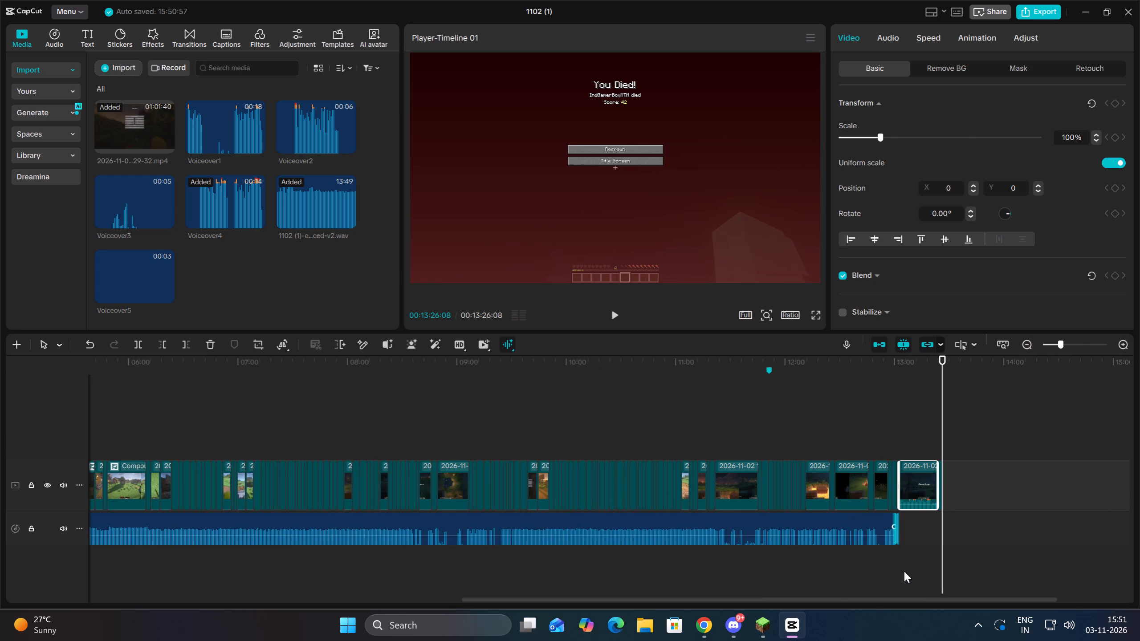
Skim back through the whole timeline to examine the earlier scenes and the voice track beneath them.
{"action": "left_click", "coordinate": [904, 572]}
{"action": "left_click_drag", "start_coordinate": [904, 572], "coordinate": [633, 557]}
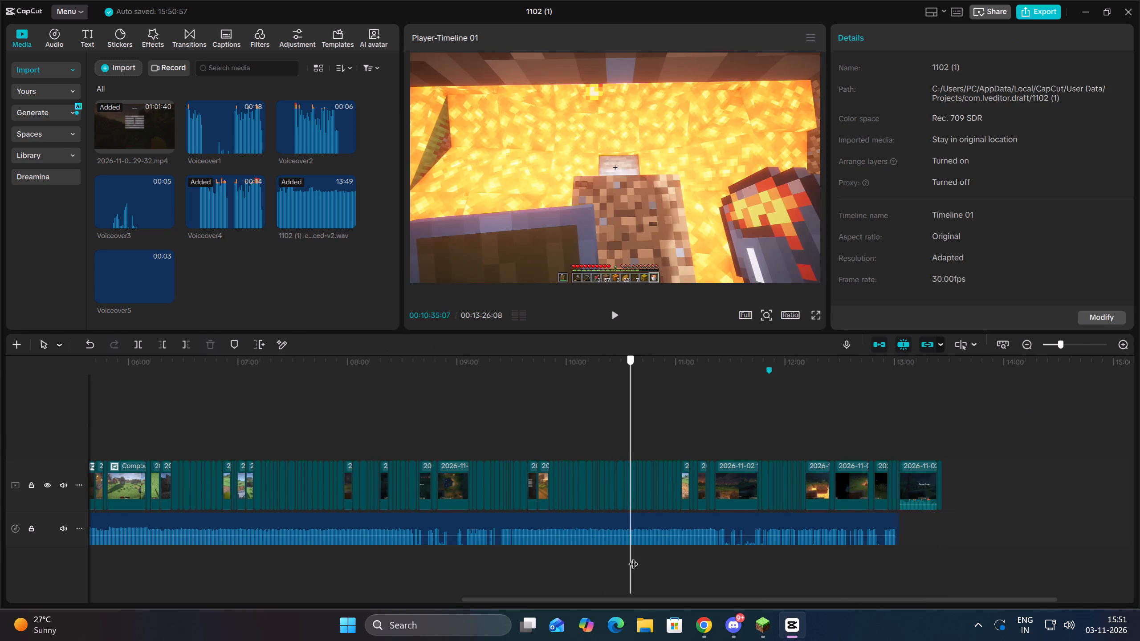
{"action": "left_click_drag", "start_coordinate": [633, 557], "coordinate": [476, 554]}
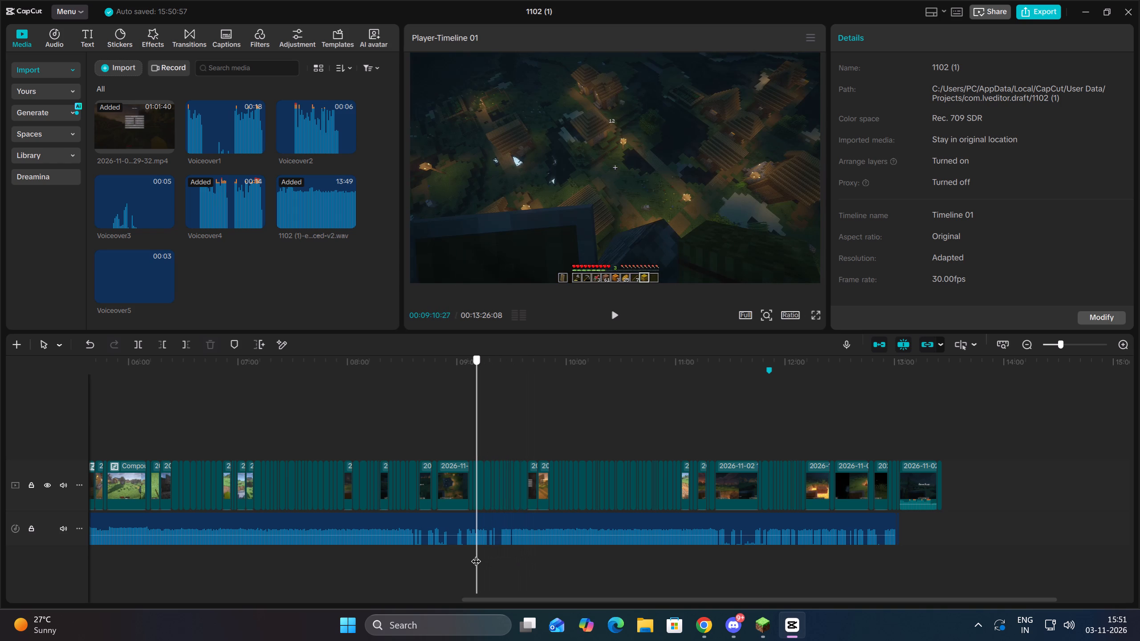
{"action": "left_click_drag", "start_coordinate": [476, 554], "coordinate": [411, 554]}
{"action": "left_click", "coordinate": [360, 576]}
{"action": "left_click_drag", "start_coordinate": [360, 574], "coordinate": [0, 563]}
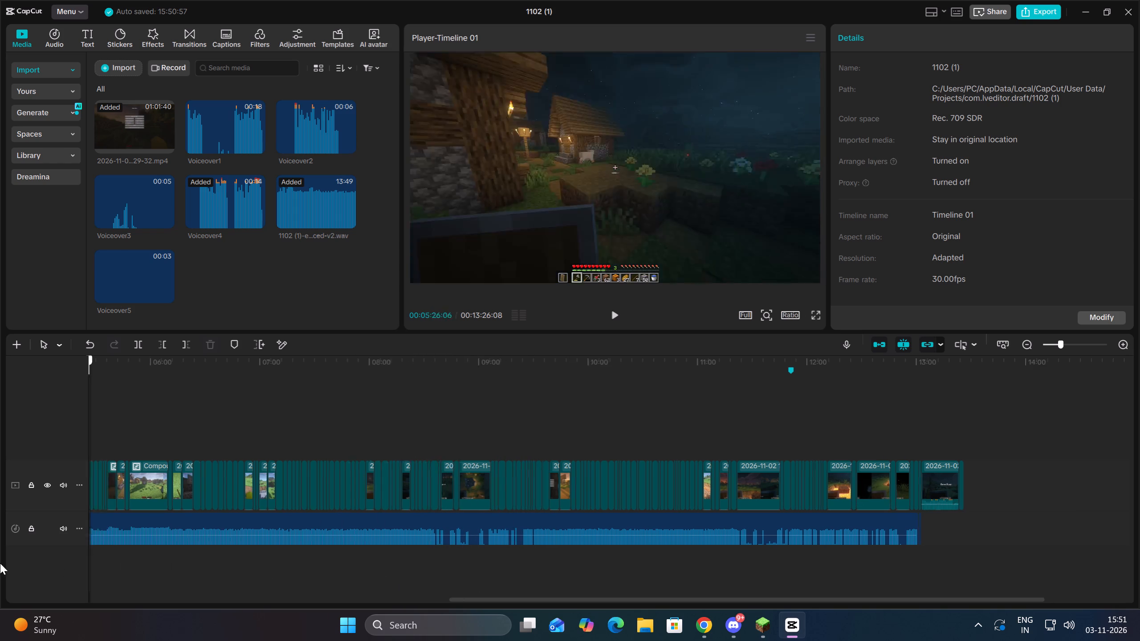
{"action": "left_click_drag", "start_coordinate": [0, 563], "coordinate": [190, 556]}
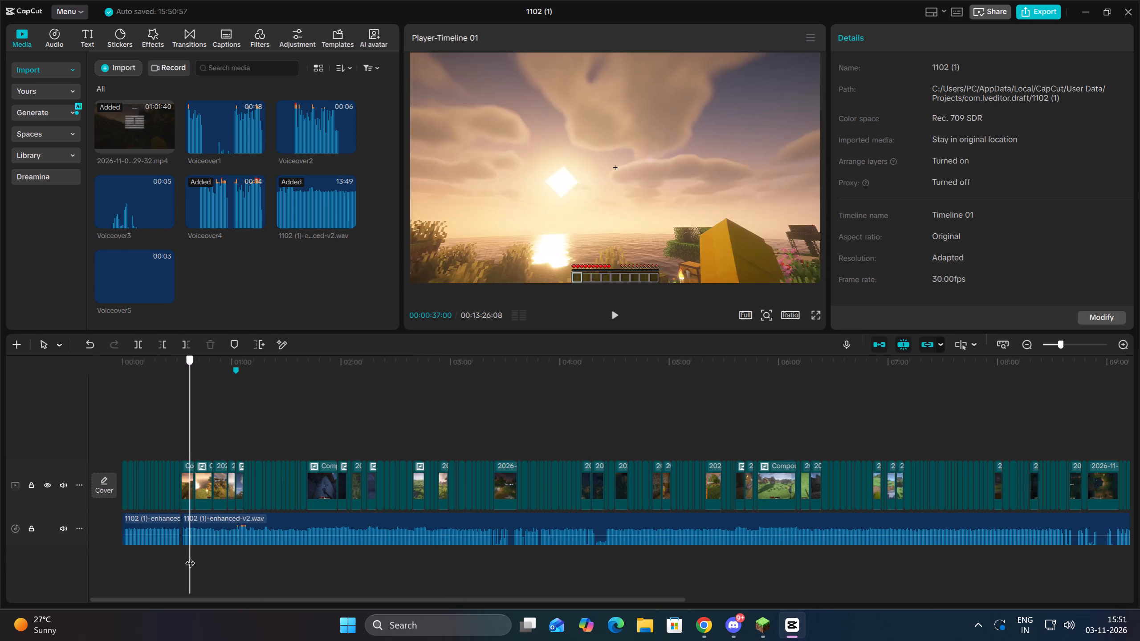
{"action": "left_click_drag", "start_coordinate": [190, 556], "coordinate": [432, 564]}
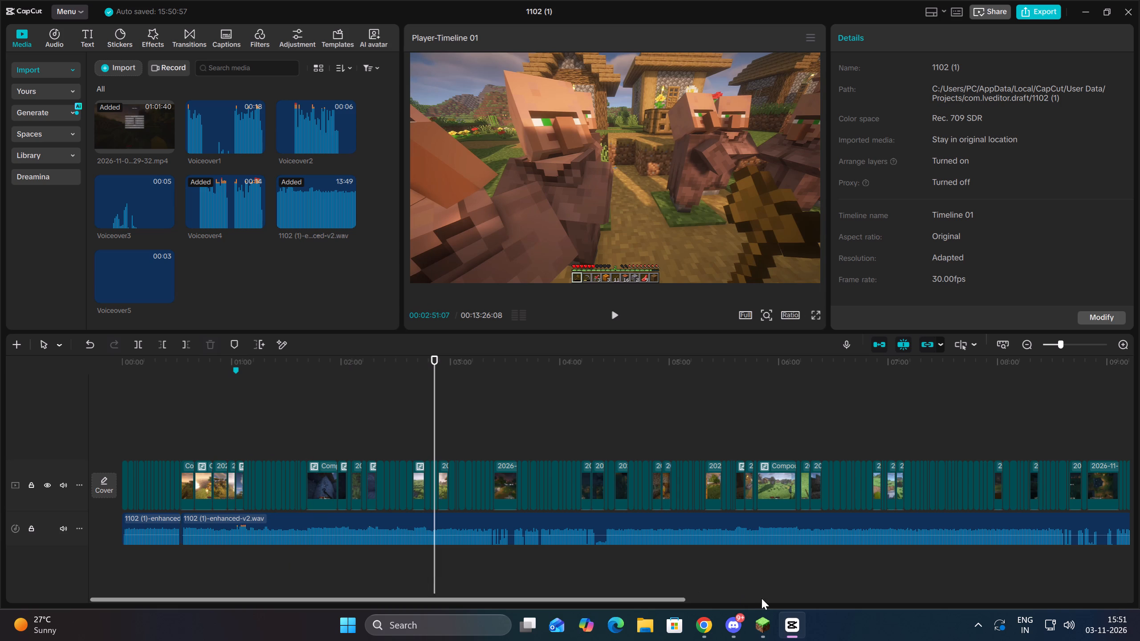
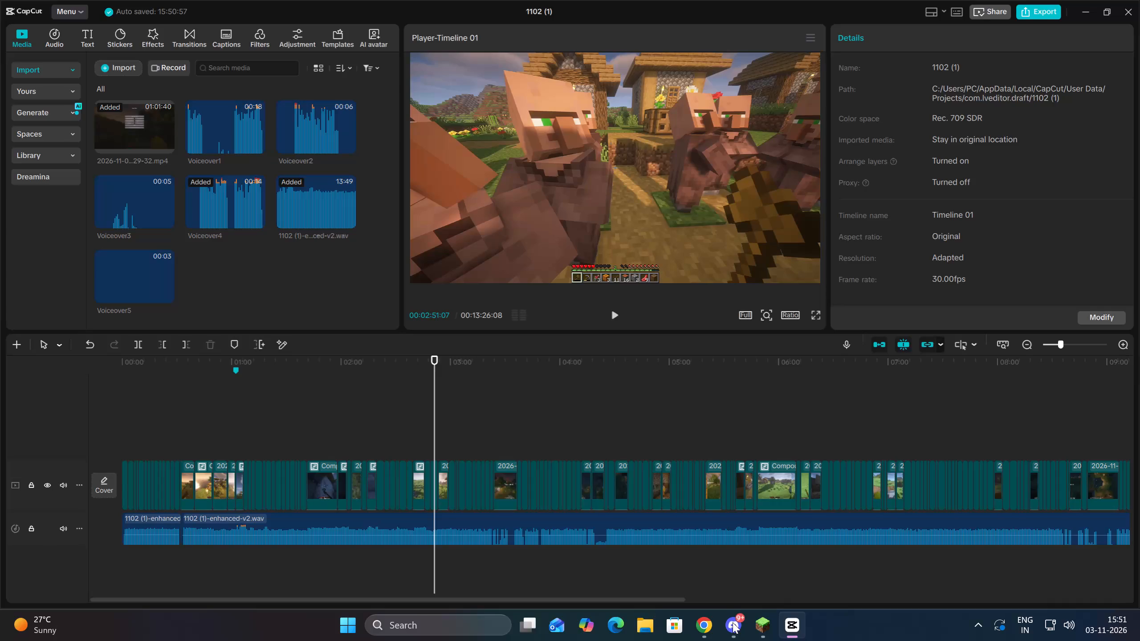
Play the video from the start through Compound clip1, checking both voice track segments beneath the opening.
{"action": "triple_click", "coordinate": [1125, 347]}
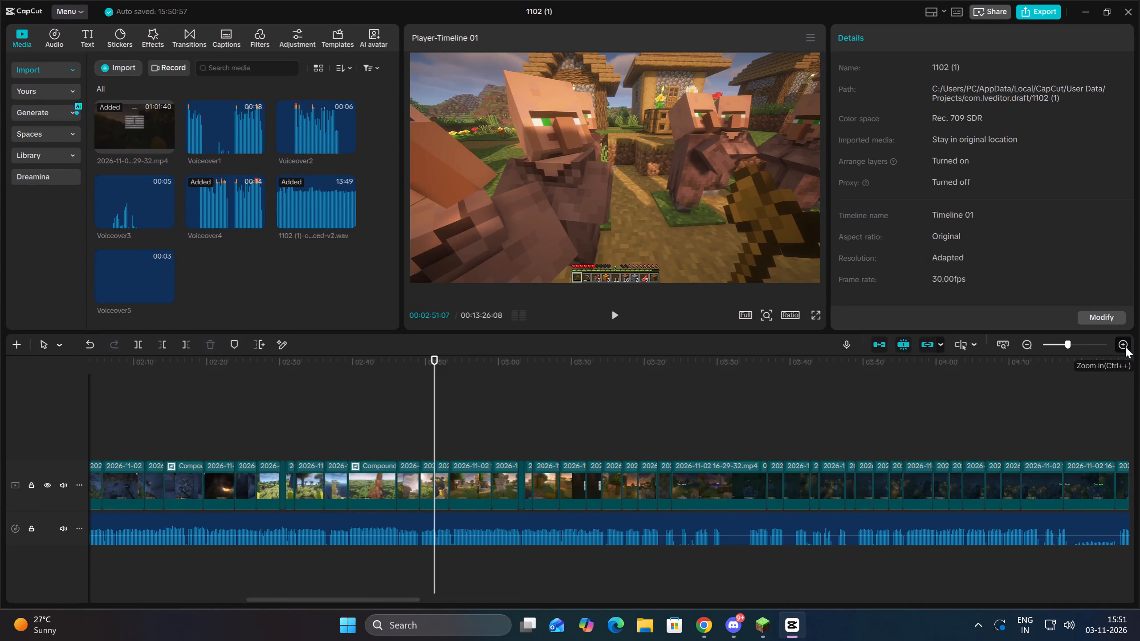
{"action": "left_click", "coordinate": [400, 573]}
{"action": "left_click_drag", "start_coordinate": [400, 573], "coordinate": [0, 560]}
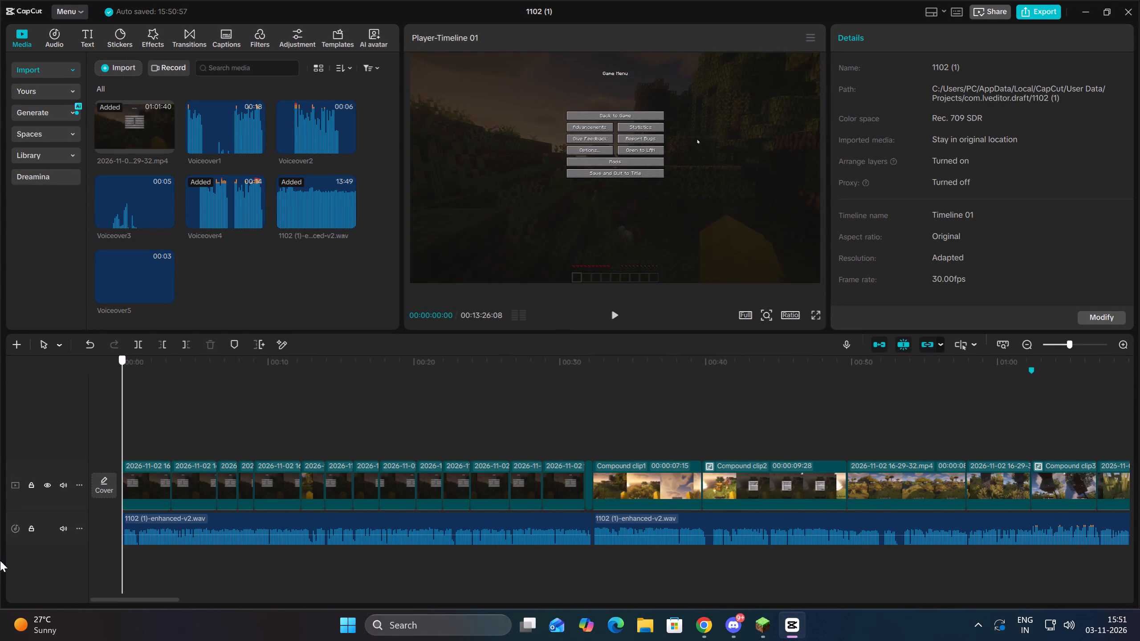
{"action": "left_click_drag", "start_coordinate": [0, 560], "coordinate": [7, 558]}
{"action": "key", "text": "space"}
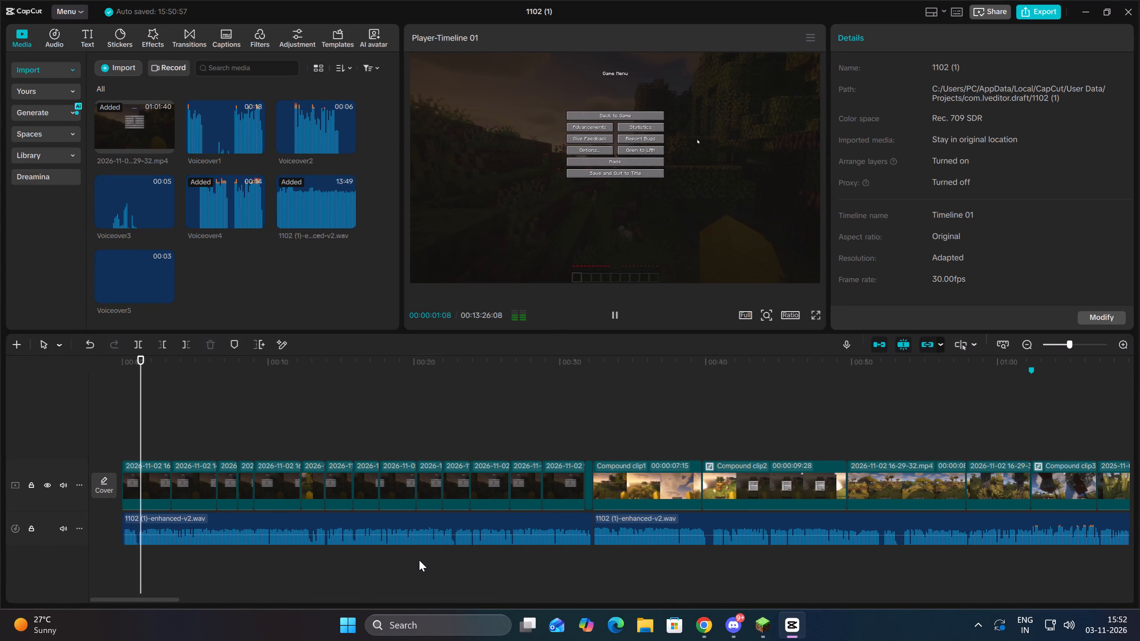
{"action": "double_click", "coordinate": [326, 551]}
{"action": "key", "text": "space"}
{"action": "left_click", "coordinate": [349, 528]}
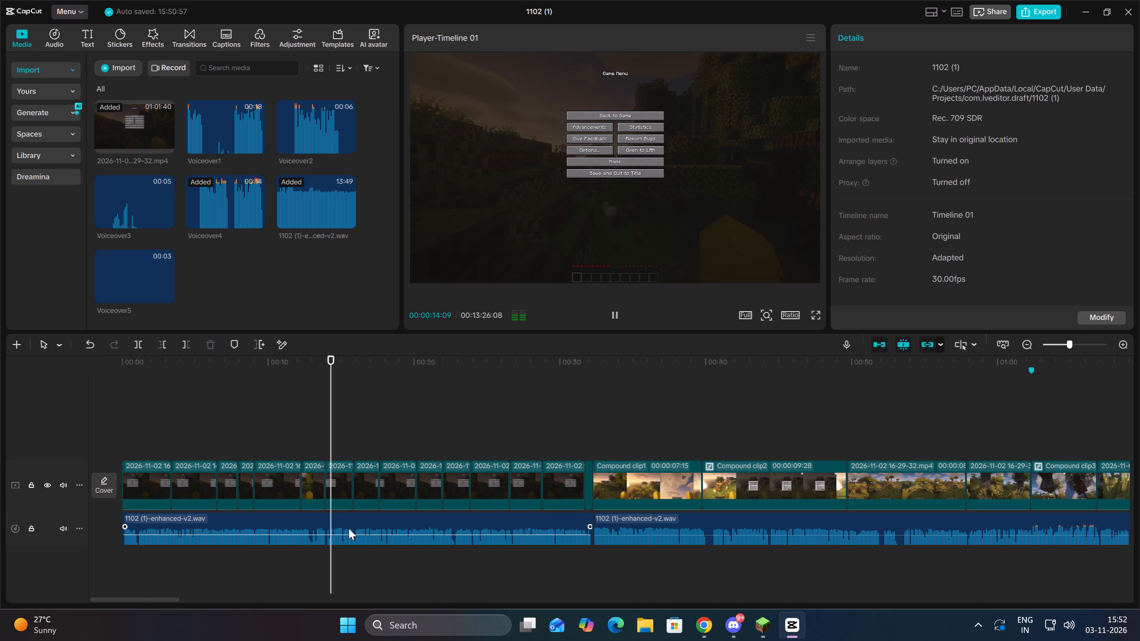
{"action": "left_click", "coordinate": [594, 558]}
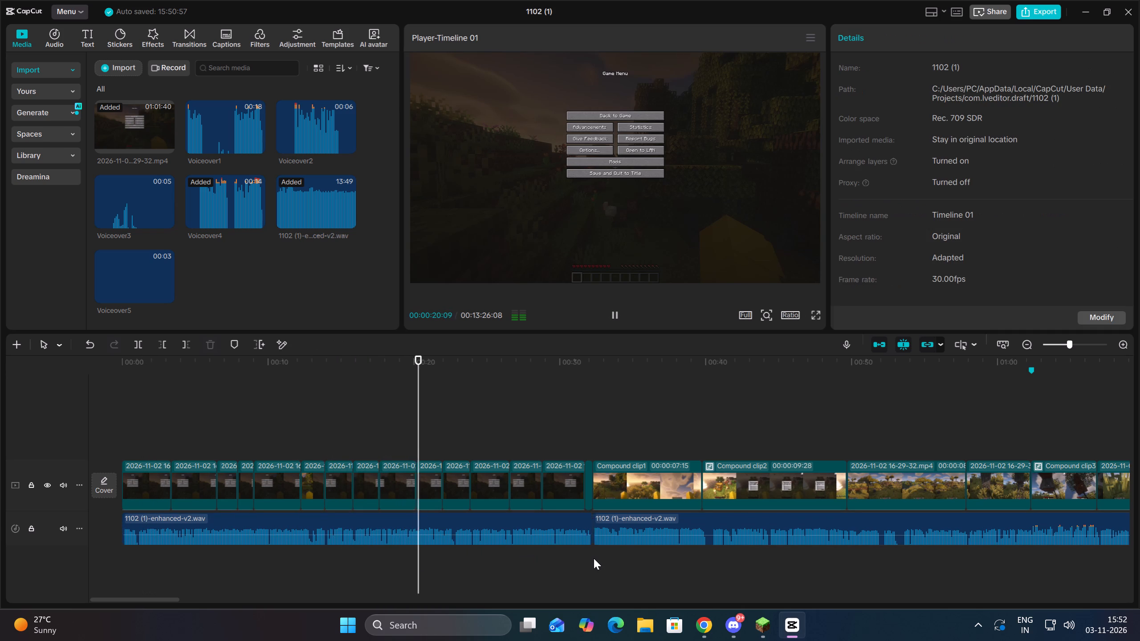
{"action": "key", "text": "space"}
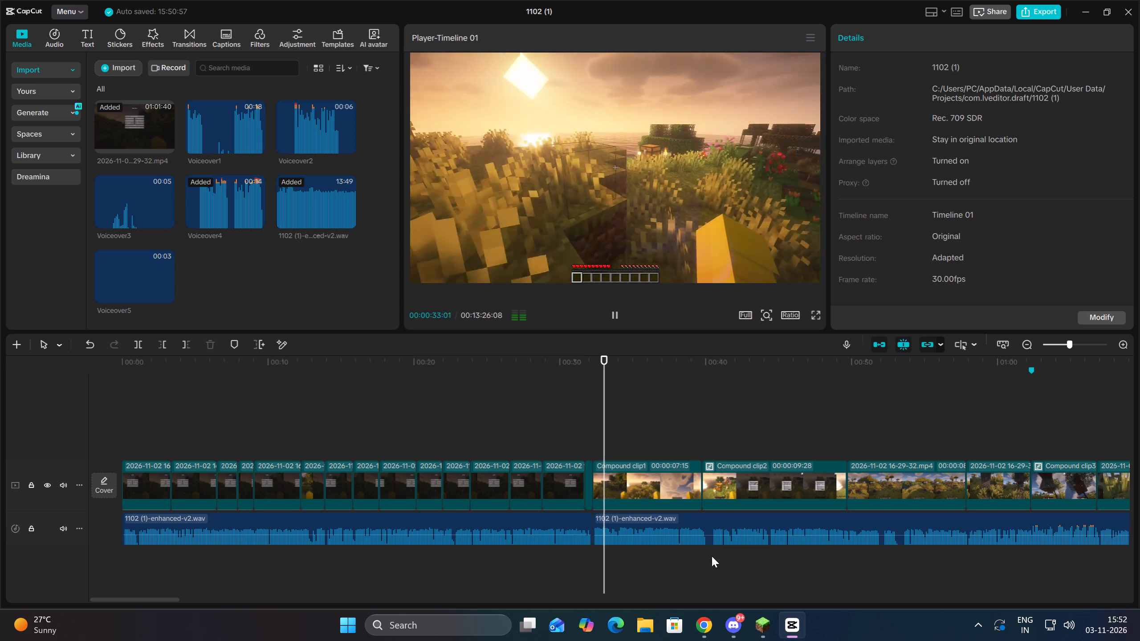
{"action": "left_click", "coordinate": [719, 522]}
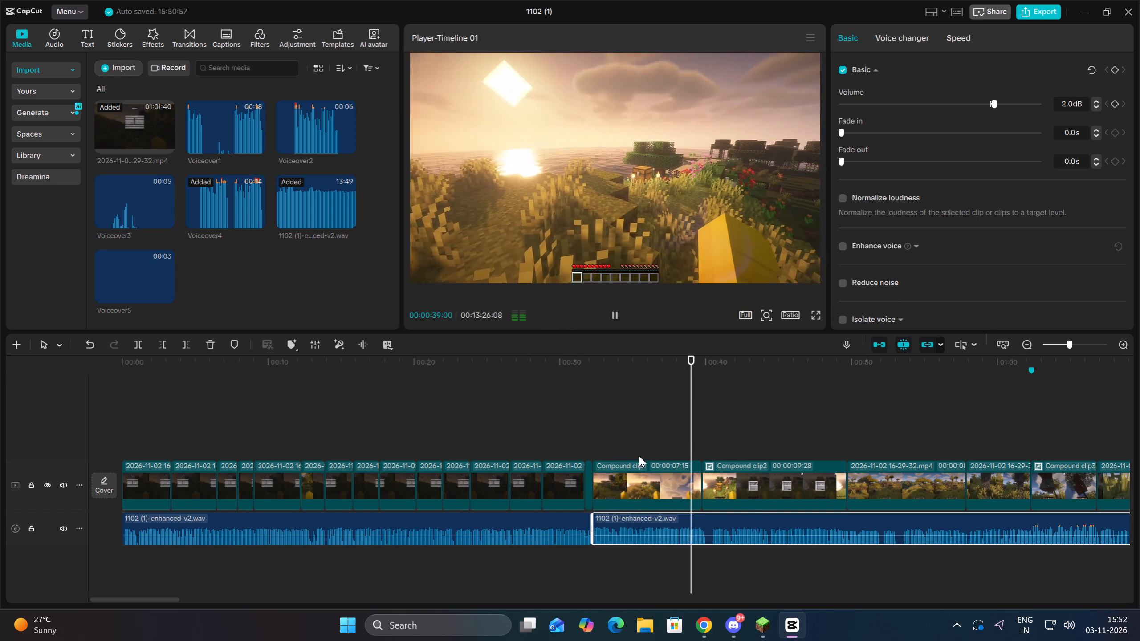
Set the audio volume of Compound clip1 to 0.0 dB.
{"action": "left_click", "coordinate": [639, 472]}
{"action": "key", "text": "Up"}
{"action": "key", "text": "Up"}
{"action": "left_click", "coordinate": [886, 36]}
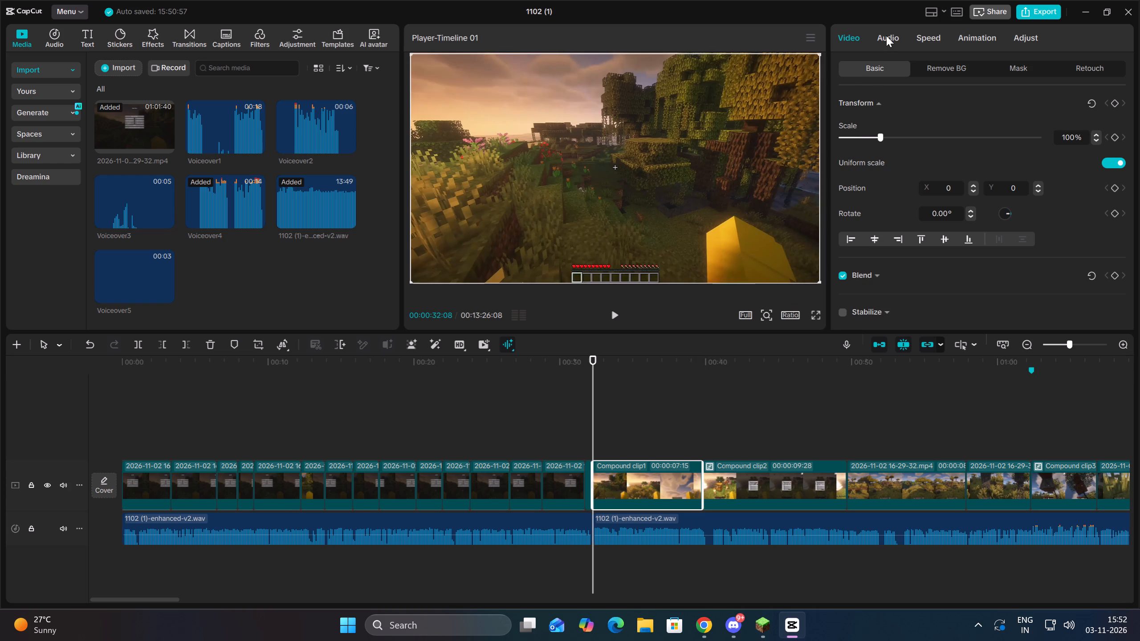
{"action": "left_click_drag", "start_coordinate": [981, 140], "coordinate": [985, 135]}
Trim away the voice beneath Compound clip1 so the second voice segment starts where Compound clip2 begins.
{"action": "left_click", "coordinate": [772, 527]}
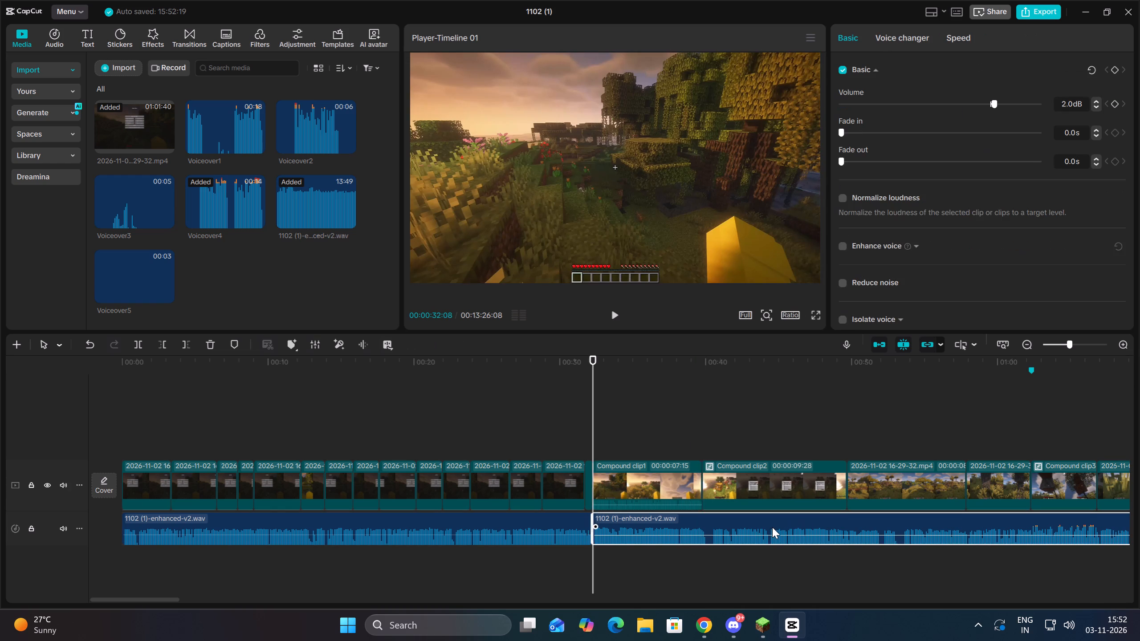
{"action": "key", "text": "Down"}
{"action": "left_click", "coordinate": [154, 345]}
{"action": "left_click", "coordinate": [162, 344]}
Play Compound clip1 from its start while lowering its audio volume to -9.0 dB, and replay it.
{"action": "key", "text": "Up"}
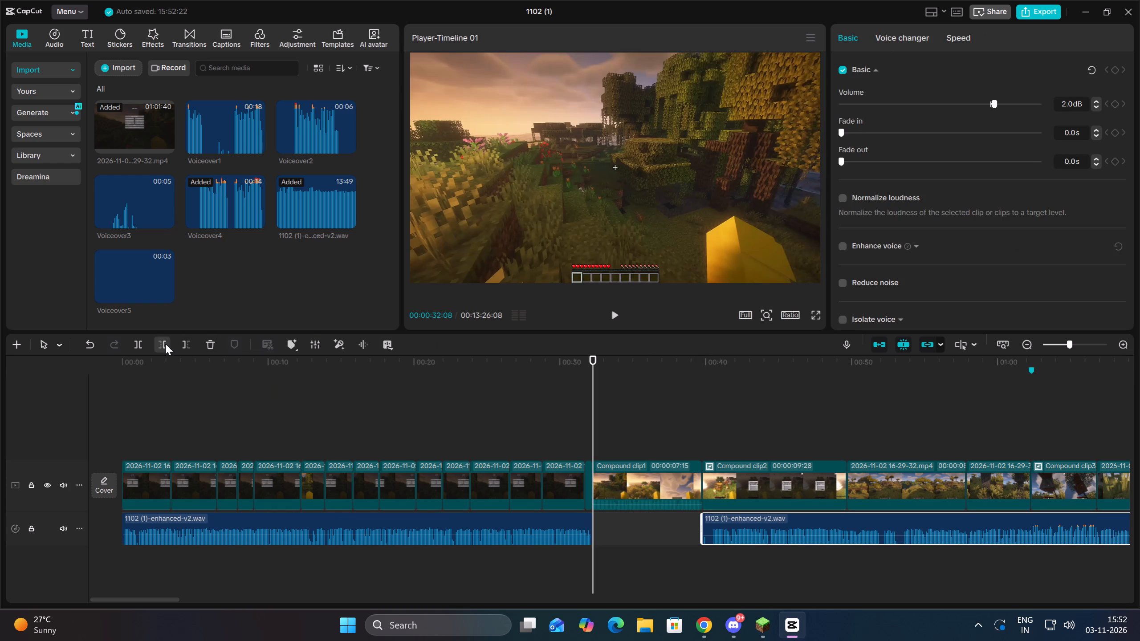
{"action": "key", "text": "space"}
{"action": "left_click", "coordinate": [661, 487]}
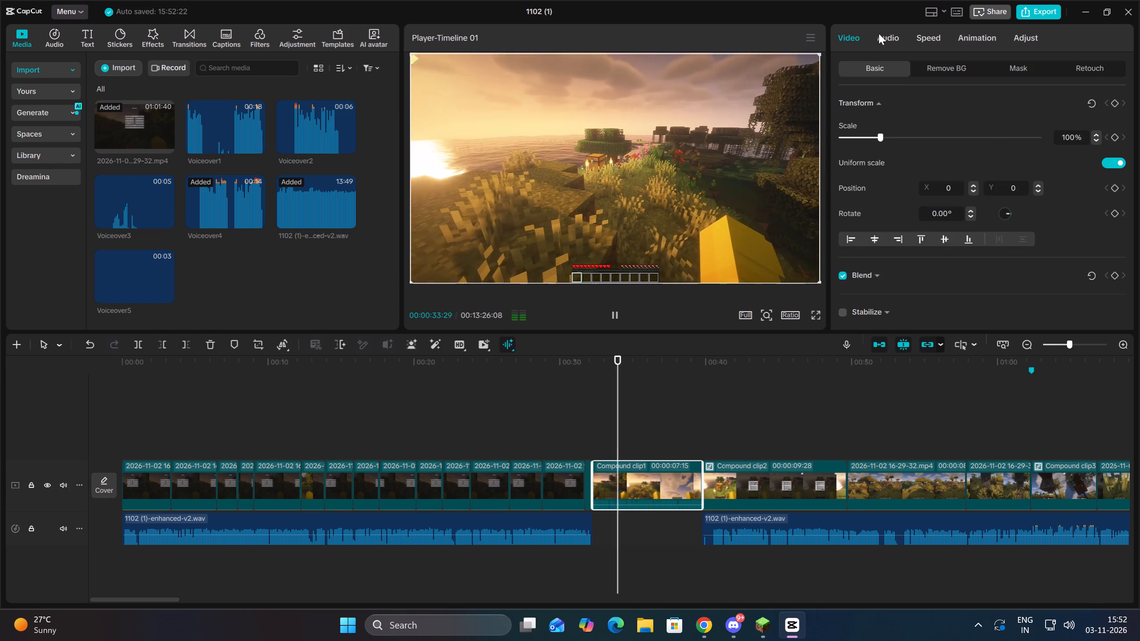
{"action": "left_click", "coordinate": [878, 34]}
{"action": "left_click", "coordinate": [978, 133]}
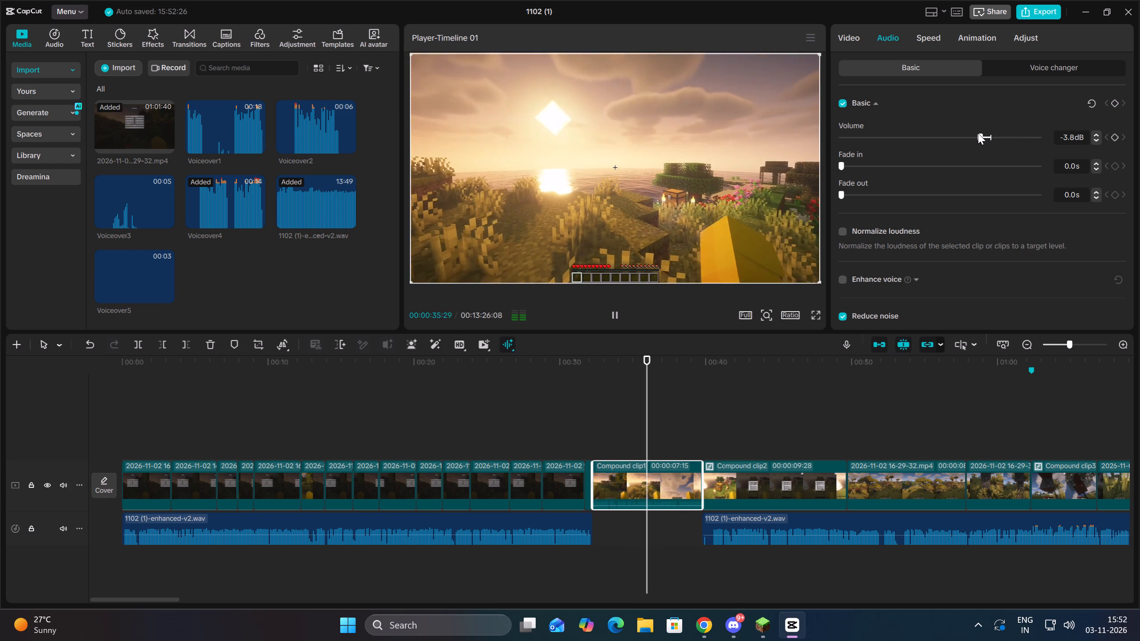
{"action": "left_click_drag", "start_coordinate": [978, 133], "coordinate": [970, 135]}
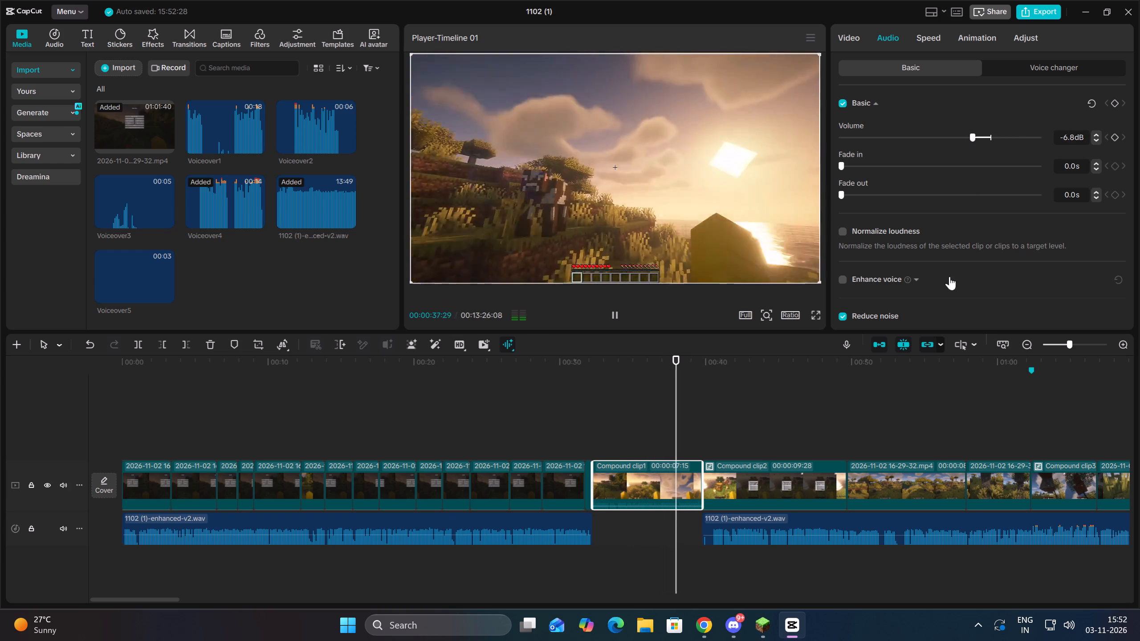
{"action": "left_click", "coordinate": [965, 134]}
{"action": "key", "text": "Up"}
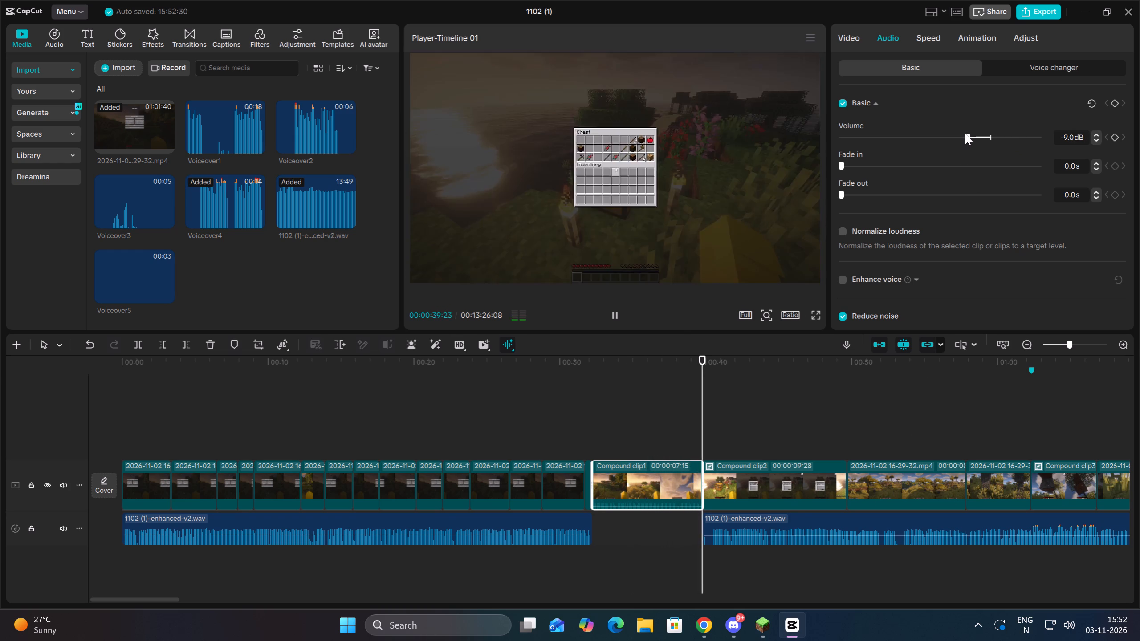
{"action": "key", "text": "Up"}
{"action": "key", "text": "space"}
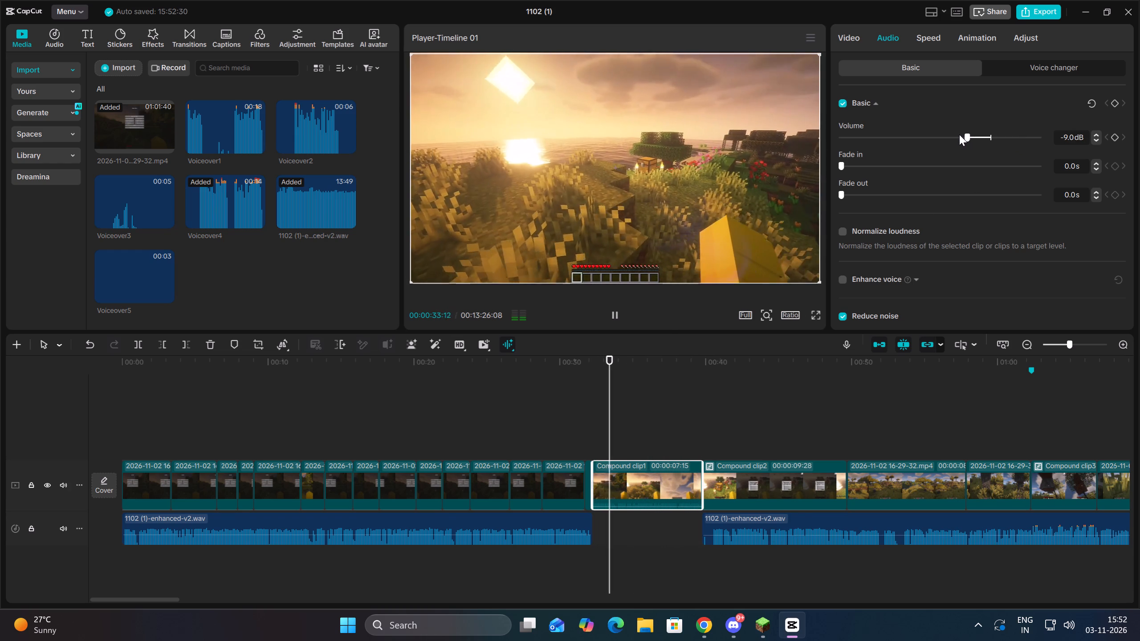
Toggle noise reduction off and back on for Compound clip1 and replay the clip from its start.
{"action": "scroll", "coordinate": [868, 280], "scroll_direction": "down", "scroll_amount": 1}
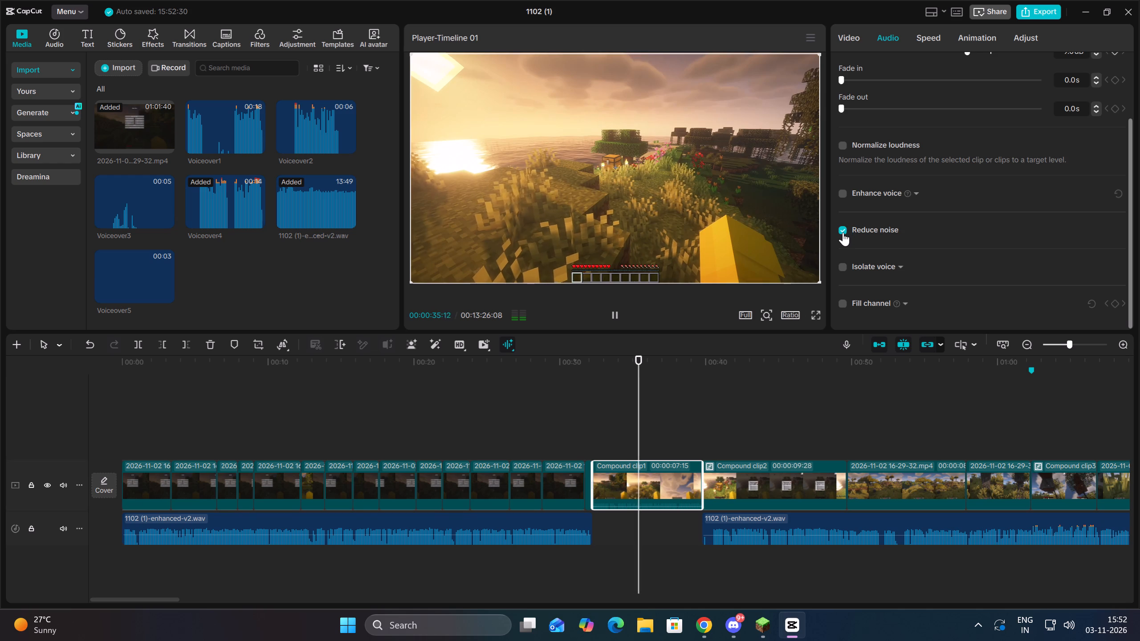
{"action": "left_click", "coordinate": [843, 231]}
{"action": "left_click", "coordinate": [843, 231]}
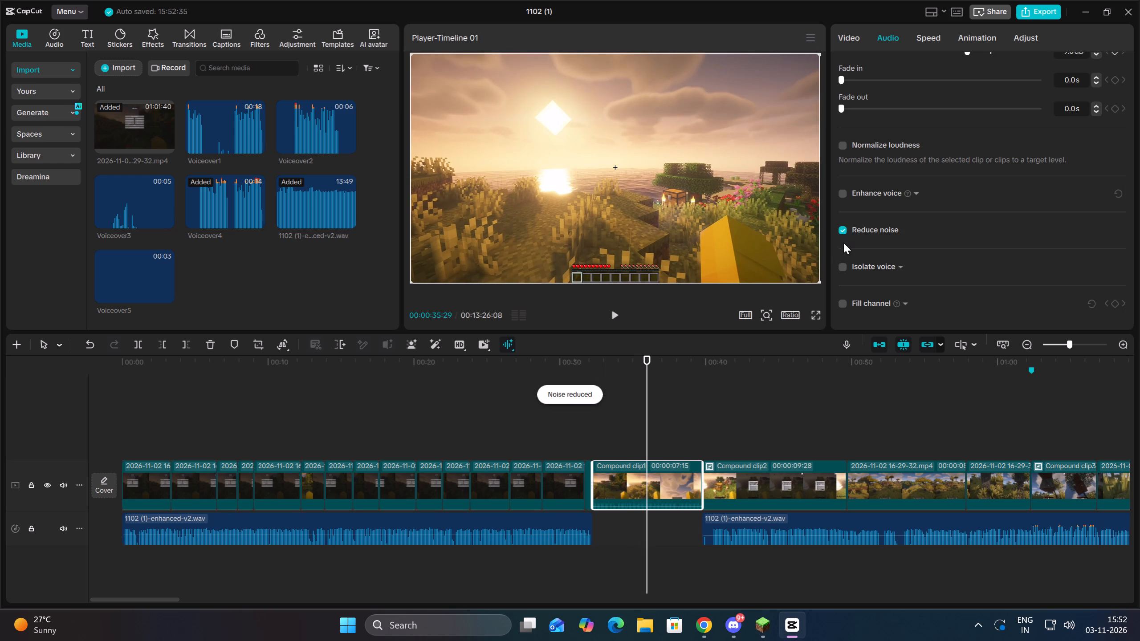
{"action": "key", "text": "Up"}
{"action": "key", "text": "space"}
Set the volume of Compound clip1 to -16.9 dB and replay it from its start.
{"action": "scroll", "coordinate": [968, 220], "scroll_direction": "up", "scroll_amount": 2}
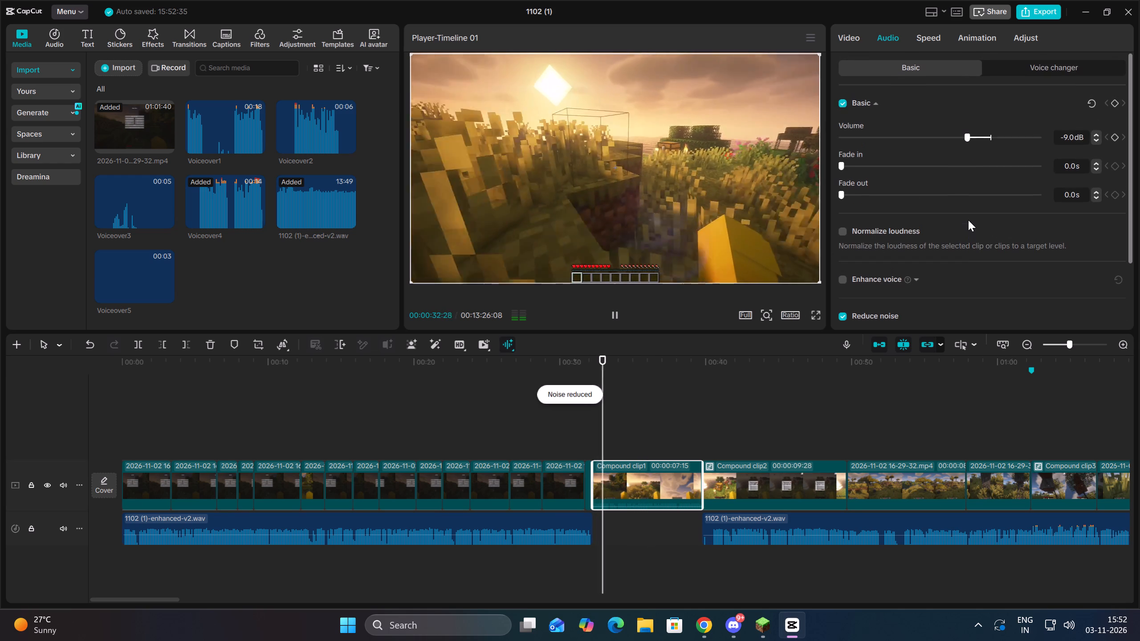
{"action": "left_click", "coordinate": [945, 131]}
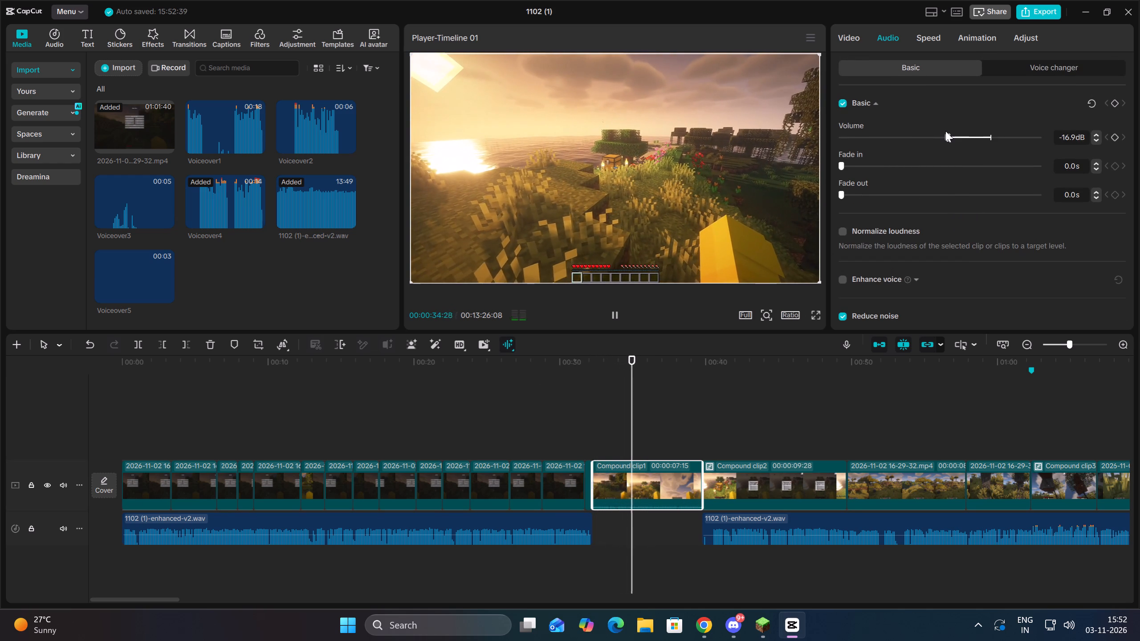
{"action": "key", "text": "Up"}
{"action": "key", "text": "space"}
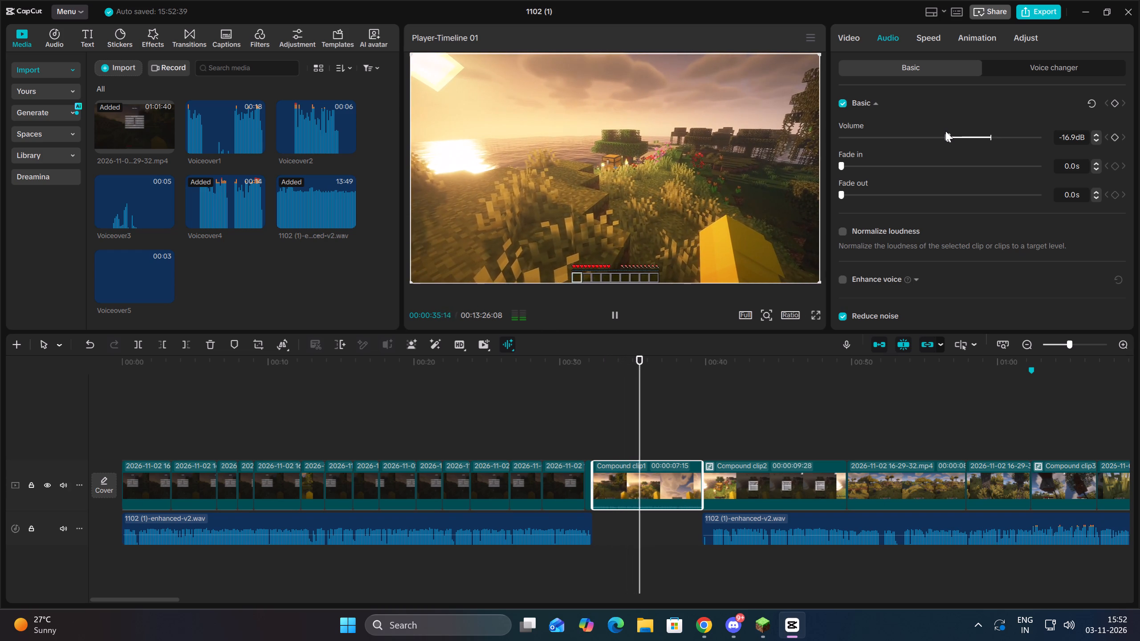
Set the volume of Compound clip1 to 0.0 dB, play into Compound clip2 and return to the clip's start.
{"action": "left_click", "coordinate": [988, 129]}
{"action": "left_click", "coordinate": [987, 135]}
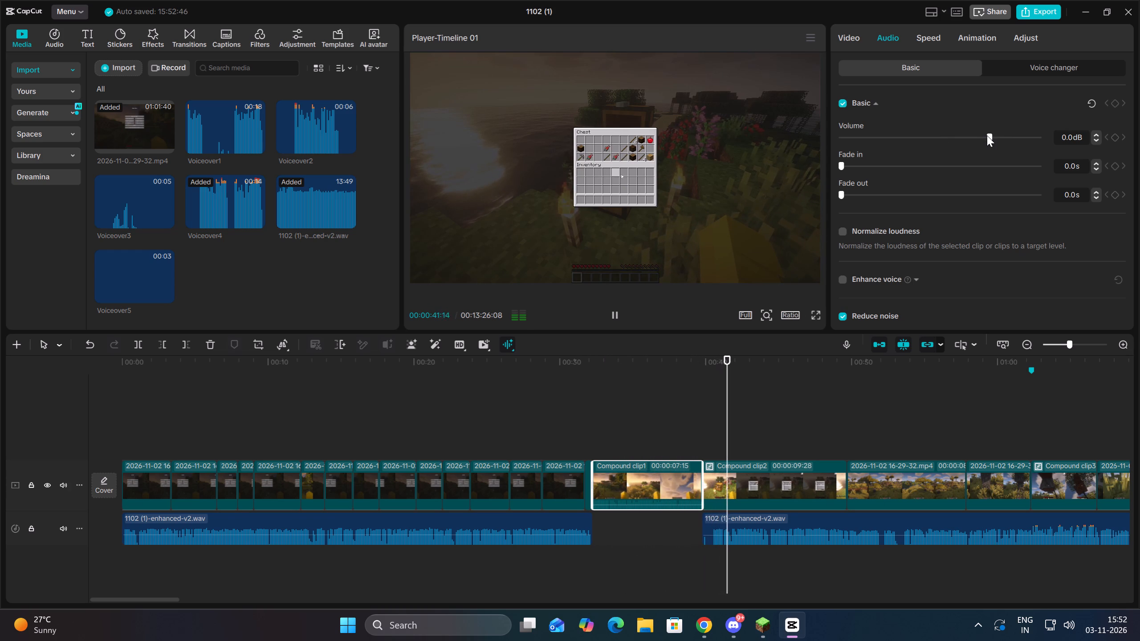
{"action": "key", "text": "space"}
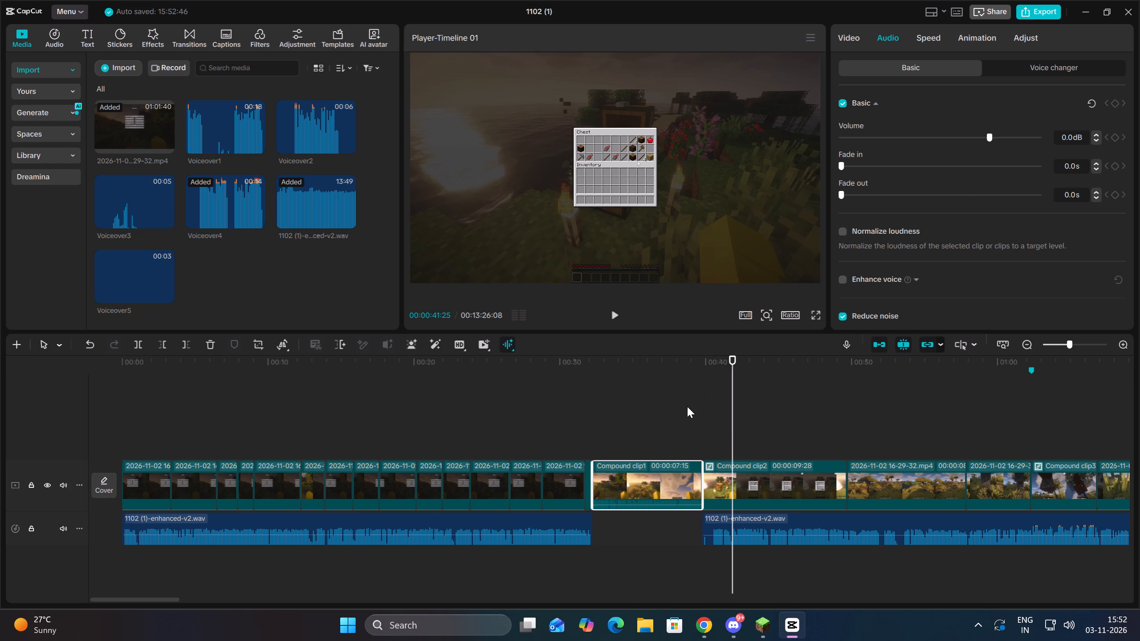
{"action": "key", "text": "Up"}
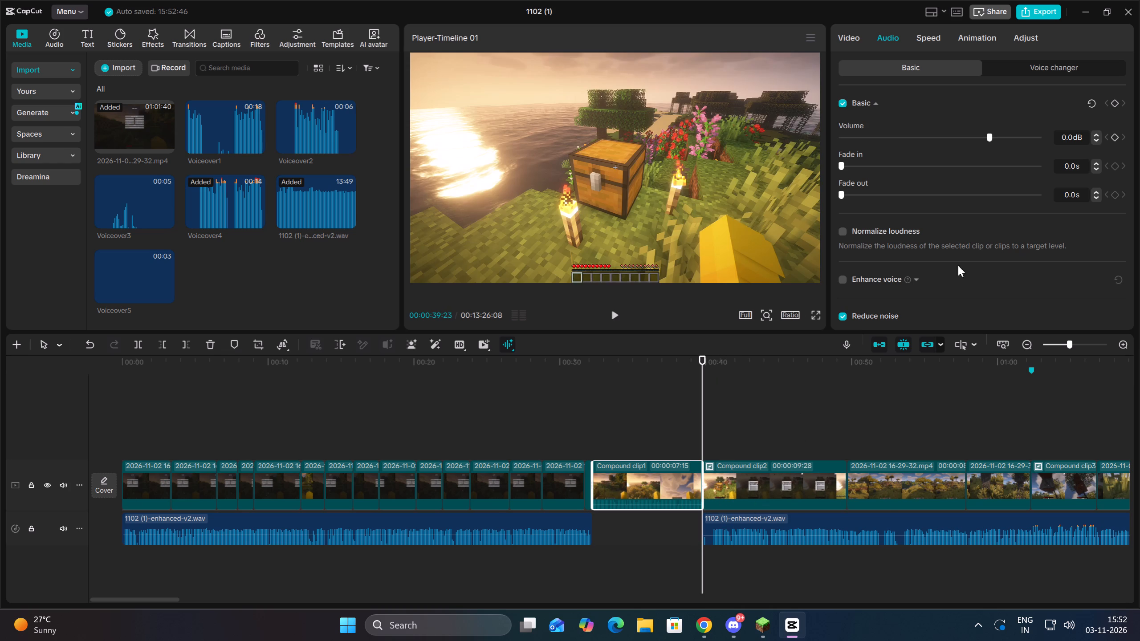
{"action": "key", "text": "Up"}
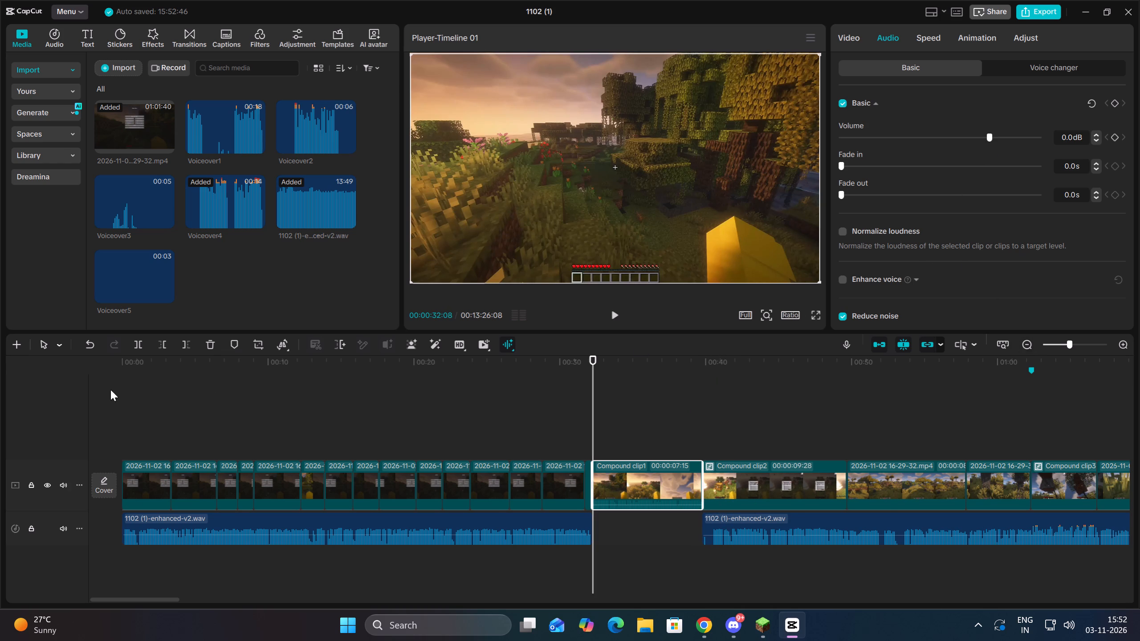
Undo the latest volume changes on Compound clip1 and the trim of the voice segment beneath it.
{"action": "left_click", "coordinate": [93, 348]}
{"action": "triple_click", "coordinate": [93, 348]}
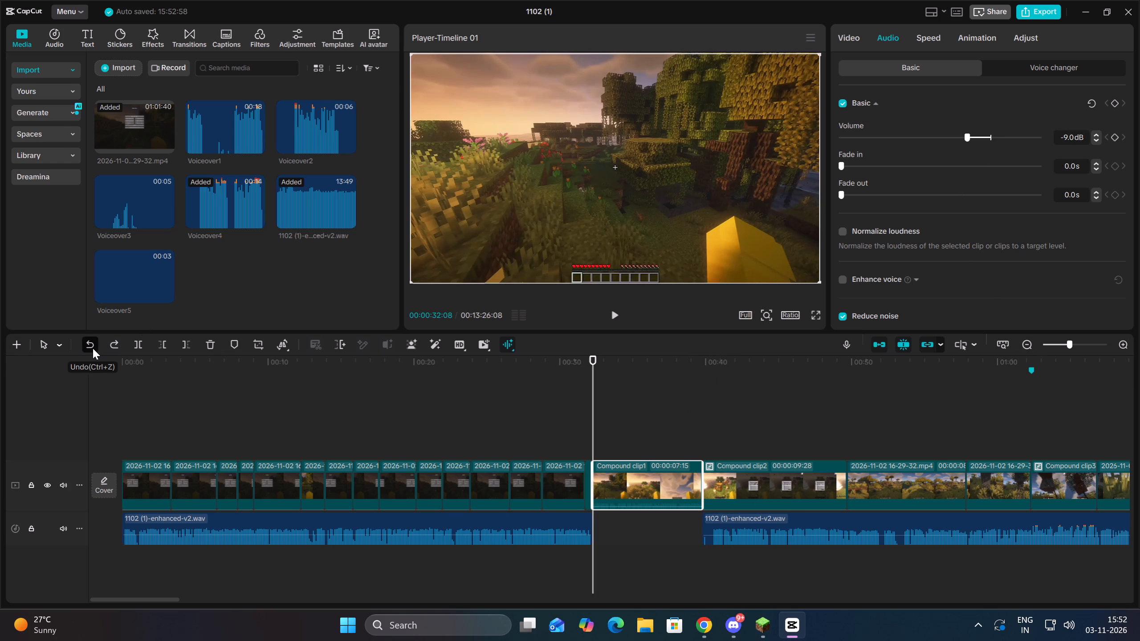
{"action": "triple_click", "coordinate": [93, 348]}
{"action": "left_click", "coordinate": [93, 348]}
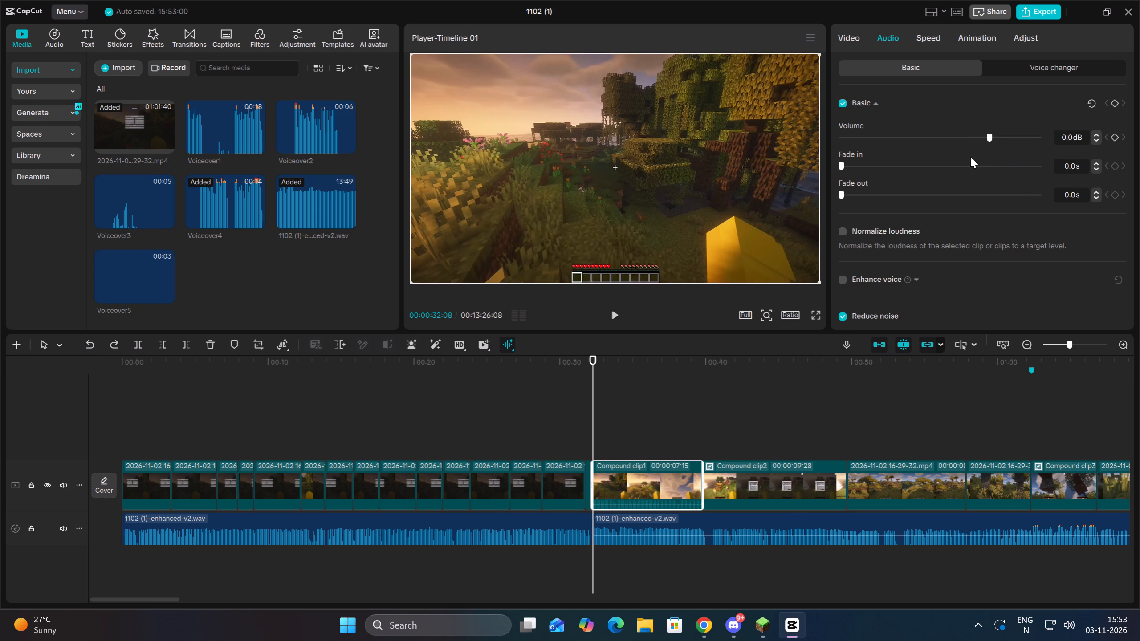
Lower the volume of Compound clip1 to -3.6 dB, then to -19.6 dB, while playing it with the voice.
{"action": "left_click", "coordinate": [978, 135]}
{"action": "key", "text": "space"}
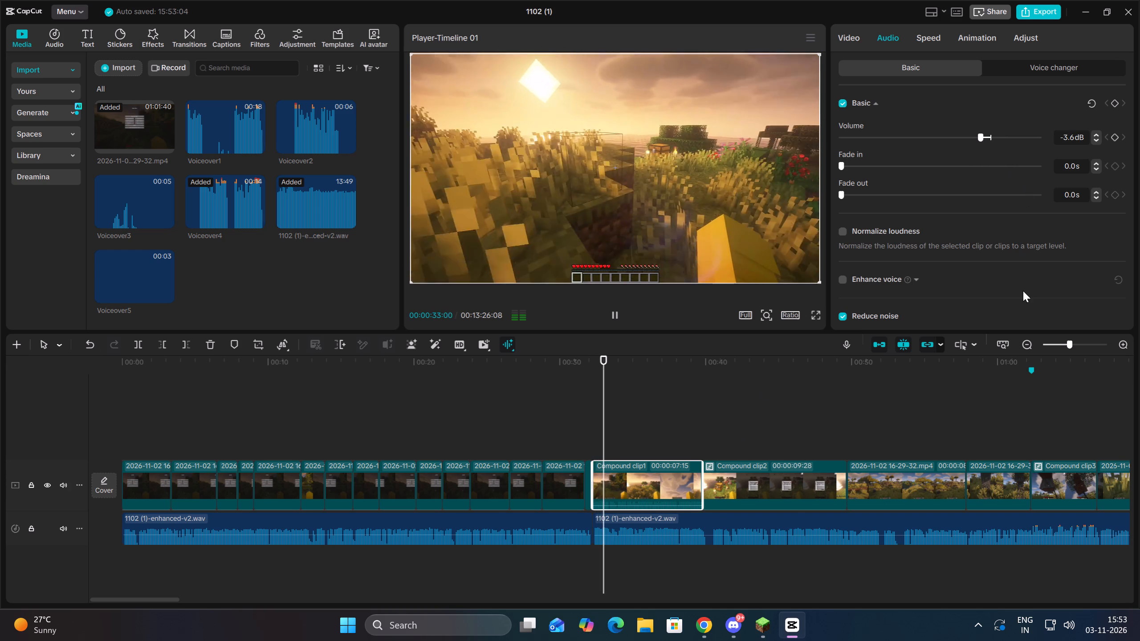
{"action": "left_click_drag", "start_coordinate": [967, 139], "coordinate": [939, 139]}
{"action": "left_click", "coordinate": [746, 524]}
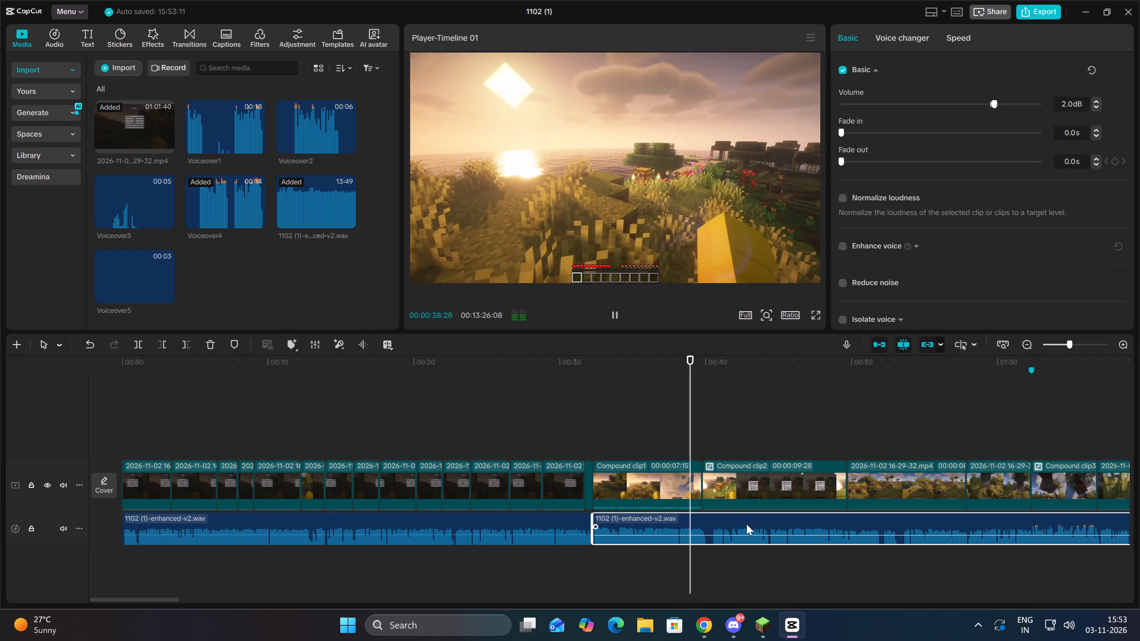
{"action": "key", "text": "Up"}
Mute Compound clip1 by setting its audio volume to -∞ dB.
{"action": "left_click", "coordinate": [660, 485]}
{"action": "left_click", "coordinate": [895, 46]}
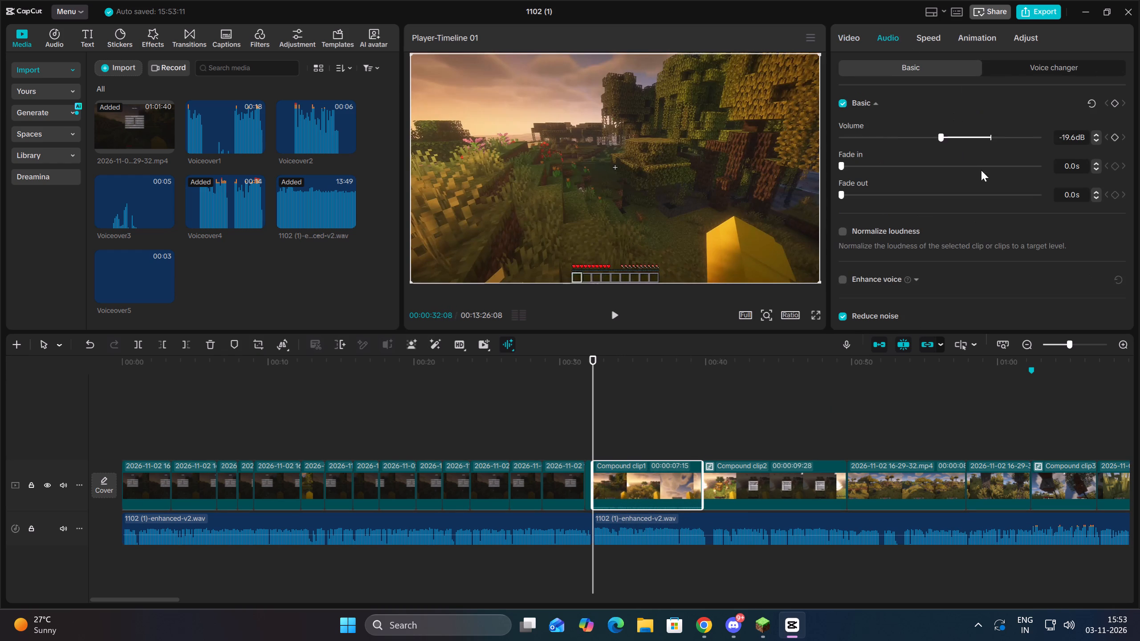
{"action": "left_click_drag", "start_coordinate": [927, 138], "coordinate": [794, 138]}
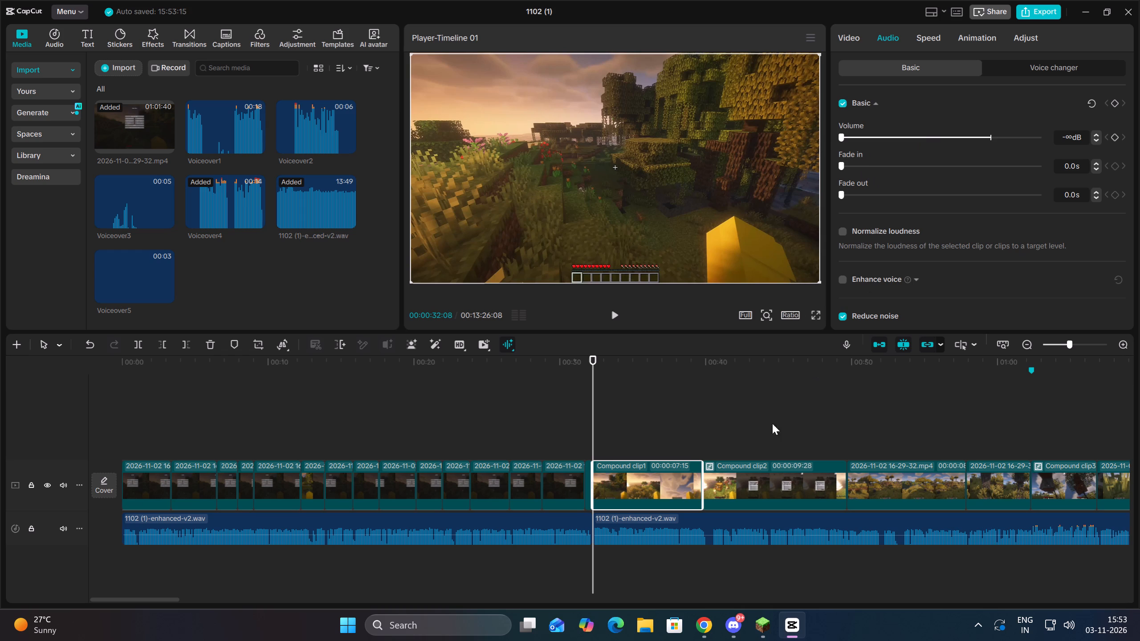
Play the muted Compound clip1 with the voice track into Compound clip2 and return to their boundary at 00:39:23.
{"action": "double_click", "coordinate": [701, 561]}
{"action": "left_click", "coordinate": [705, 559]}
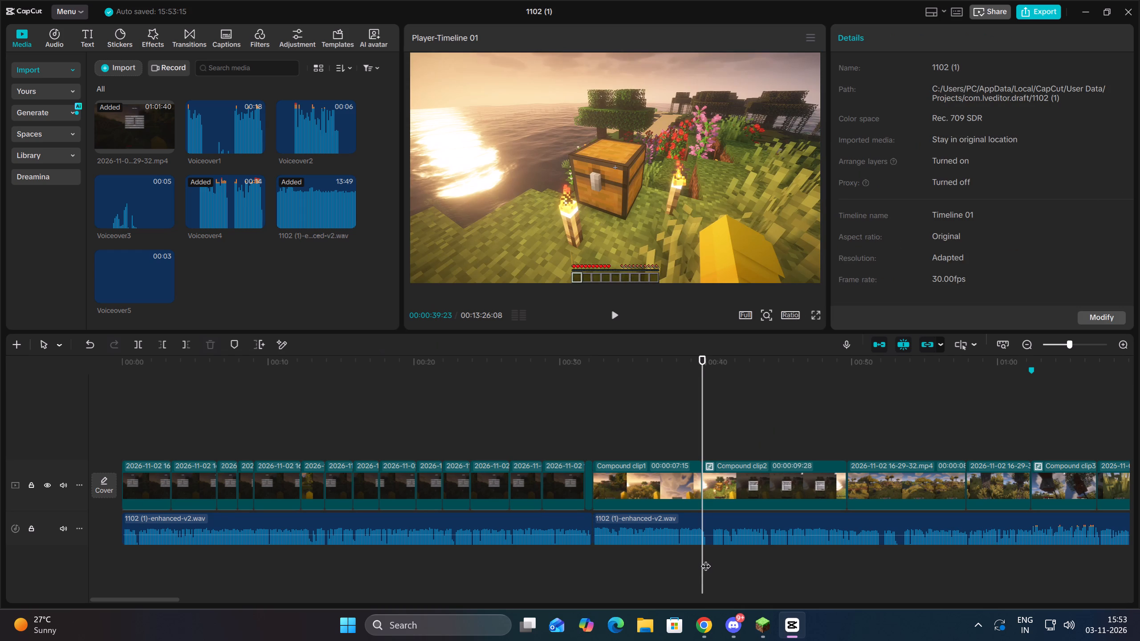
{"action": "key", "text": "Up"}
{"action": "key", "text": "space"}
{"action": "left_click", "coordinate": [712, 529]}
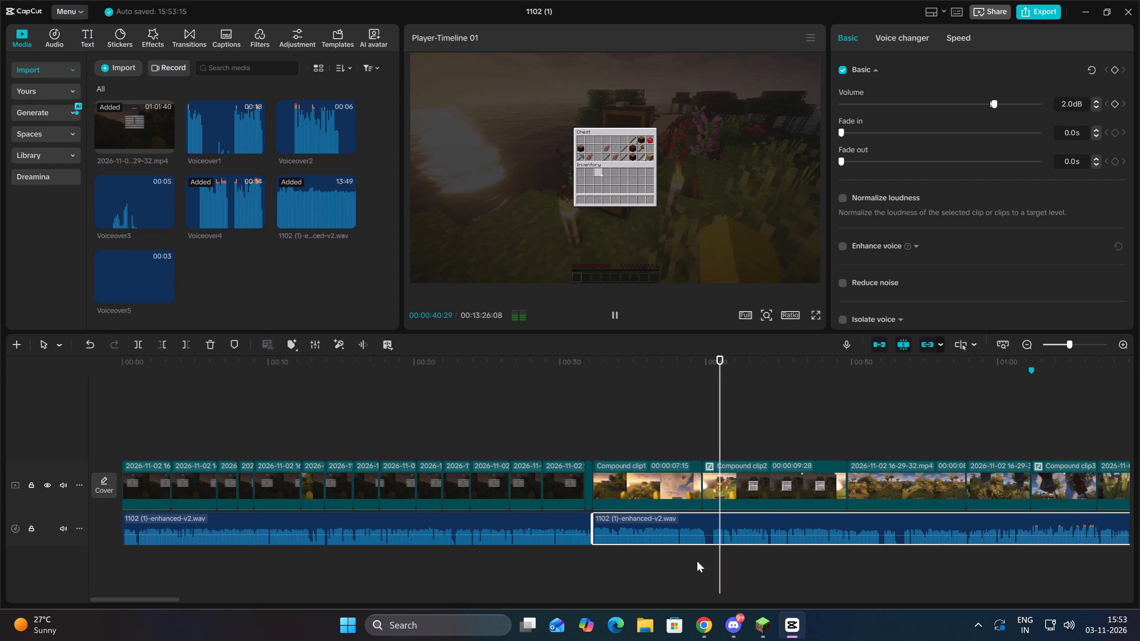
{"action": "left_click", "coordinate": [710, 561]}
{"action": "left_click_drag", "start_coordinate": [710, 561], "coordinate": [706, 562]}
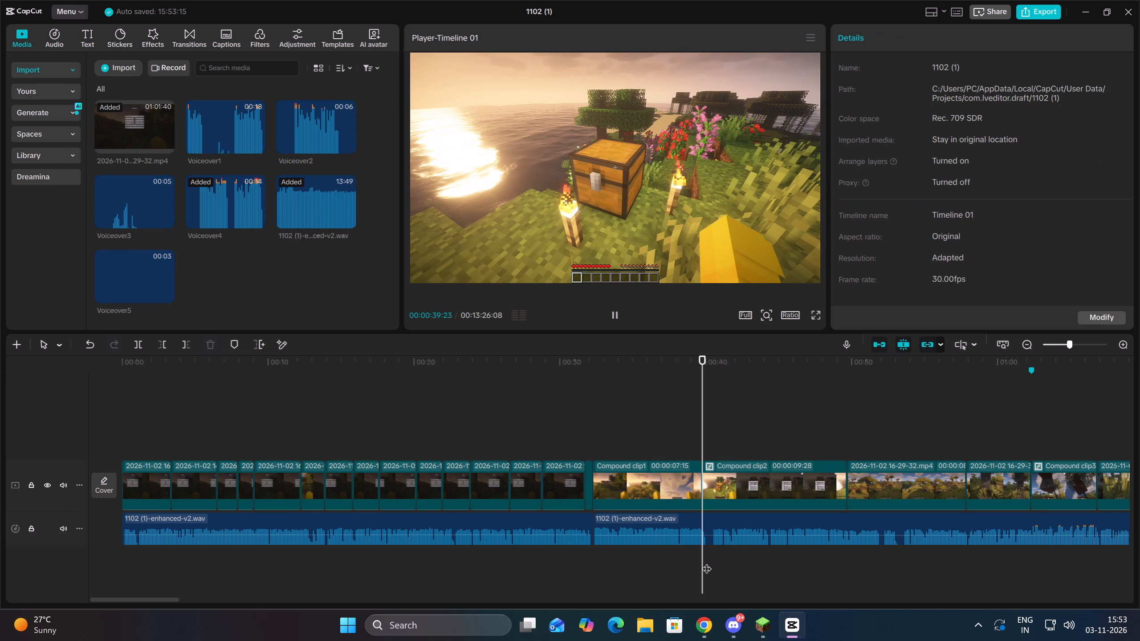
Examine the voice track across the full timeline and at the cut where Compound clip1 begins, at 00:32:08.
{"action": "double_click", "coordinate": [1030, 343]}
{"action": "double_click", "coordinate": [1030, 343]}
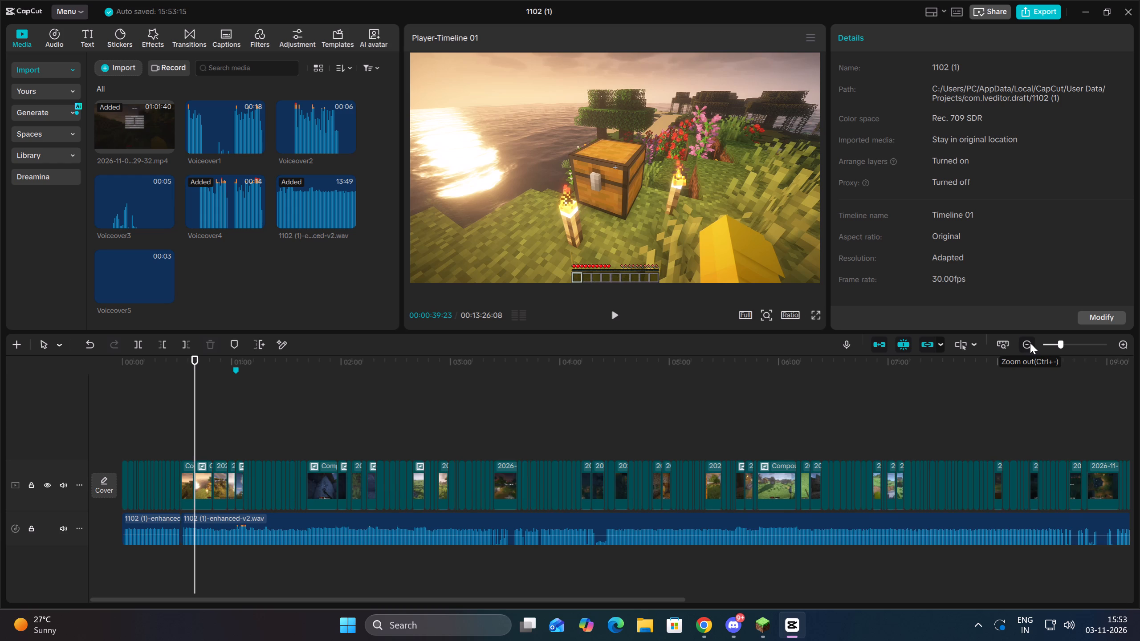
{"action": "triple_click", "coordinate": [1124, 337]}
{"action": "left_click", "coordinate": [1124, 337]}
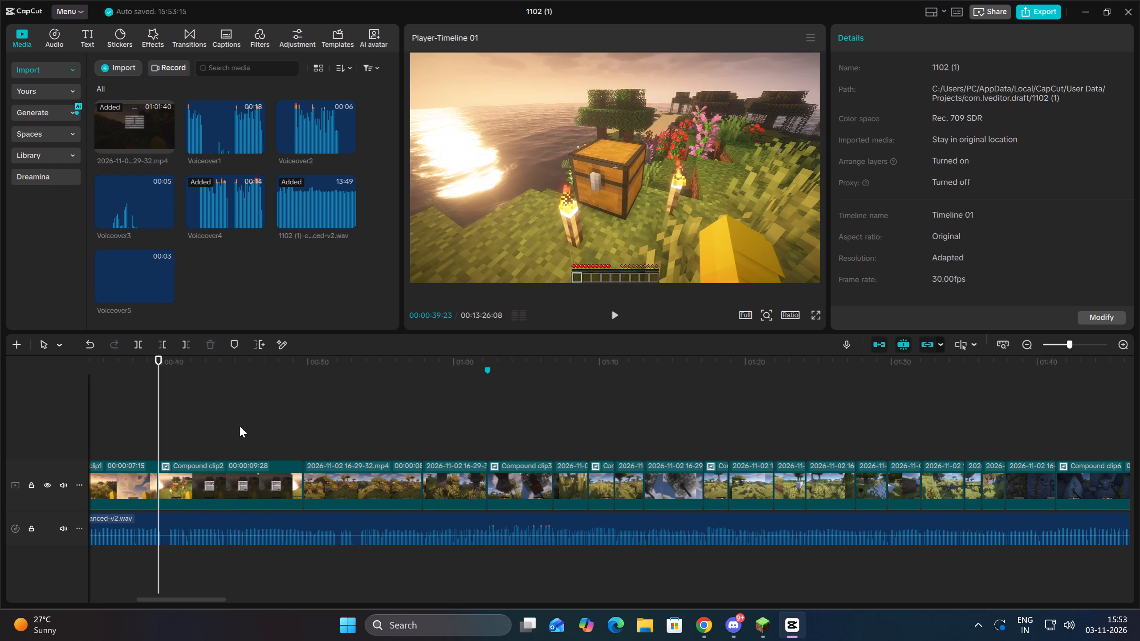
{"action": "left_click", "coordinate": [240, 426]}
{"action": "left_click_drag", "start_coordinate": [240, 426], "coordinate": [1, 420]}
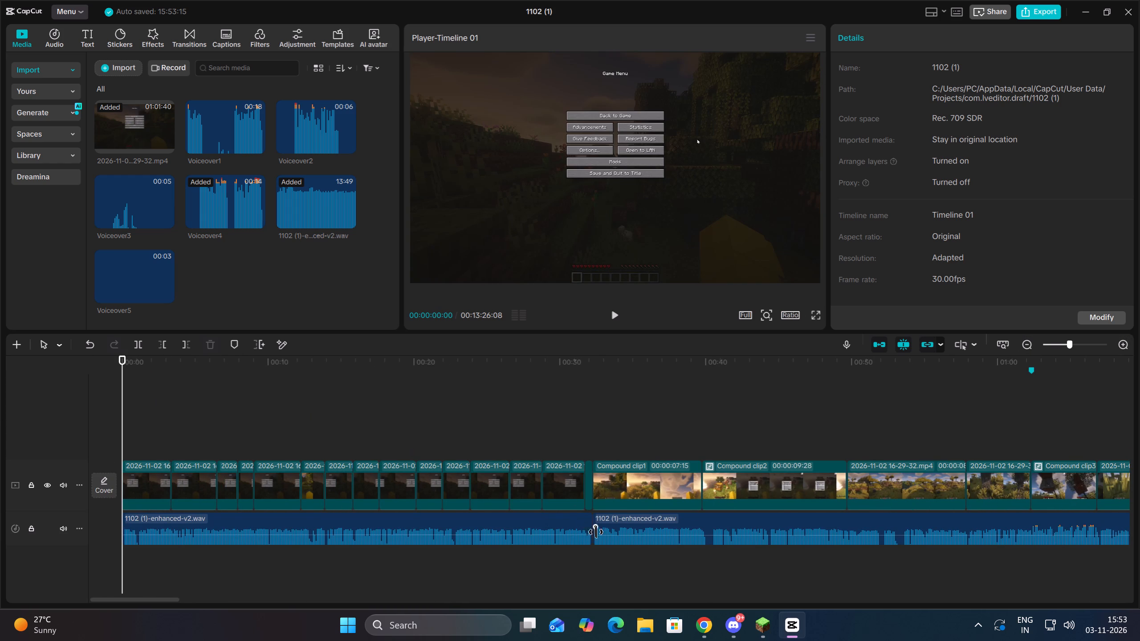
{"action": "left_click", "coordinate": [596, 573]}
{"action": "triple_click", "coordinate": [1124, 344]}
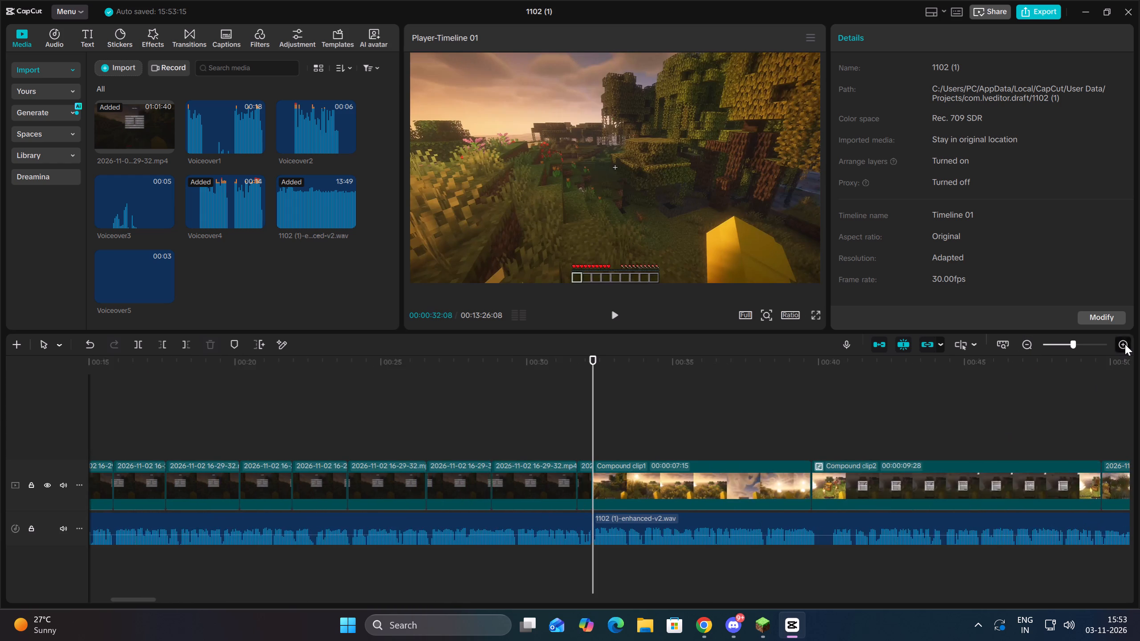
{"action": "double_click", "coordinate": [1029, 346]}
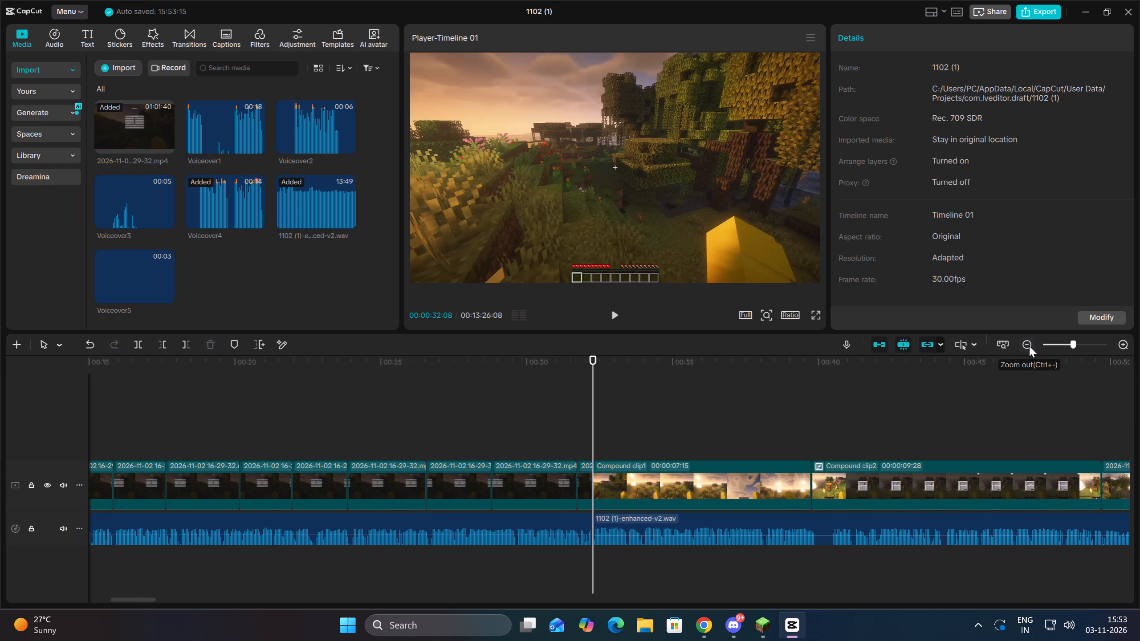
Place the playhead at the boundary between Compound clip1 and Compound clip2 and select the voice segment beneath it.
{"action": "double_click", "coordinate": [815, 556]}
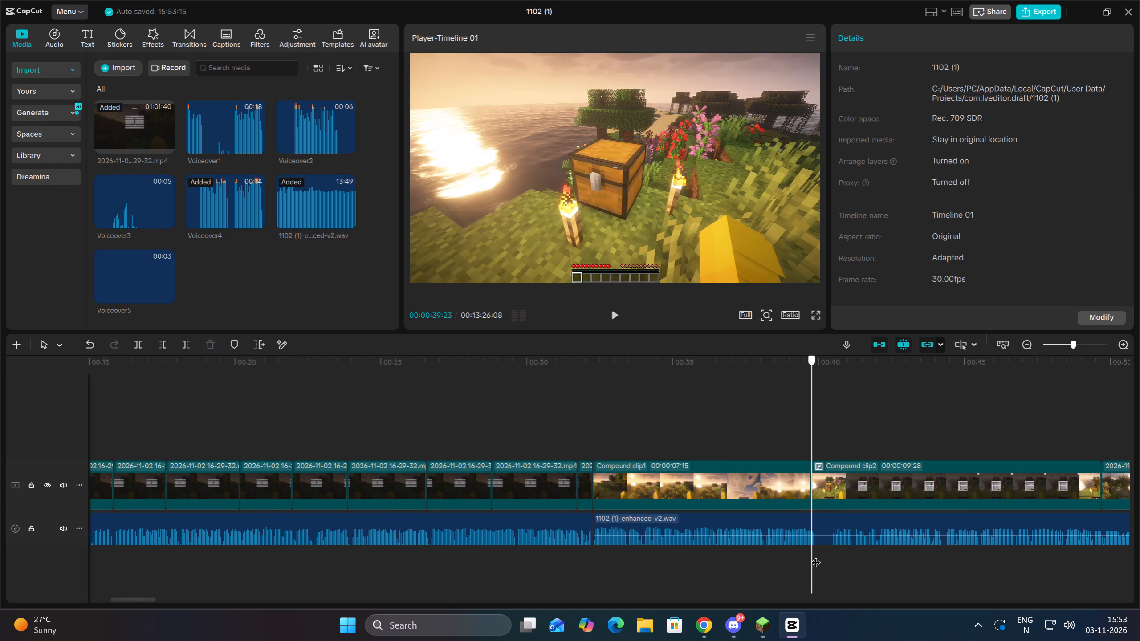
{"action": "left_click", "coordinate": [819, 533]}
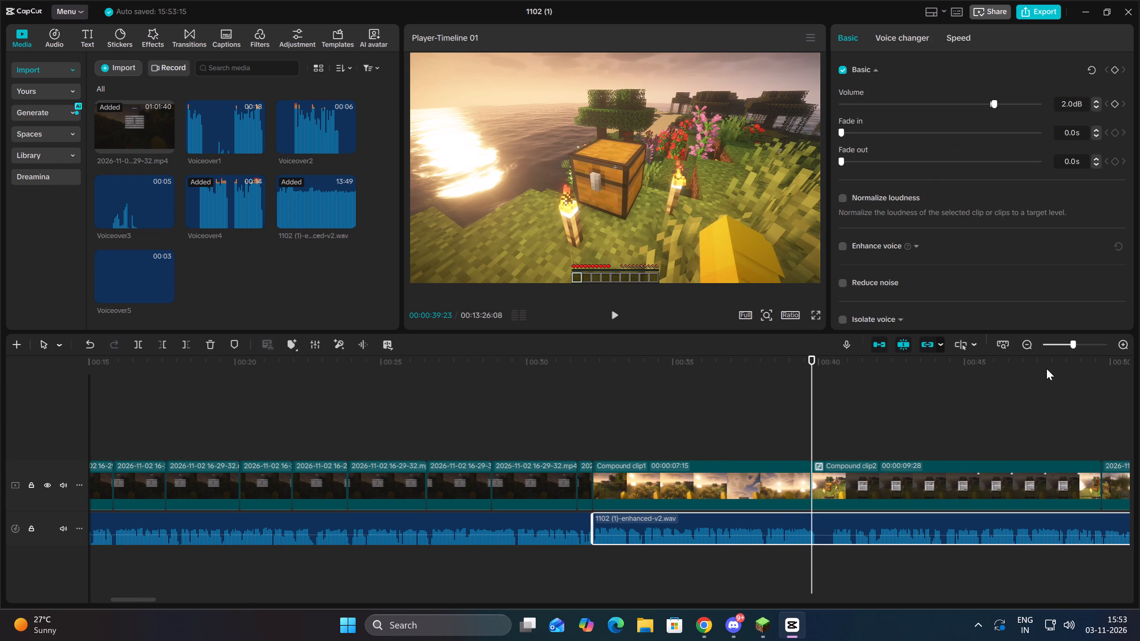
{"action": "double_click", "coordinate": [1032, 348]}
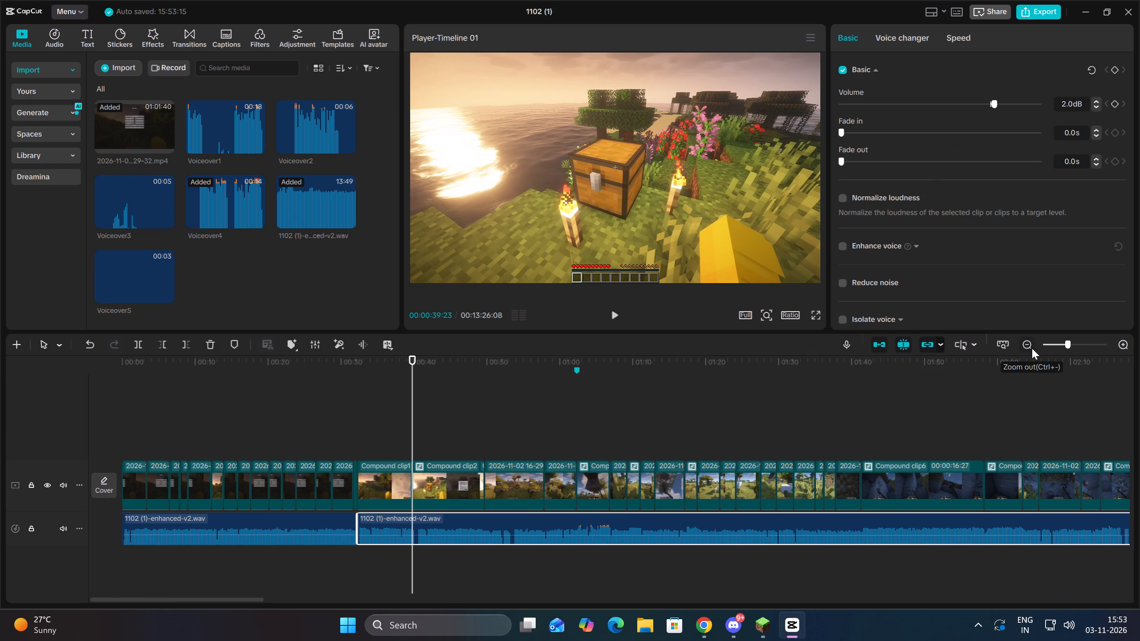
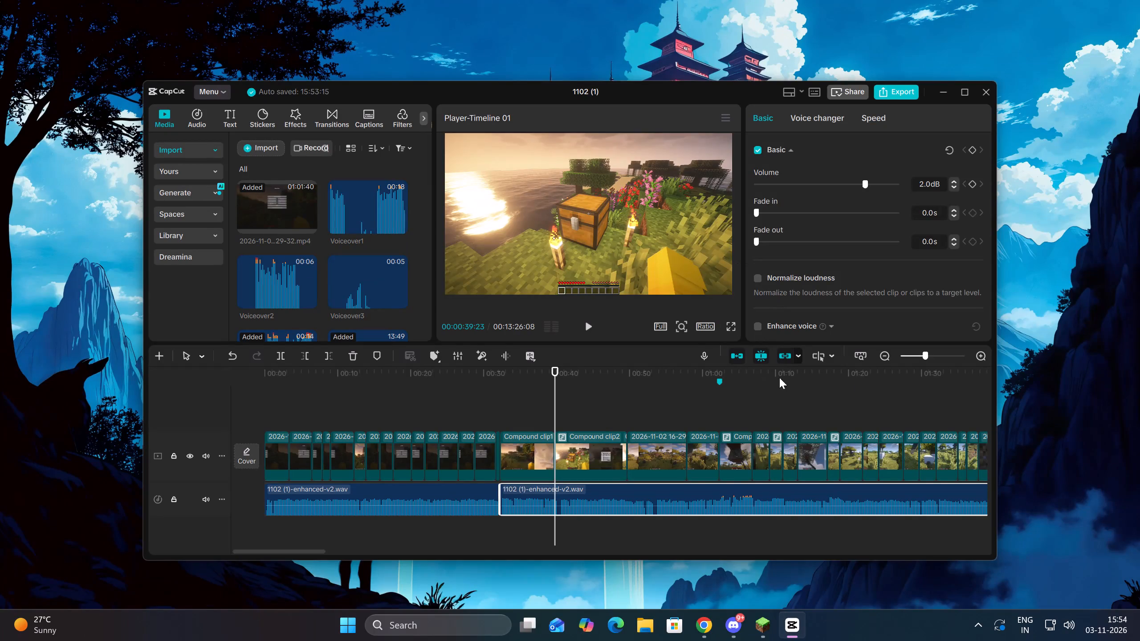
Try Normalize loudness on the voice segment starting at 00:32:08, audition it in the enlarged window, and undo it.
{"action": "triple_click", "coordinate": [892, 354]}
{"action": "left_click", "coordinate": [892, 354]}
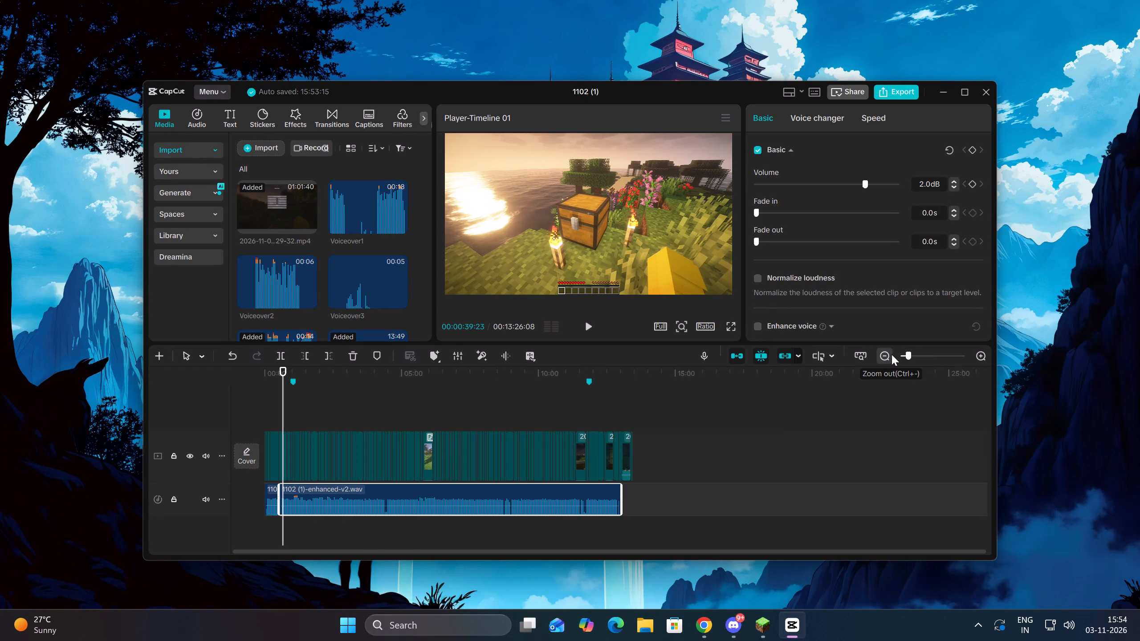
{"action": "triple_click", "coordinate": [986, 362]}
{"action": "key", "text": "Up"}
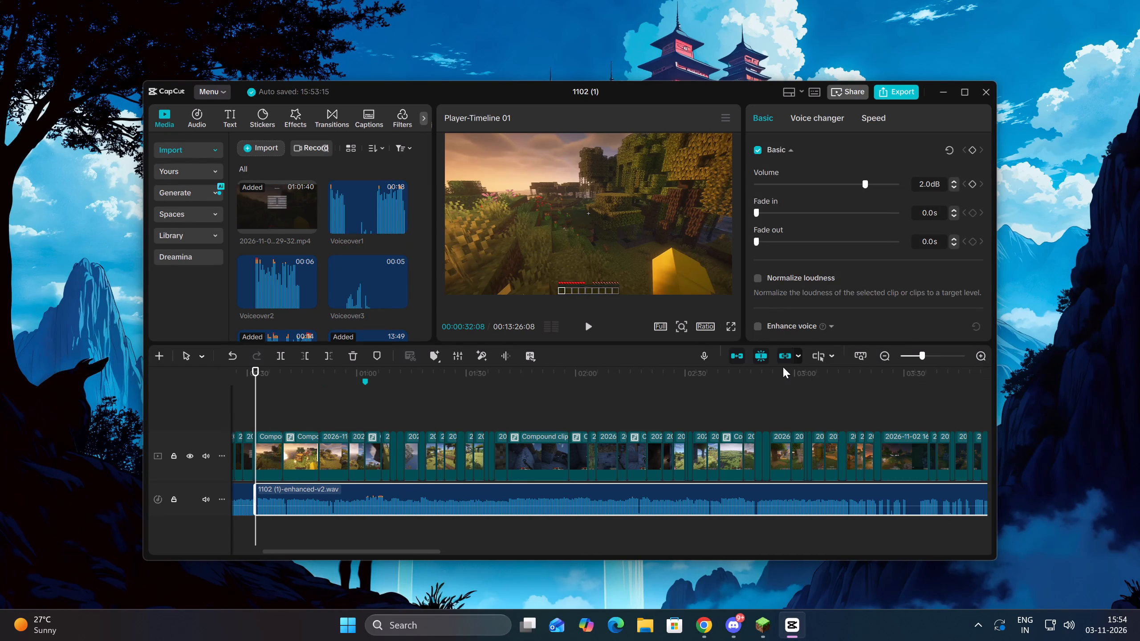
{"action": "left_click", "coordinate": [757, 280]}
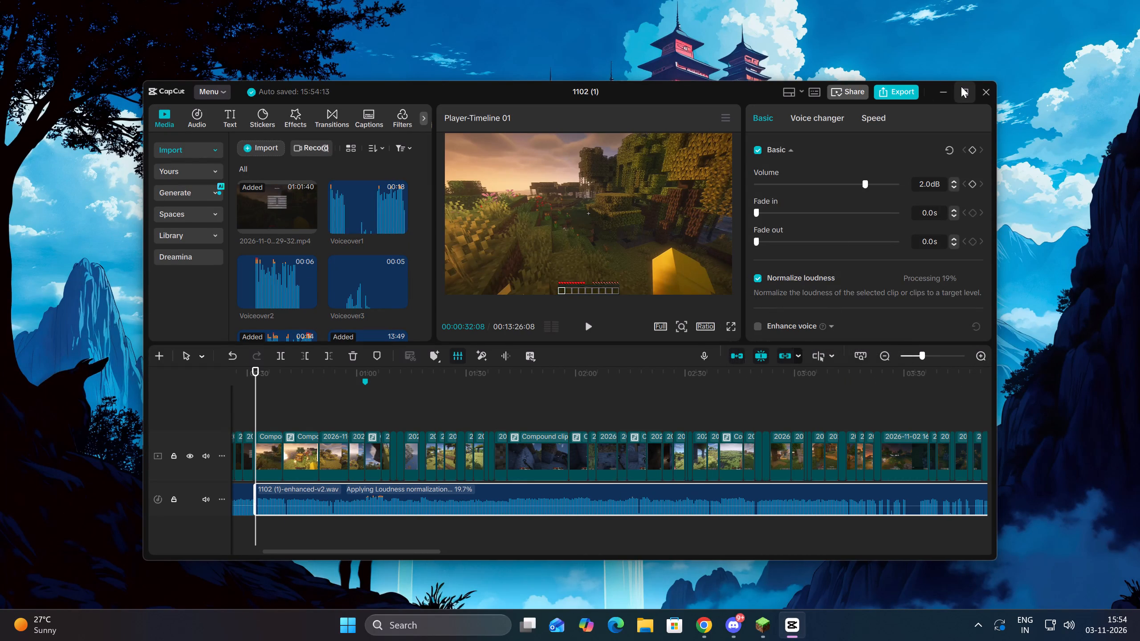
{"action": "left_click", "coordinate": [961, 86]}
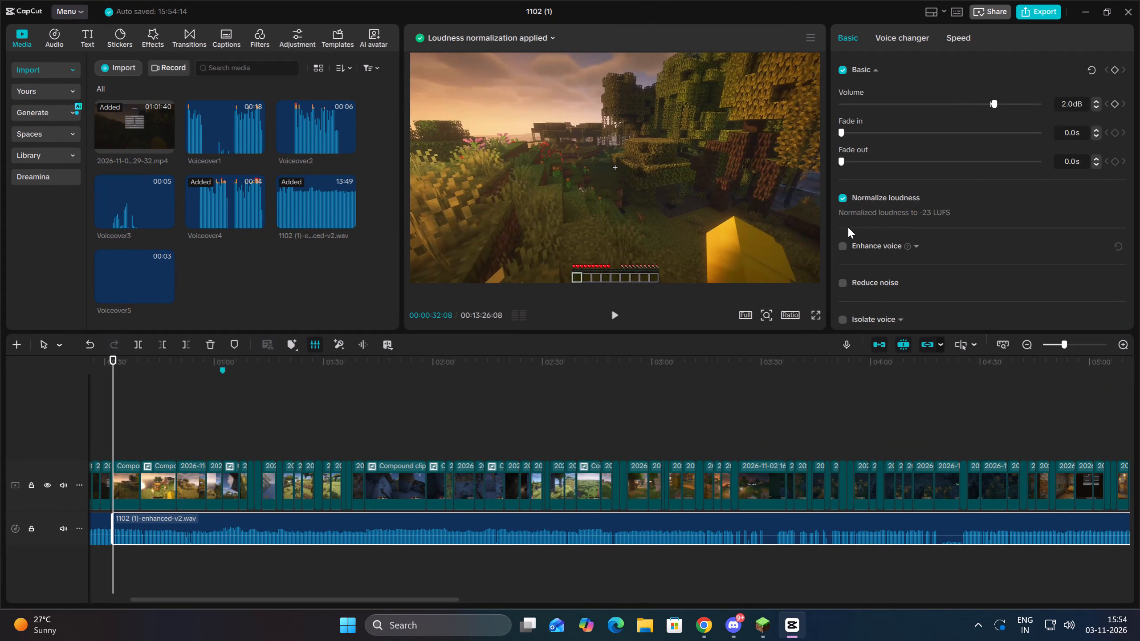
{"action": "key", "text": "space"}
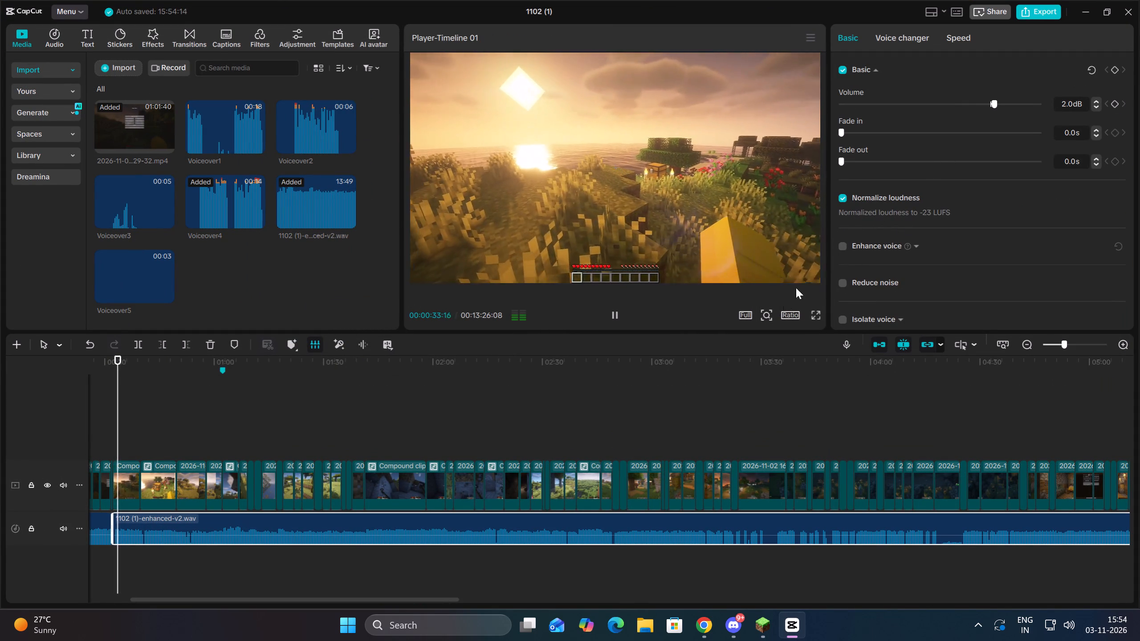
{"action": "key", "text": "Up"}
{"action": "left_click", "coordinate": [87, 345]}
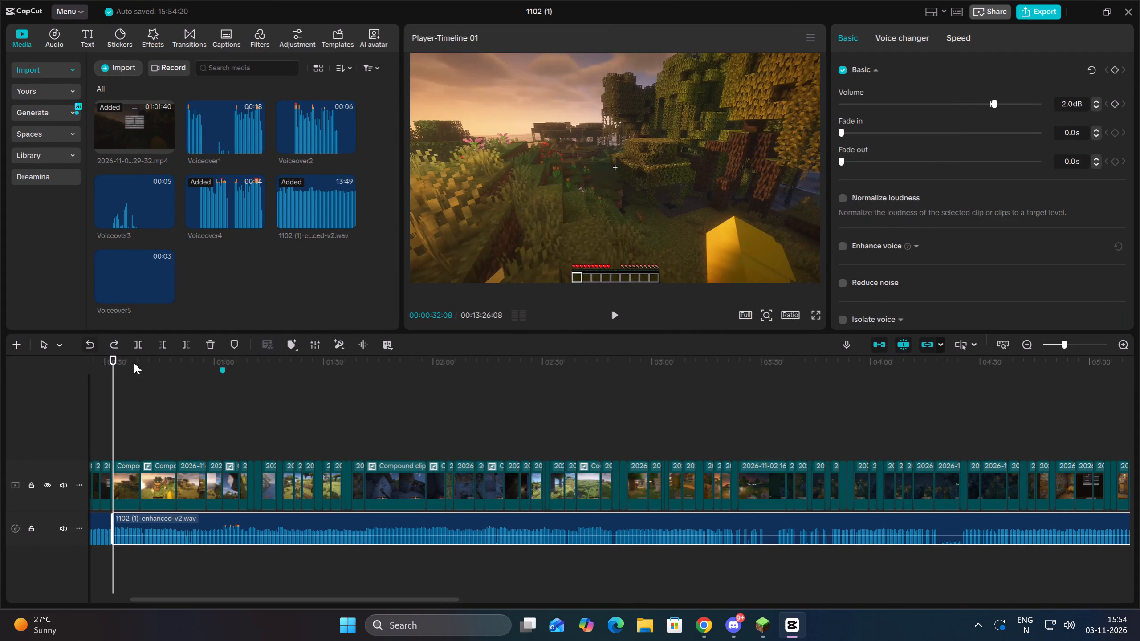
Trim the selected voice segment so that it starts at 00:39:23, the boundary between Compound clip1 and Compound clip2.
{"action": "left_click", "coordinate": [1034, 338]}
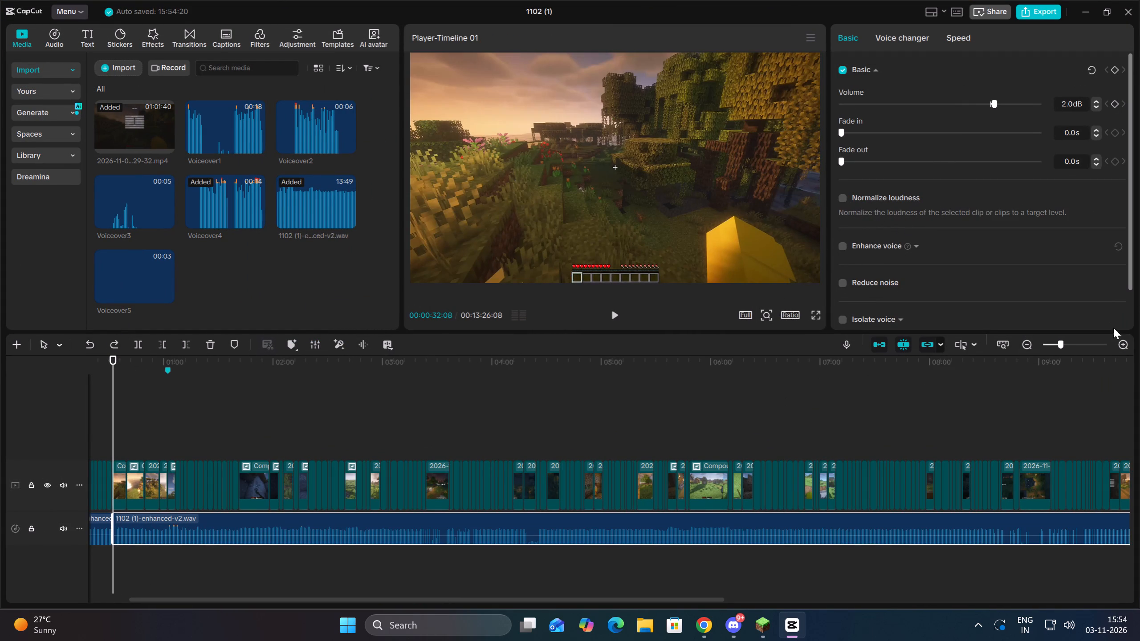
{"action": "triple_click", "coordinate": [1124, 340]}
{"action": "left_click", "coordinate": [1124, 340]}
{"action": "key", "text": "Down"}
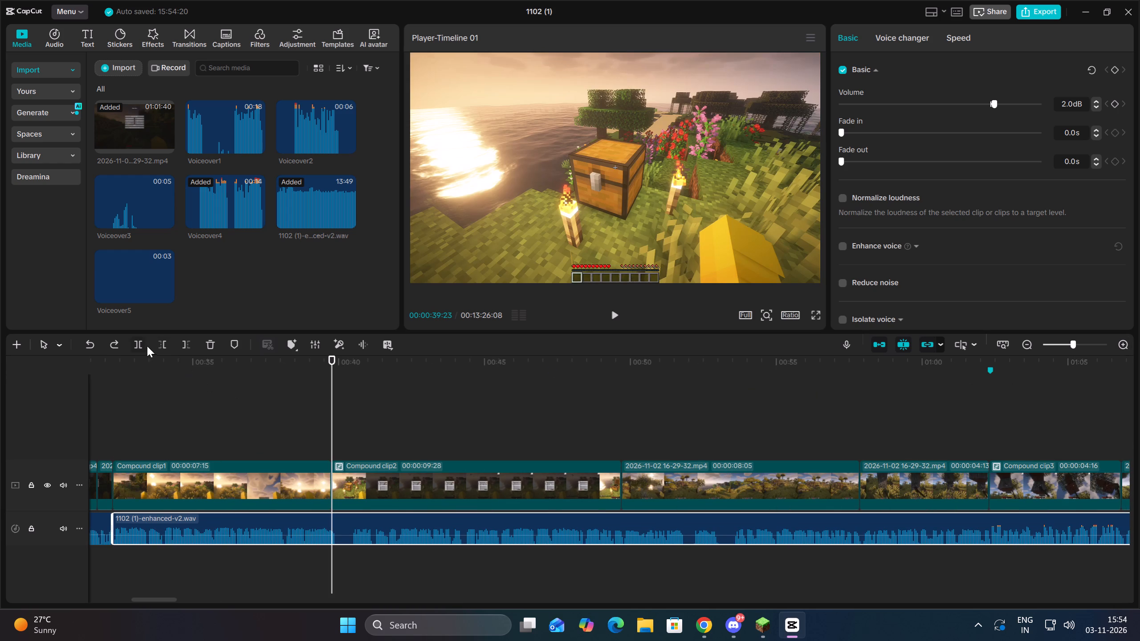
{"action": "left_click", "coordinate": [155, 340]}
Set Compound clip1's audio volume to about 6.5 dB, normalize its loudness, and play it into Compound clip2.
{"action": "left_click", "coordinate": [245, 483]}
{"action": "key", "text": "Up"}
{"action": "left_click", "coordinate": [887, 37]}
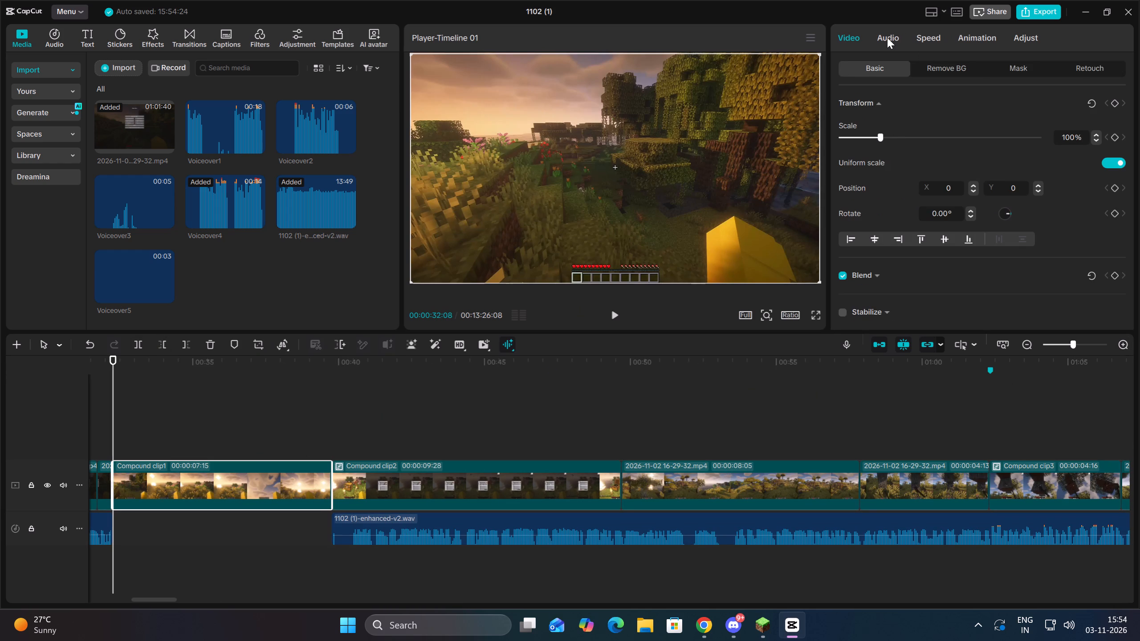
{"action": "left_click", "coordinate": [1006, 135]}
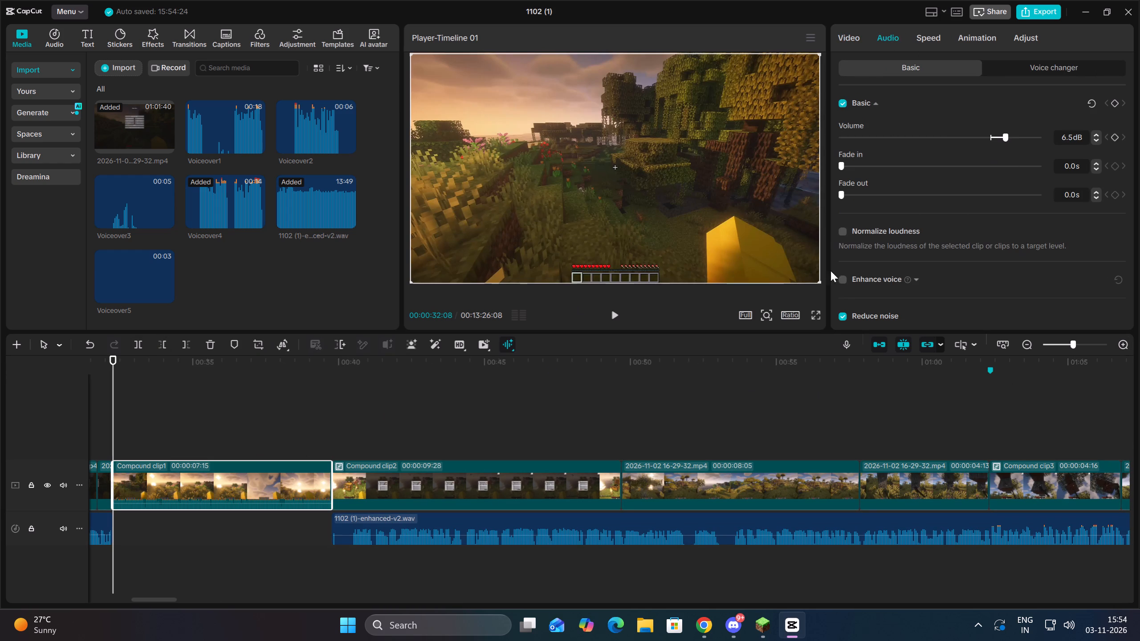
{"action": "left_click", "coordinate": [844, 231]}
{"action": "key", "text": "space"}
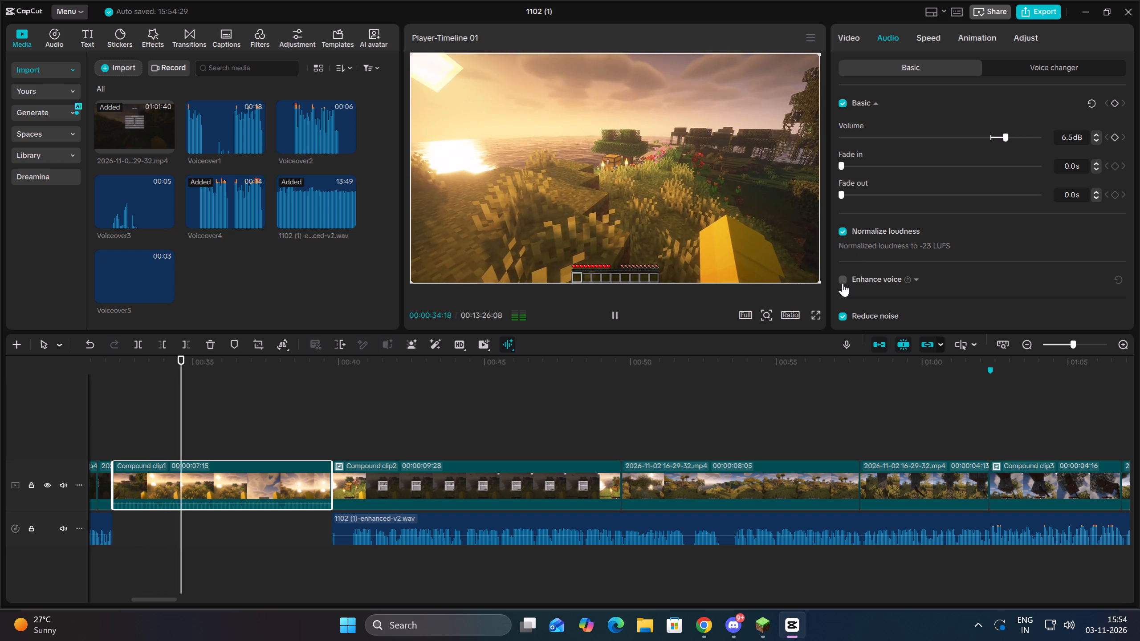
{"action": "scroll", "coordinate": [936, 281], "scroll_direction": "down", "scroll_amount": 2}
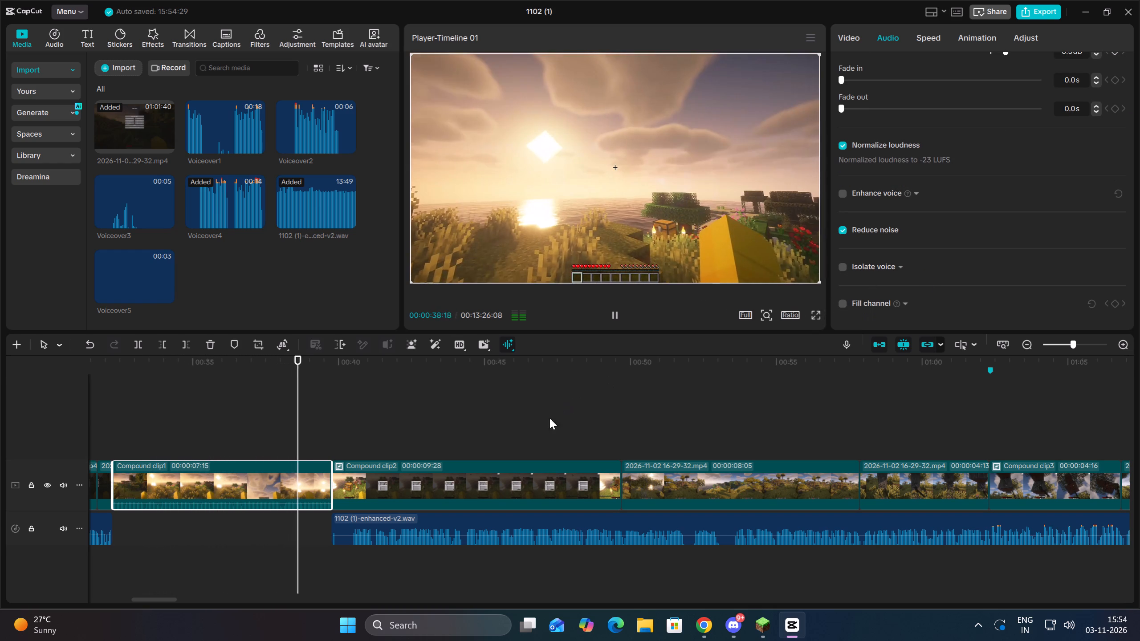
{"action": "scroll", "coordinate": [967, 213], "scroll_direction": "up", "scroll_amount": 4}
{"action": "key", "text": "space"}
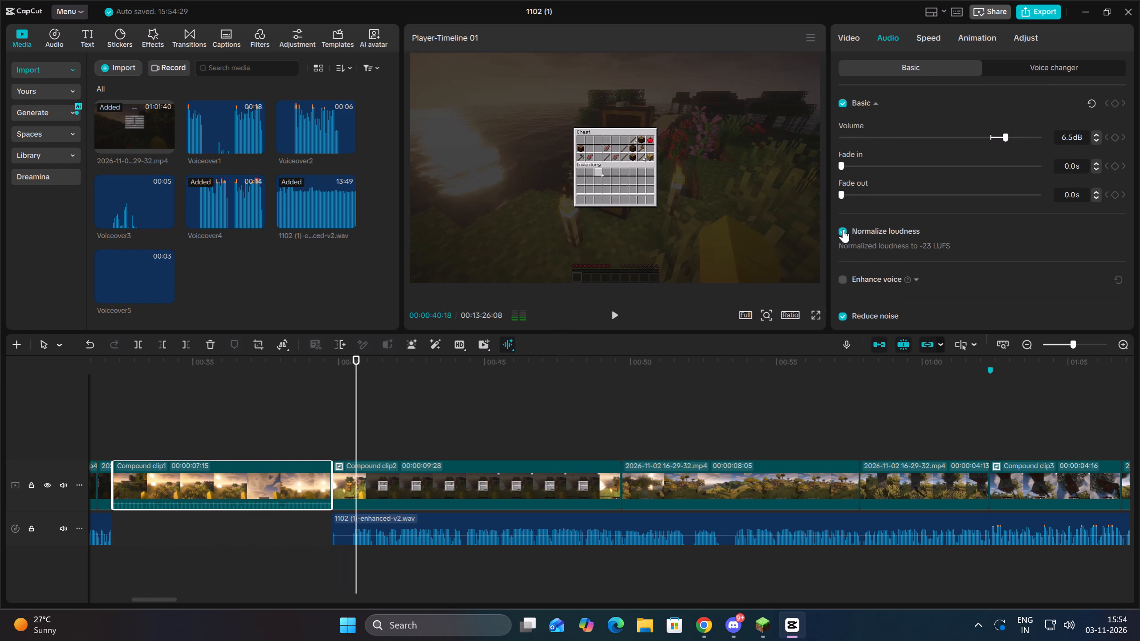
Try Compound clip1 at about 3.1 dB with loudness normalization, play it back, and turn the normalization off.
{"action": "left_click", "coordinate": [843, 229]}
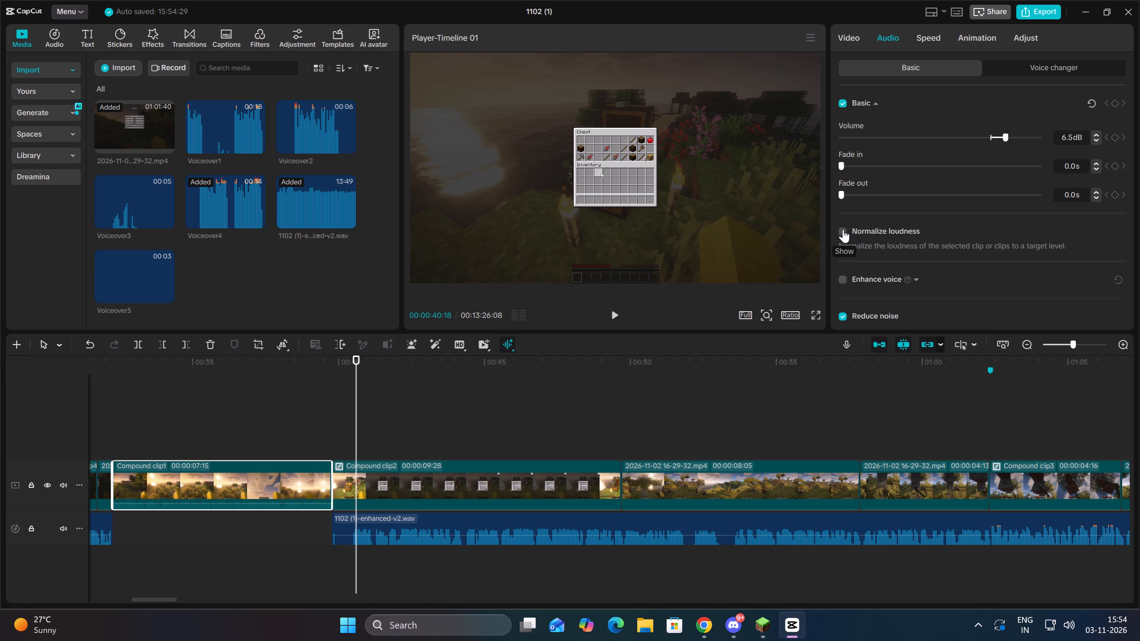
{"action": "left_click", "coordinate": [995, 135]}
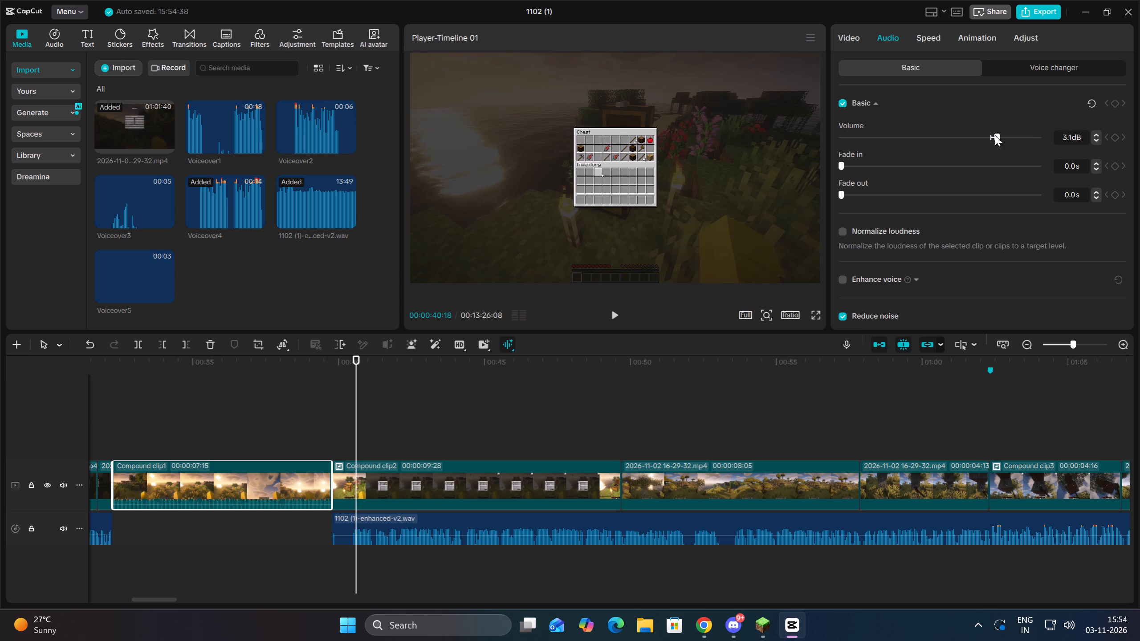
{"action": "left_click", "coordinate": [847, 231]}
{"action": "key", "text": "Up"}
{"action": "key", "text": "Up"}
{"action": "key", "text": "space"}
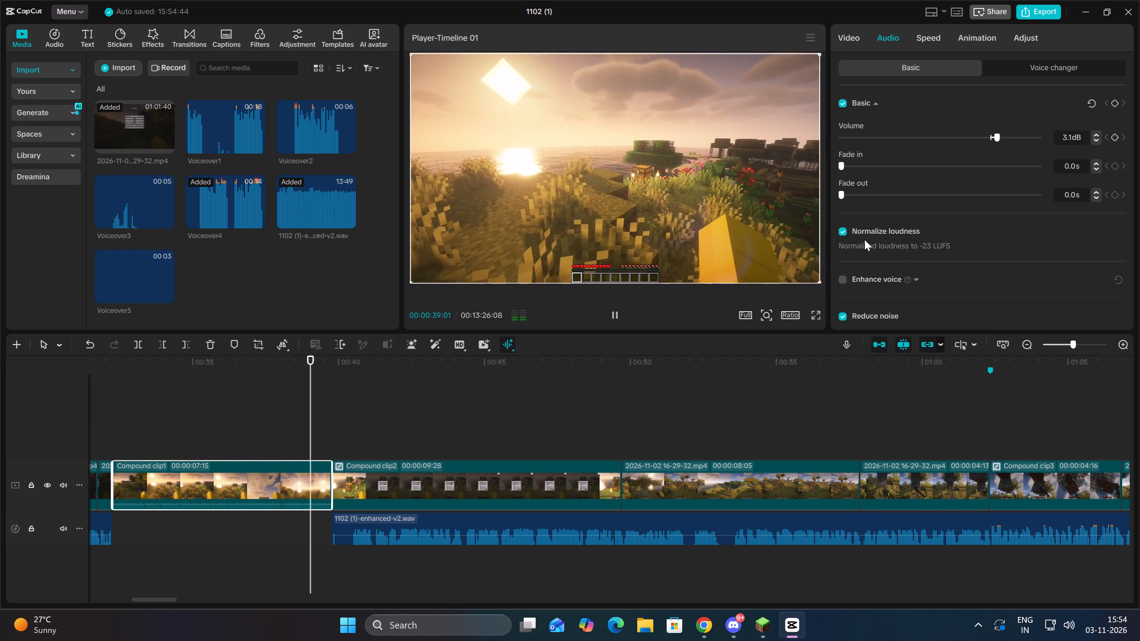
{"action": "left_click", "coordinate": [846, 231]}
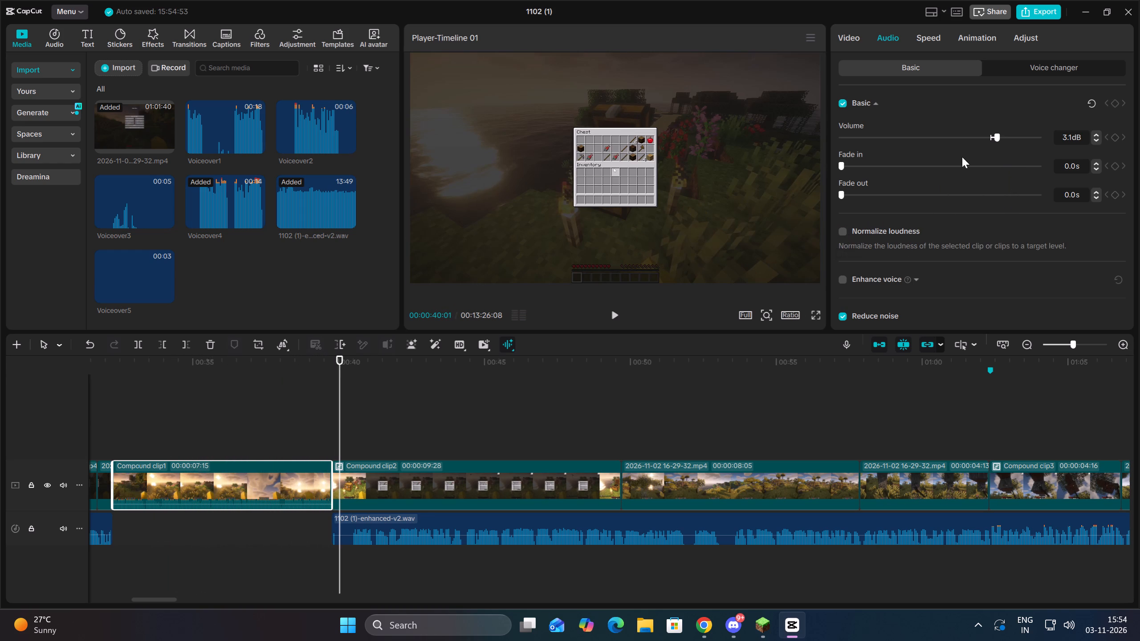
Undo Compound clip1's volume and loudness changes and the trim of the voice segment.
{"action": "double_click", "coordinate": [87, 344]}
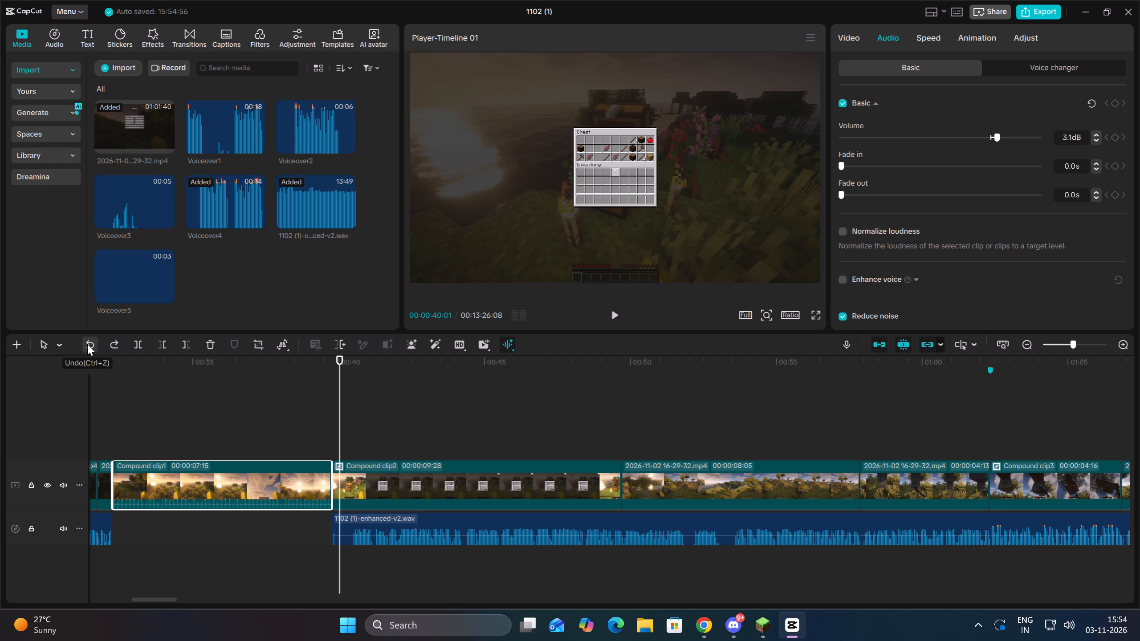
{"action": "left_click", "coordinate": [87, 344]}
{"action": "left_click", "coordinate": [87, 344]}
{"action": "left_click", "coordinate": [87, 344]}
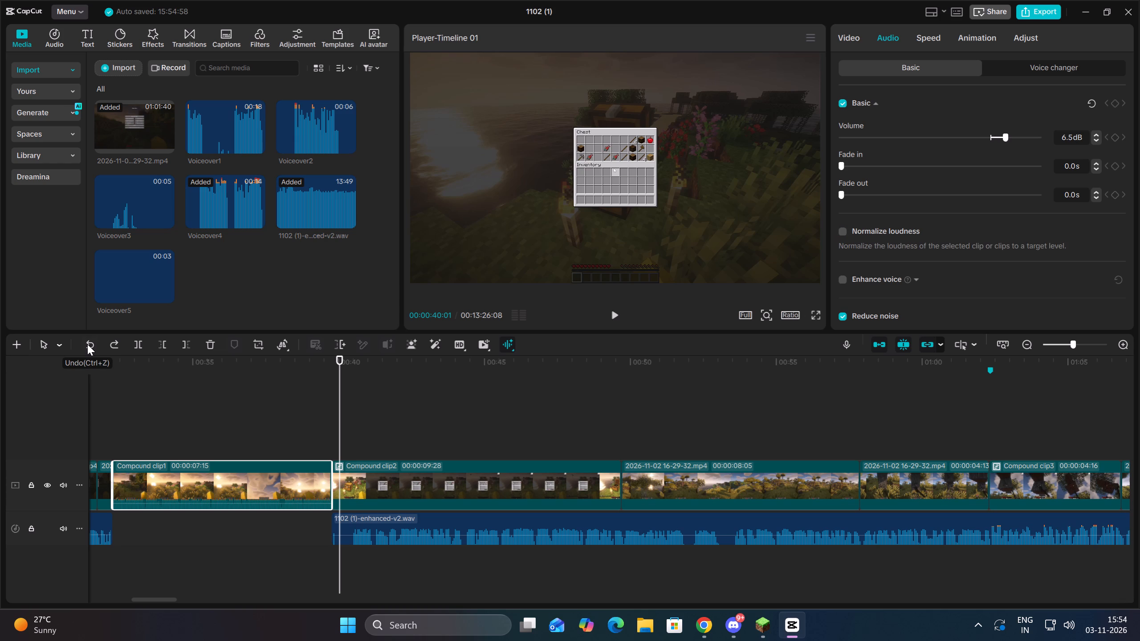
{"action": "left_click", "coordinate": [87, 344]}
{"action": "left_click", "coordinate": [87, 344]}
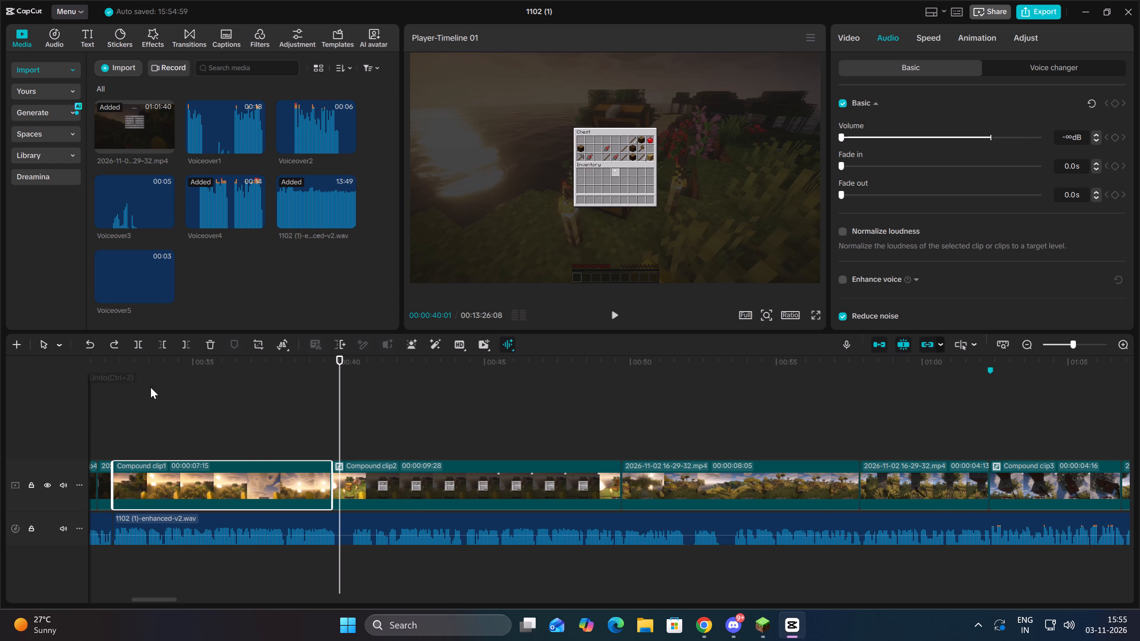
Split the voice segment at 00:39:23, and split both the voice and Compound clip2 at 00:40:13.
{"action": "key", "text": "Up"}
{"action": "left_click", "coordinate": [358, 519]}
{"action": "left_click", "coordinate": [137, 350]}
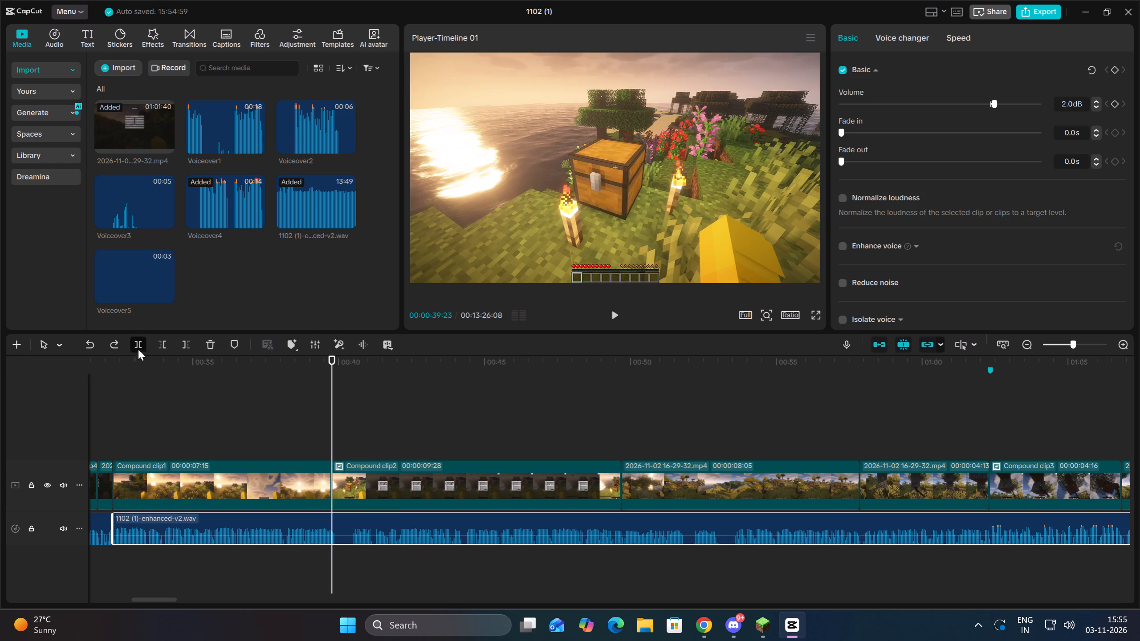
{"action": "key", "text": "space"}
{"action": "key", "text": "space"}
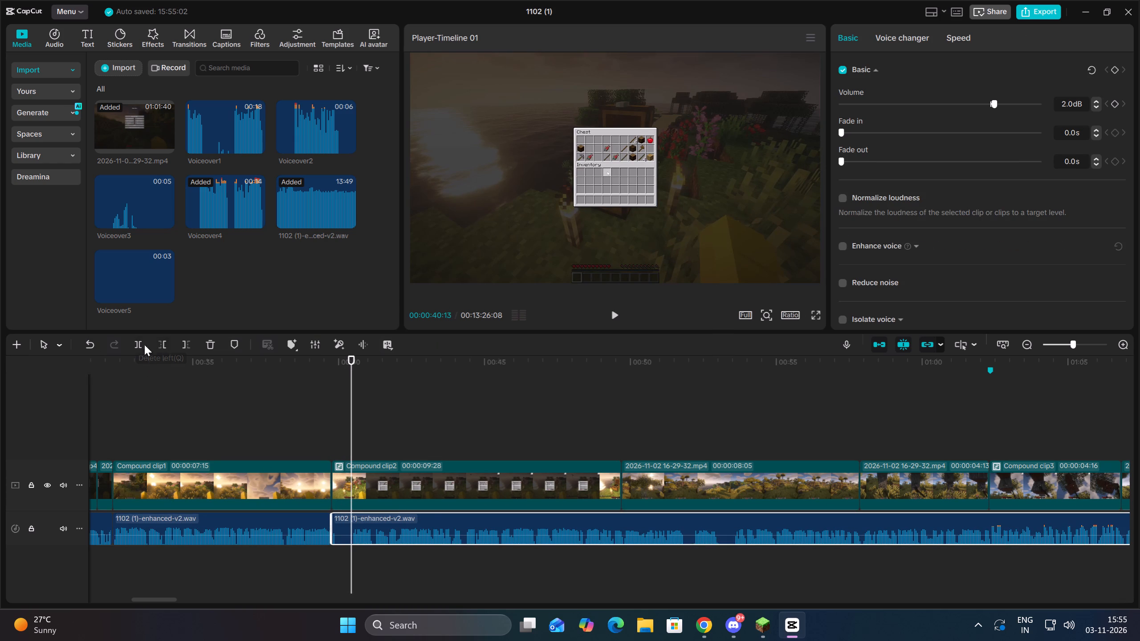
{"action": "left_click", "coordinate": [138, 346]}
{"action": "left_click", "coordinate": [368, 475]}
{"action": "left_click", "coordinate": [133, 337]}
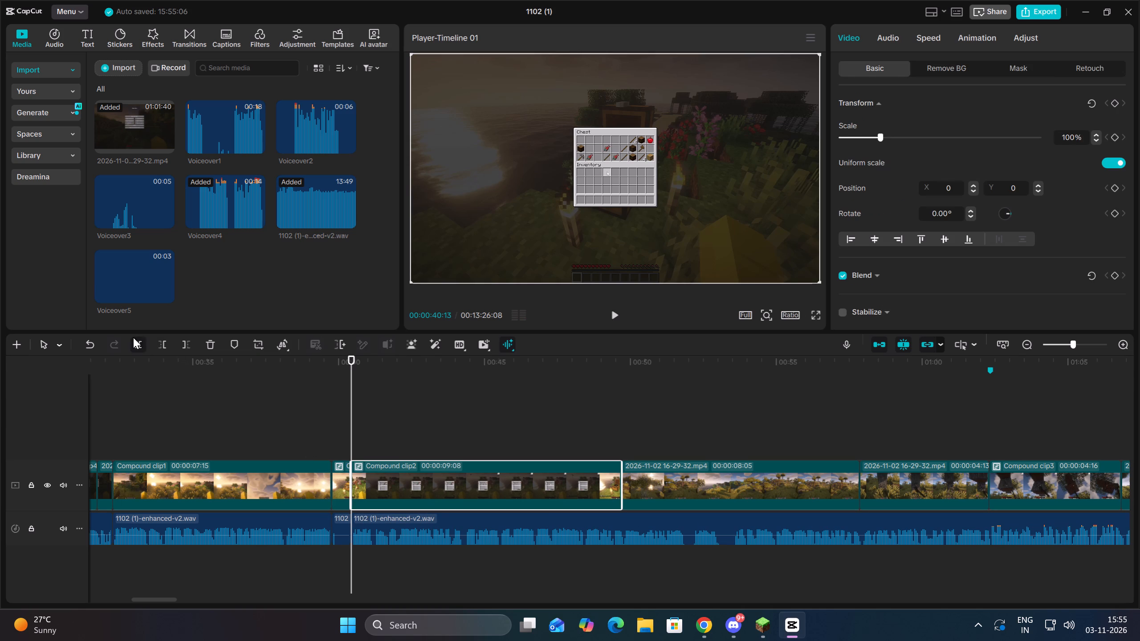
Delete the short Compound clip2 piece and the matching voice piece between 00:39:23 and 00:40:13.
{"action": "left_click", "coordinate": [344, 482]}
{"action": "key", "text": "Delete"}
{"action": "left_click", "coordinate": [341, 527]}
{"action": "key", "text": "Delete"}
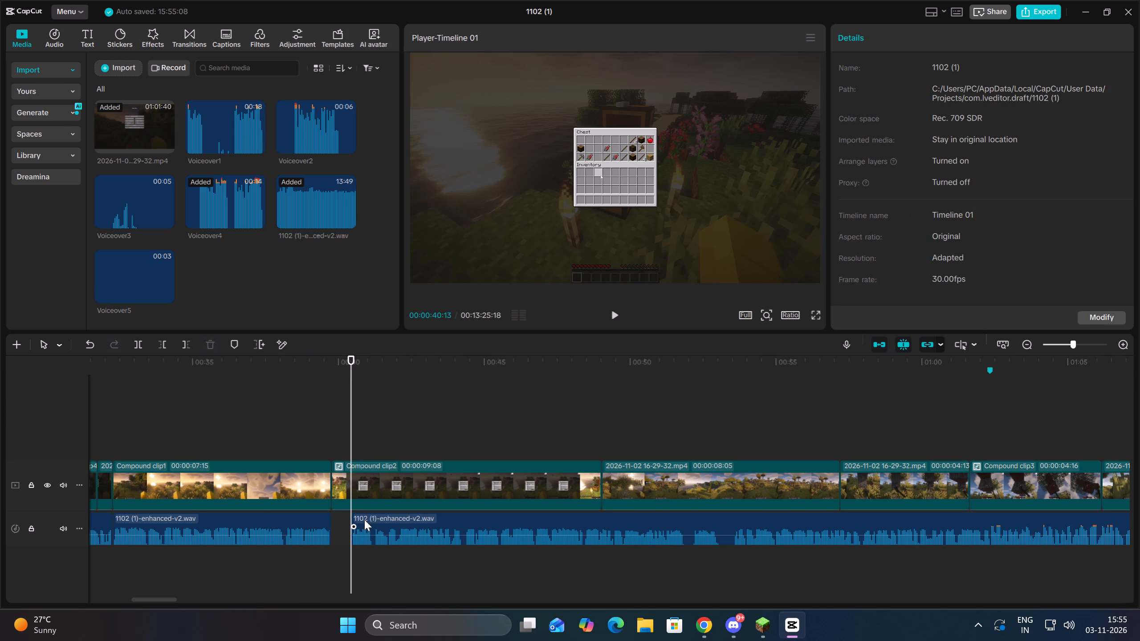
Move the long voice segment back to 00:39:23 to close the gap after the preceding voice segment.
{"action": "triple_click", "coordinate": [1032, 340]}
{"action": "left_click", "coordinate": [1032, 340]}
{"action": "left_click", "coordinate": [1032, 340]}
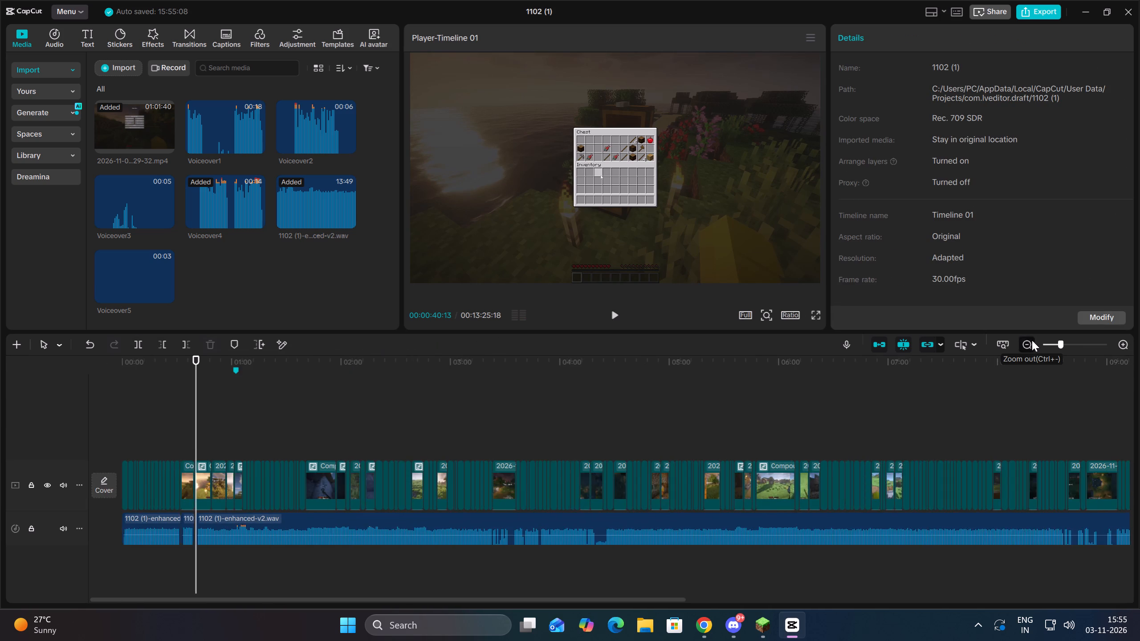
{"action": "triple_click", "coordinate": [1119, 344]}
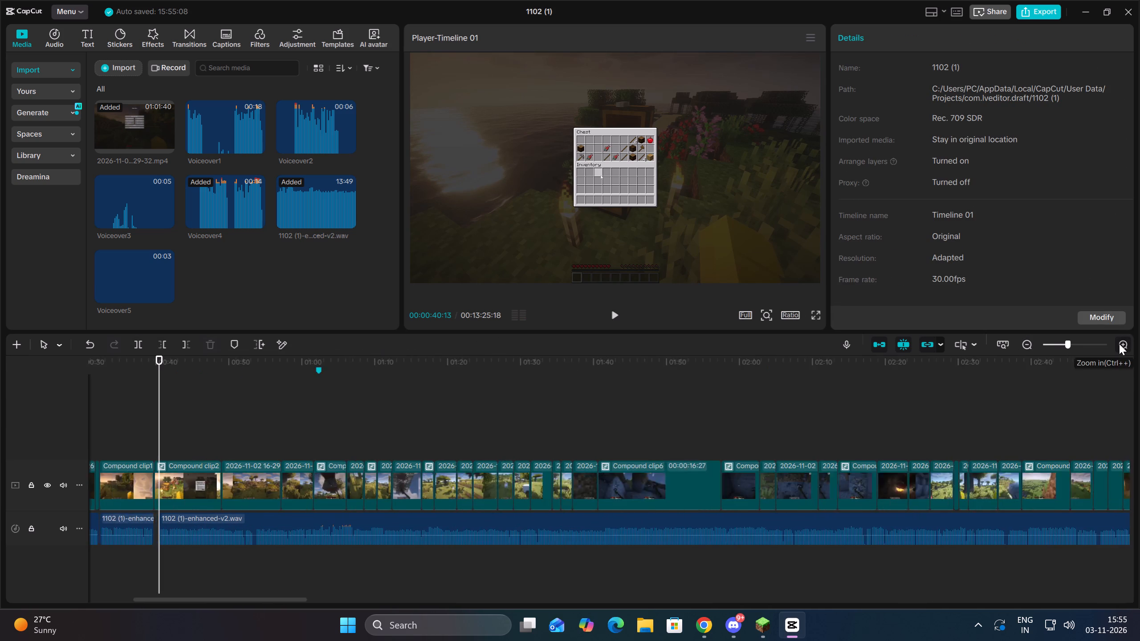
{"action": "left_click", "coordinate": [1119, 344]}
{"action": "key", "text": "Up"}
{"action": "left_click_drag", "start_coordinate": [303, 527], "coordinate": [293, 527]}
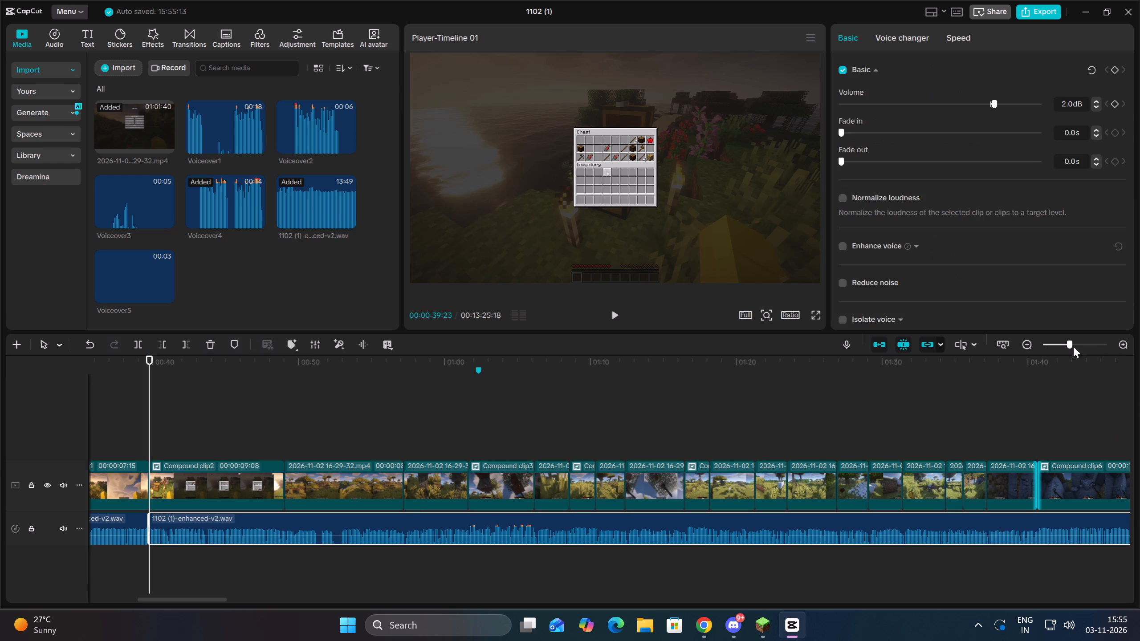
Move the last short voice segment, near 13:00, back against the end of the long voice segment.
{"action": "triple_click", "coordinate": [1029, 343]}
{"action": "left_click", "coordinate": [1028, 343]}
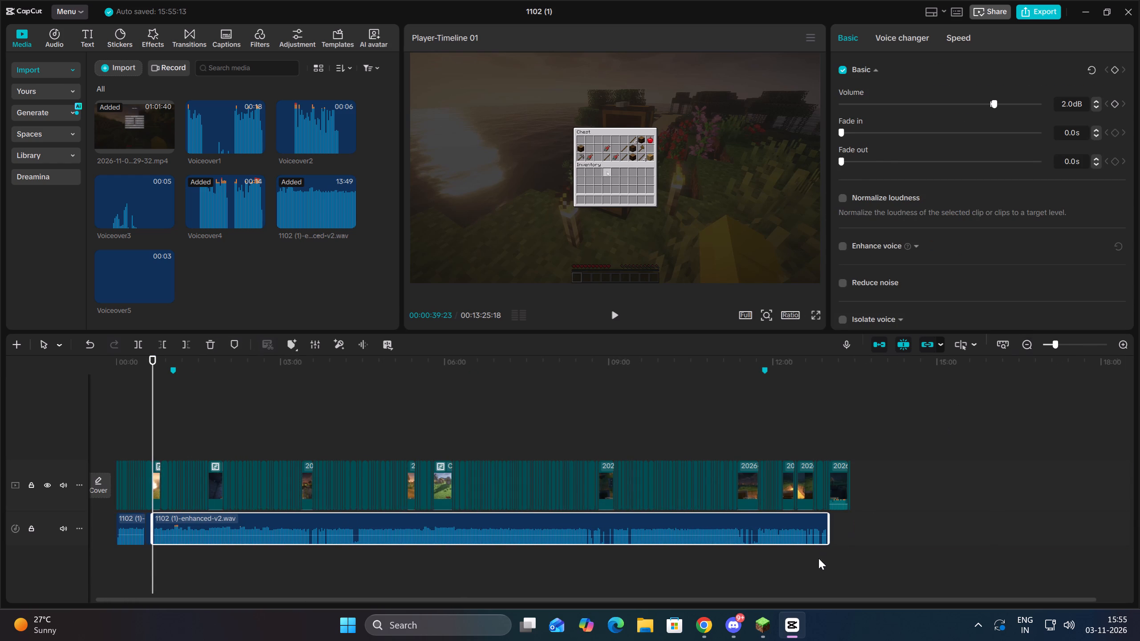
{"action": "left_click", "coordinate": [818, 558]}
{"action": "left_click", "coordinate": [827, 552]}
{"action": "triple_click", "coordinate": [1123, 341]}
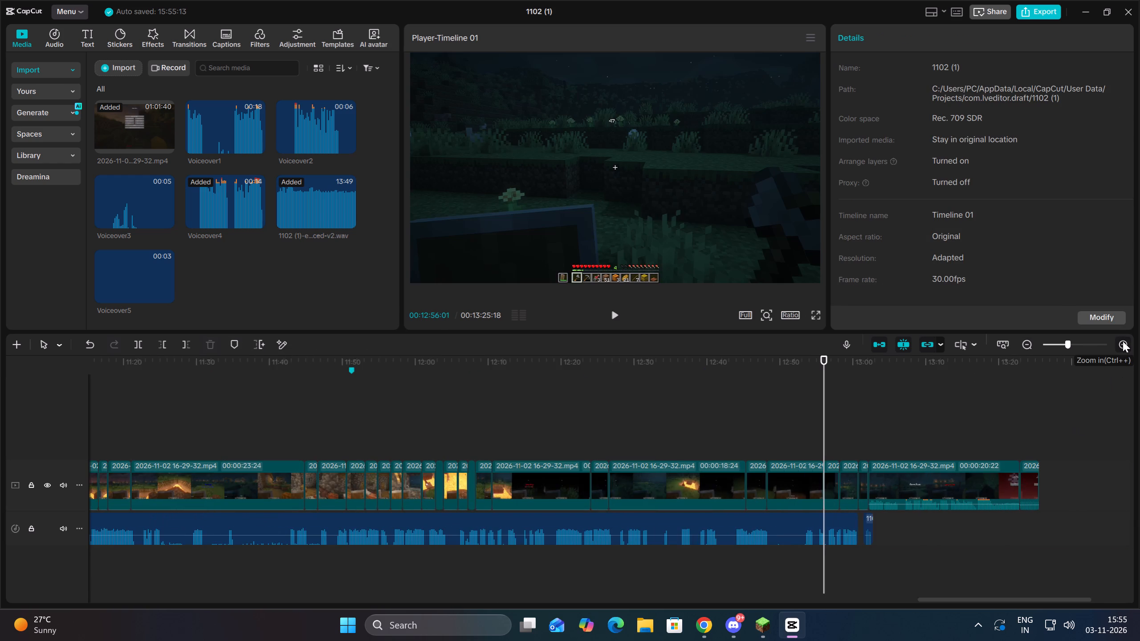
{"action": "triple_click", "coordinate": [1123, 341]}
{"action": "left_click", "coordinate": [1019, 342]}
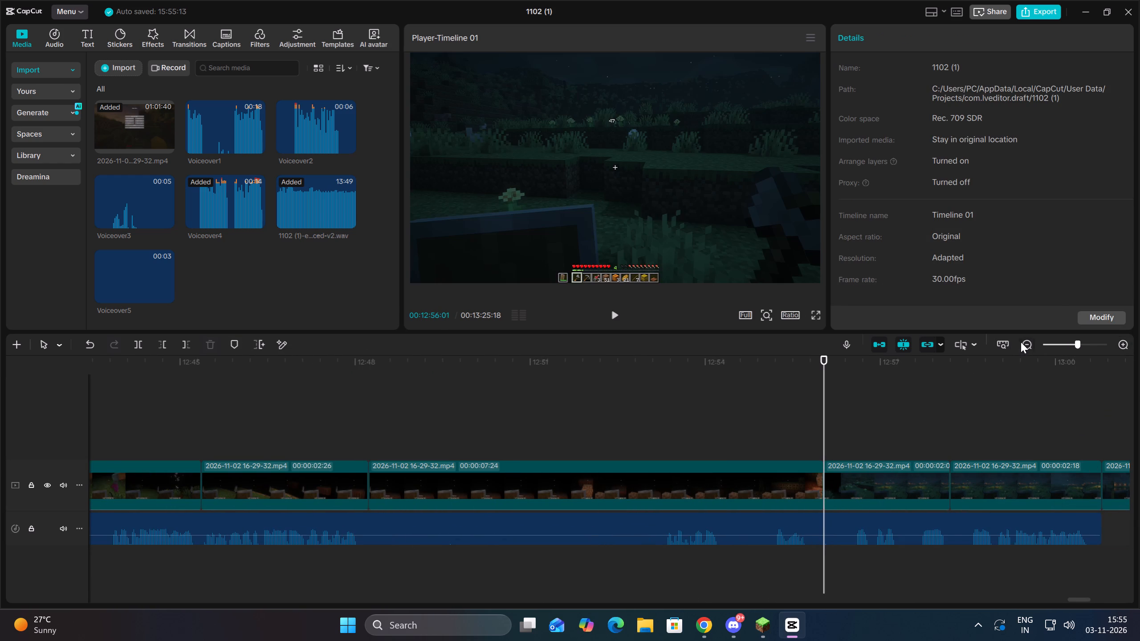
{"action": "left_click", "coordinate": [1022, 342]}
{"action": "left_click_drag", "start_coordinate": [997, 523], "coordinate": [979, 524]}
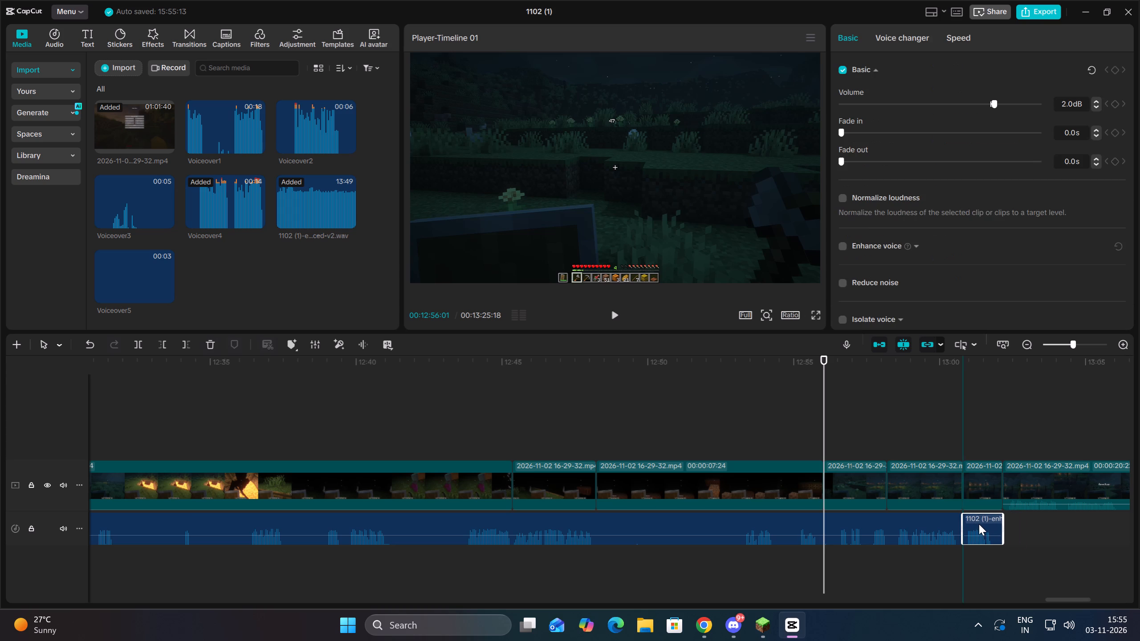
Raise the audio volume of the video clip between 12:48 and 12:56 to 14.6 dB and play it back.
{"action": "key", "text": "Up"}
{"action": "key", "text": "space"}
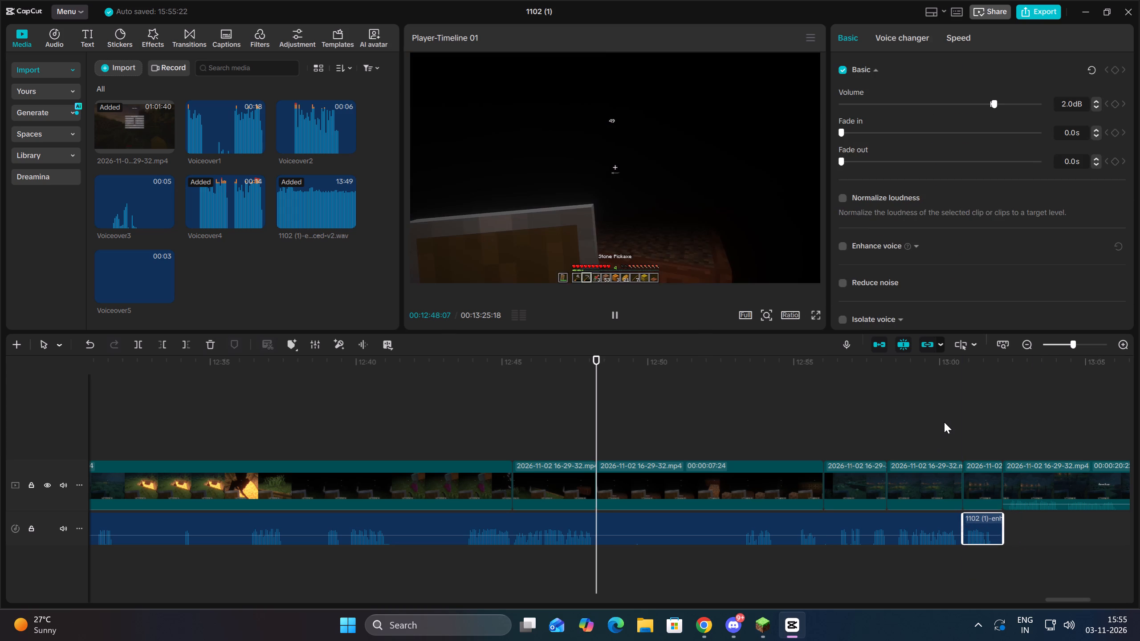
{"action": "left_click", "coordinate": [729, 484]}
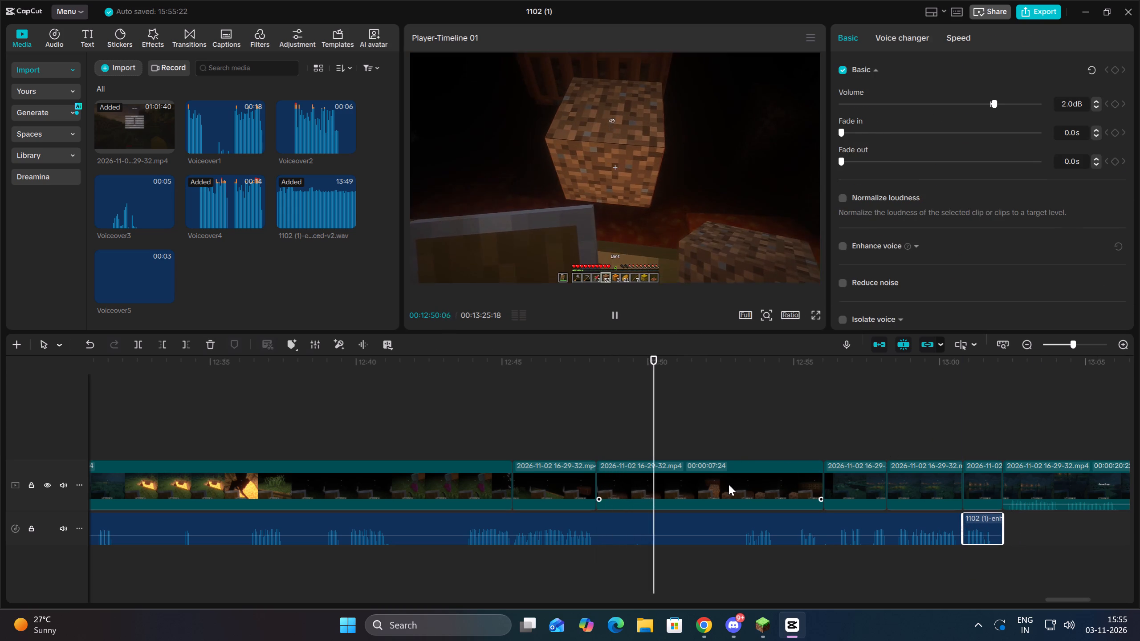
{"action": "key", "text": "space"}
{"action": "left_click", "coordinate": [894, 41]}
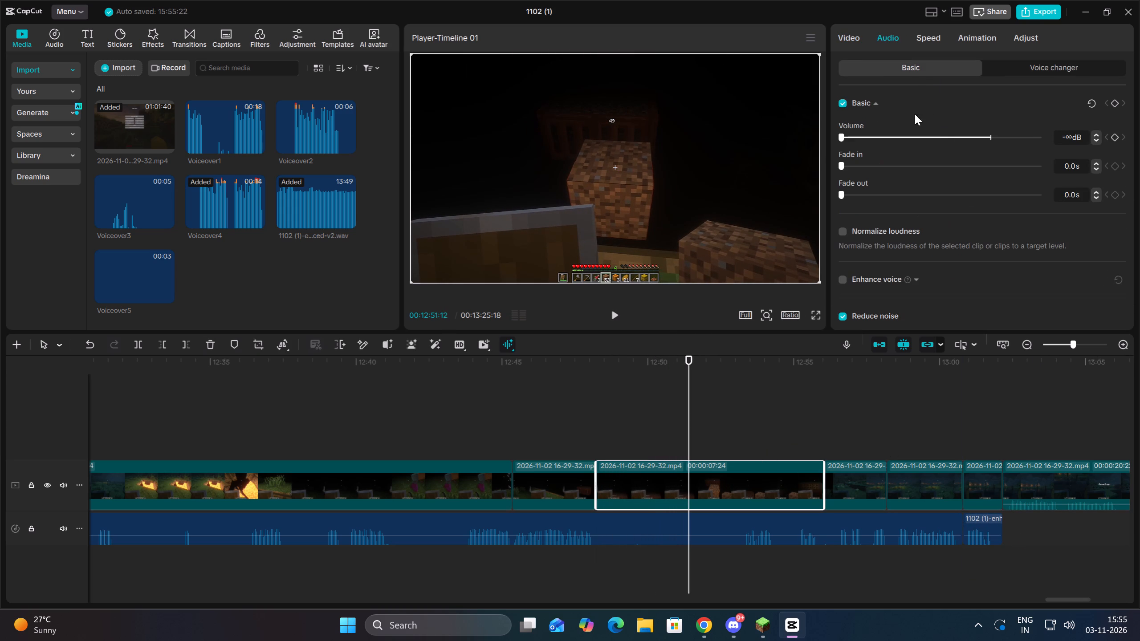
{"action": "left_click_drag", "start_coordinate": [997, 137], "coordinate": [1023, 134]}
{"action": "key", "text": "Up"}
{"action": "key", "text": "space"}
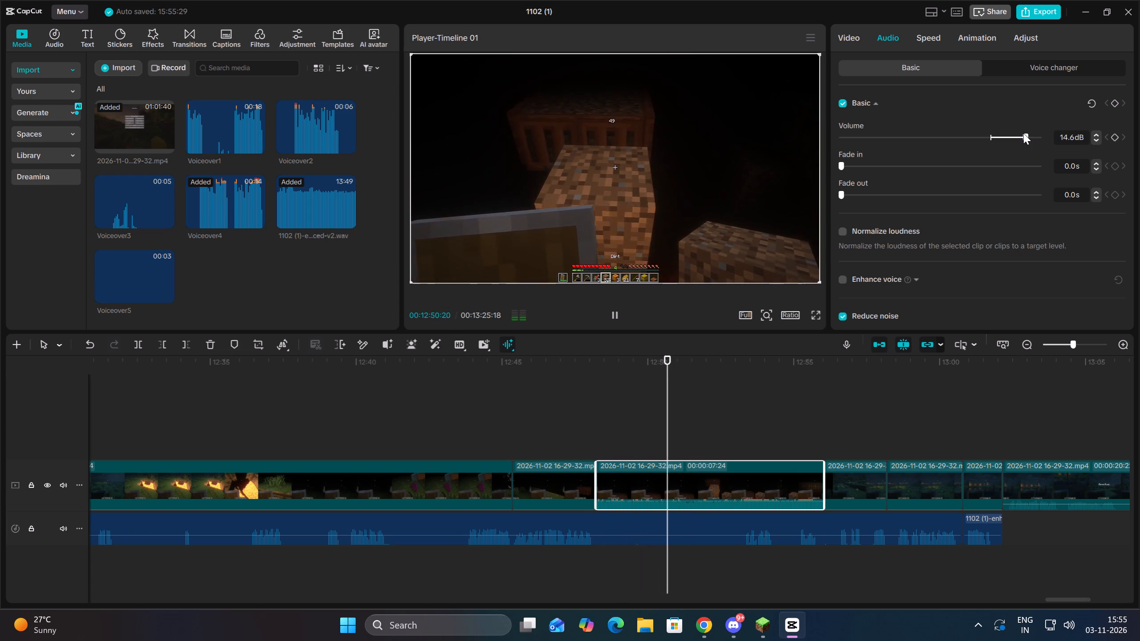
Replay the clip between 12:48 and 12:56 from about 12:53 against the voice, and set its volume to 0.0 dB.
{"action": "left_click", "coordinate": [788, 529]}
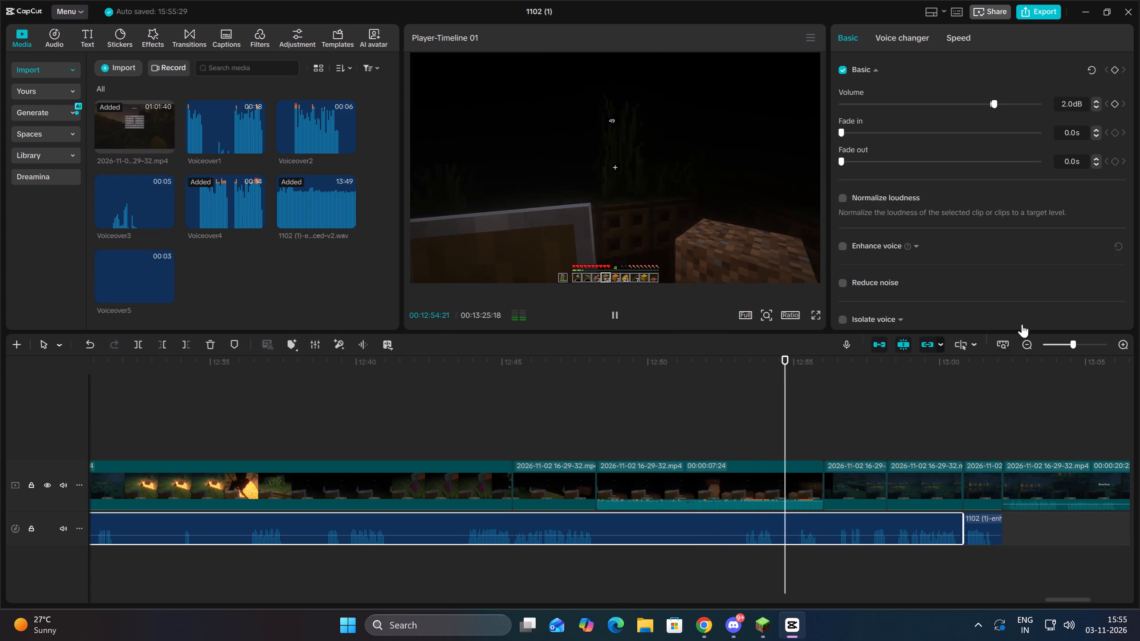
{"action": "left_click", "coordinate": [742, 554]}
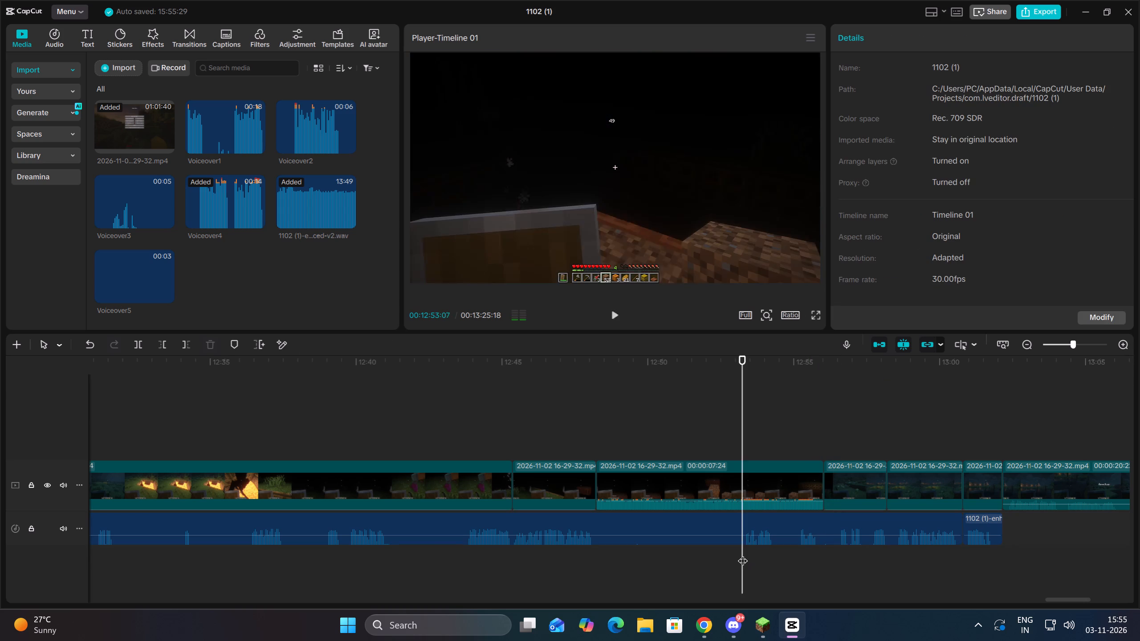
{"action": "key", "text": "space"}
{"action": "left_click", "coordinate": [759, 497]}
{"action": "key", "text": "space"}
{"action": "left_click", "coordinate": [890, 38]}
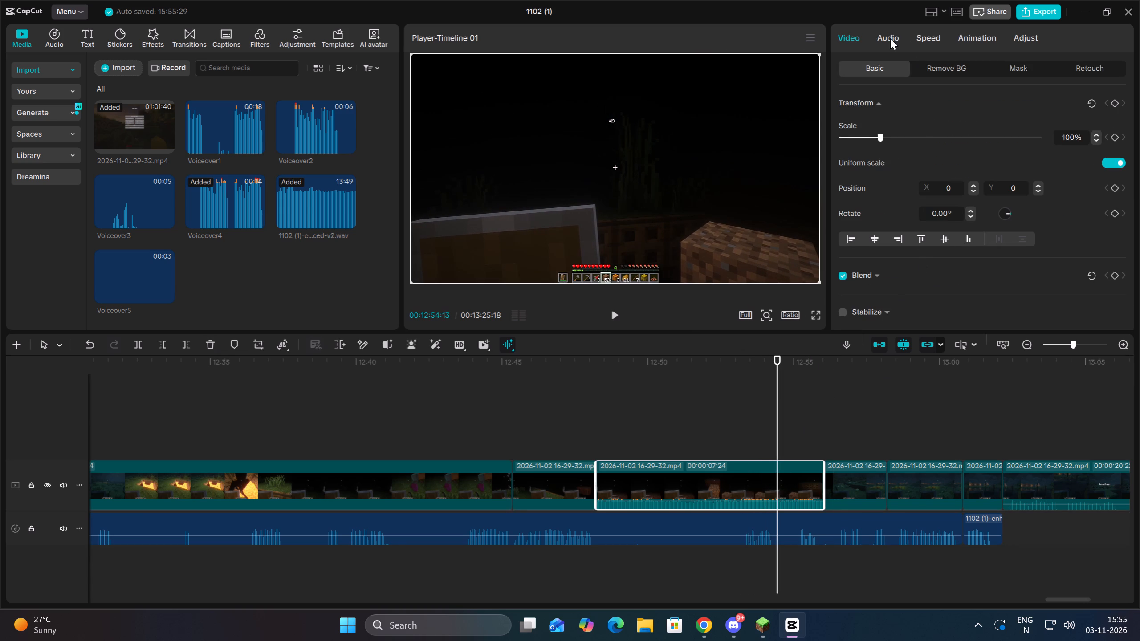
{"action": "left_click", "coordinate": [989, 134]}
Return to the start of the timeline and play the first few seconds to review the opening clips with the voice.
{"action": "triple_click", "coordinate": [1022, 343]}
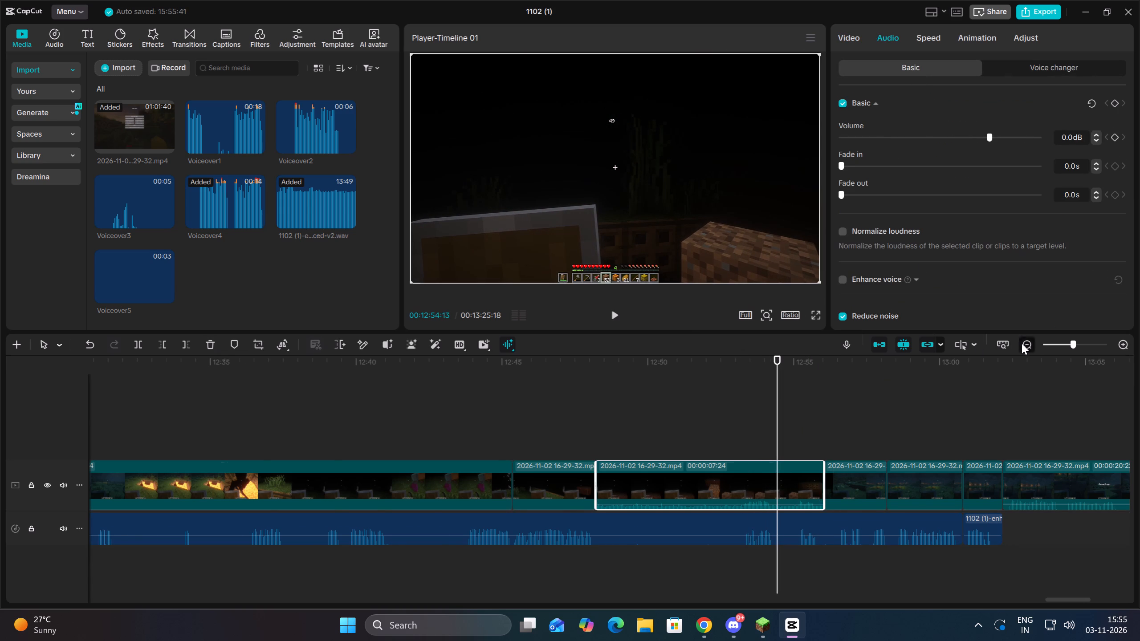
{"action": "left_click", "coordinate": [498, 586]}
{"action": "left_click_drag", "start_coordinate": [497, 585], "coordinate": [0, 557]}
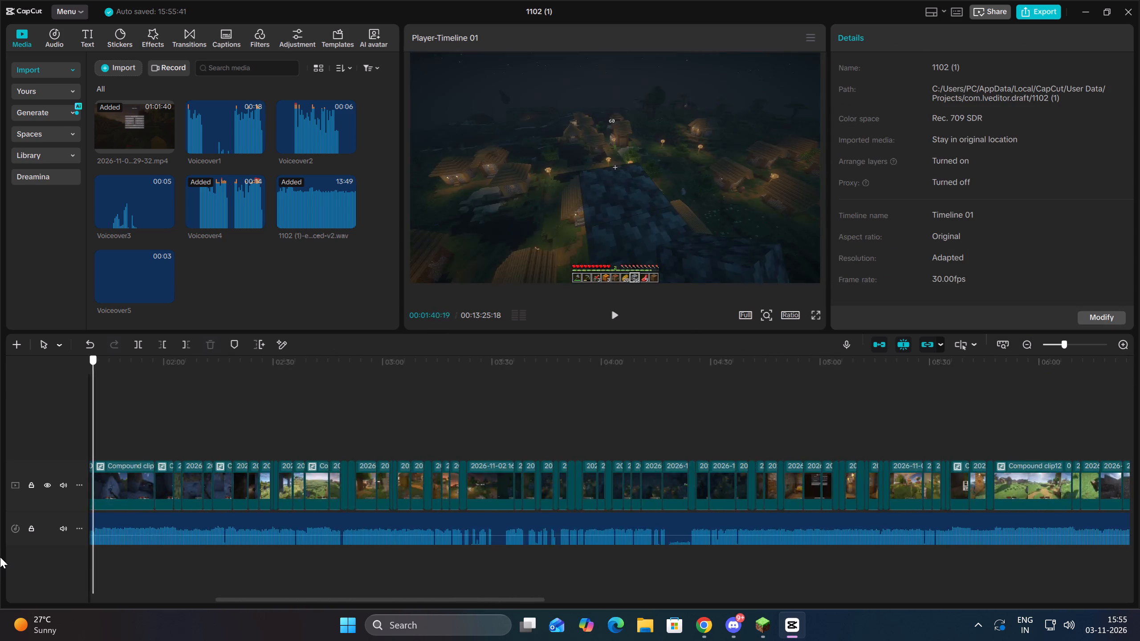
{"action": "left_click_drag", "start_coordinate": [0, 557], "coordinate": [0, 555]}
{"action": "key", "text": "space"}
{"action": "left_click", "coordinate": [1125, 336]}
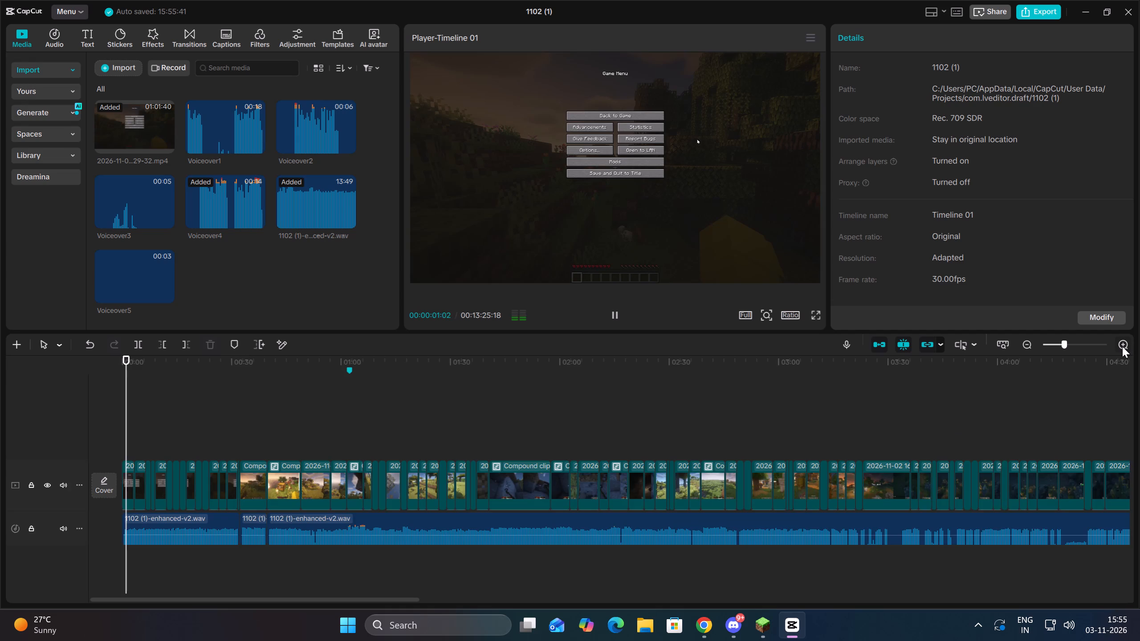
{"action": "triple_click", "coordinate": [1122, 347]}
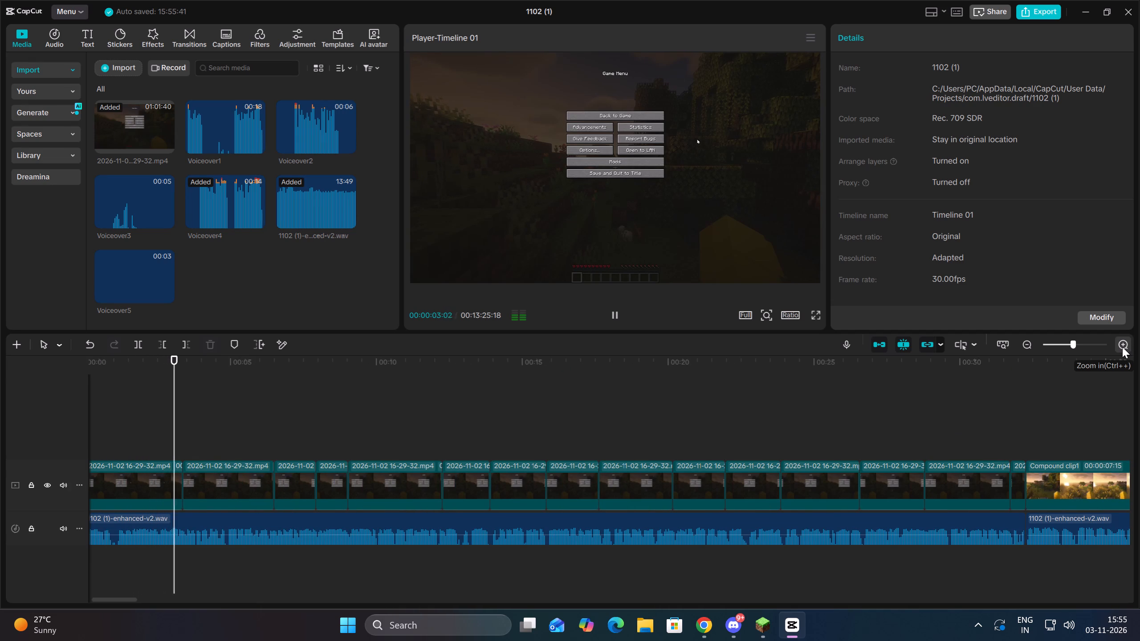
{"action": "key", "text": "space"}
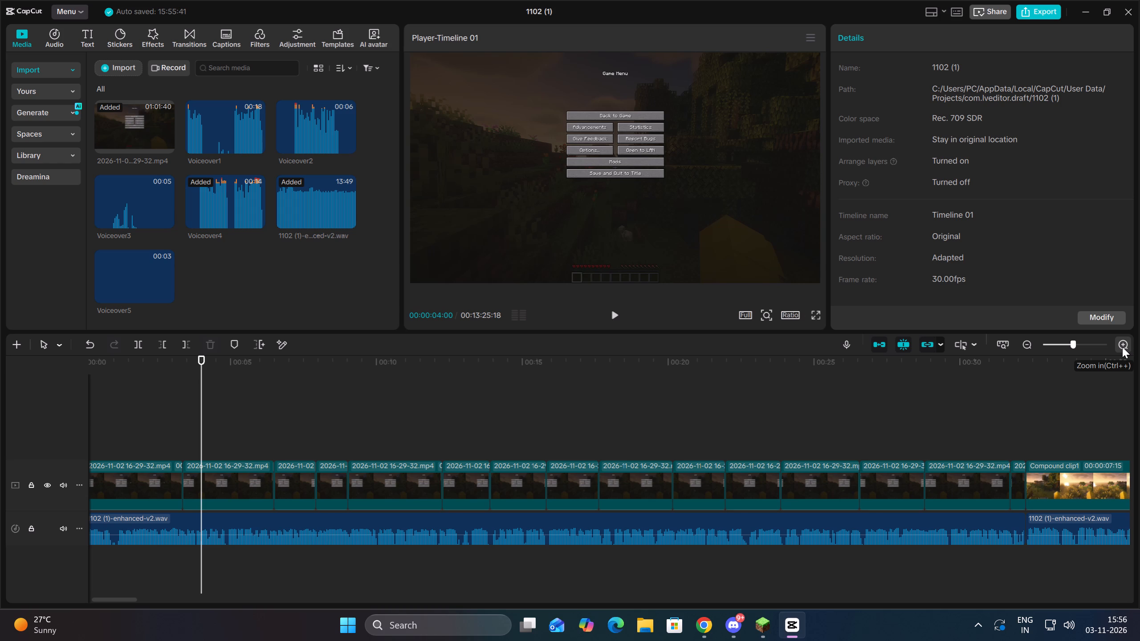
{"action": "double_click", "coordinate": [1028, 345]}
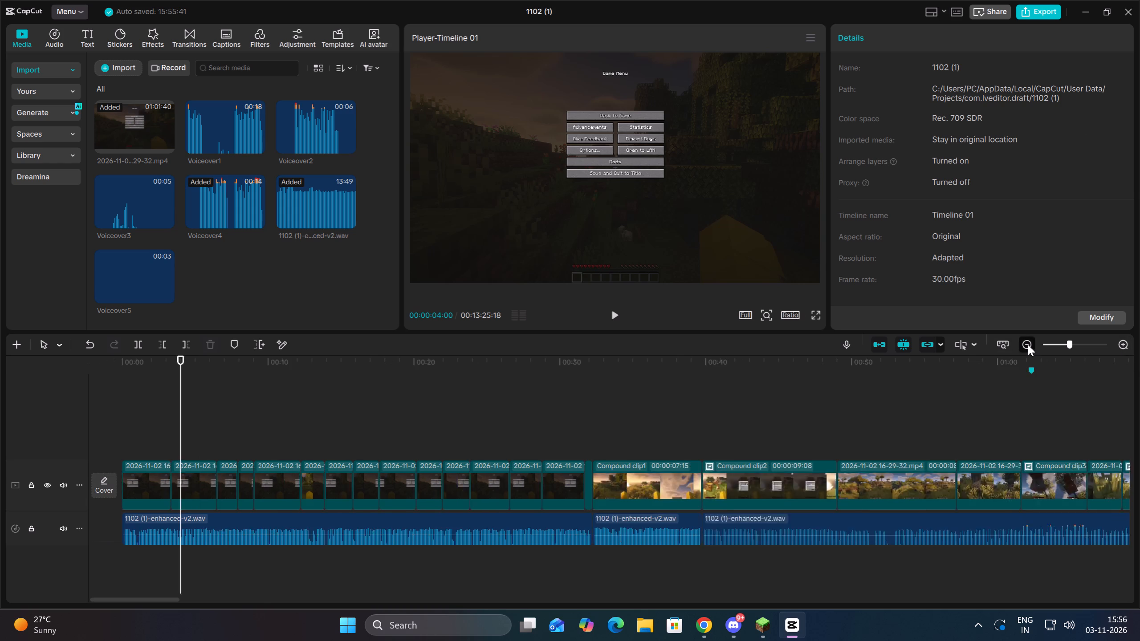
Close the 1102 (1) project and return to the project list.
{"action": "left_click", "coordinate": [1131, 2]}
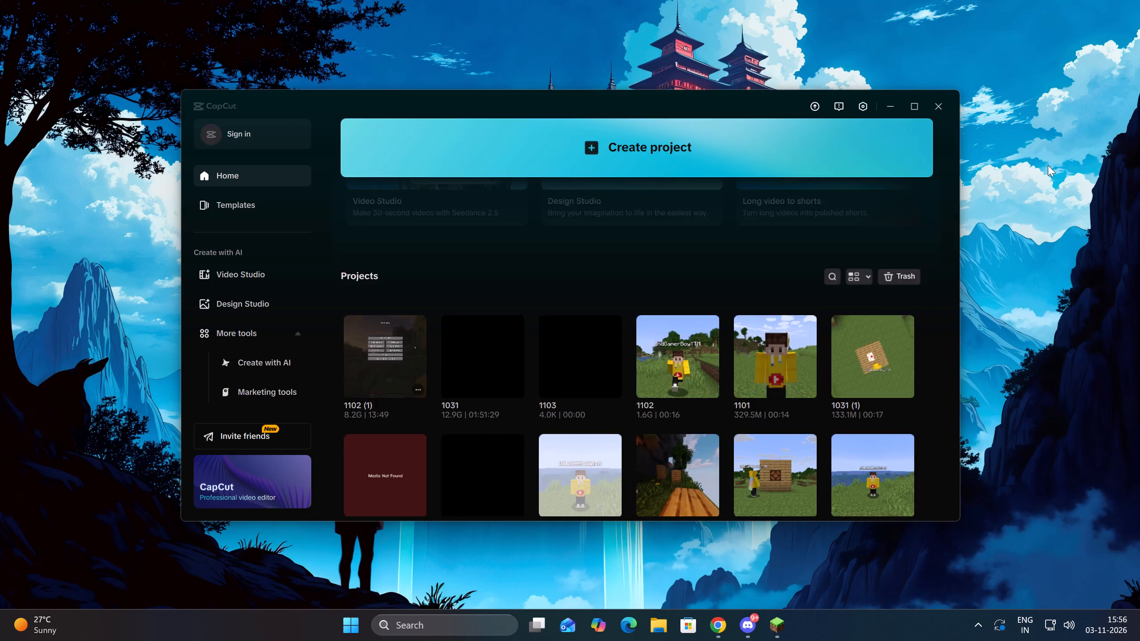
{"action": "scroll", "coordinate": [764, 337], "scroll_direction": "down", "scroll_amount": 8}
{"action": "scroll", "coordinate": [729, 340], "scroll_direction": "up", "scroll_amount": 2}
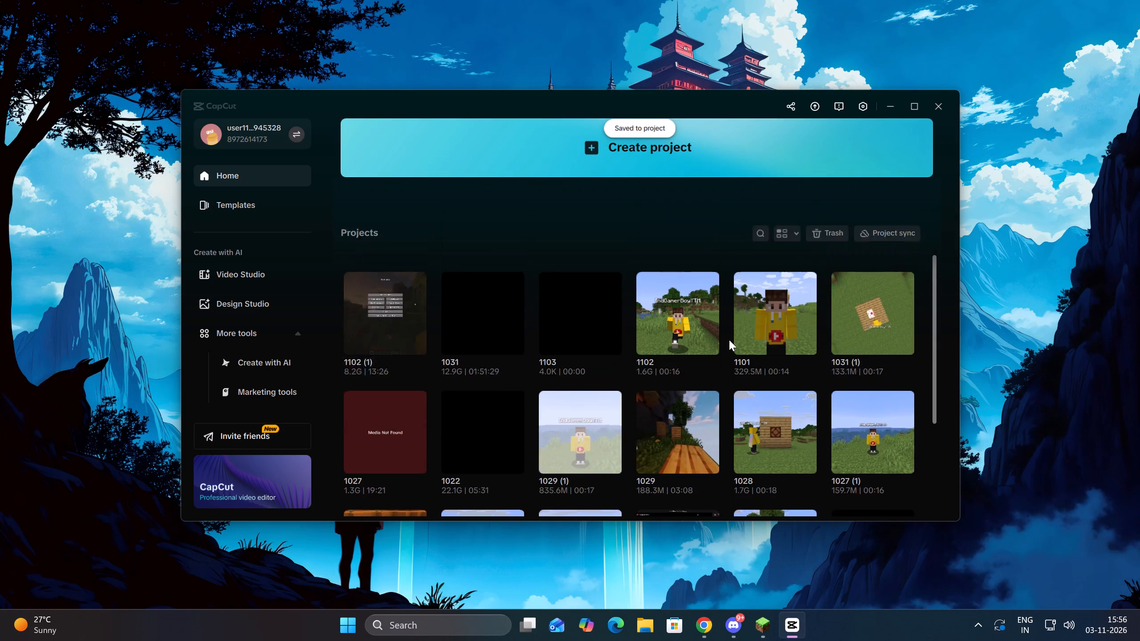